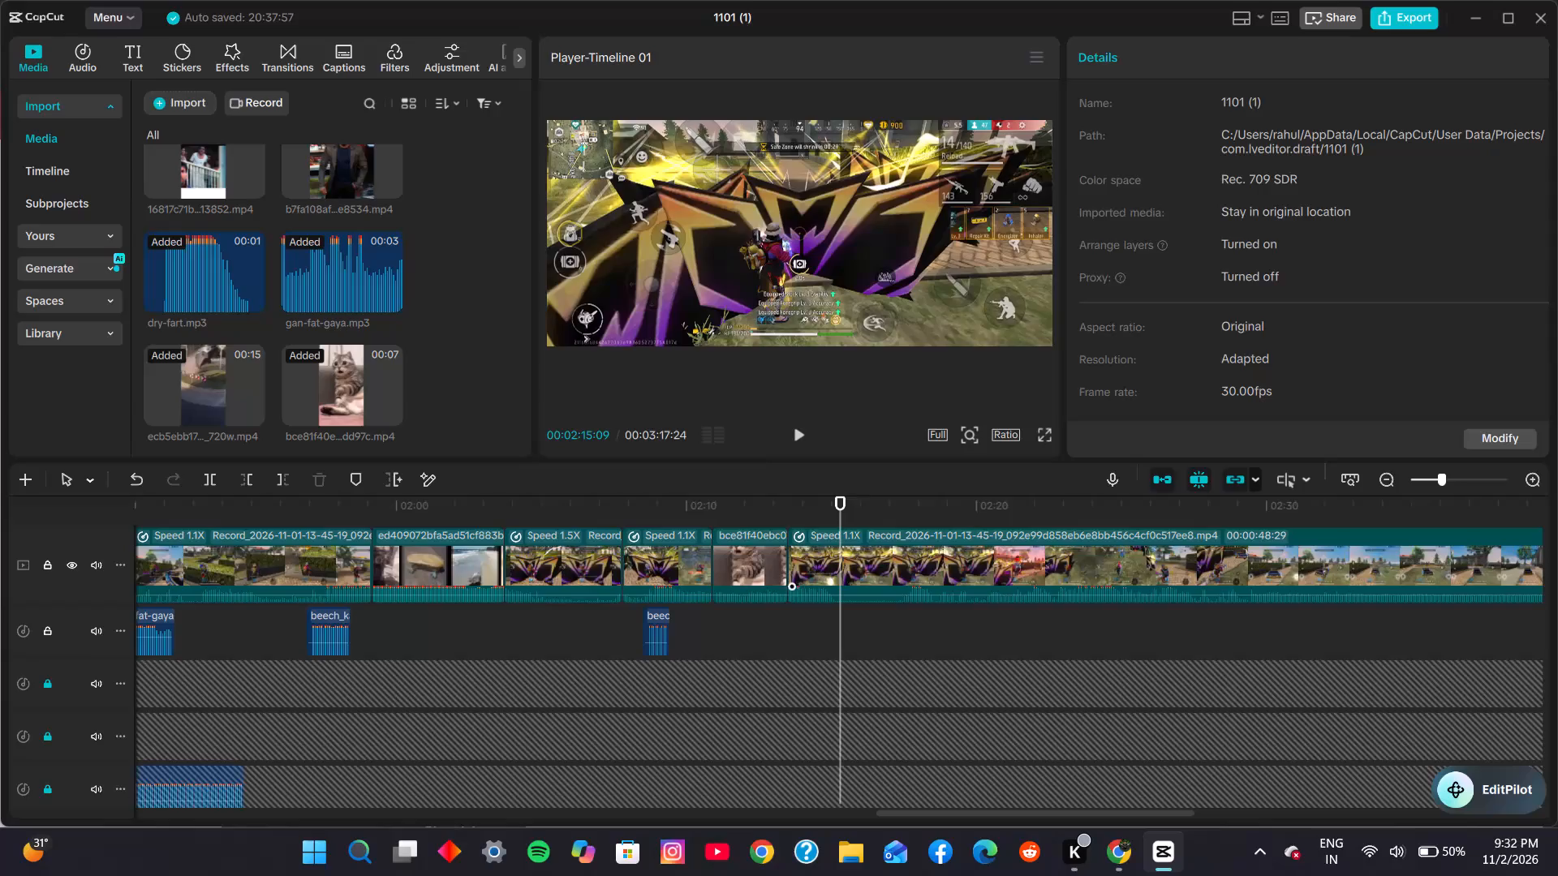
Play back the timeline from about 00:02:08 through the gameplay clips into the cat clip.
left_click(477, 620)
left_click(527, 617)
left_click(803, 441)
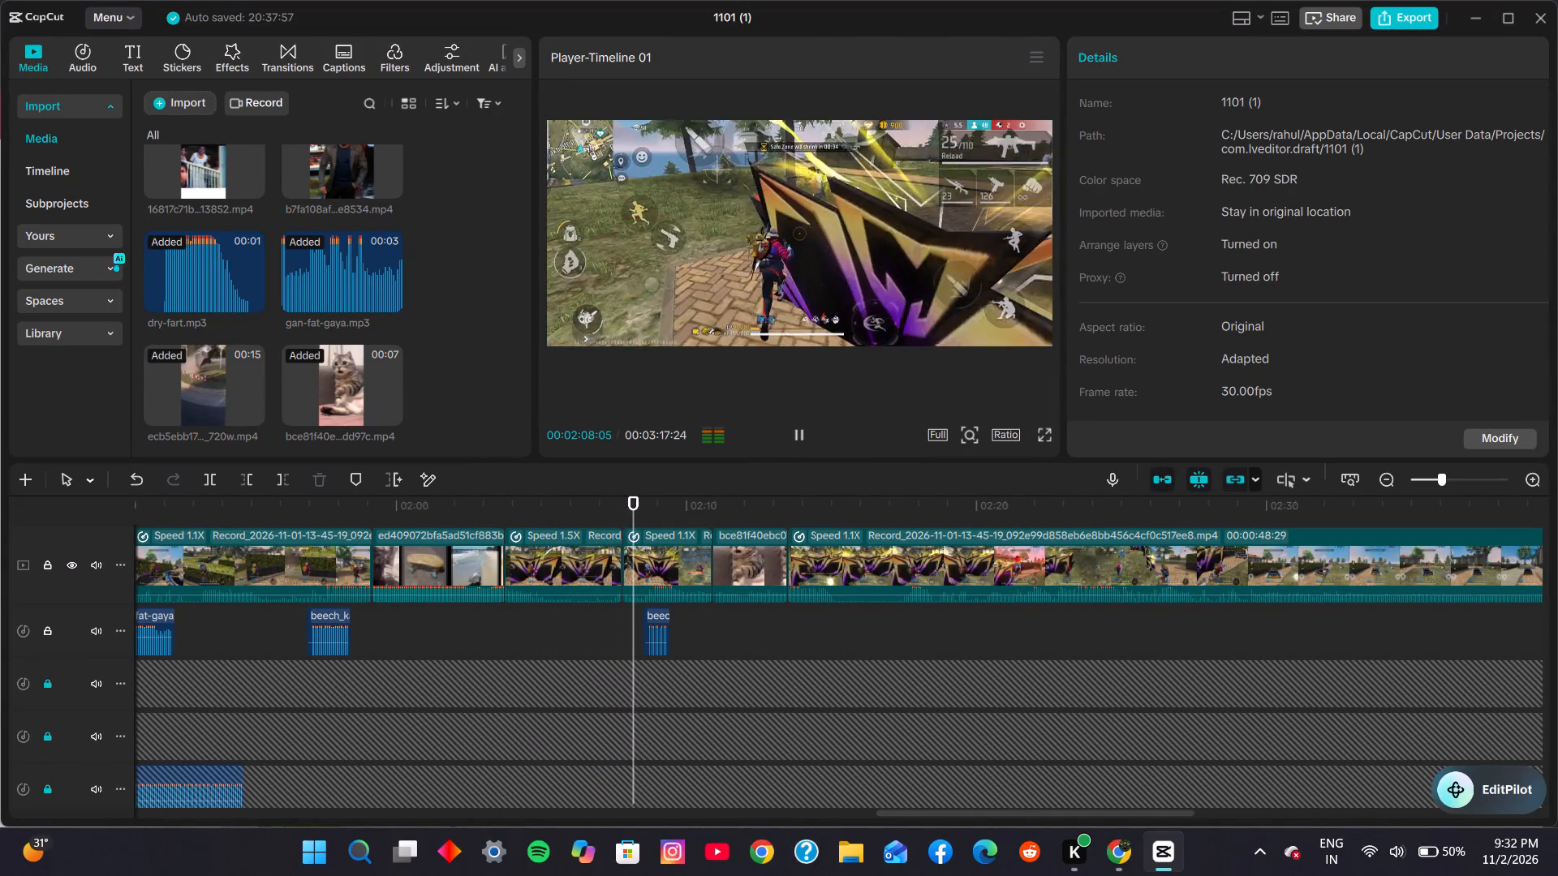
left_click(803, 436)
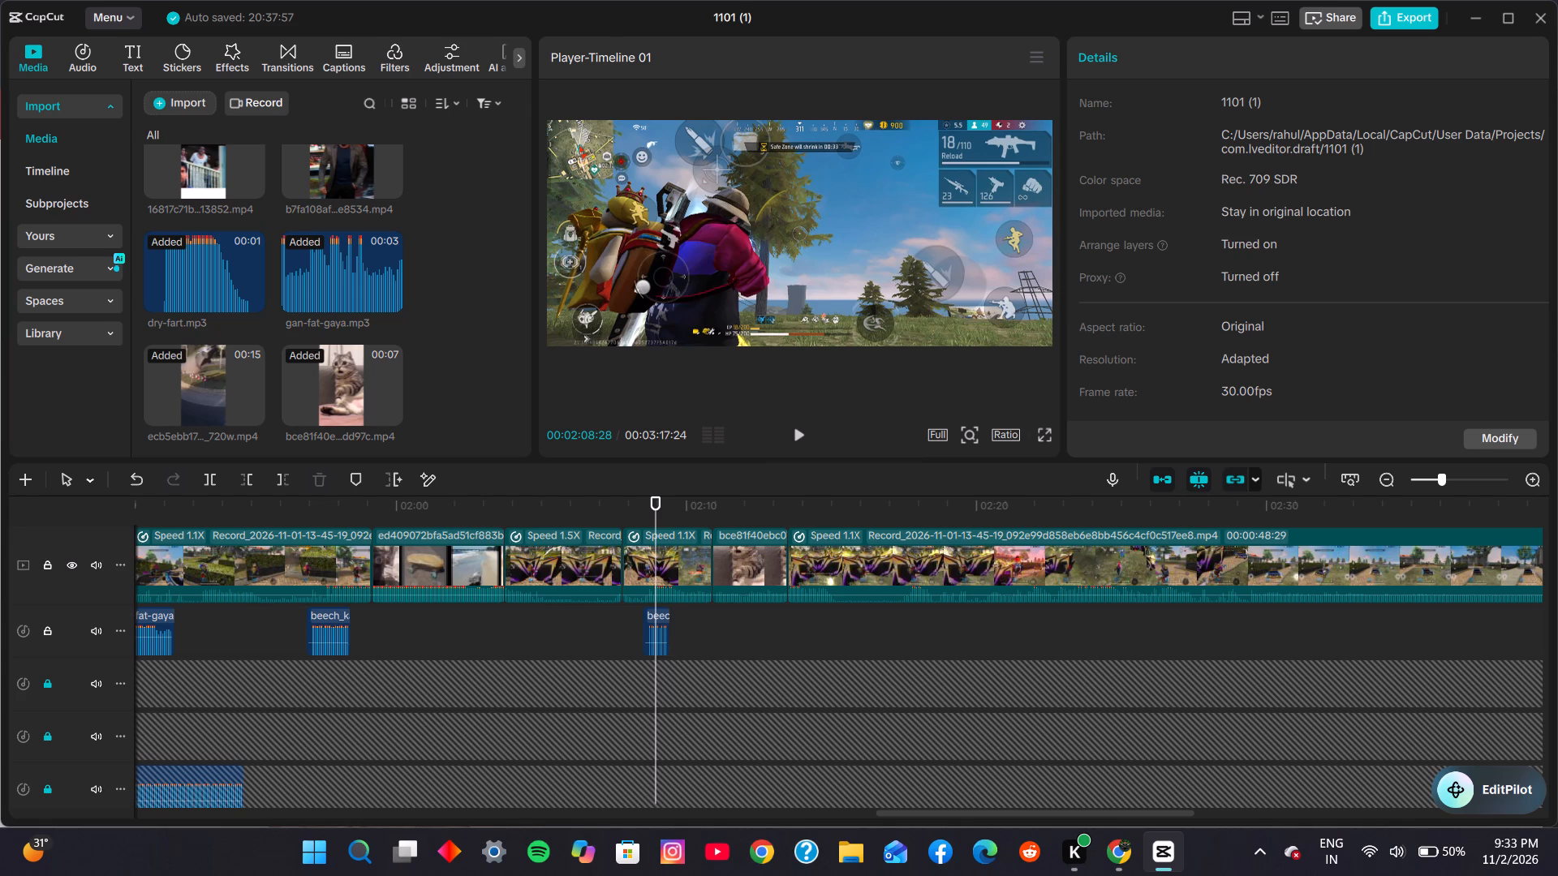
key("space")
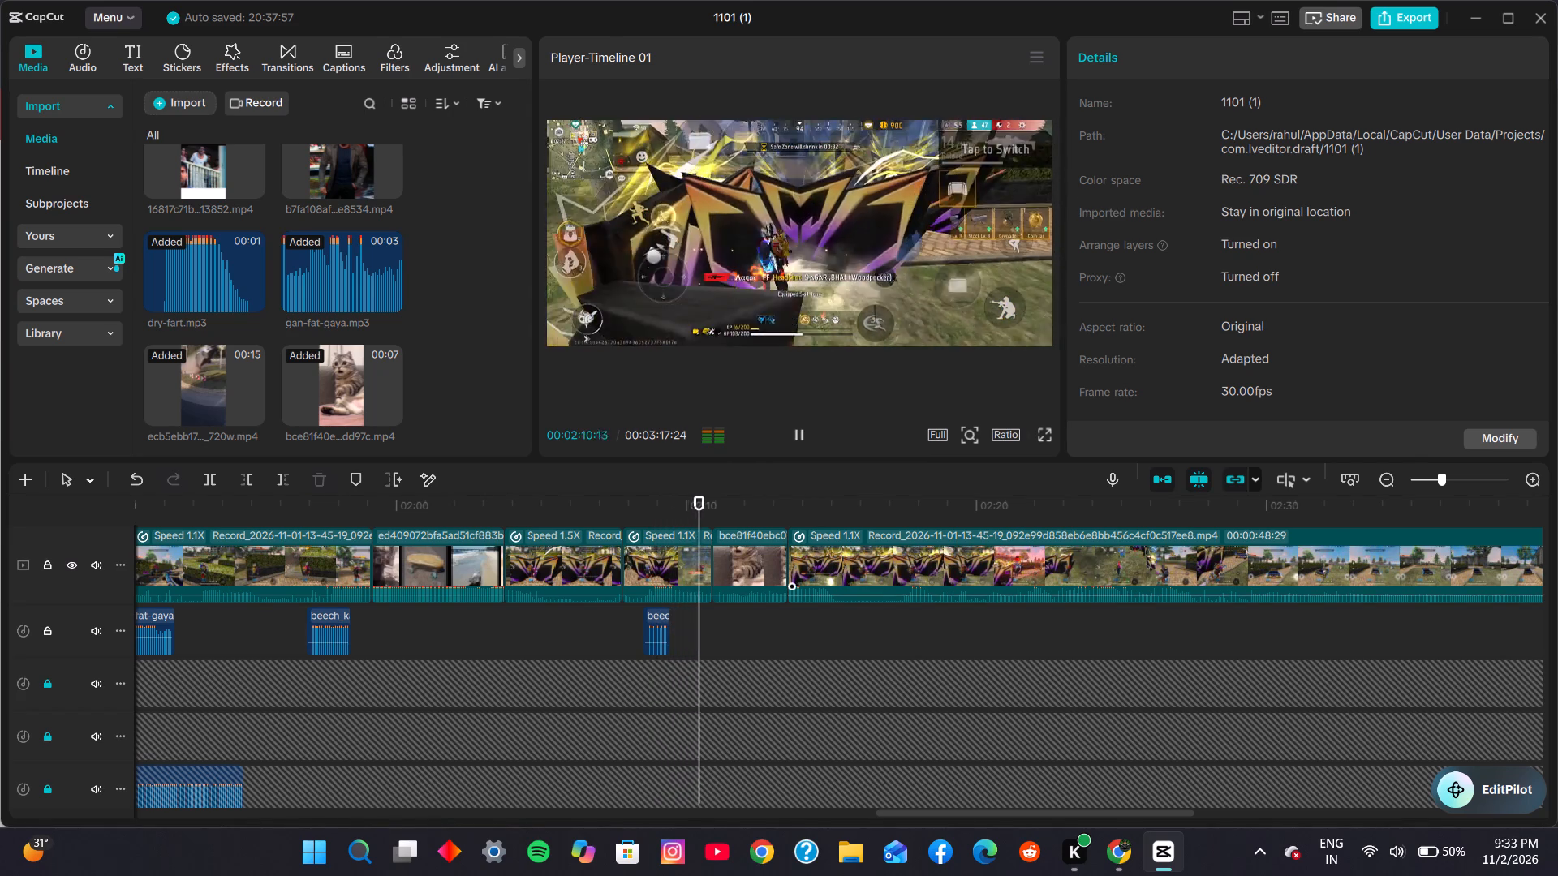
key("space")
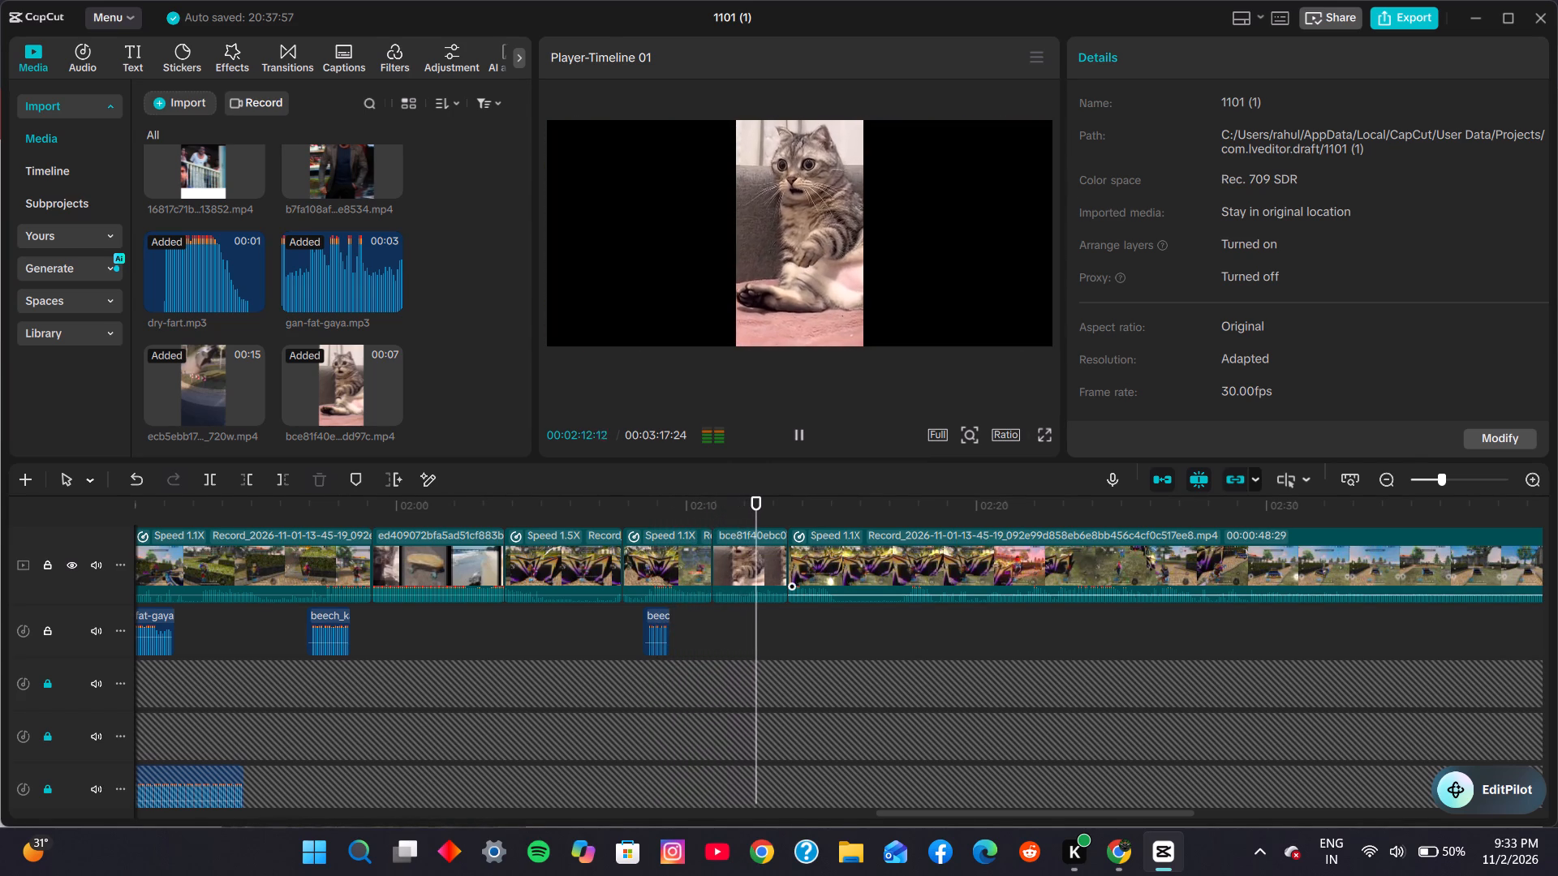
Switch to Chrome and preview the "bhai kya horha hai meme" video from the Pinterest results for "ye kiya tha meme video".
left_click(1121, 863)
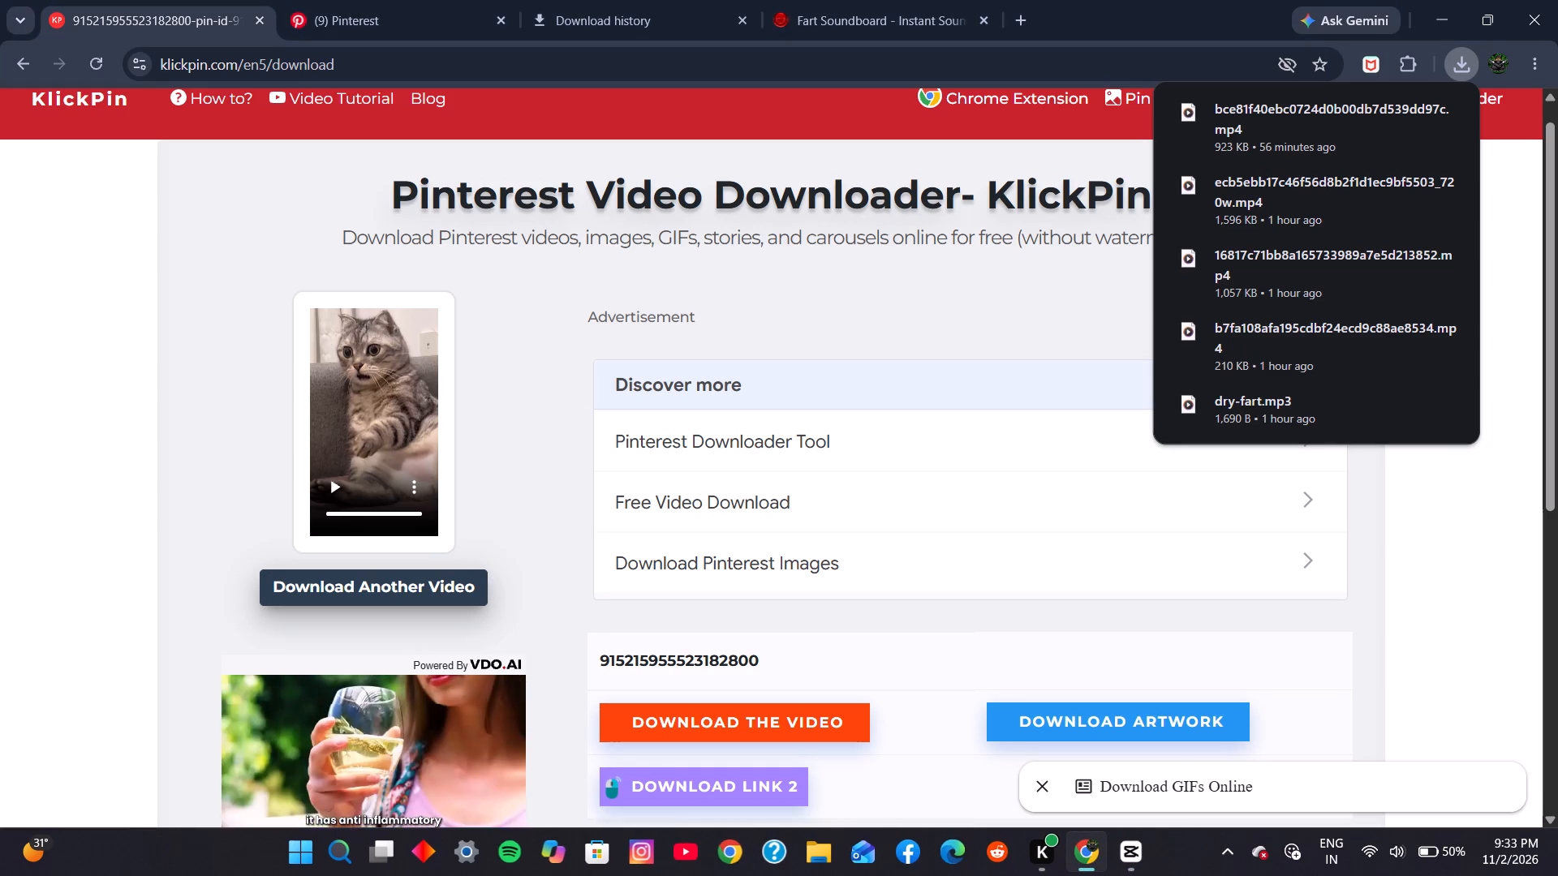
left_click(406, 3)
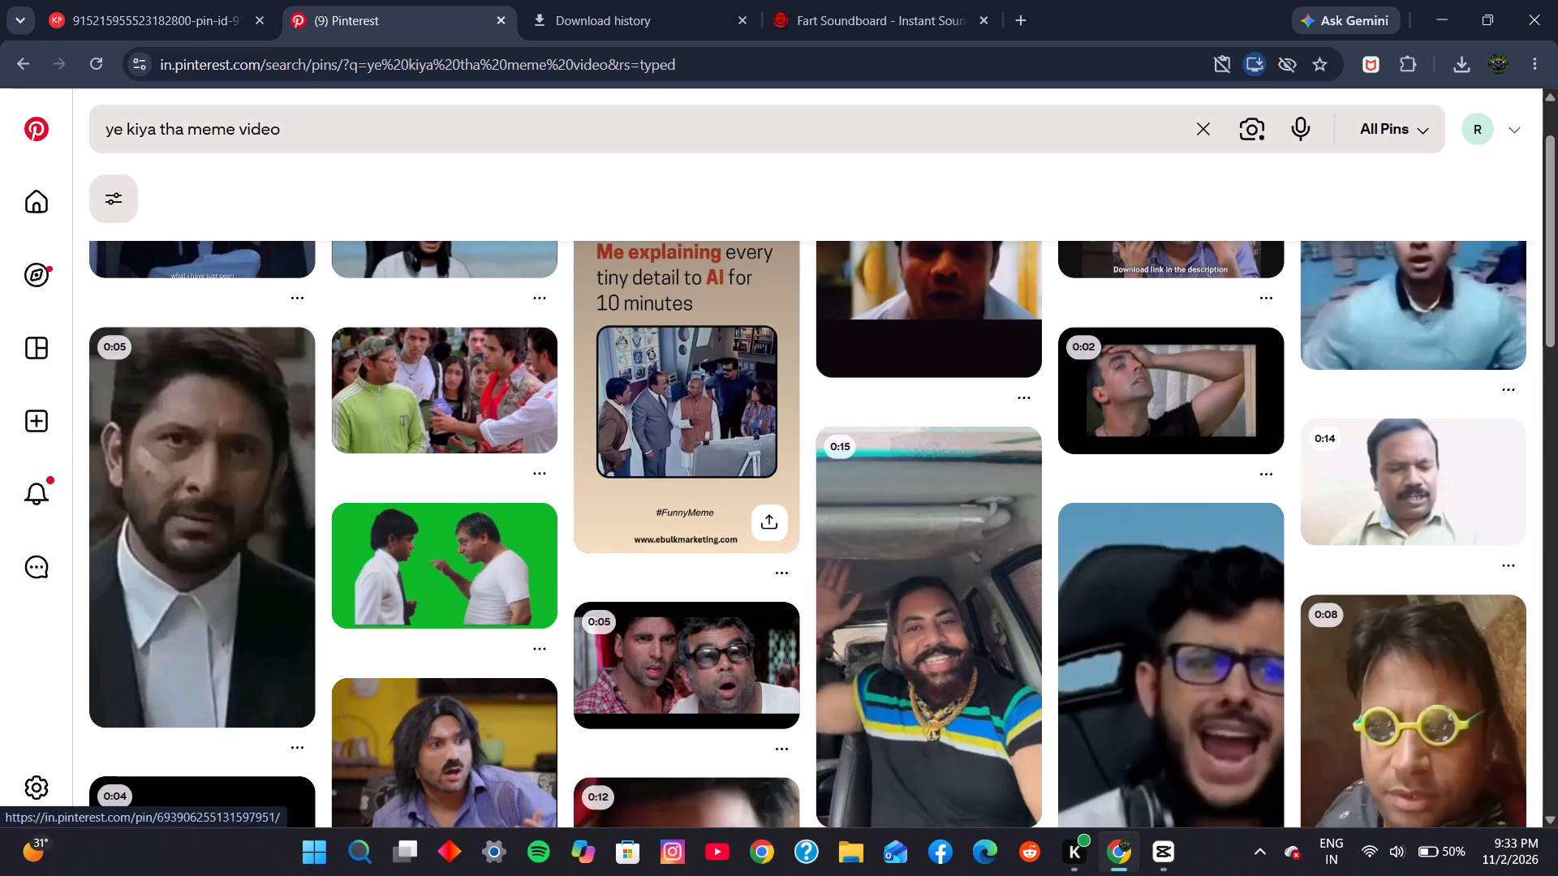
scroll(817, 441, "up", 1)
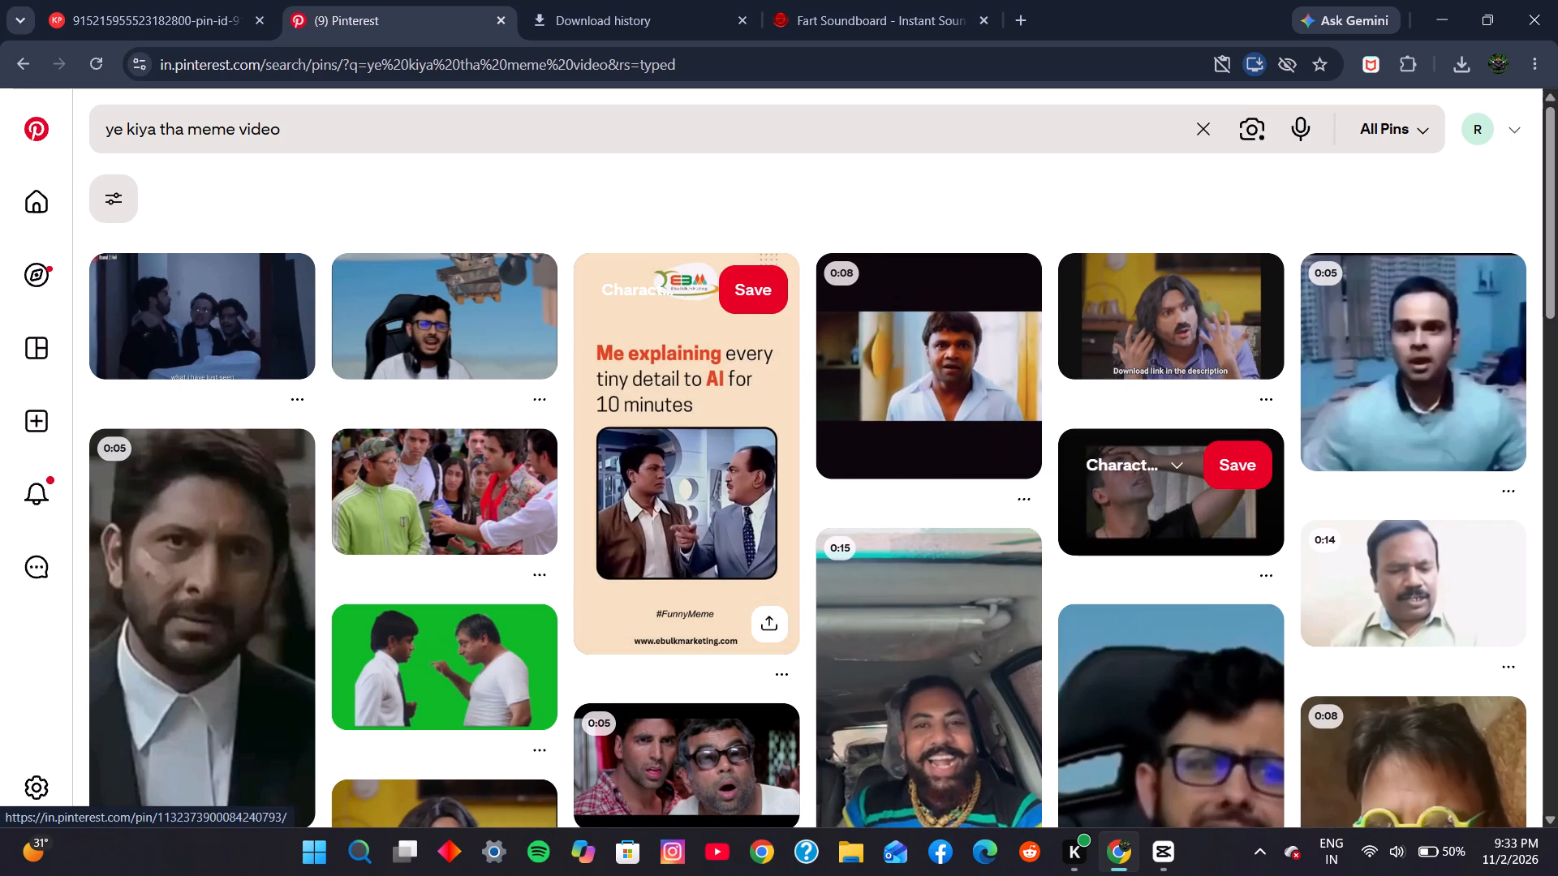
left_click(1373, 386)
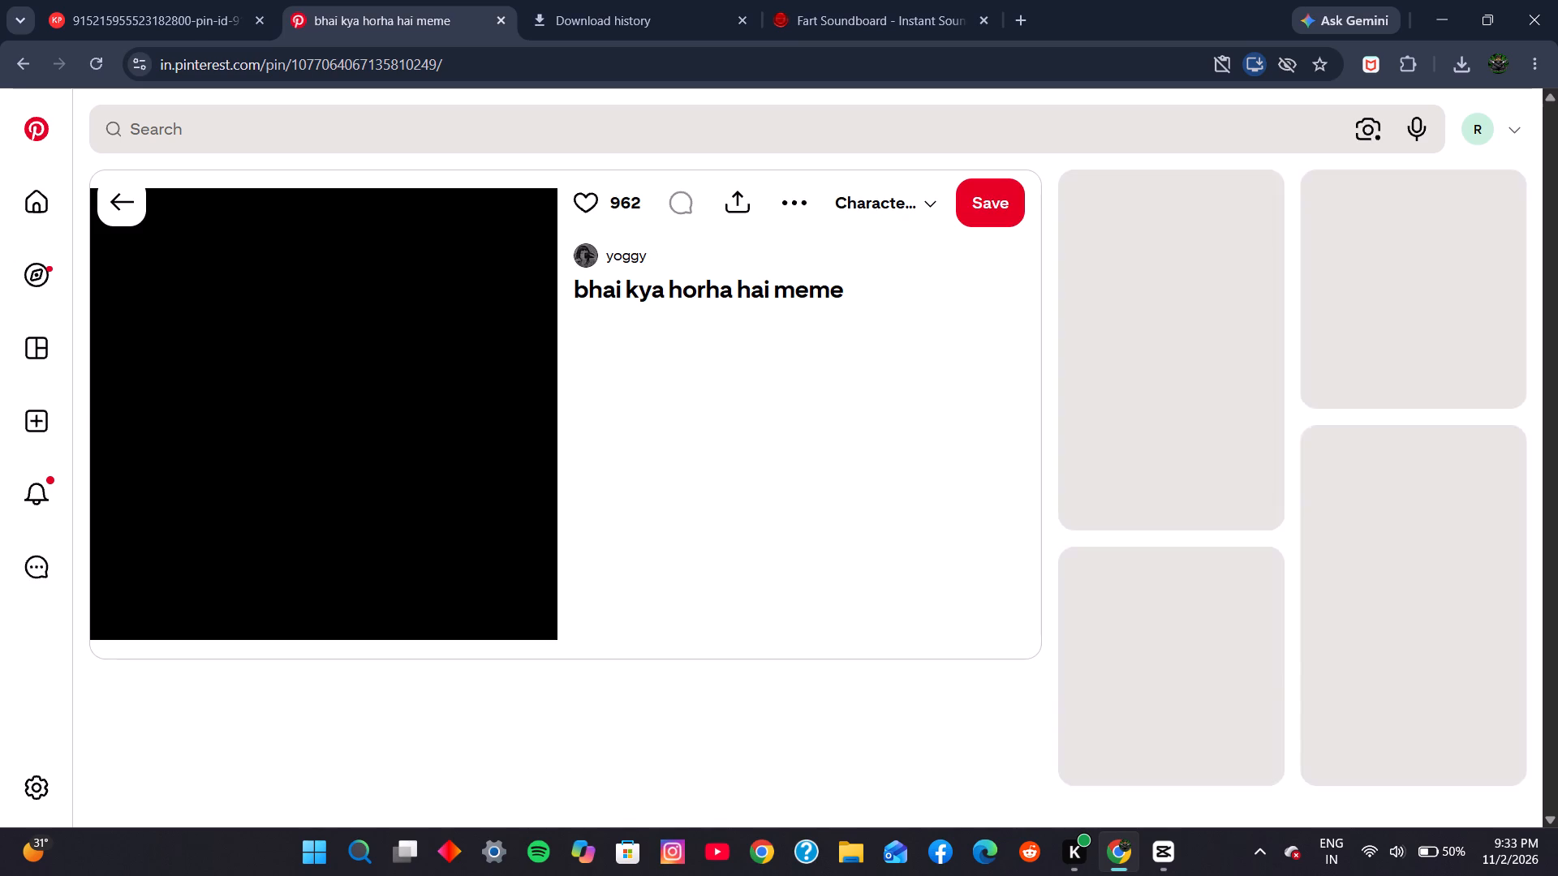
left_click(512, 571)
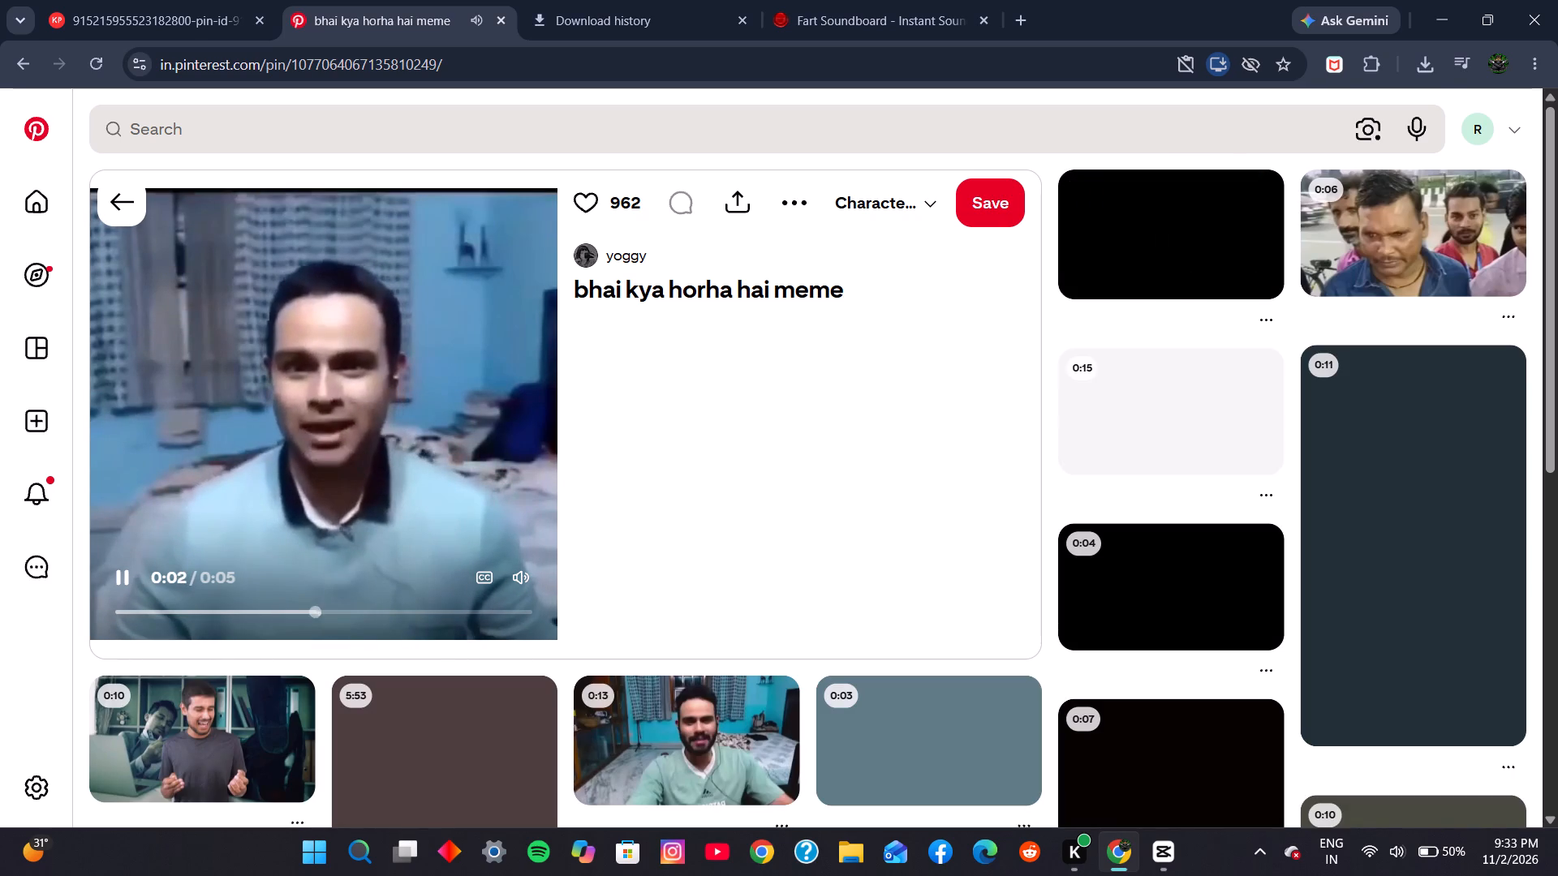
left_click(516, 581)
scroll(939, 514, "down", 2)
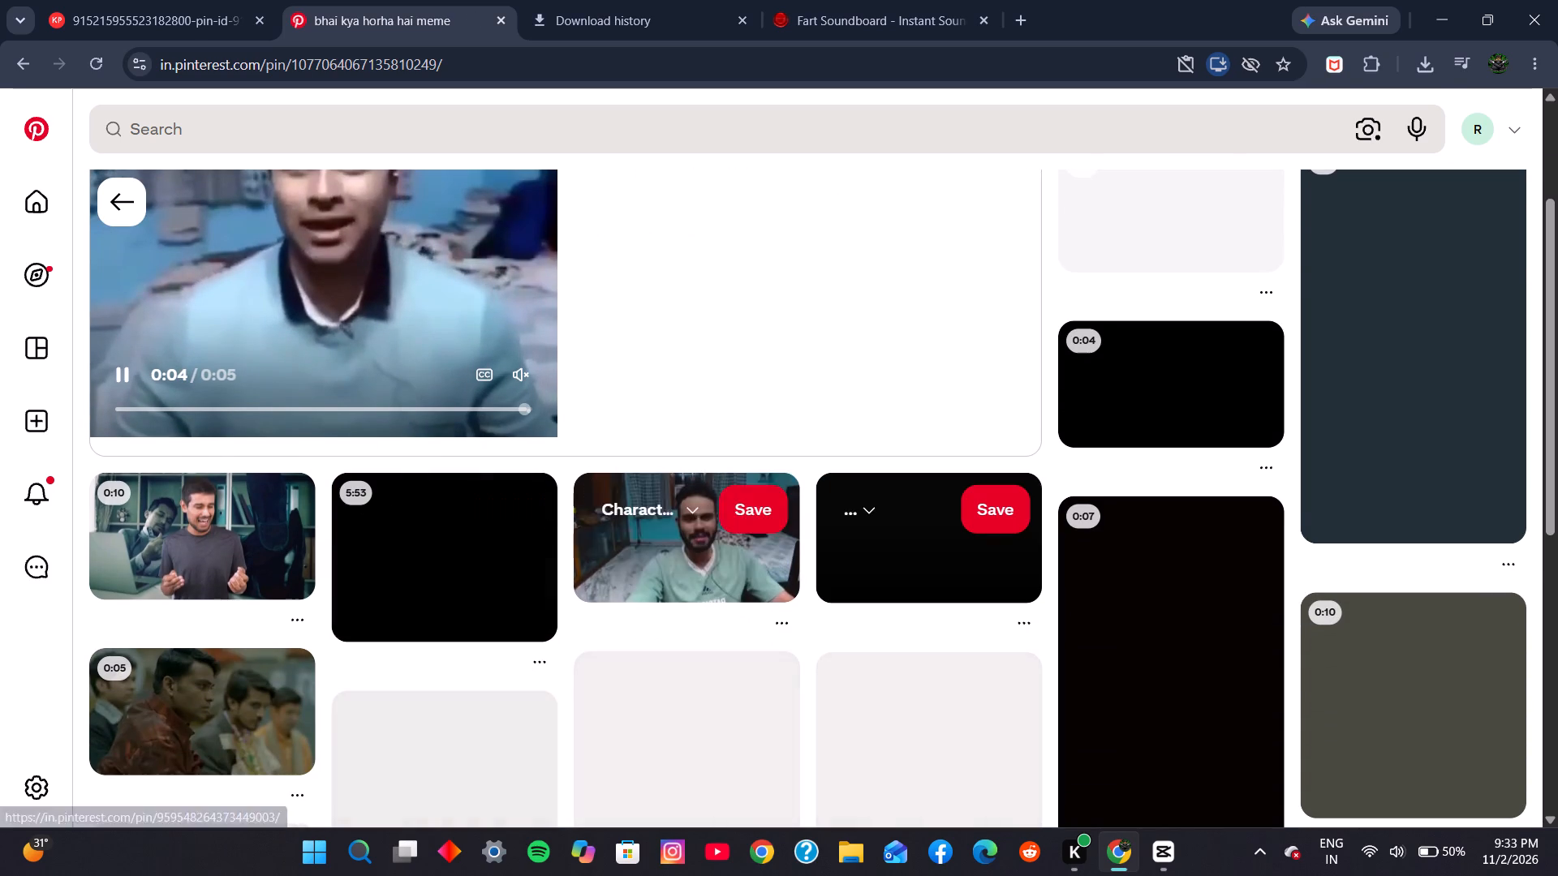
left_click_drag(725, 594, 746, 594)
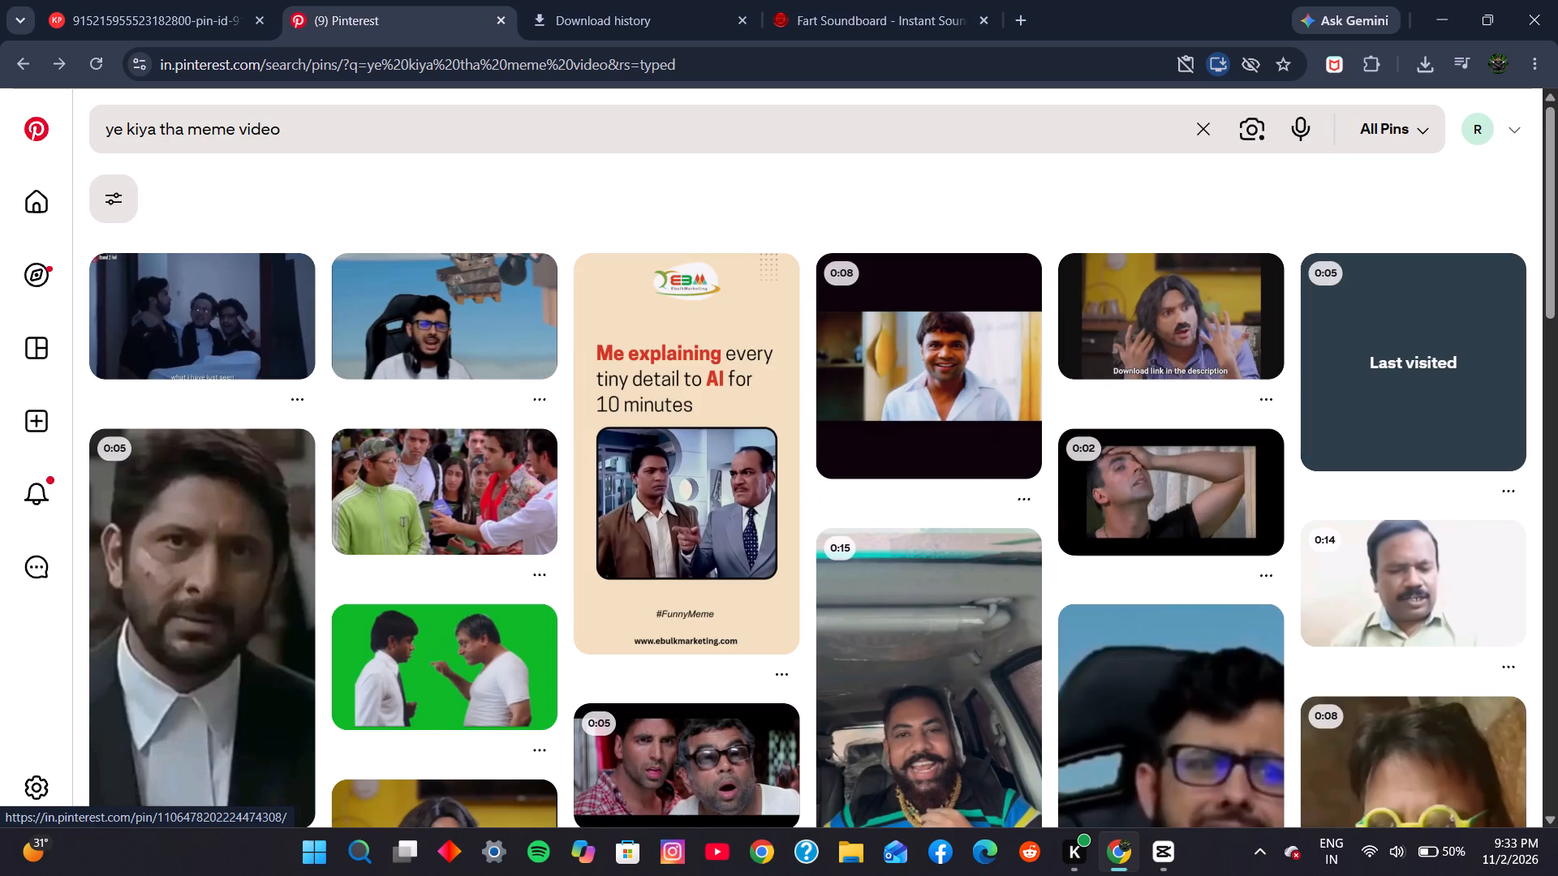
Preview the "Me explaining every tiny detail to AI for 10 minutes" meme video with sound.
left_click(703, 501)
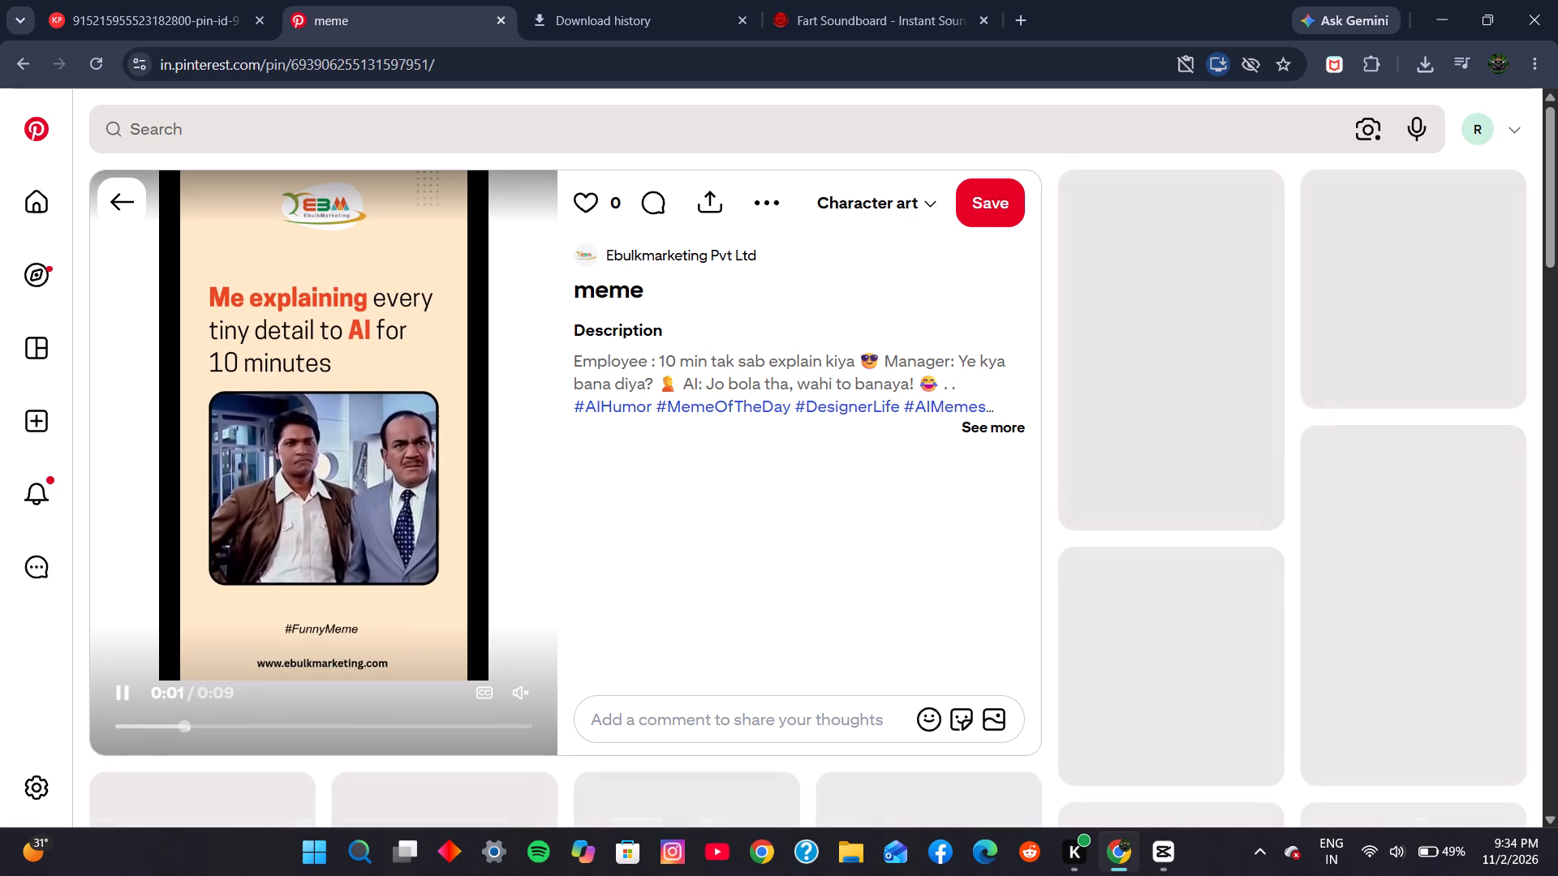
left_click(514, 698)
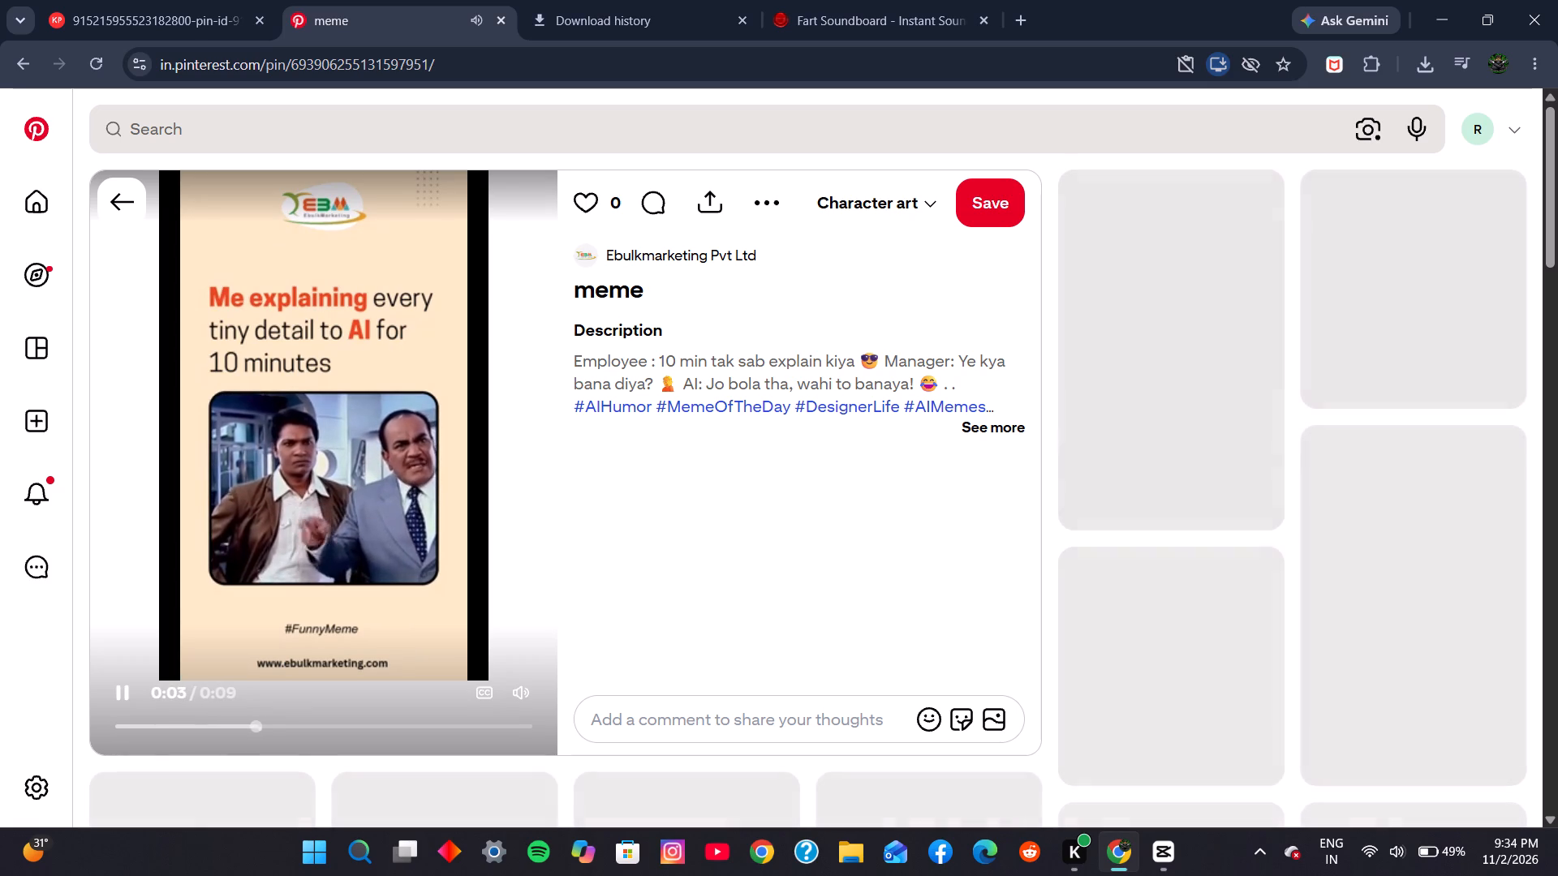
left_click(514, 698)
left_click(514, 698)
double_click(514, 698)
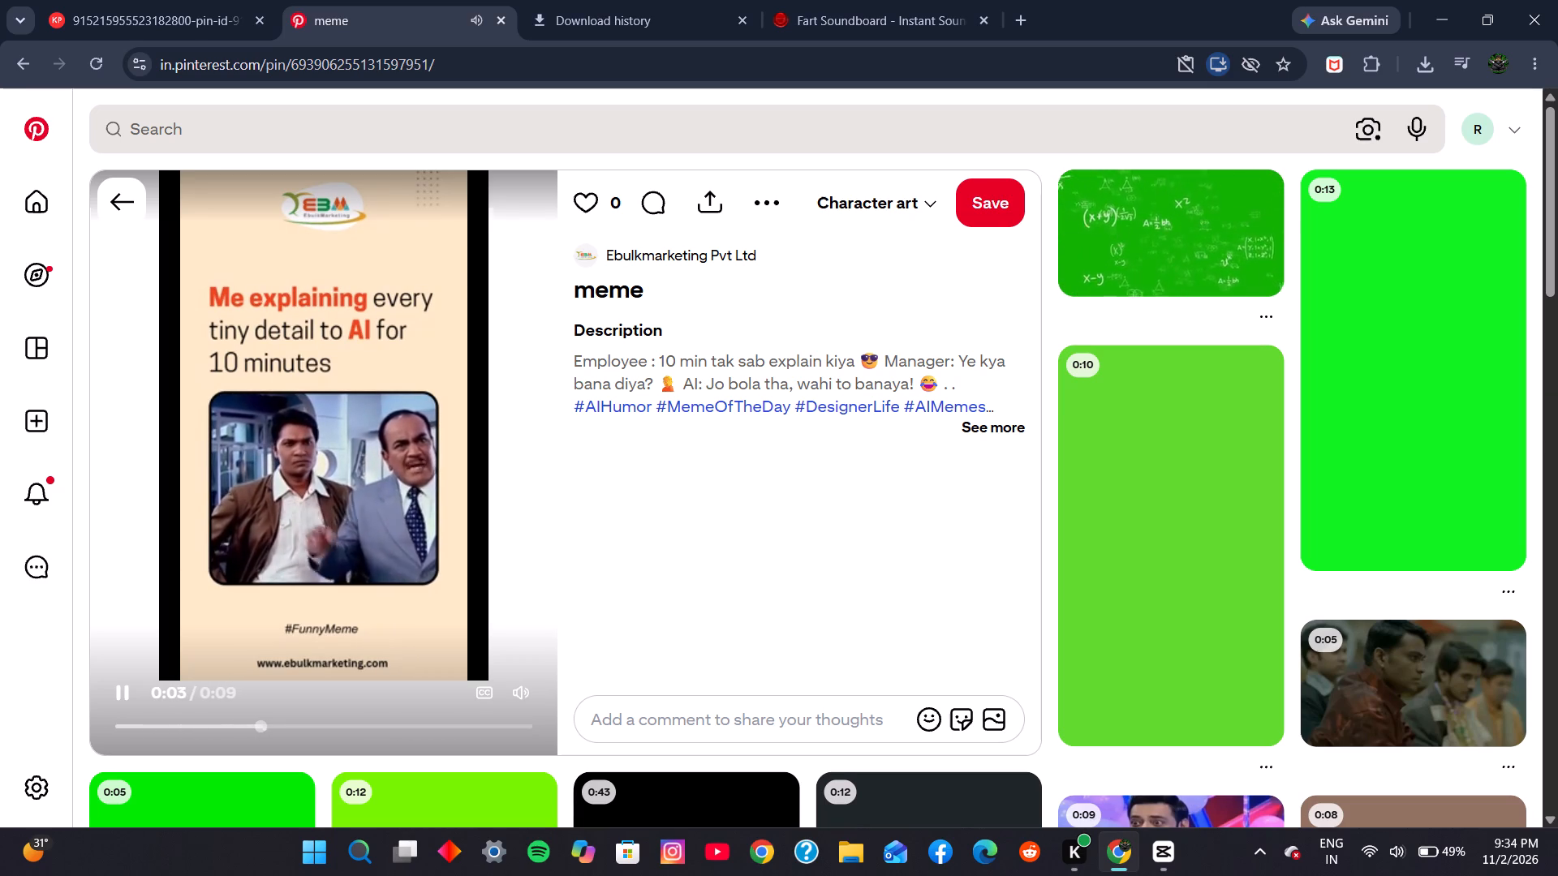
Preview the related "#gajjab_bejjti_#trending_meme#" video with sound.
scroll(898, 630, "down", 3)
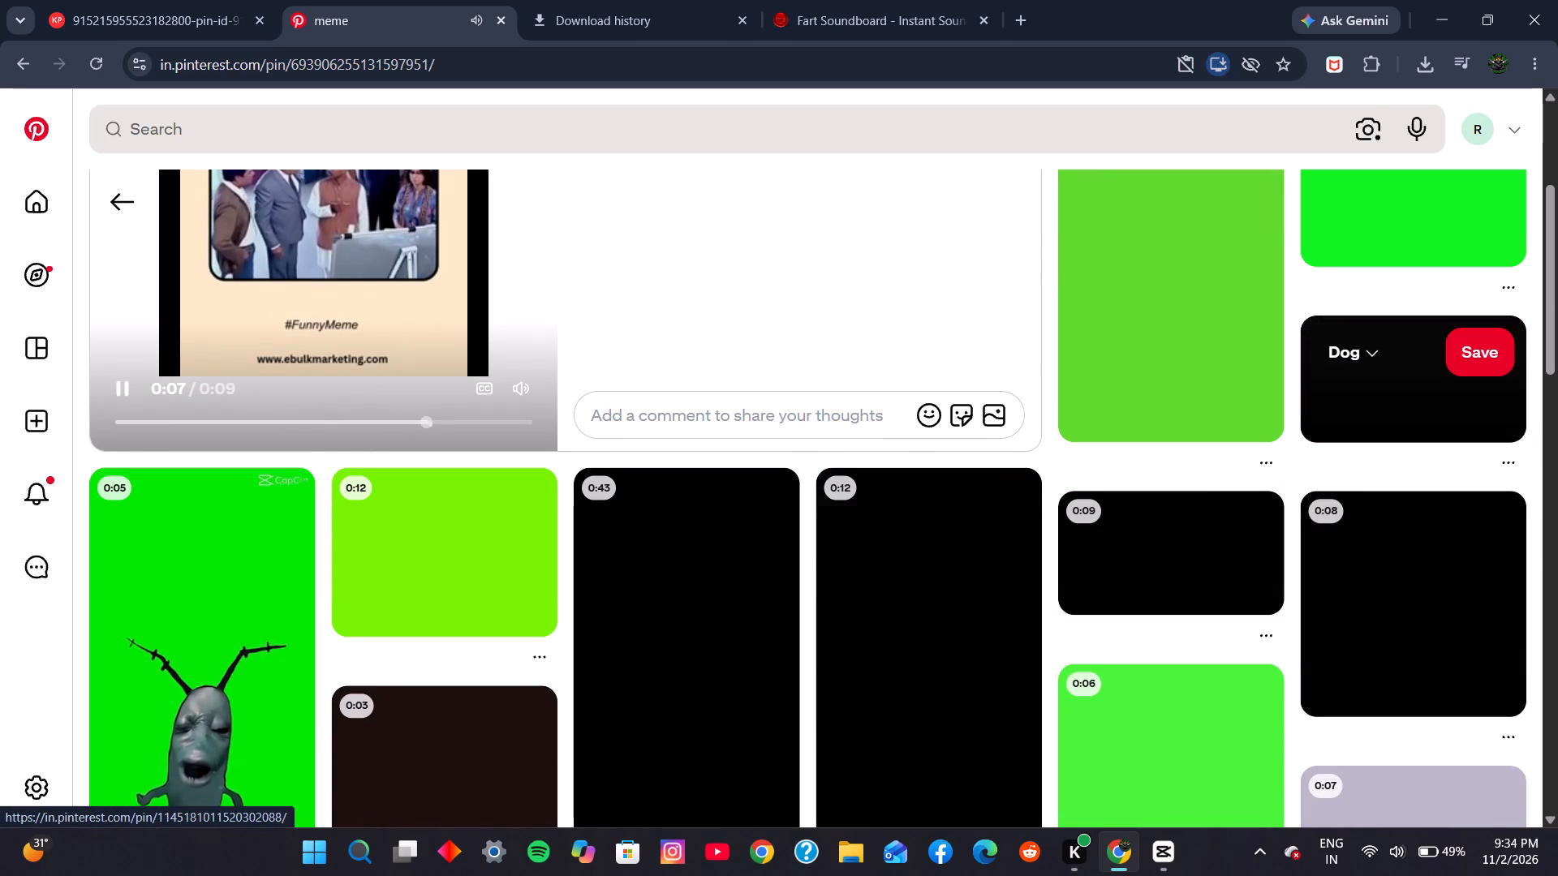
left_click(1419, 421)
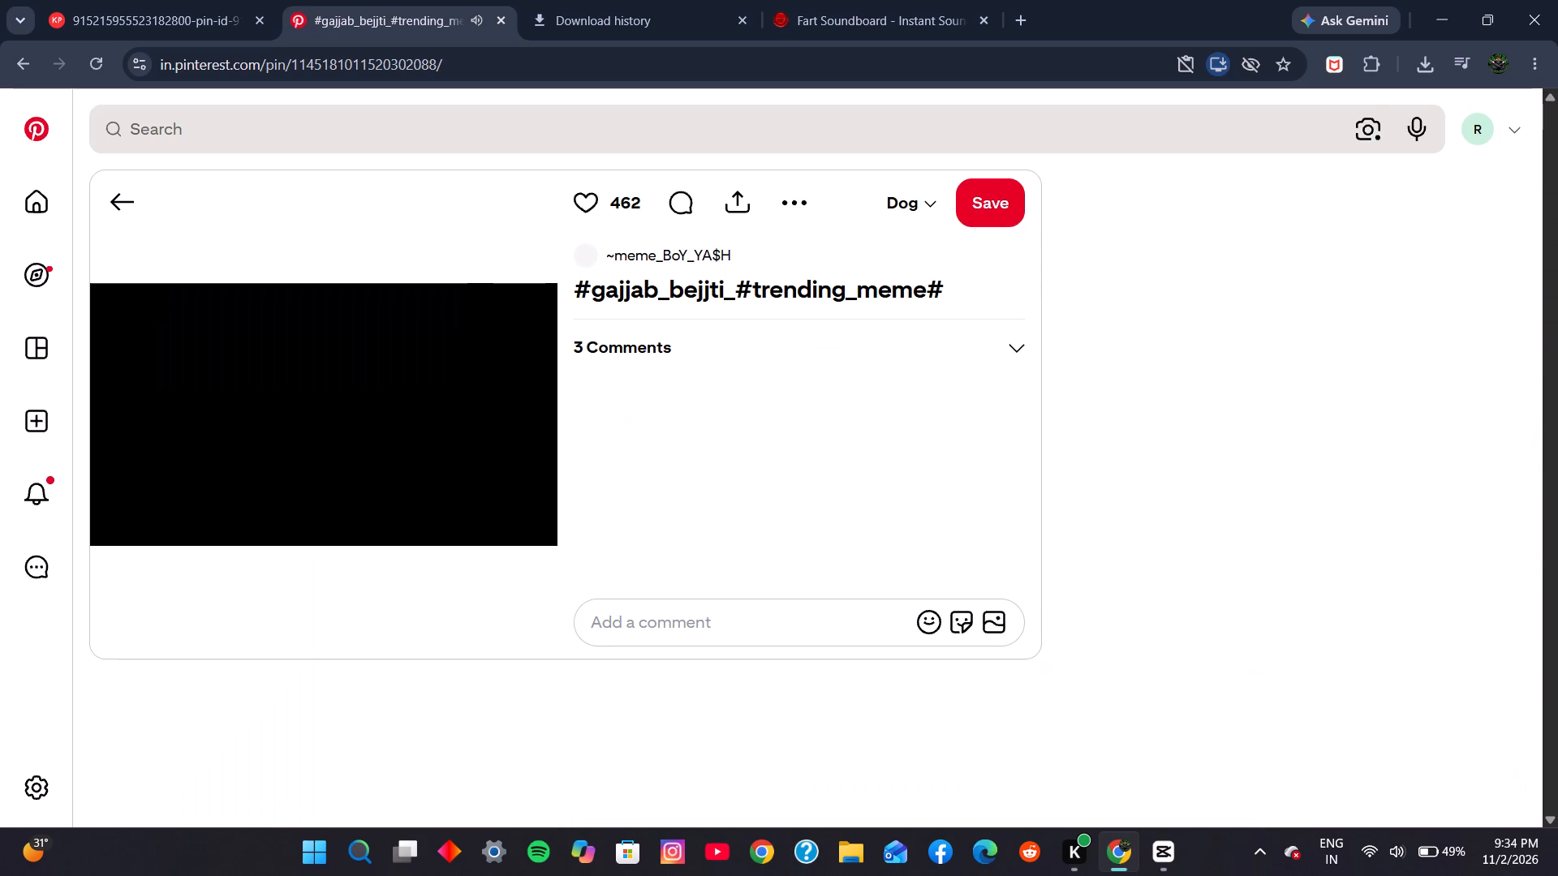
left_click(519, 483)
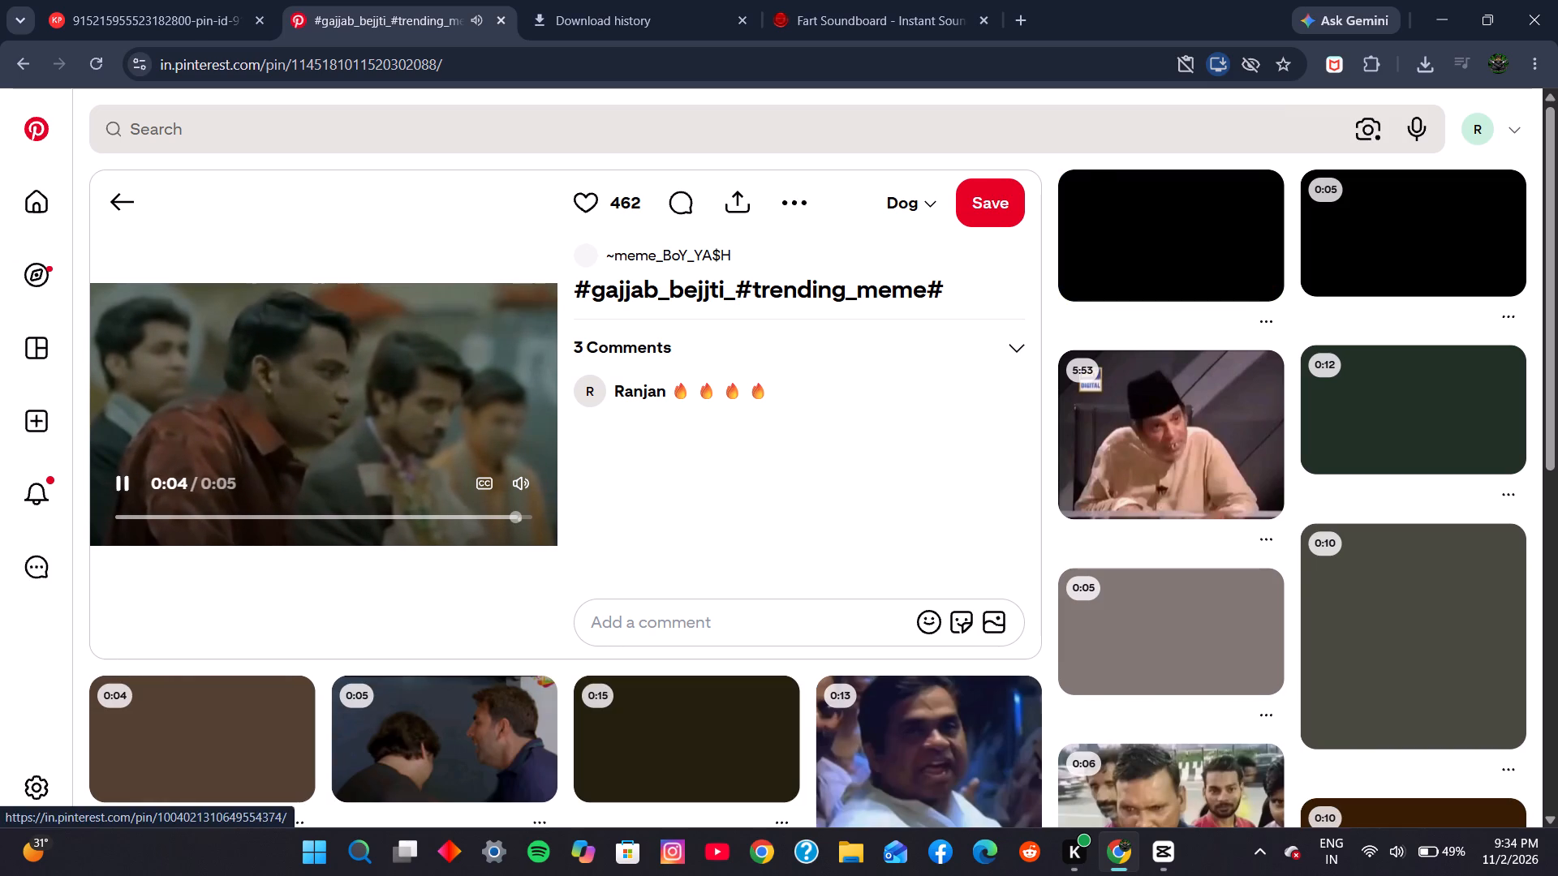
Open the related 10-second marmot video titled "meme" and preview it with sound.
scroll(1117, 556, "down", 2)
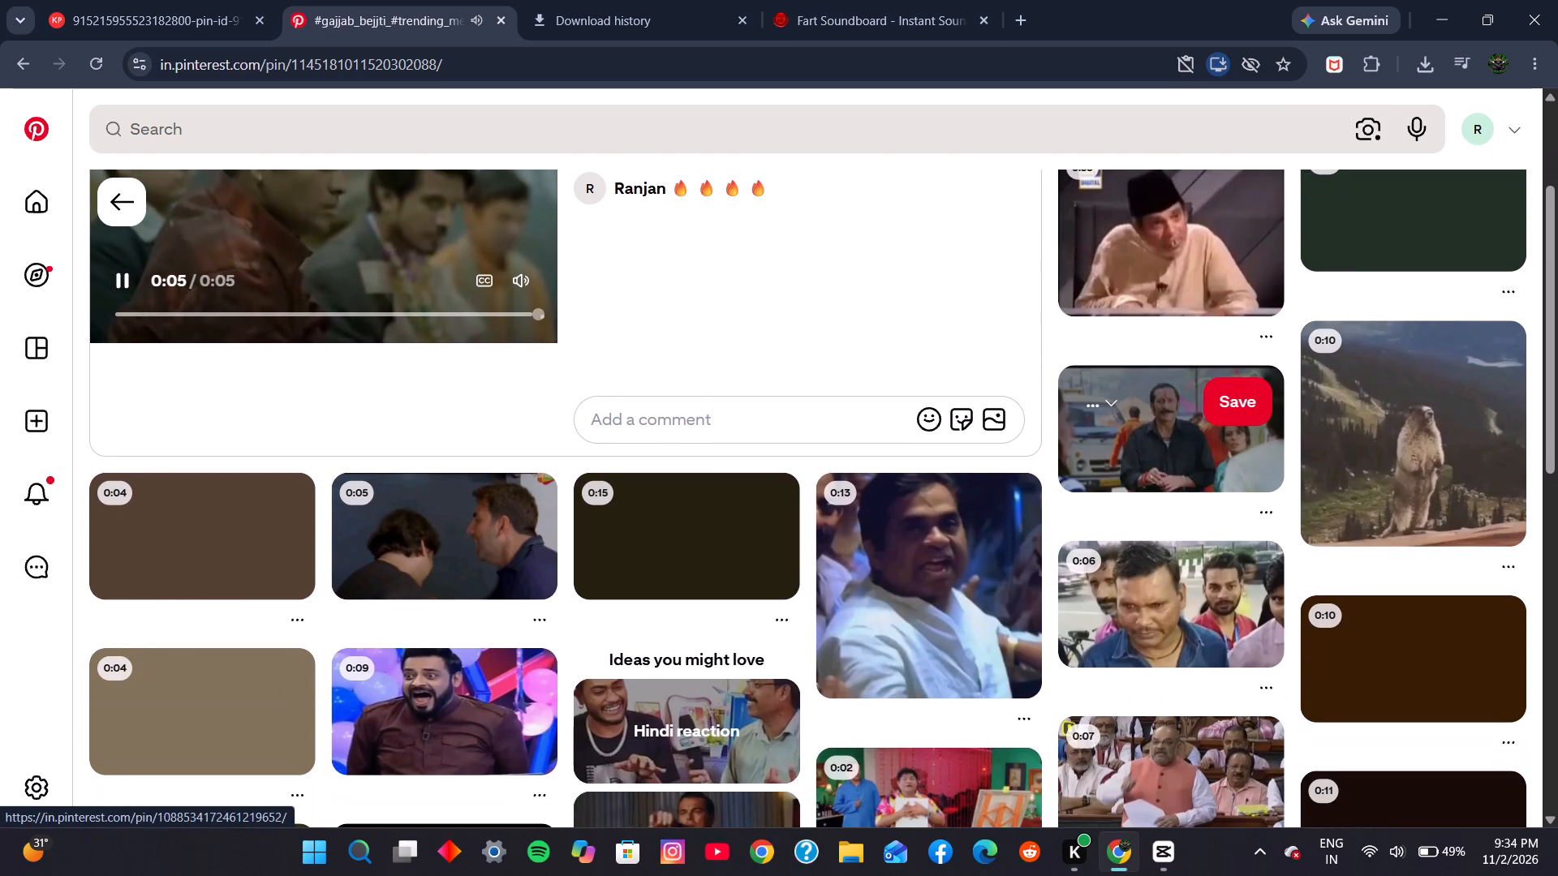
left_click(1370, 450)
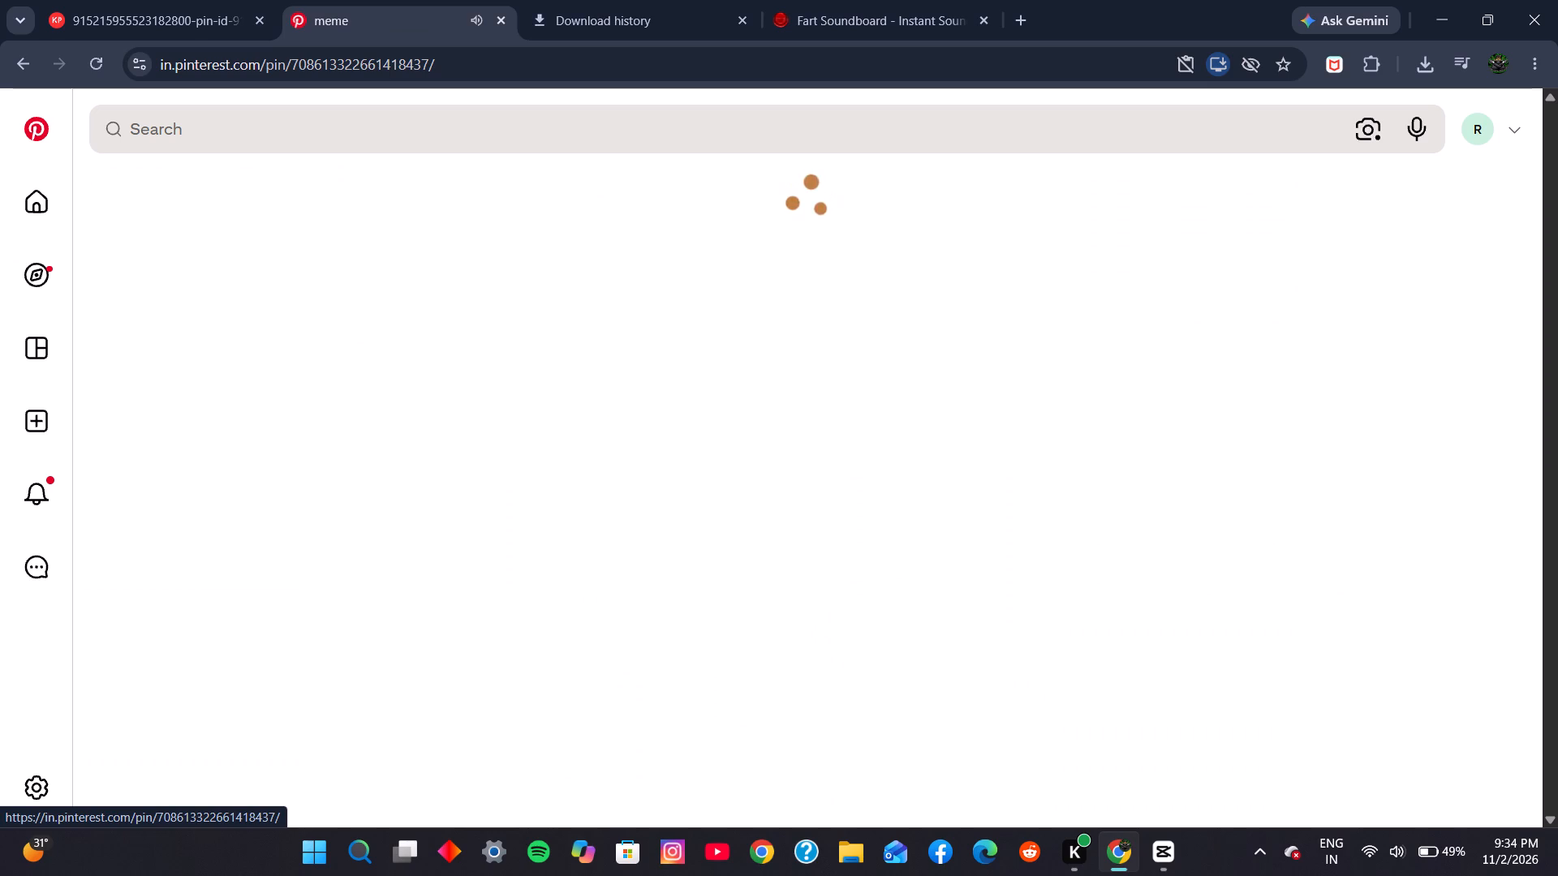
left_click(519, 590)
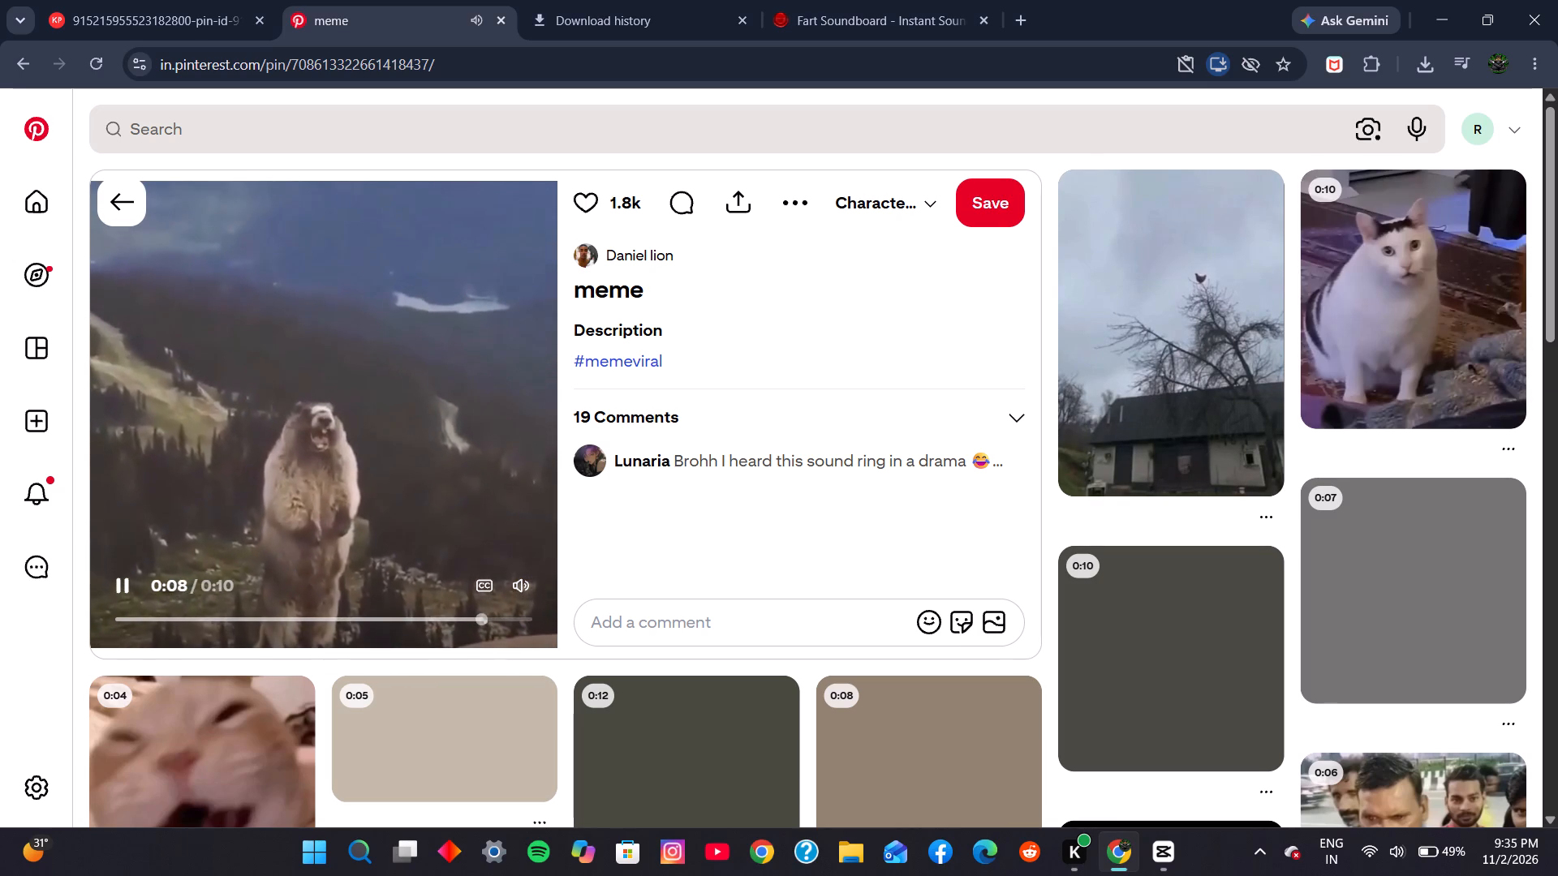
Copy the marmot pin's share link and submit it to the KlickPin Pinterest video downloader.
left_click(742, 200)
double_click(581, 313)
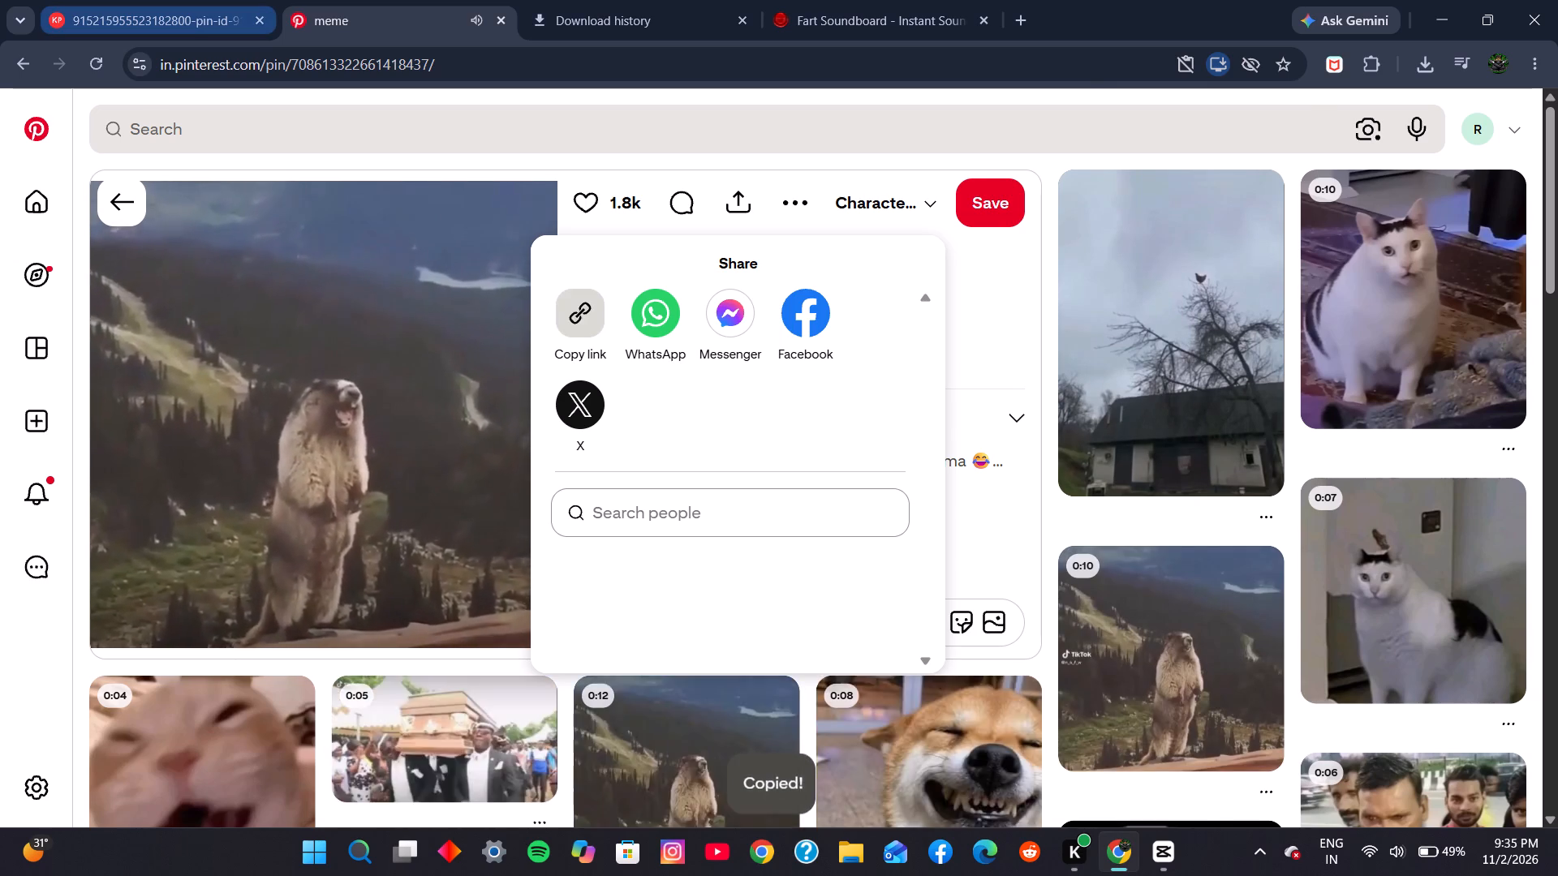
left_click(223, 0)
left_click_drag(716, 359, 727, 360)
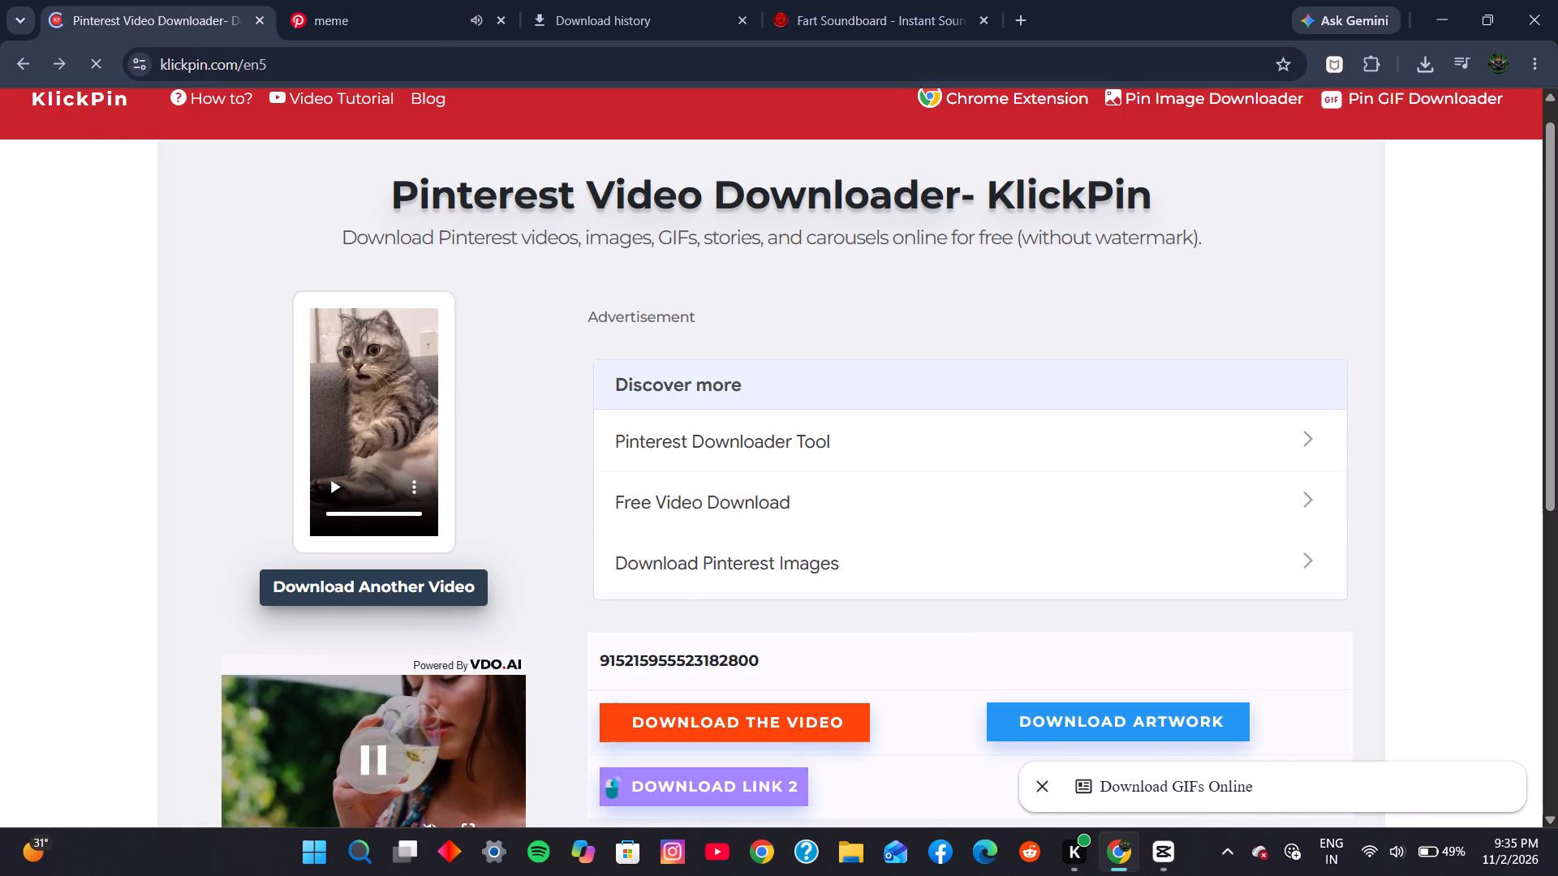
left_click(643, 397)
right_click(643, 397)
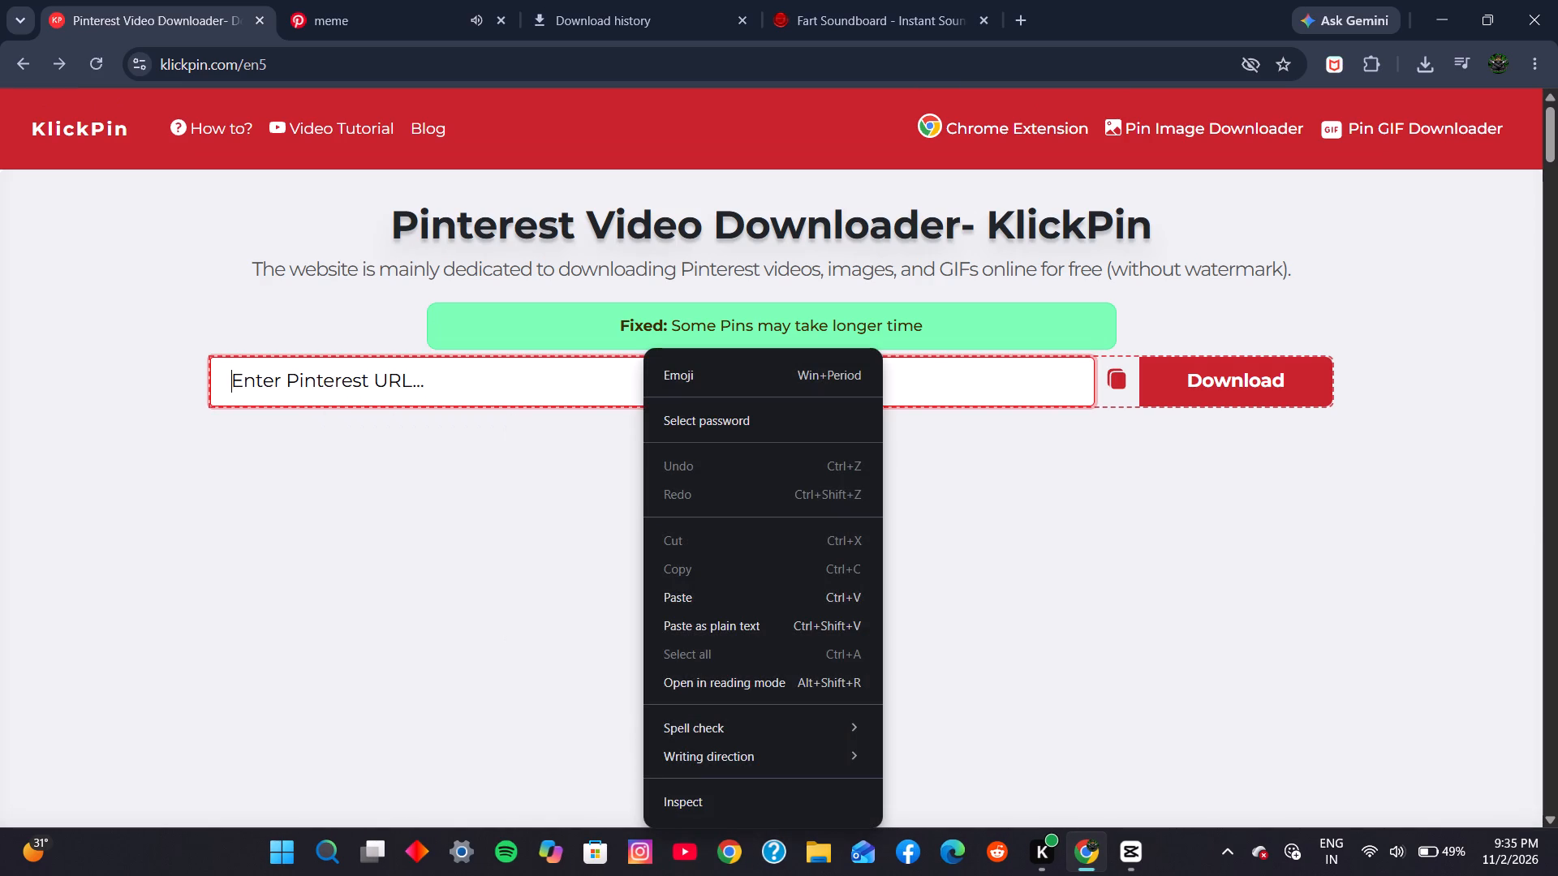
left_click(695, 601)
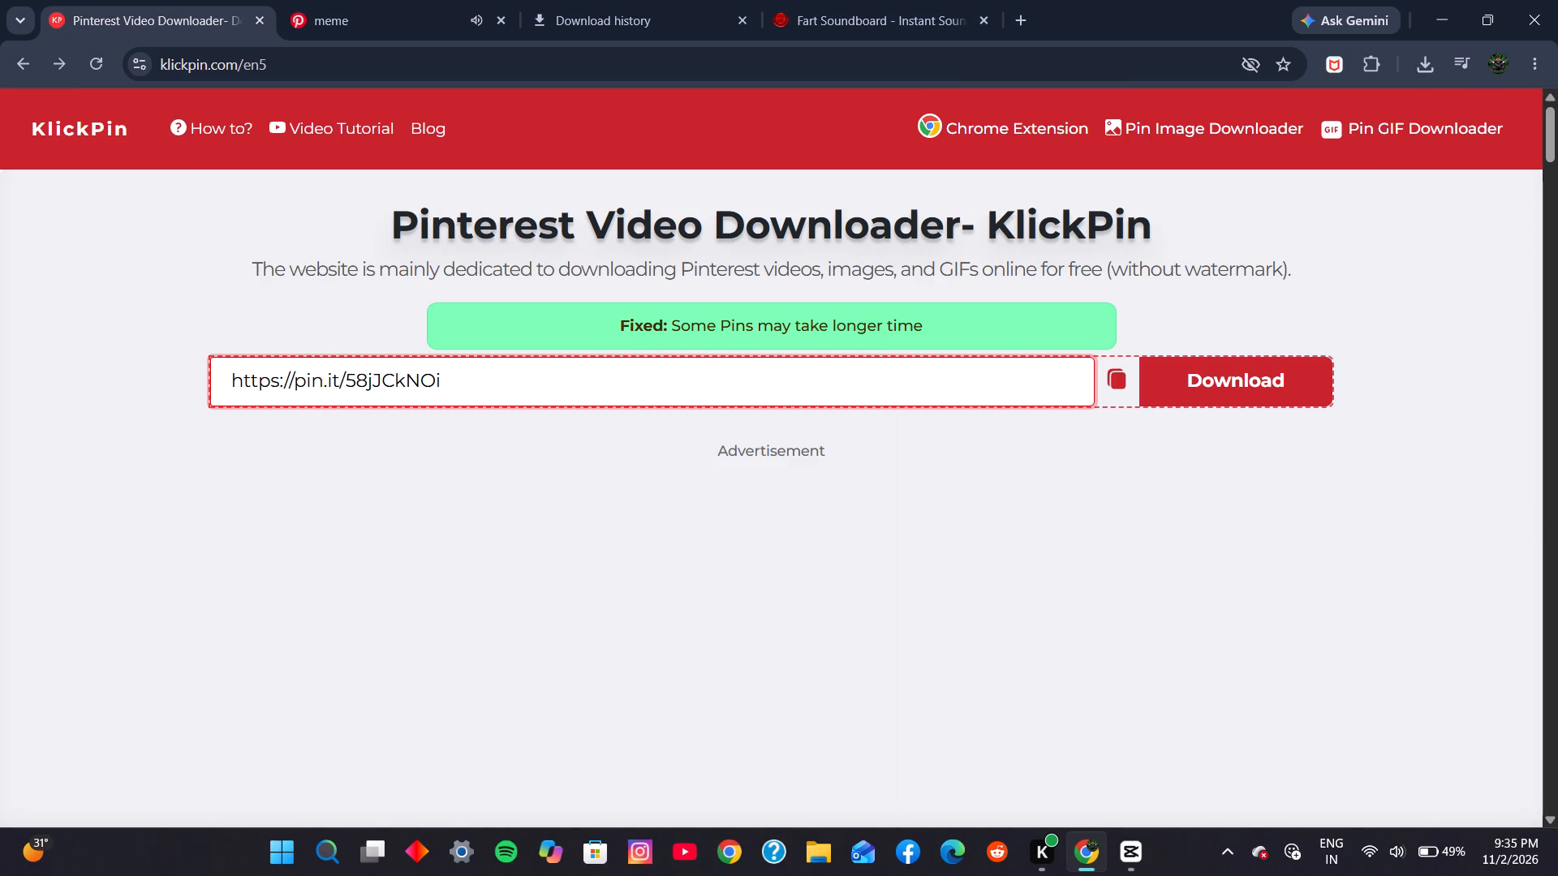
left_click(1188, 398)
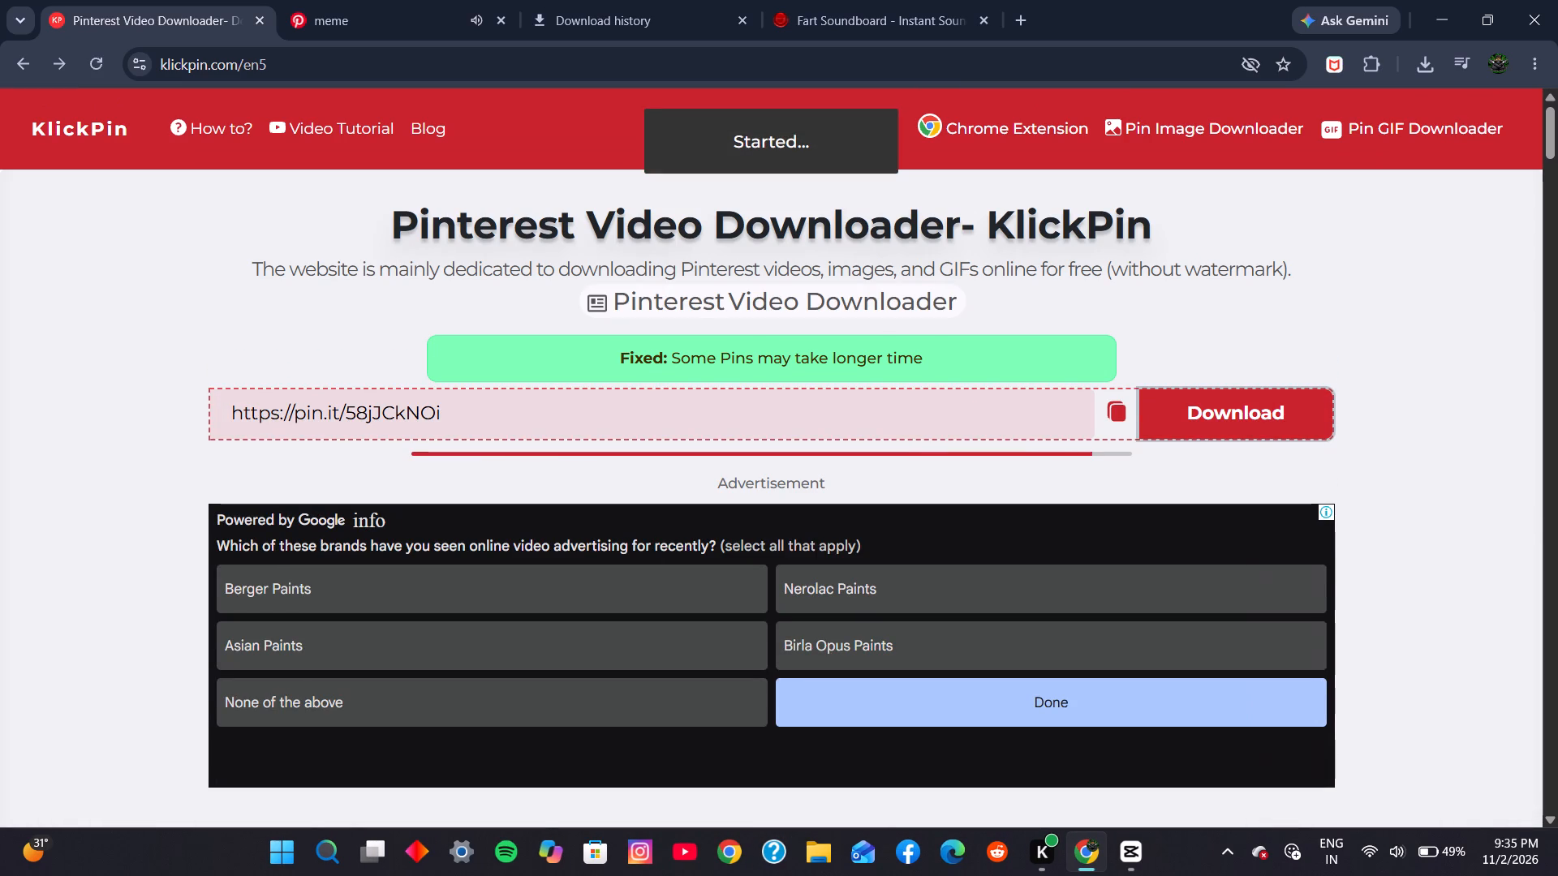
Mute the marmot video playing on its Pinterest page.
left_click(389, 0)
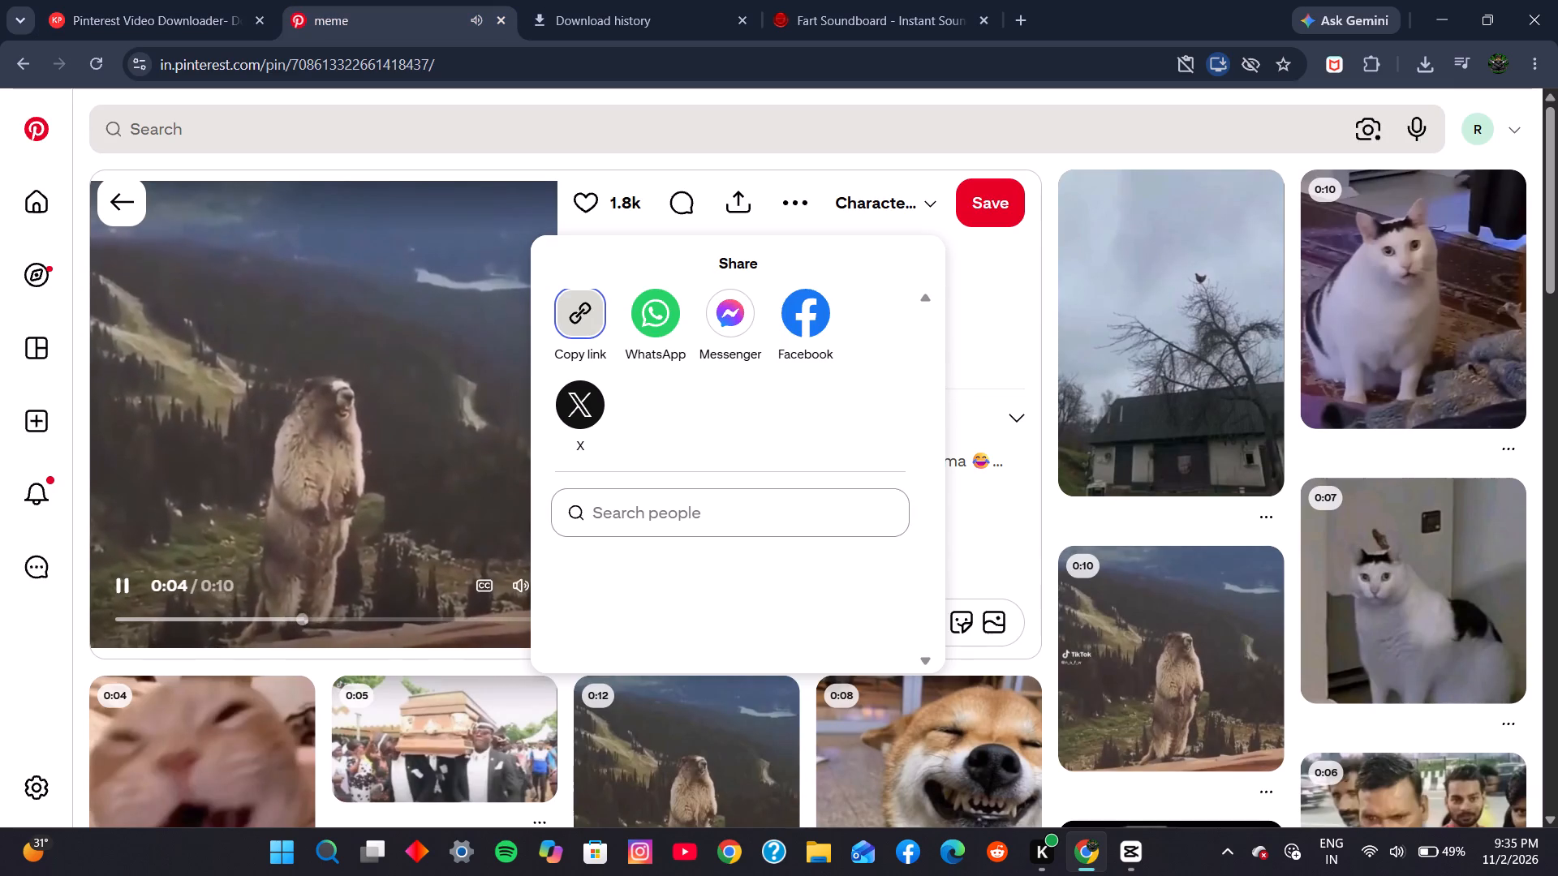
left_click(523, 588)
Return to KlickPin's download page for the marmot video.
left_click(131, 0)
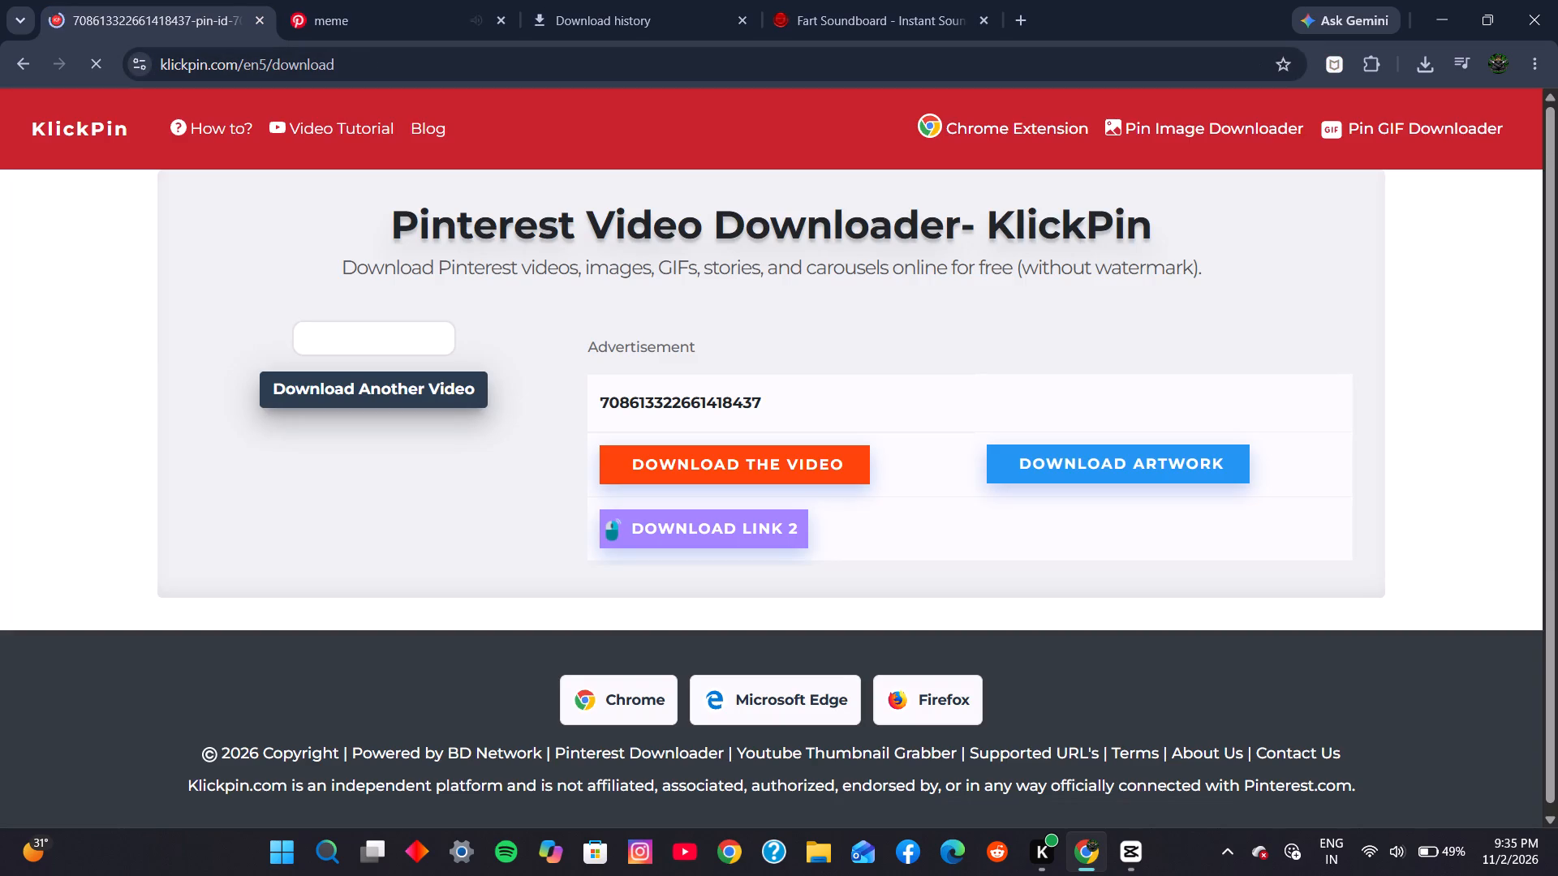
scroll(846, 340, "up", 9)
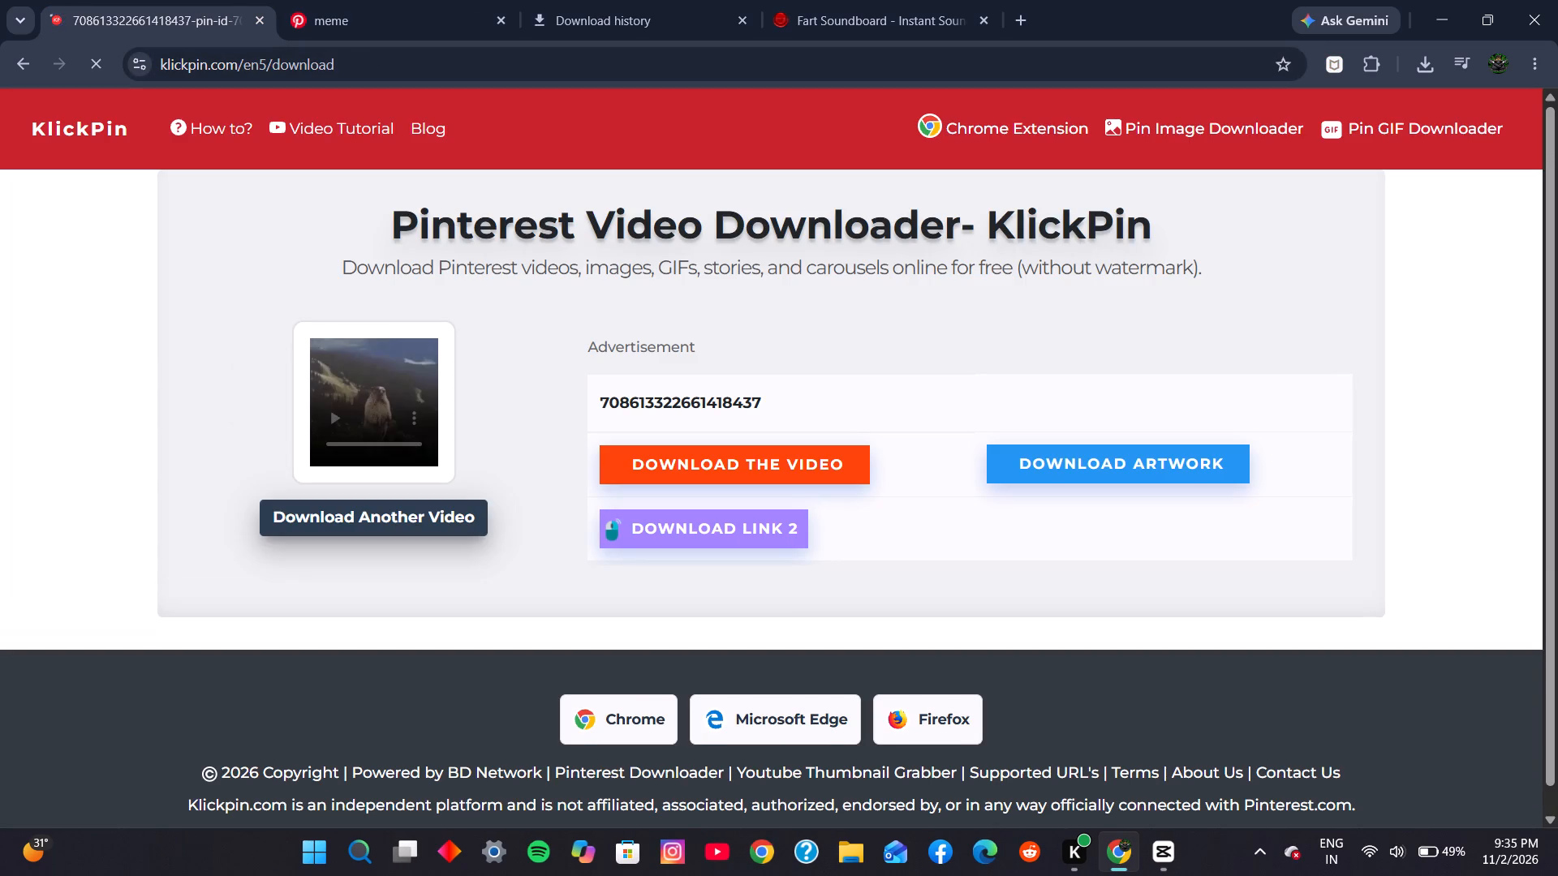
Switch to CapCut, replay the end of the cat clip, and place the playhead at 00:02:10:04.
left_click(1160, 867)
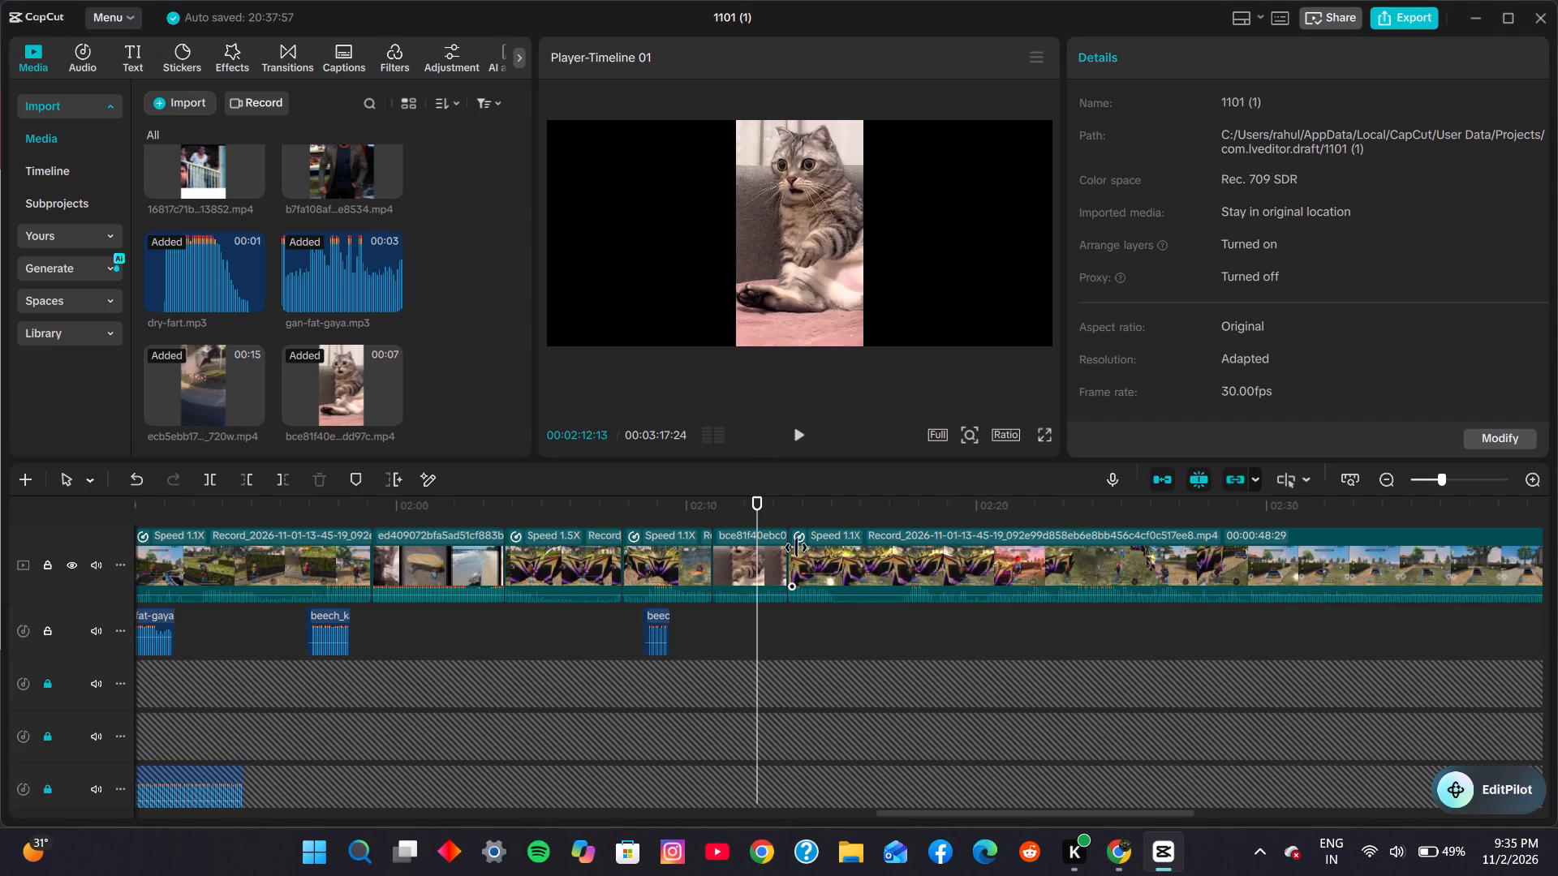
left_click(796, 430)
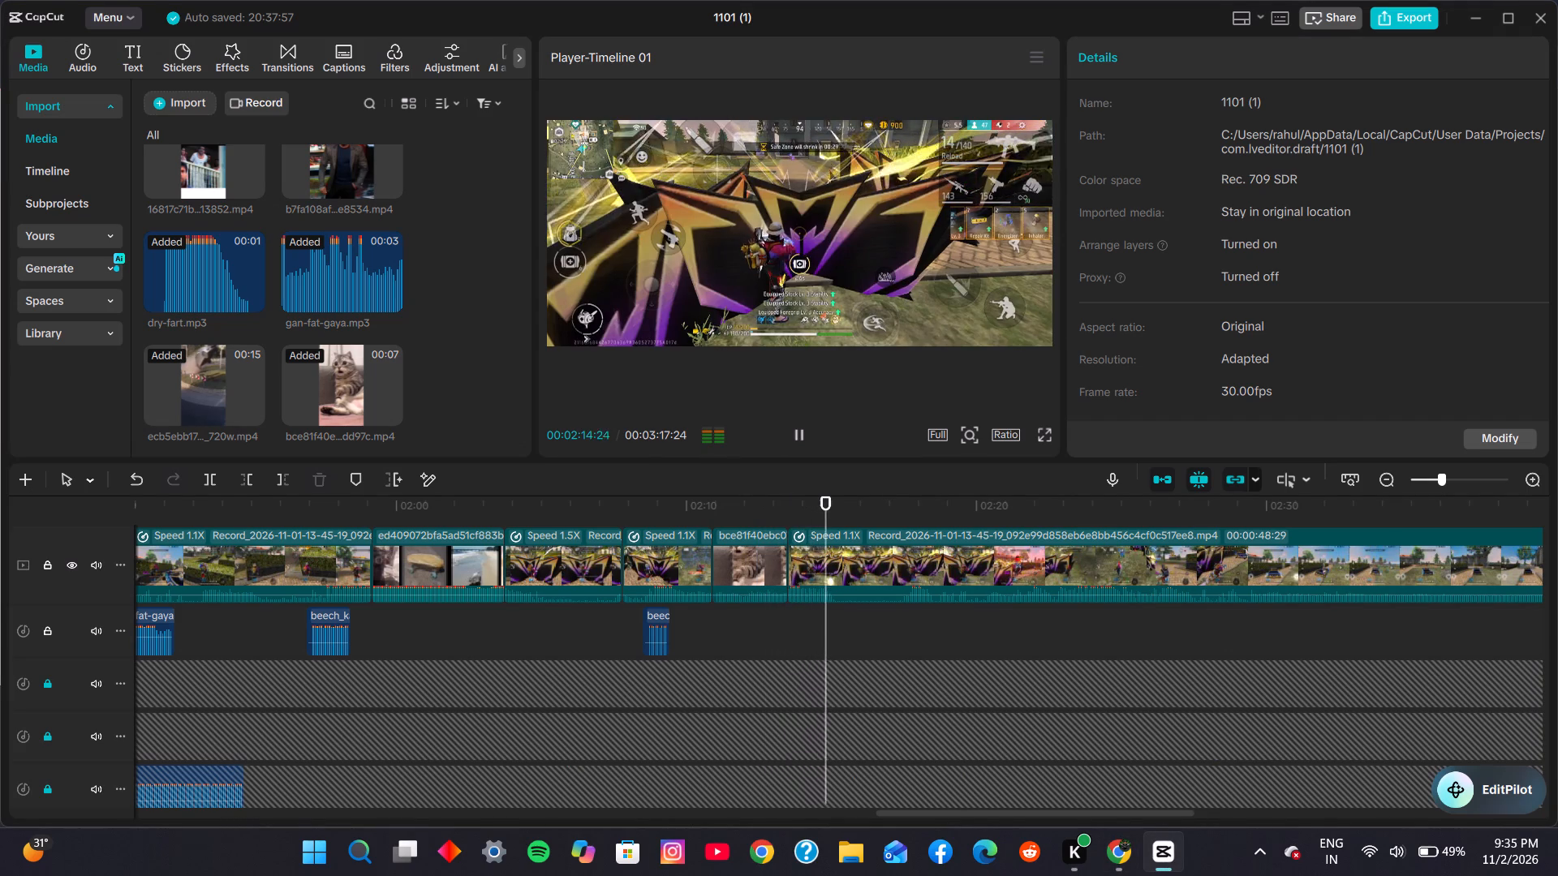
left_click(774, 508)
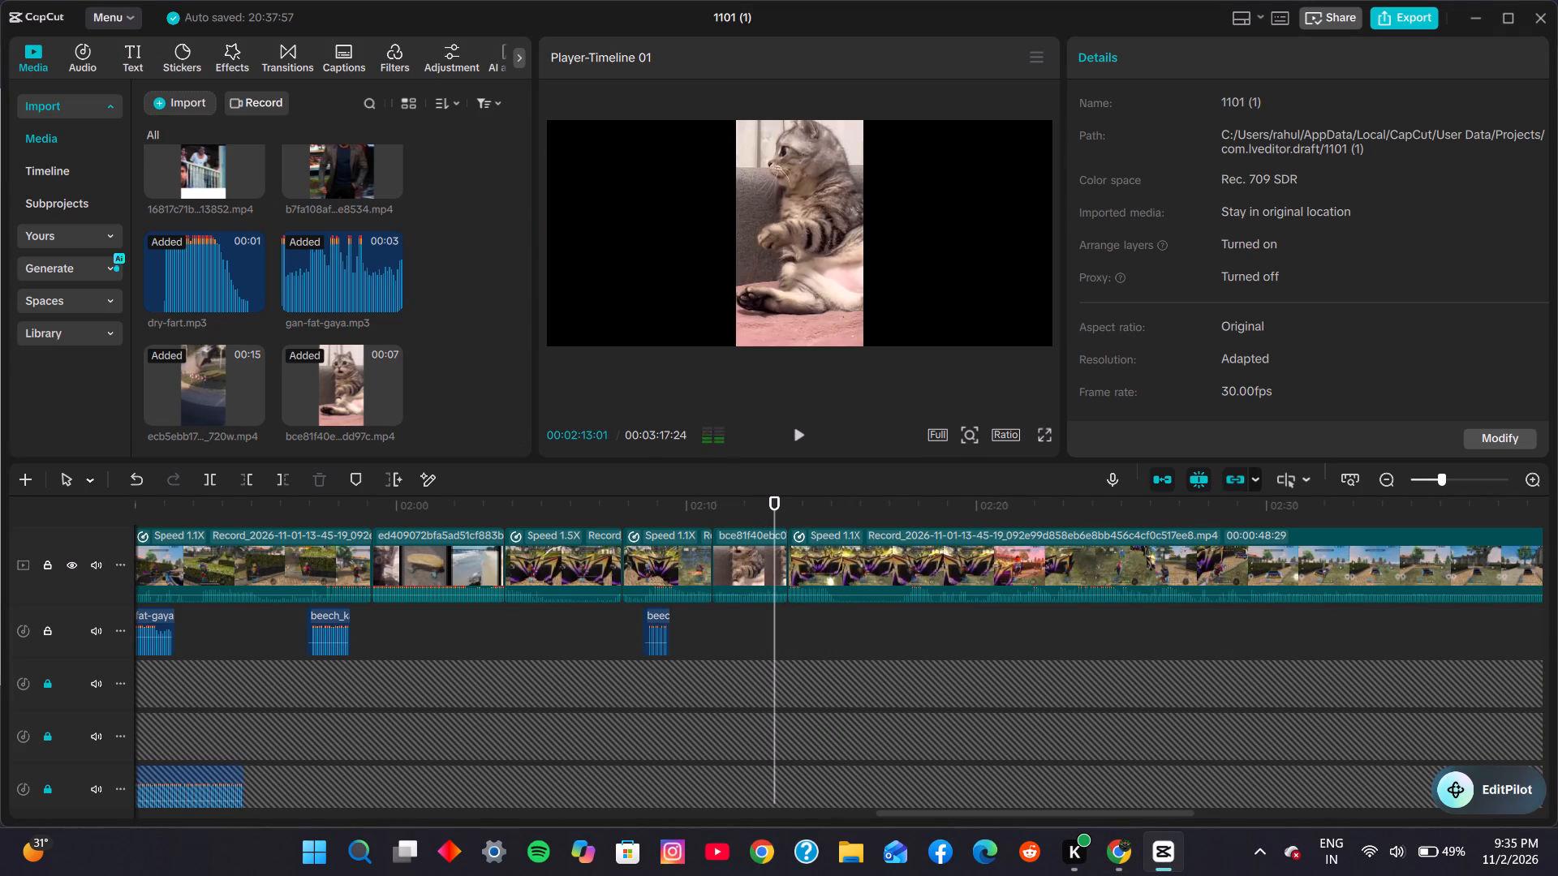
left_click(690, 493)
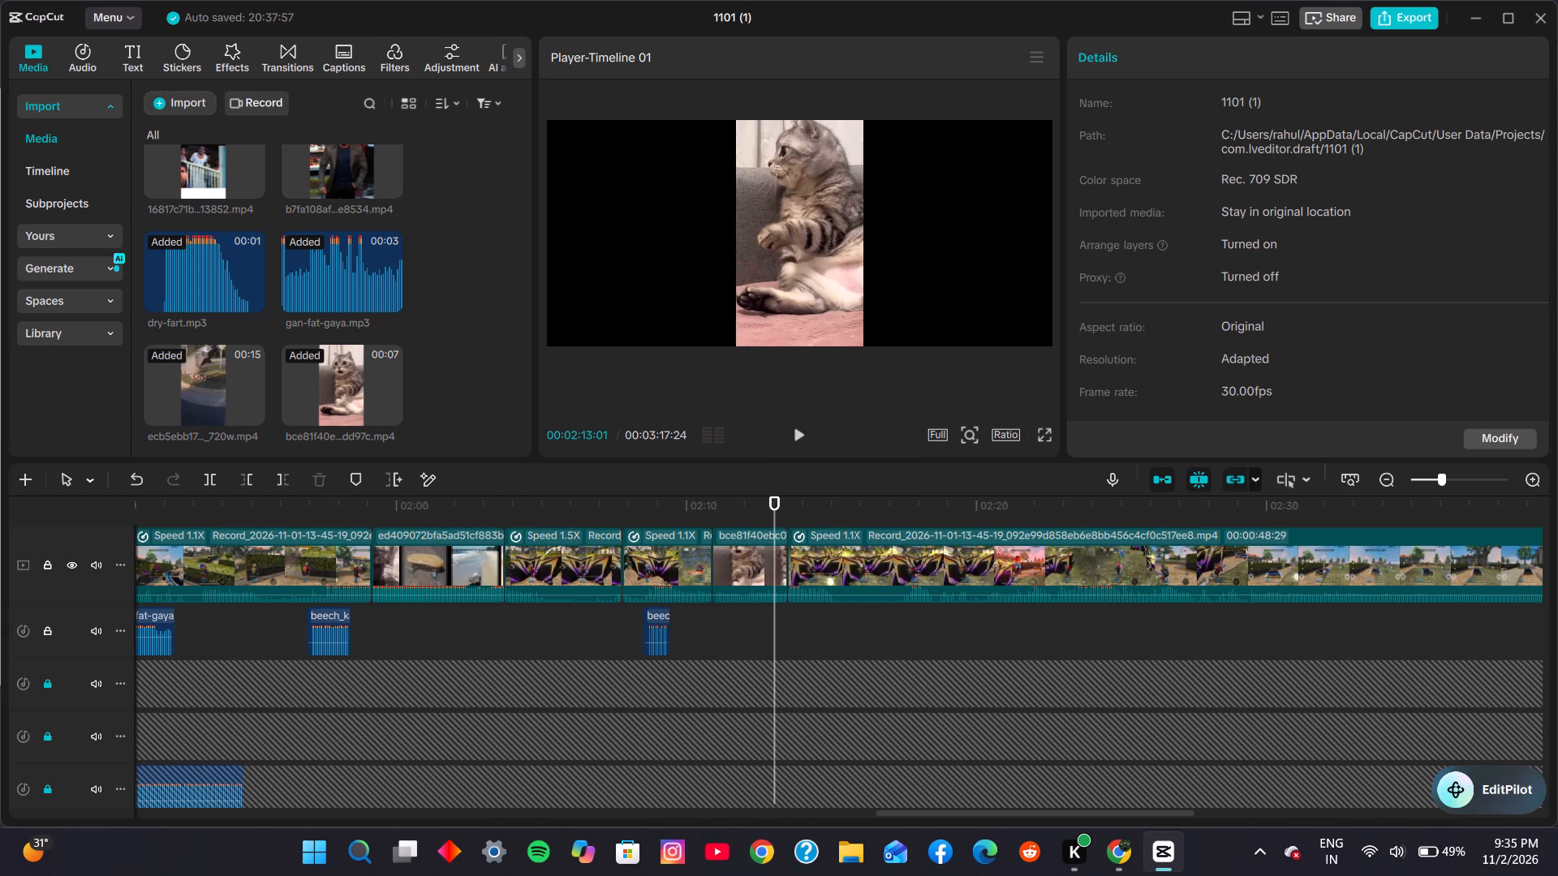
left_click(700, 474)
left_click(691, 503)
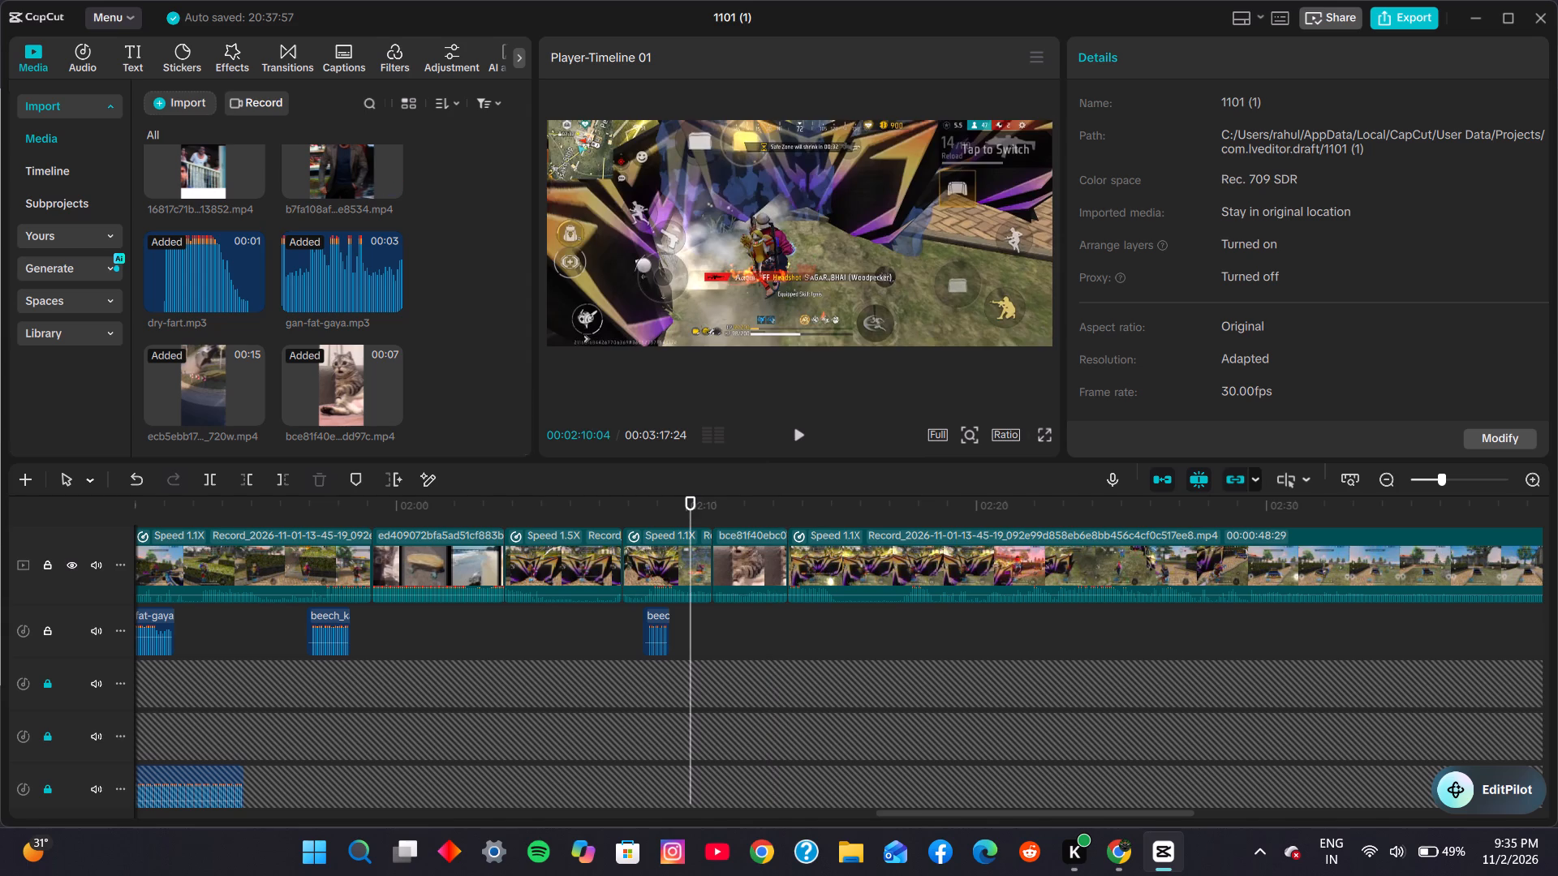
Switch back to Chrome and download the marmot meme video from its KlickPin preview.
left_click(1124, 852)
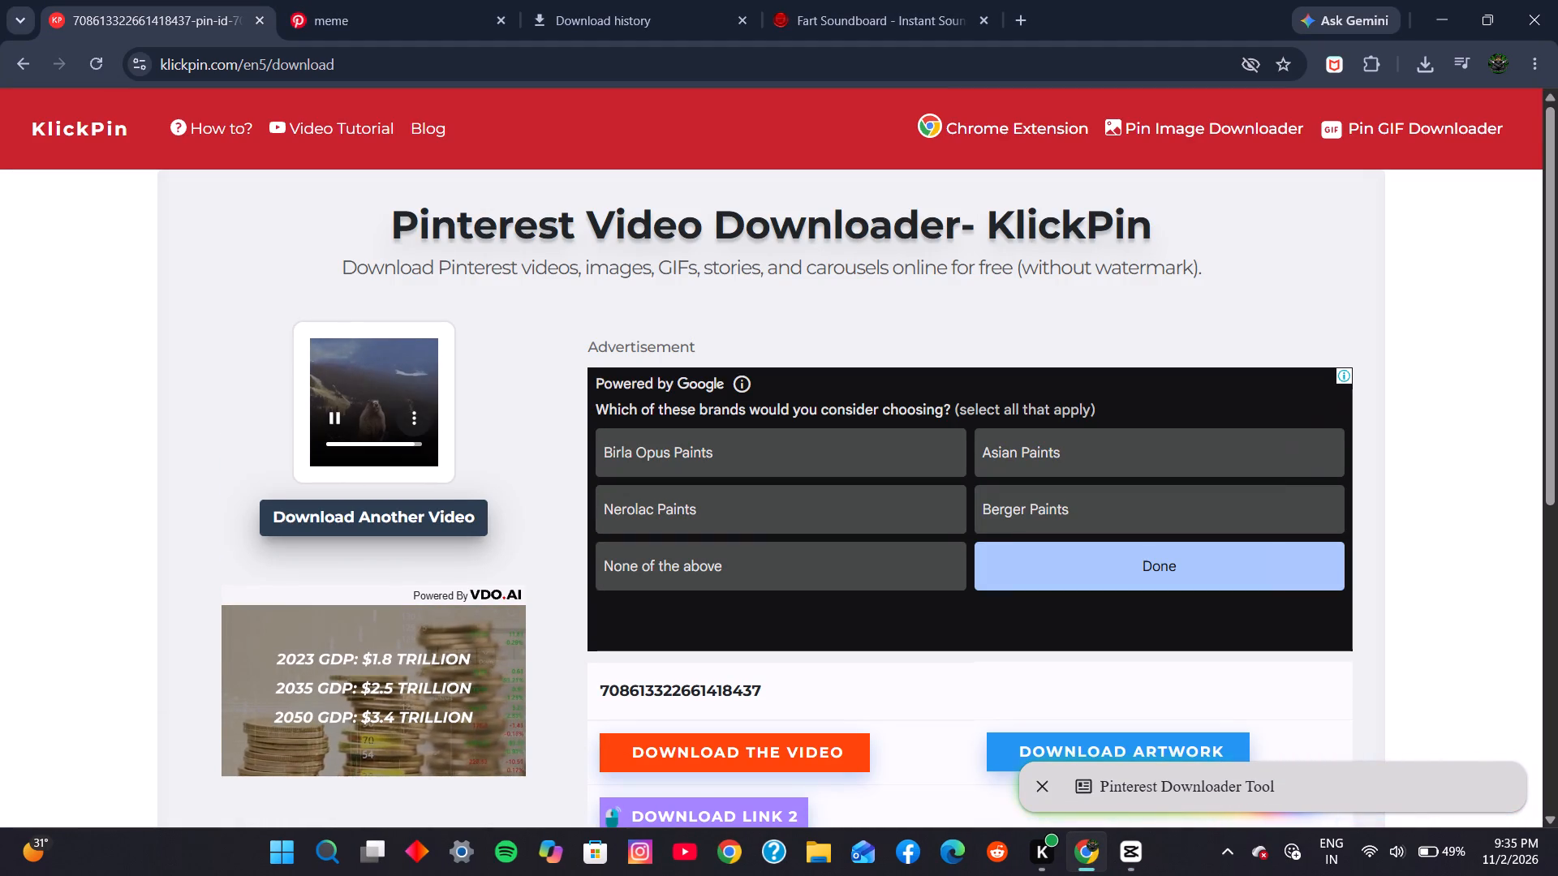
left_click(417, 410)
left_click(329, 277)
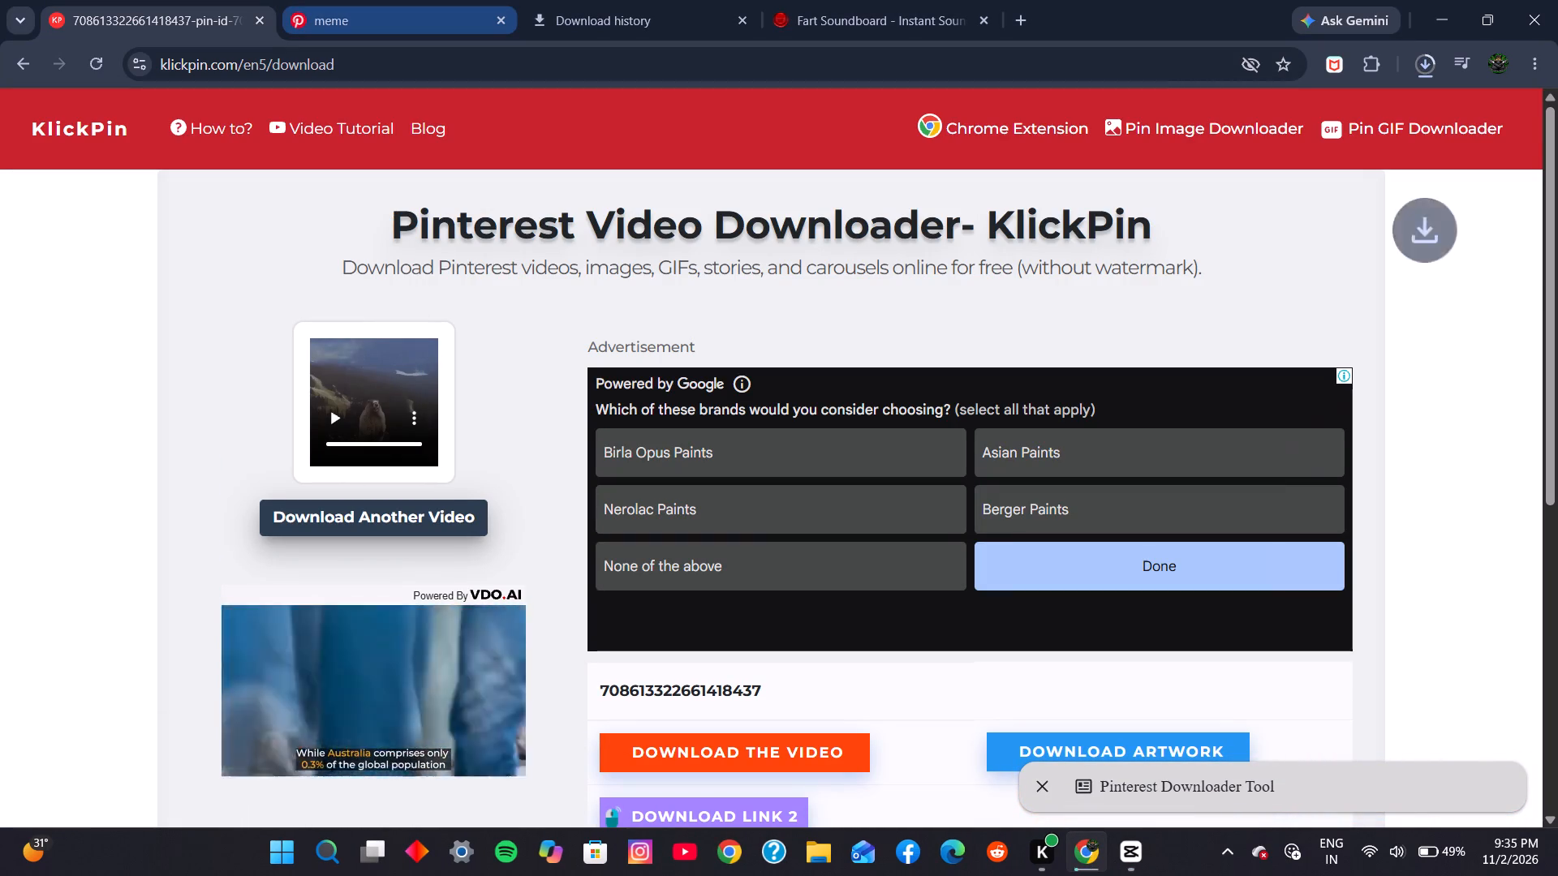
Return to the marmot meme pin on Pinterest and browse its related pins for another reaction video.
left_click(420, 0)
scroll(779, 457, "down", 2)
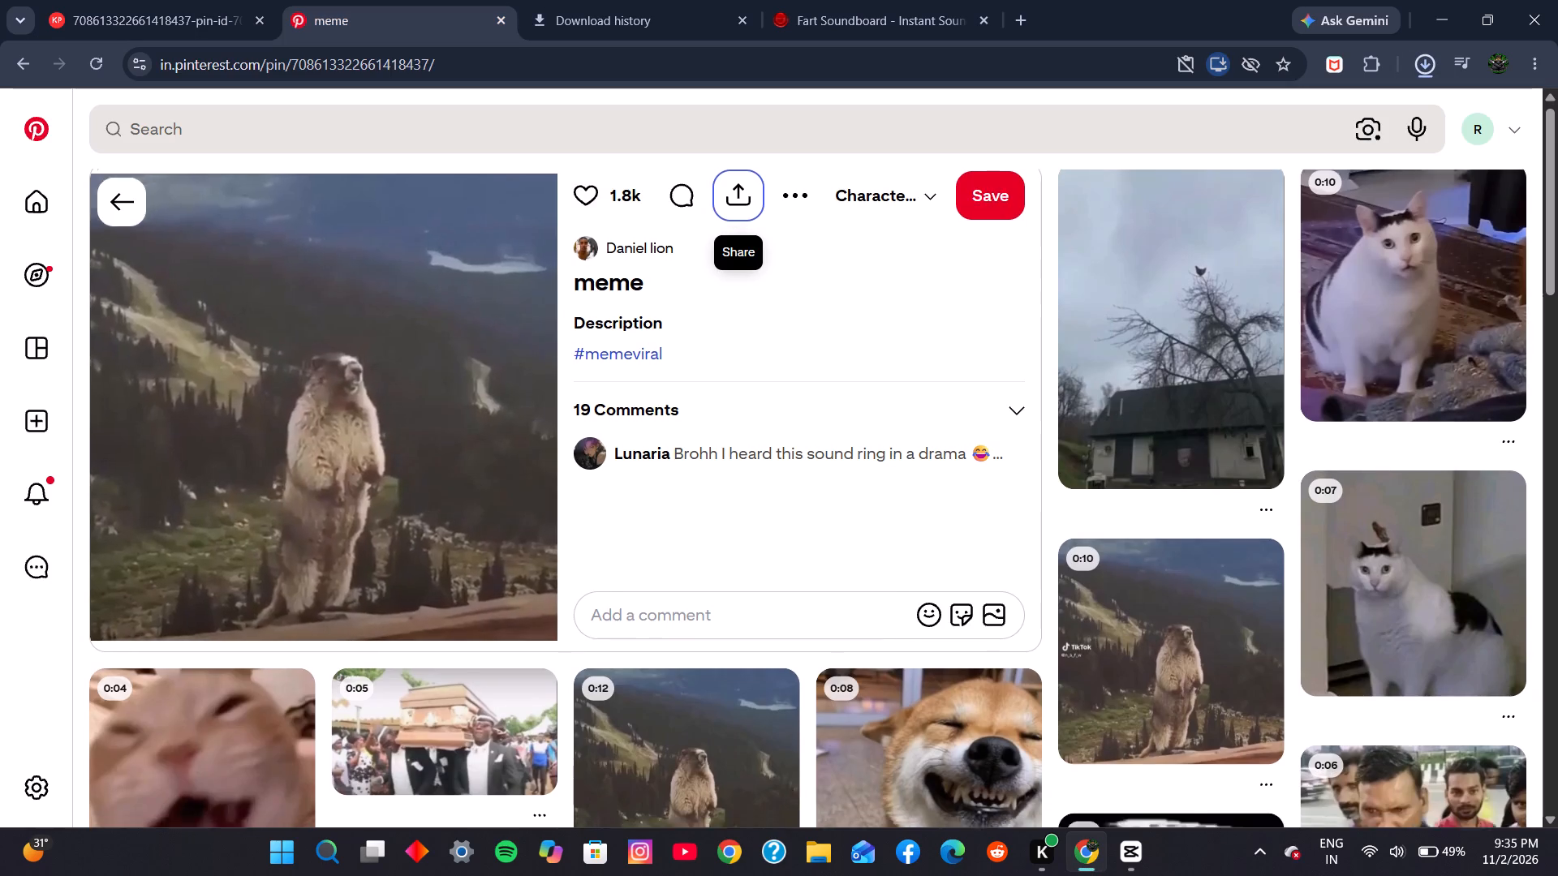
scroll(779, 457, "down", 2)
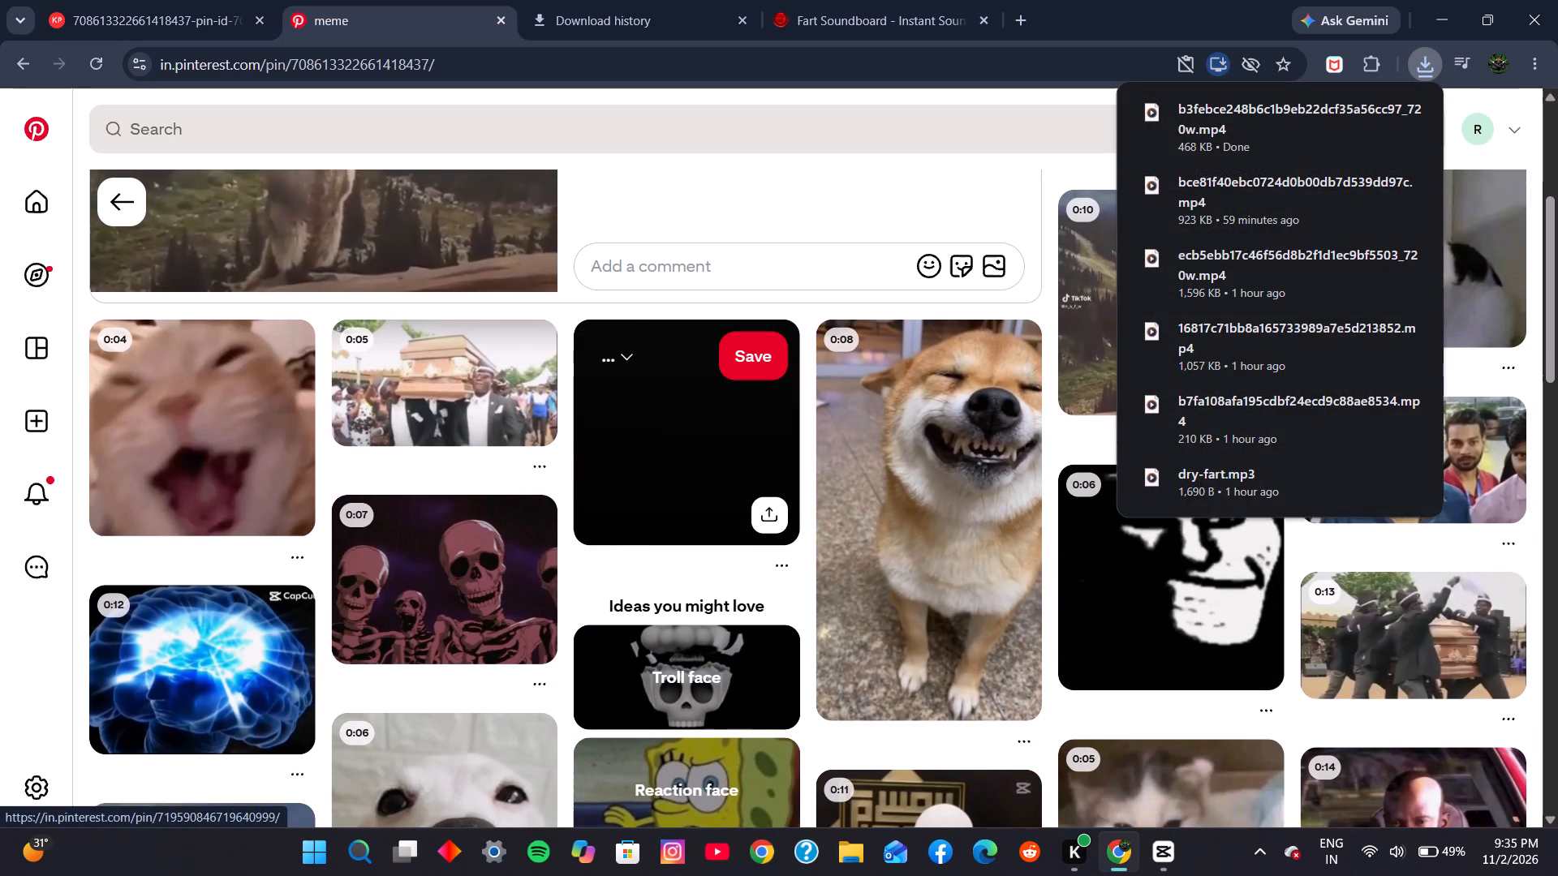
scroll(777, 470, "down", 4)
scroll(777, 471, "up", 4)
scroll(777, 471, "down", 4)
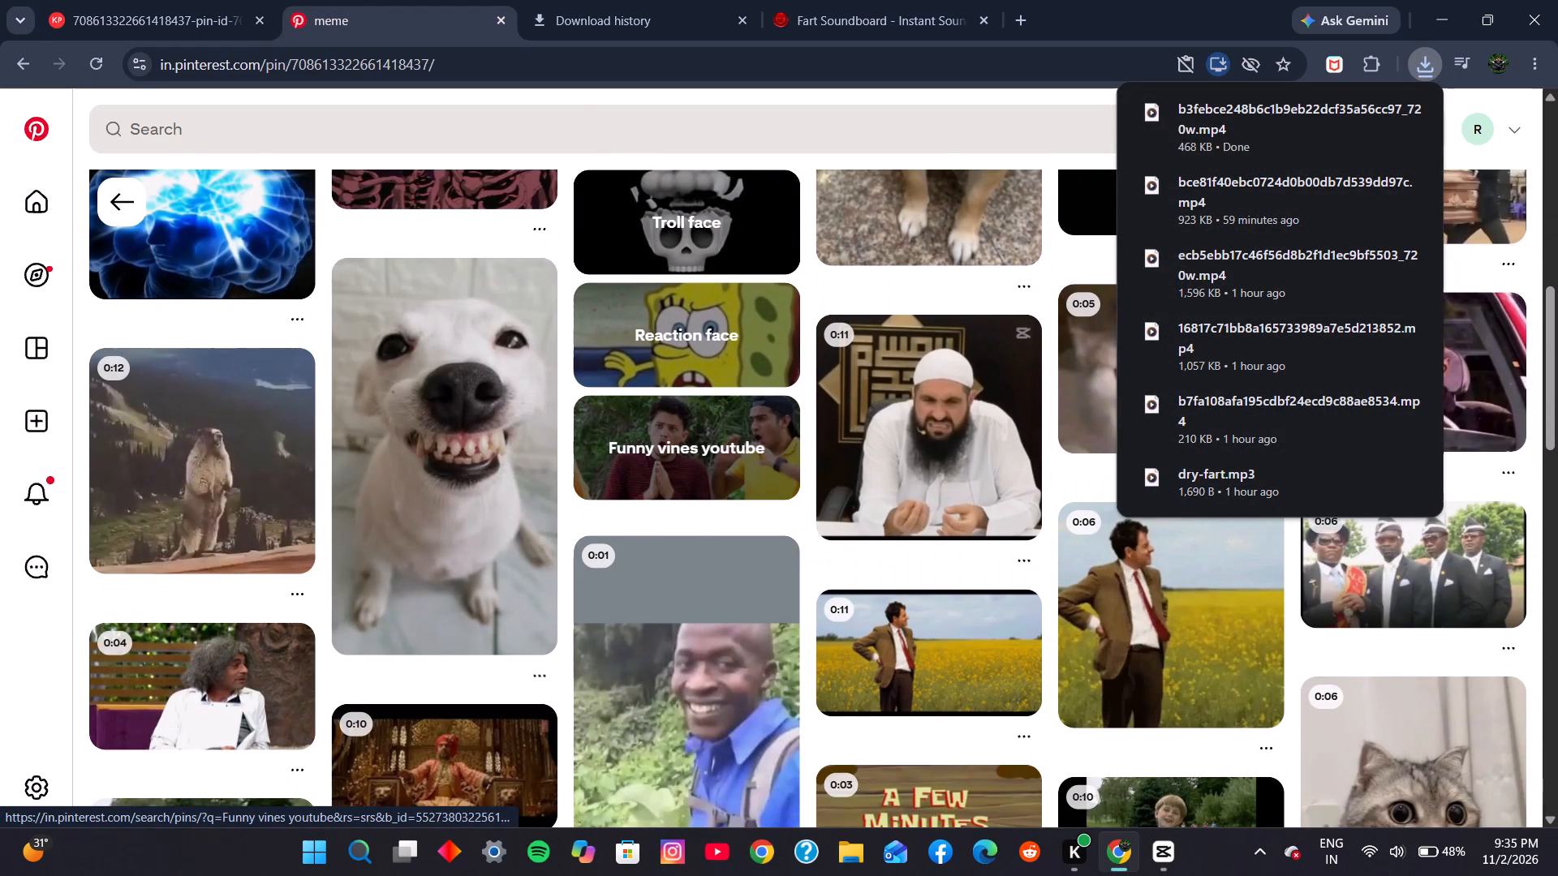
scroll(777, 471, "down", 1)
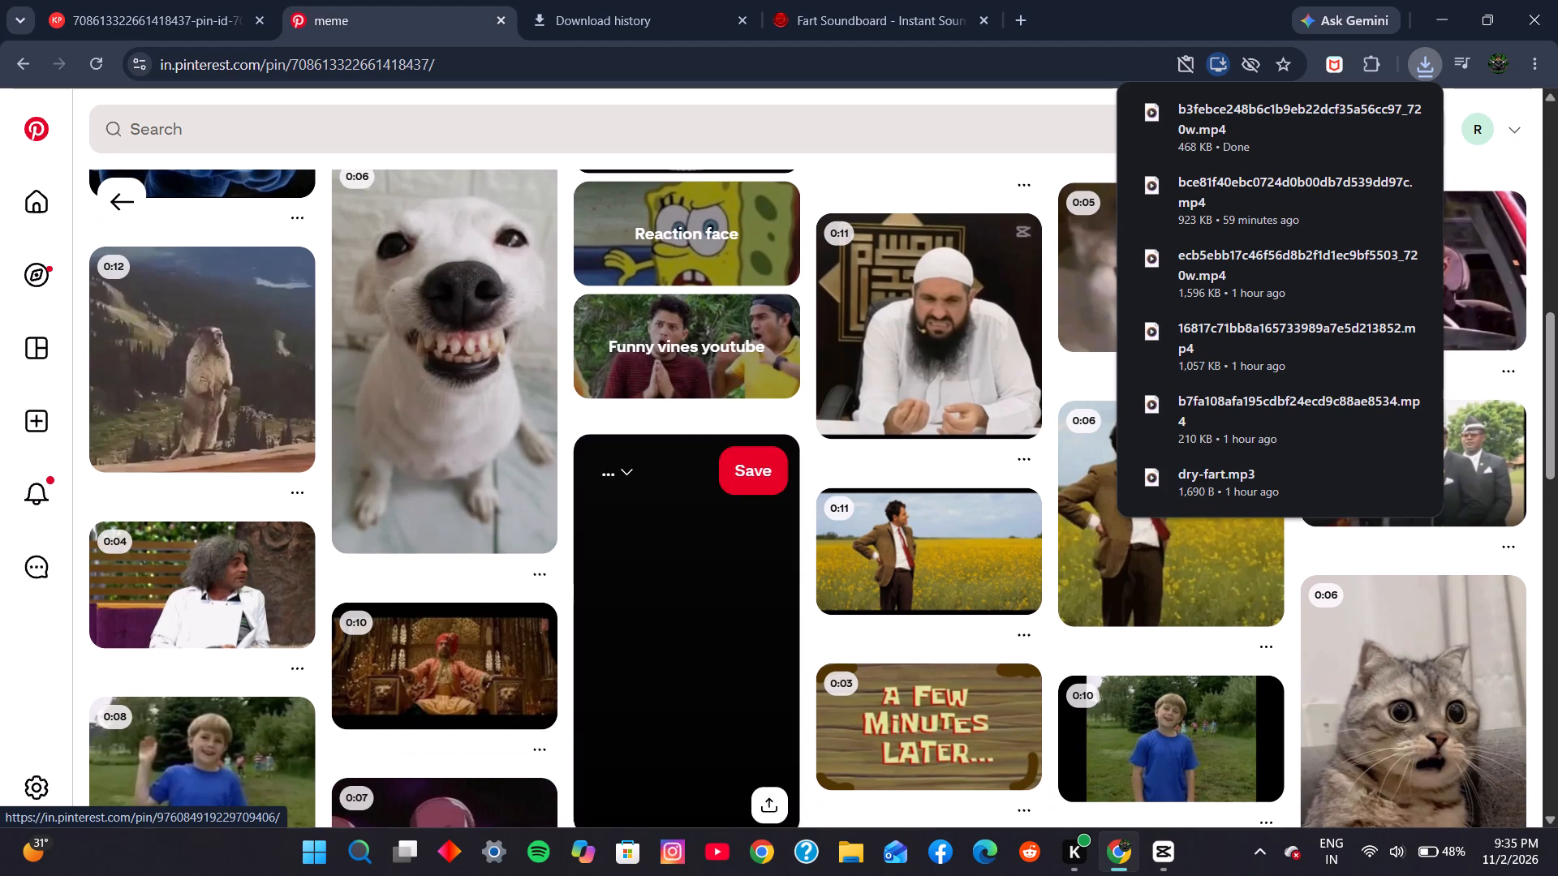
scroll(777, 471, "down", 3)
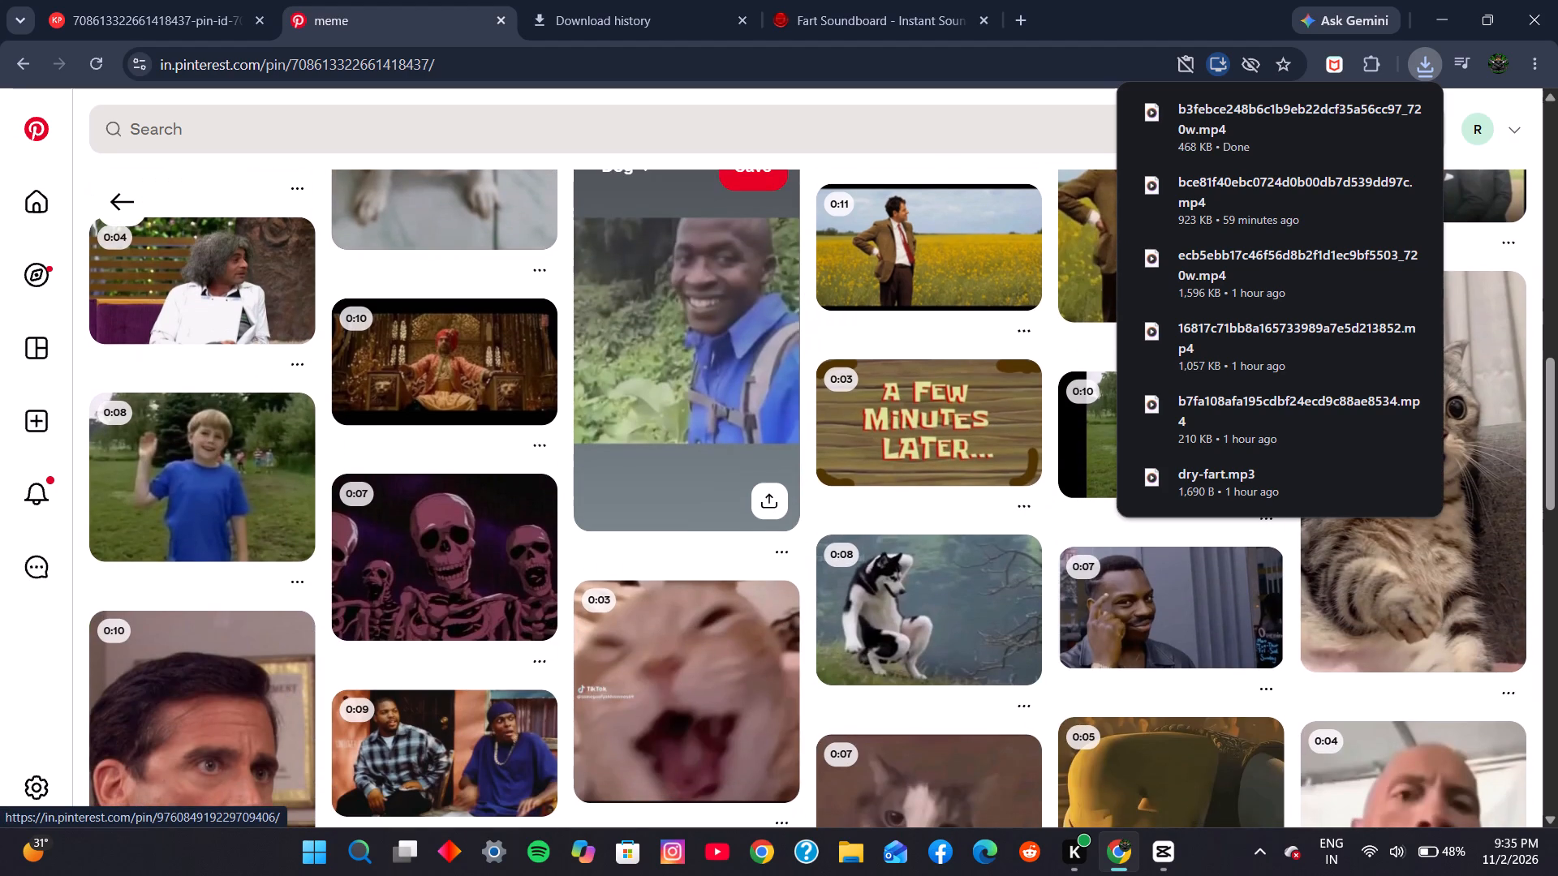
scroll(777, 471, "up", 12)
scroll(872, 449, "up", 4)
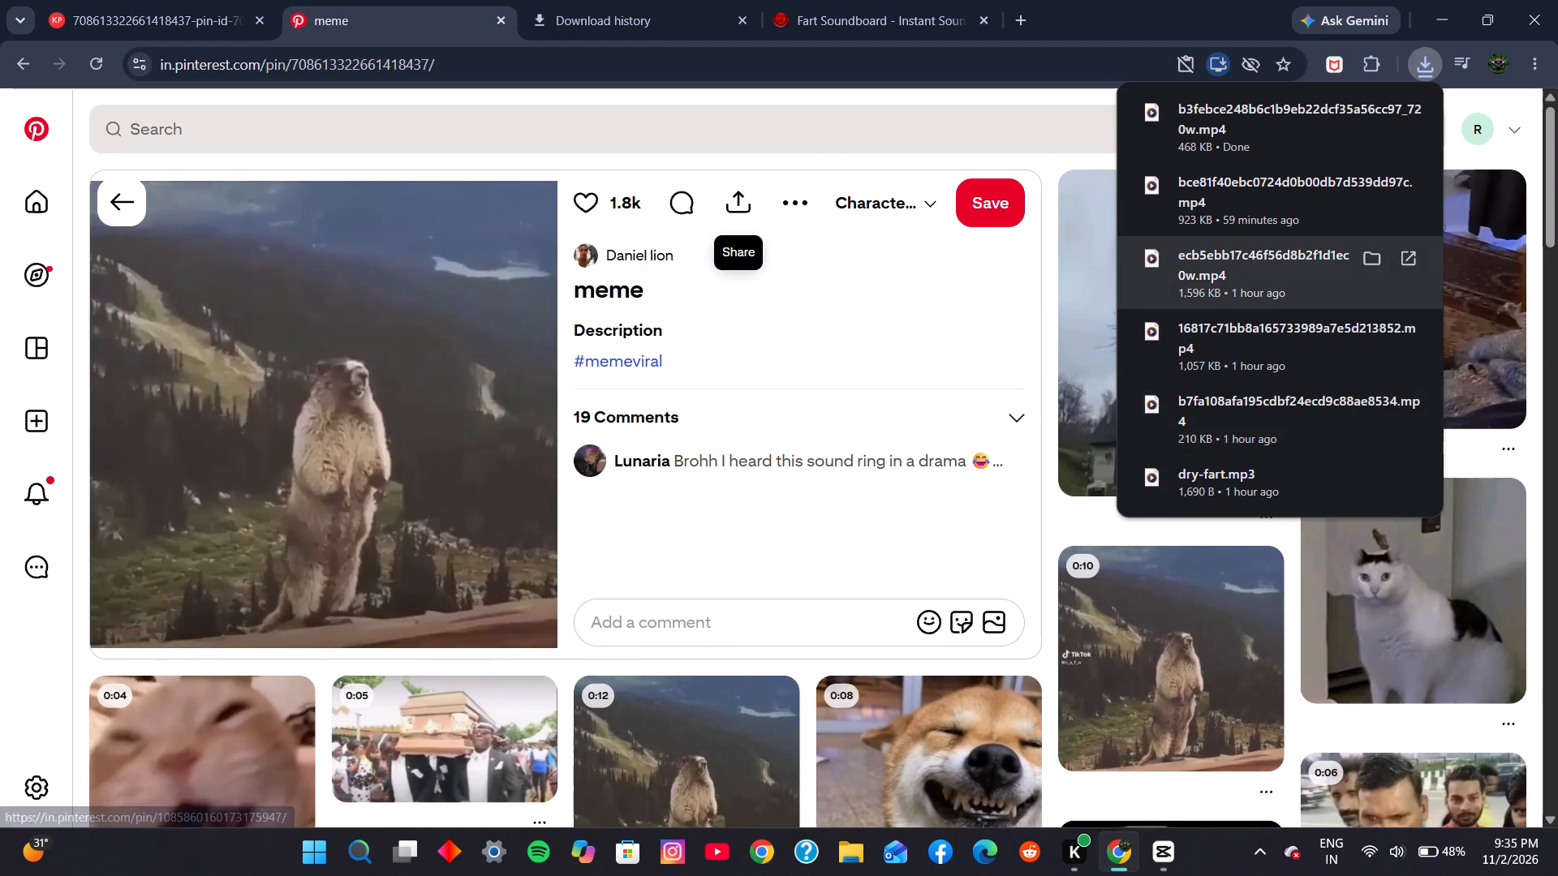
left_click(1001, 164)
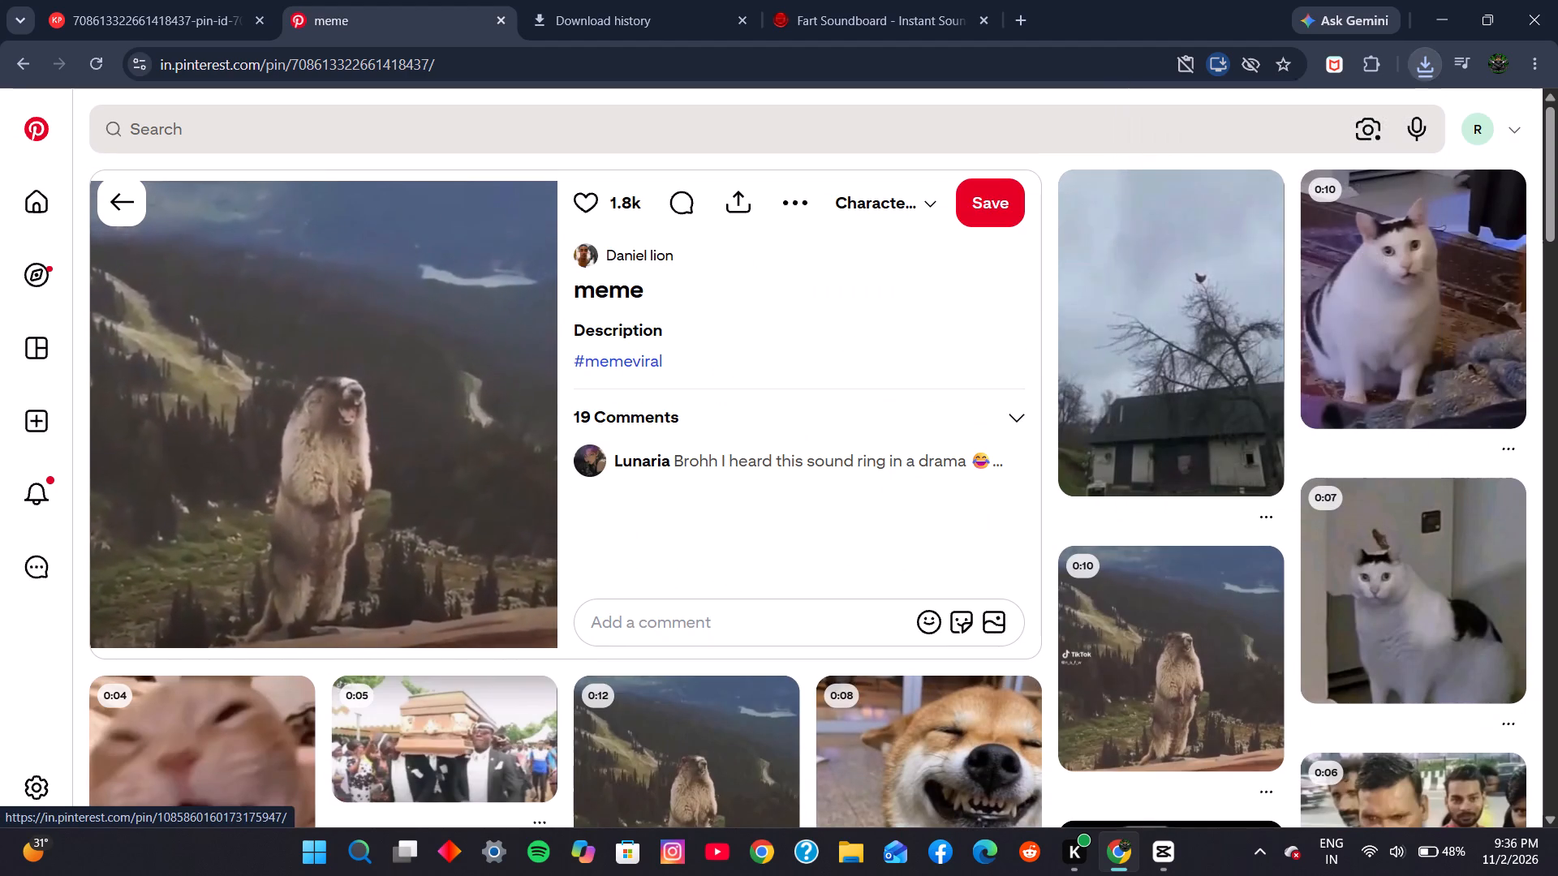
Open the related pin of the chicken on top of a bare tree and copy its share link.
left_click(1239, 294)
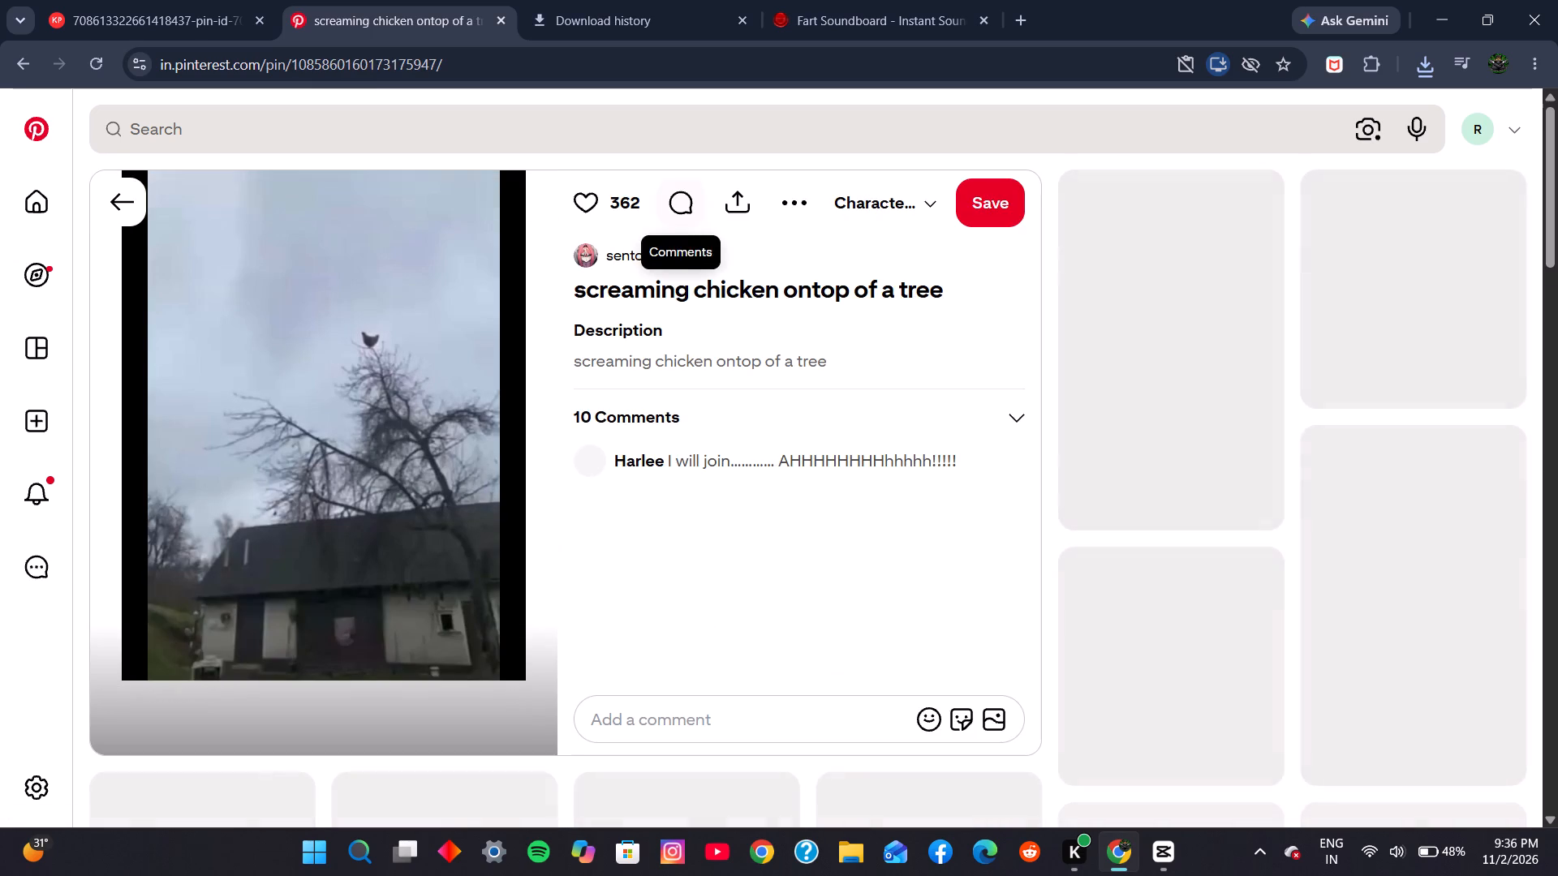
left_click(740, 200)
triple_click(588, 314)
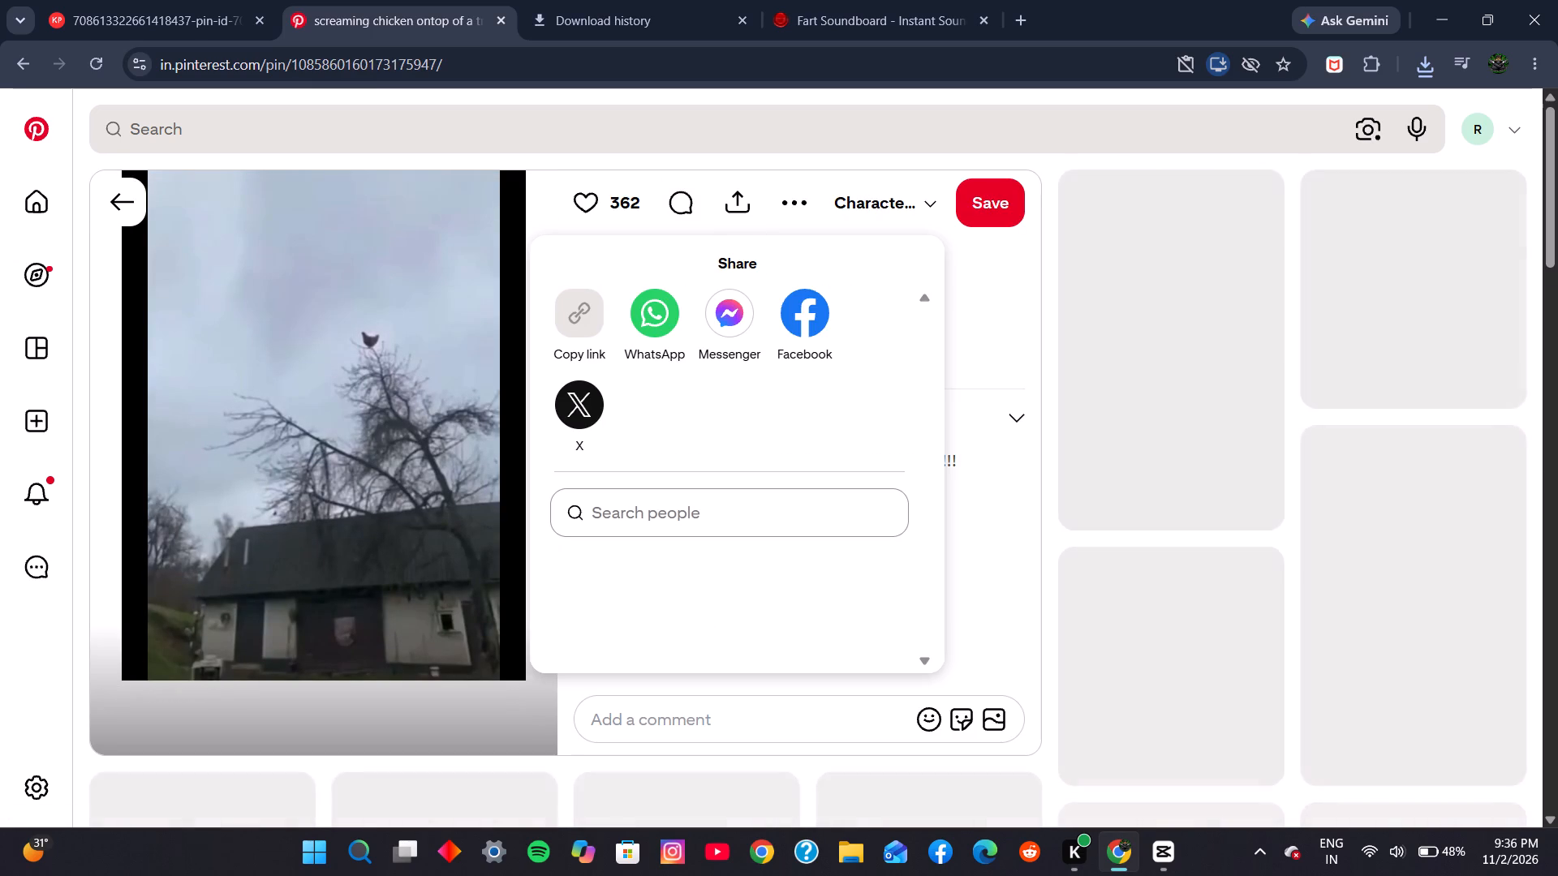
left_click(588, 314)
left_click(589, 314)
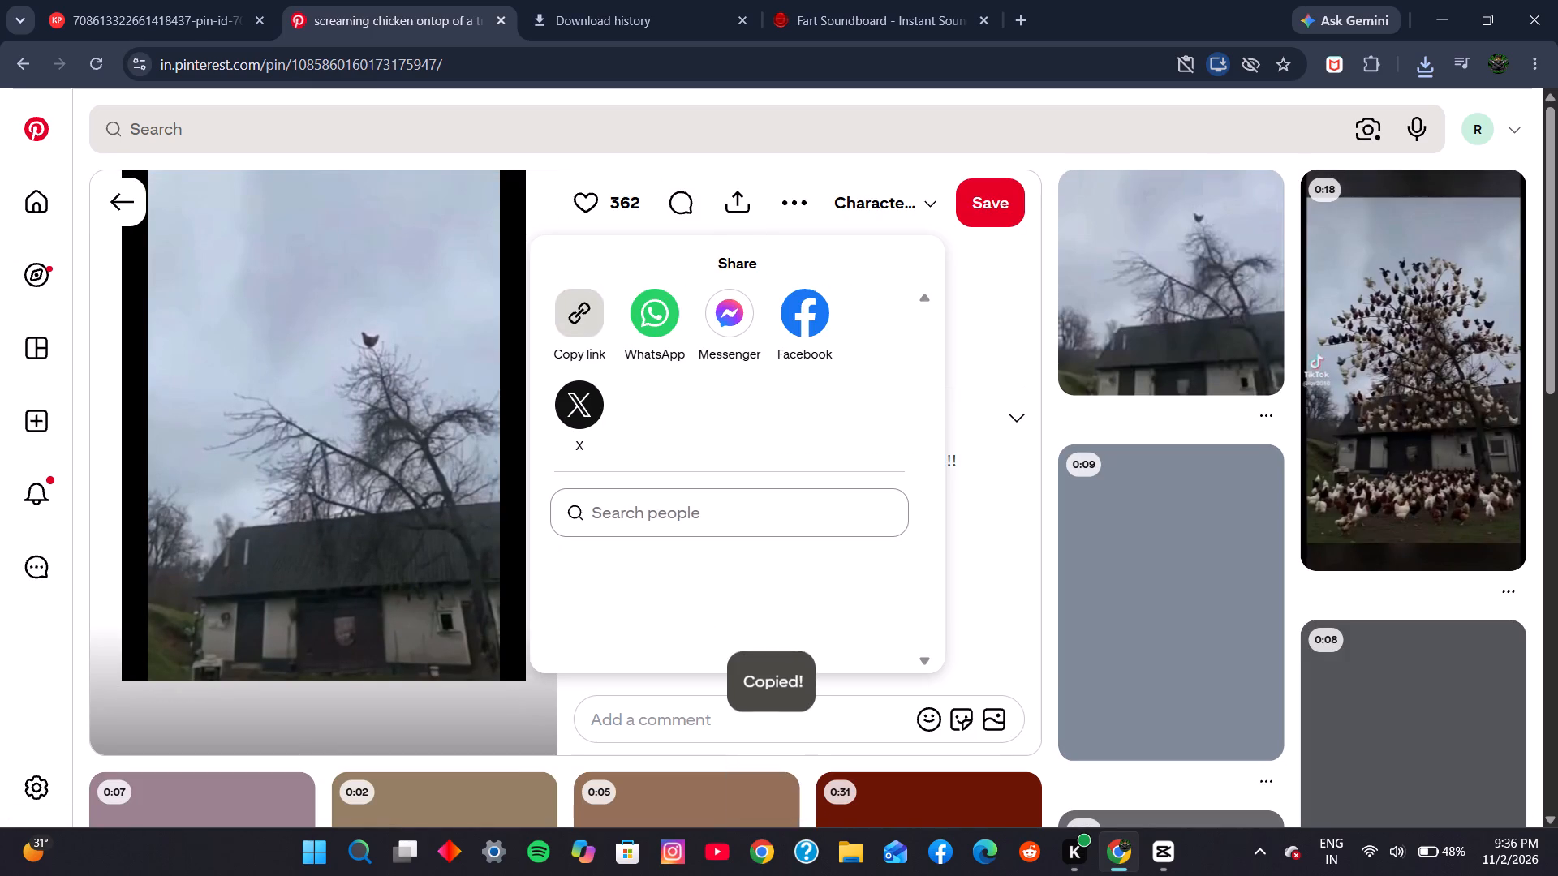
Submit the copied chicken pin link to the KlickPin downloader and download the video from its preview.
left_click(182, 0)
left_click_drag(514, 339, 521, 339)
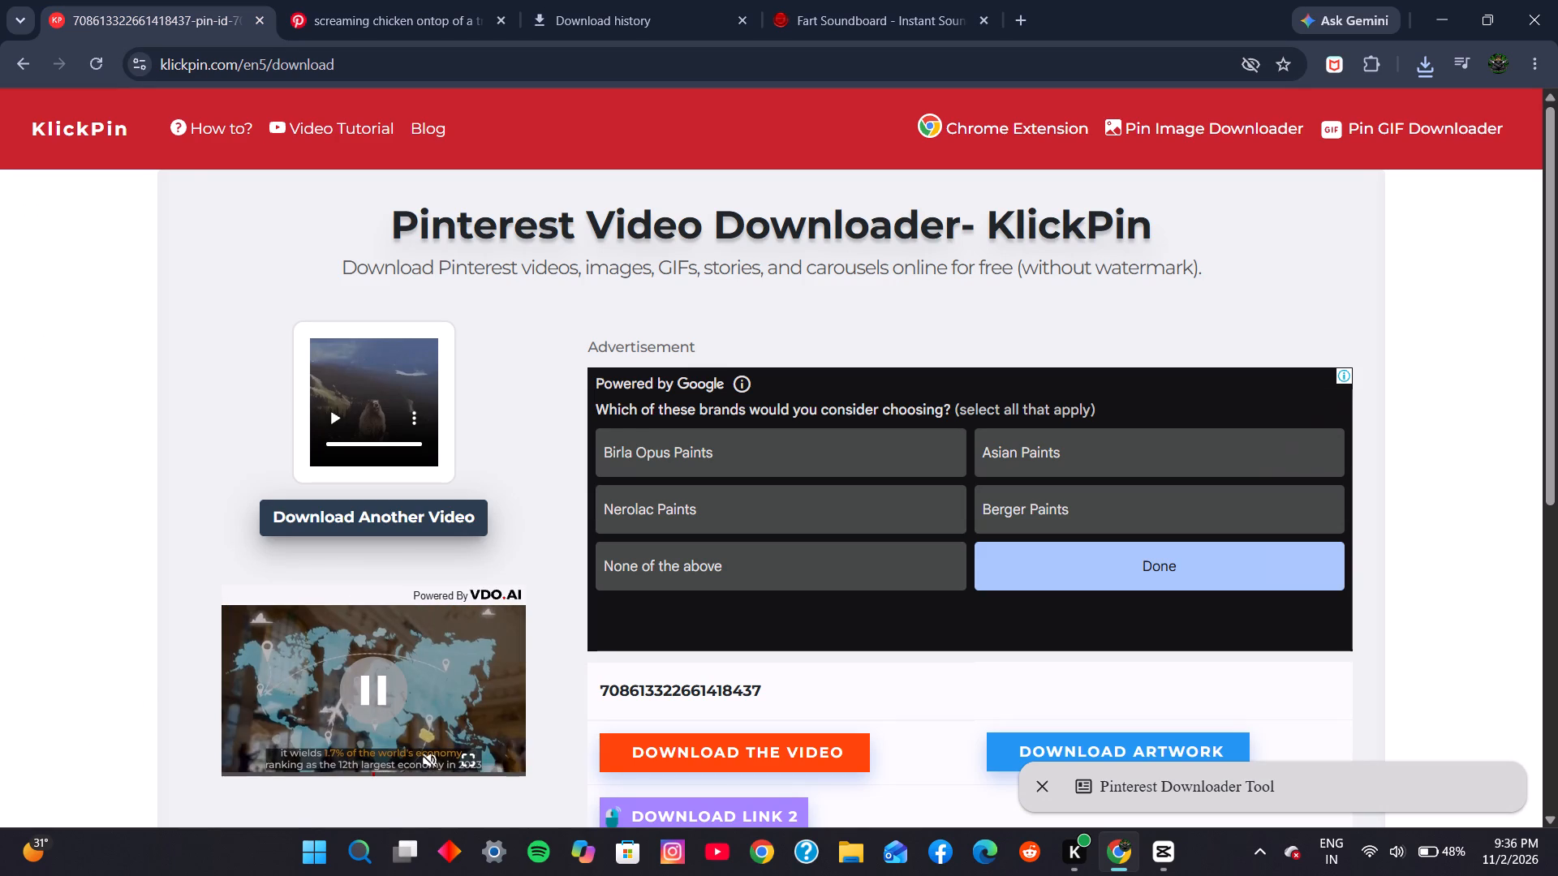
left_click(411, 404)
right_click(403, 383)
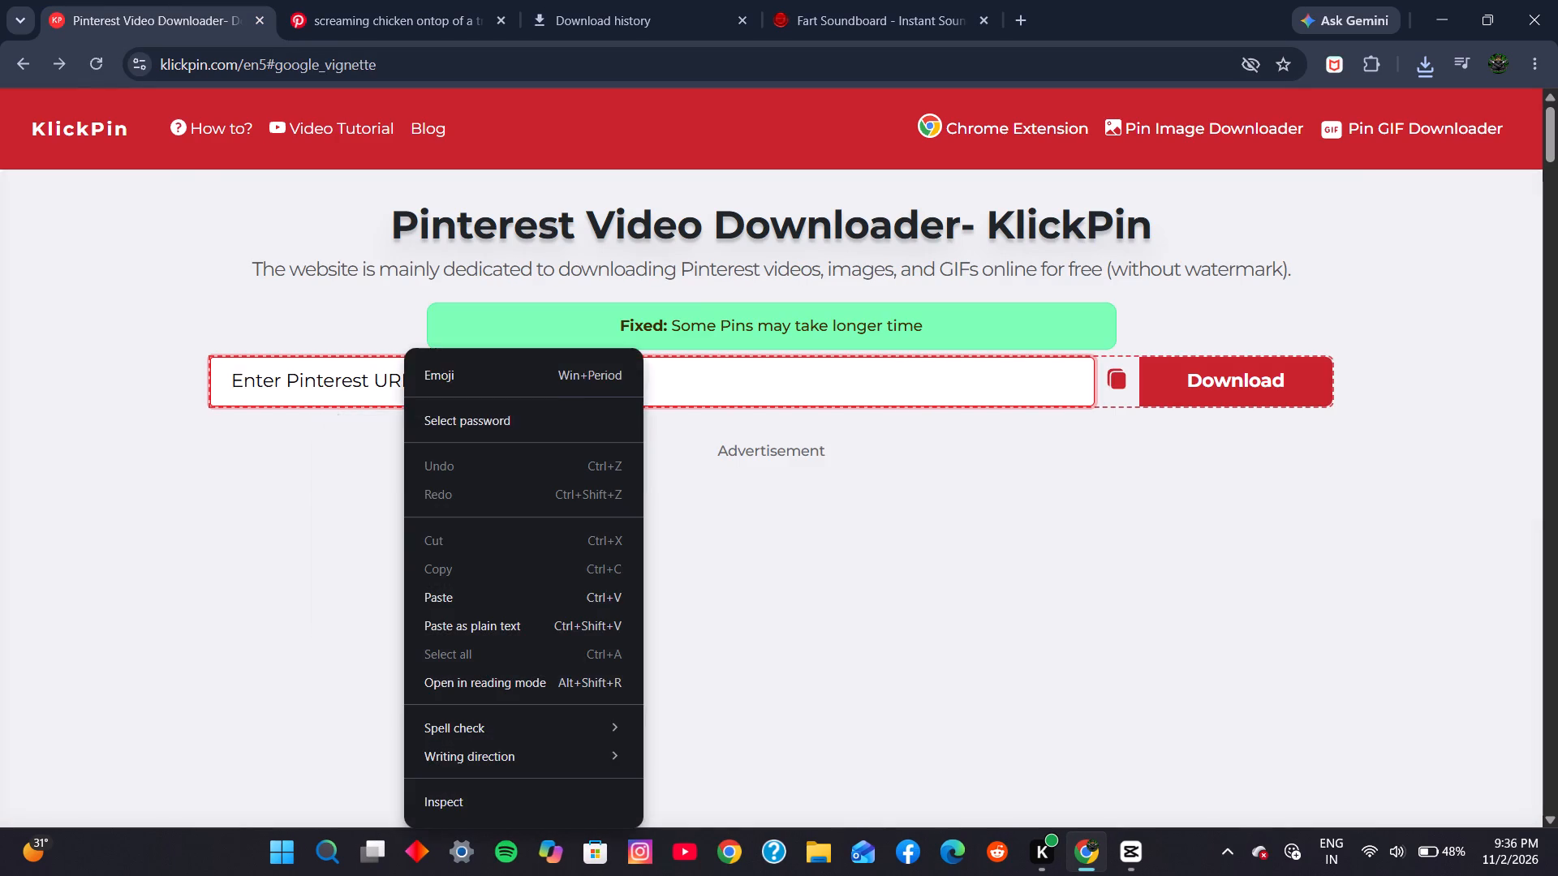
left_click(486, 591)
left_click(1247, 397)
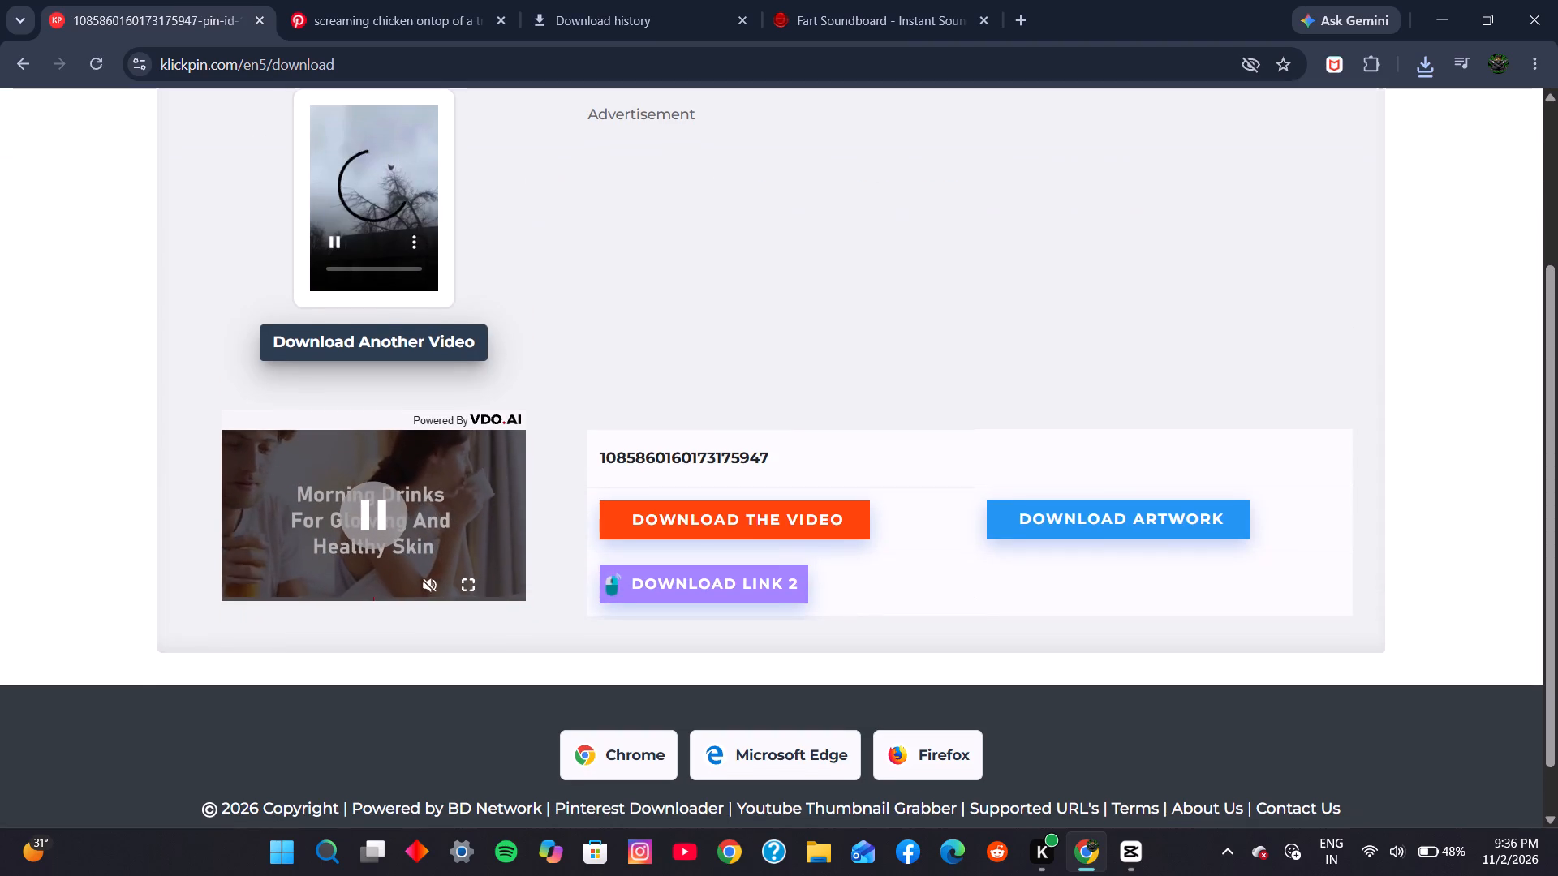
left_click(419, 242)
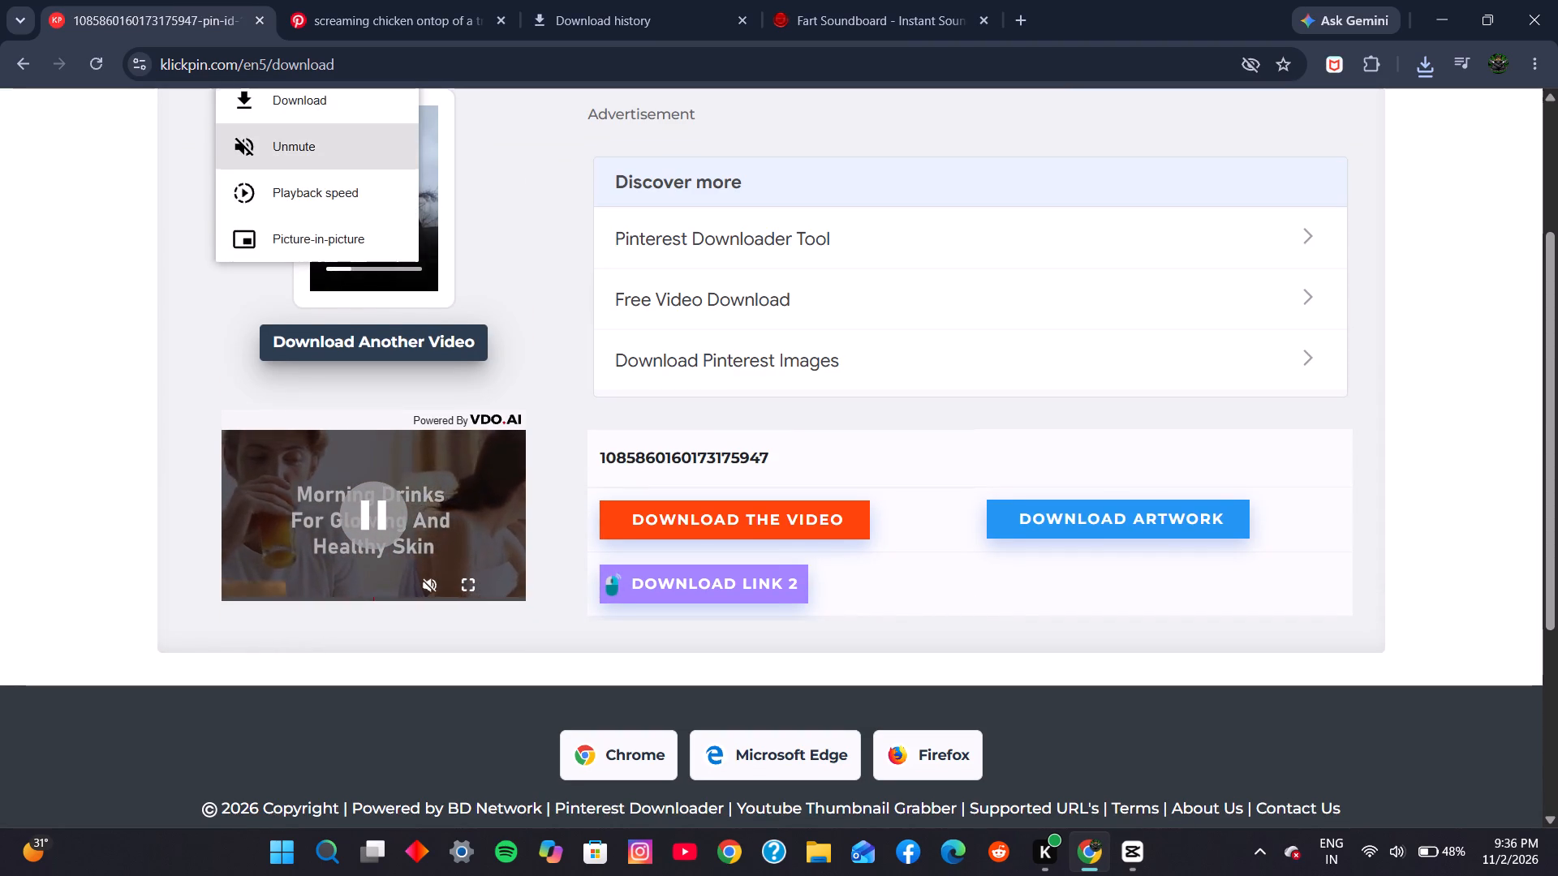
left_click(330, 105)
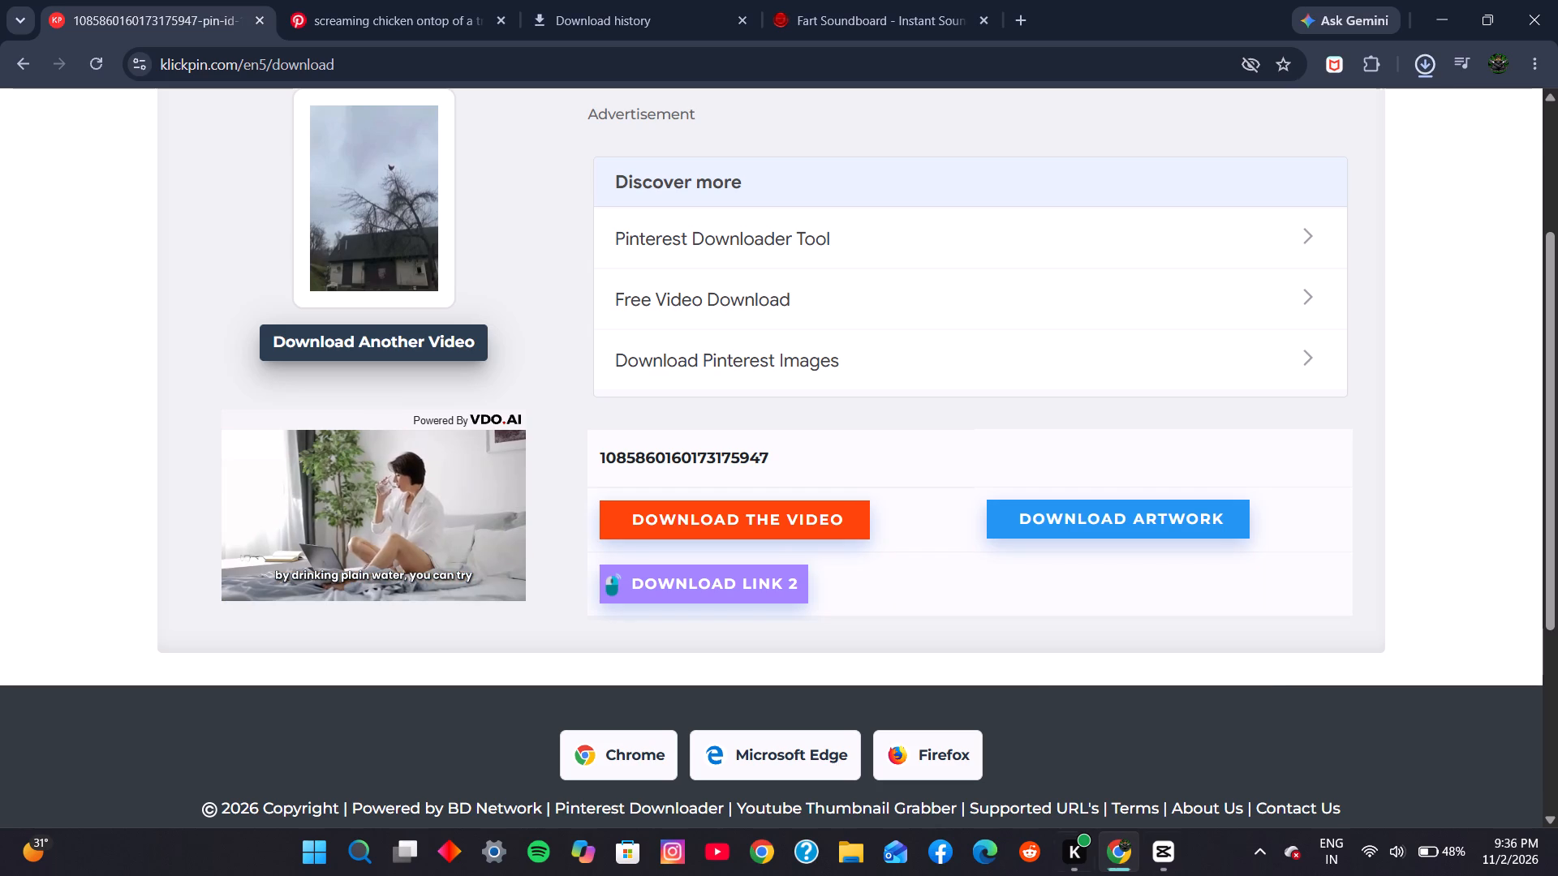
Switch to CapCut and import the downloaded screaming chicken and marmot videos from the Downloads folder into the project media.
left_click(1165, 856)
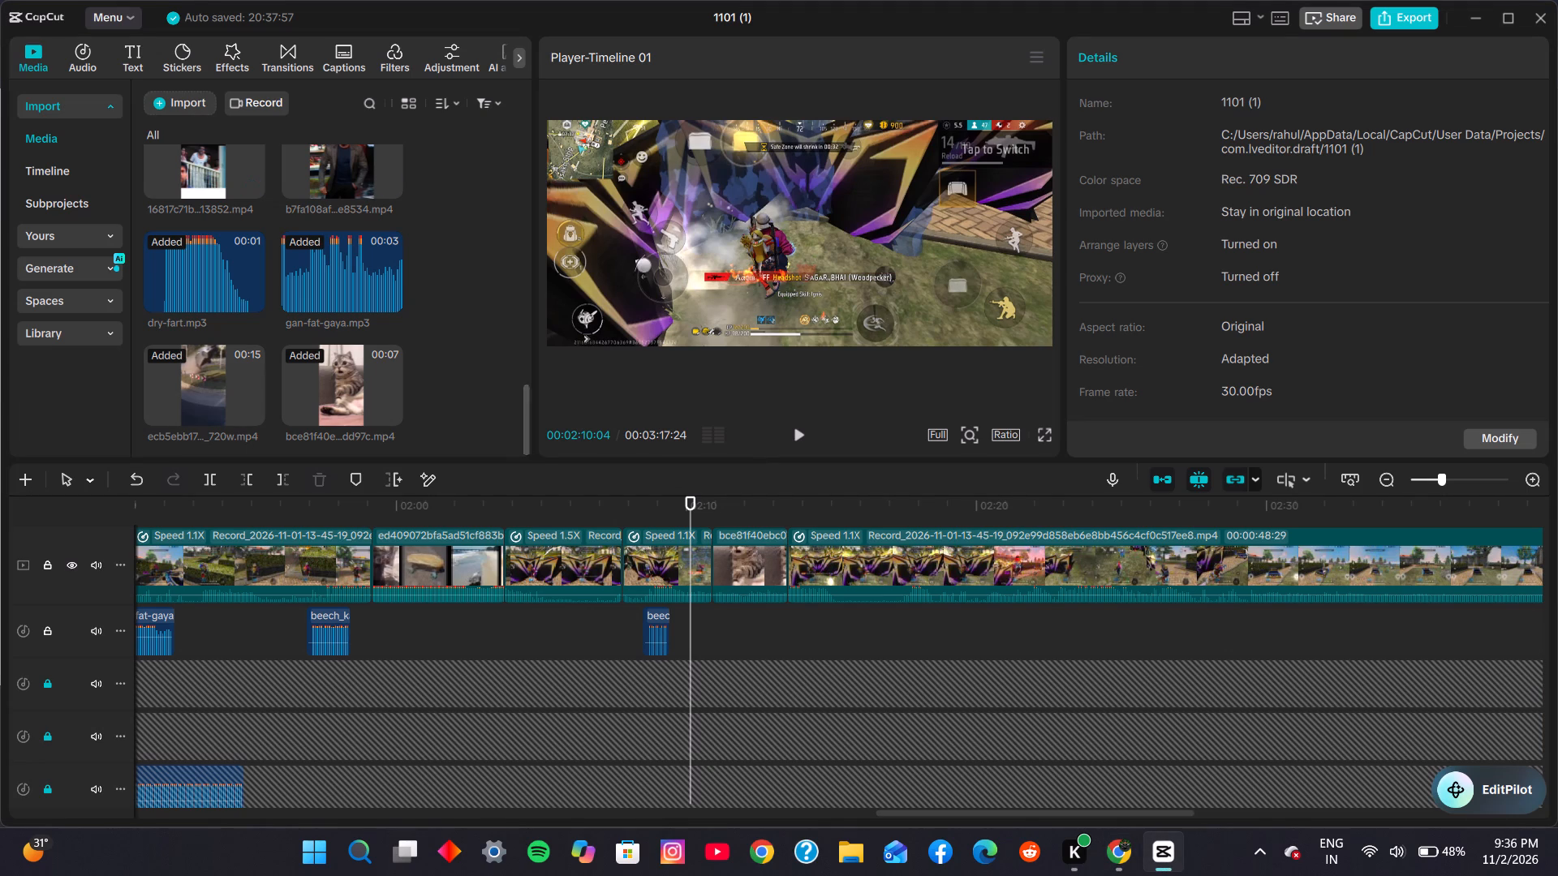
left_click(200, 111)
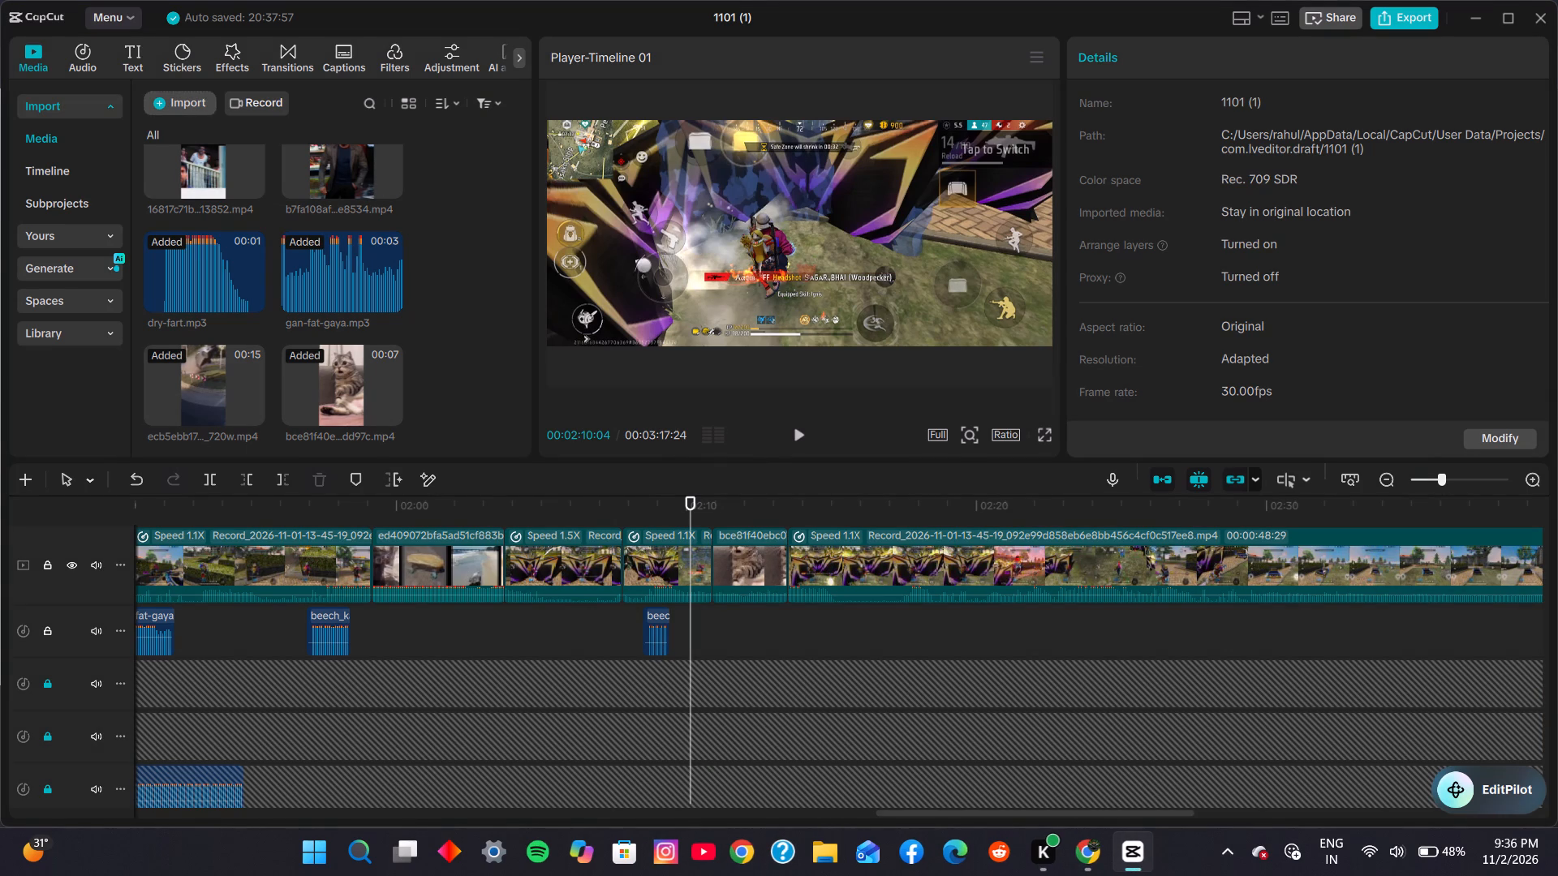
left_click(206, 144)
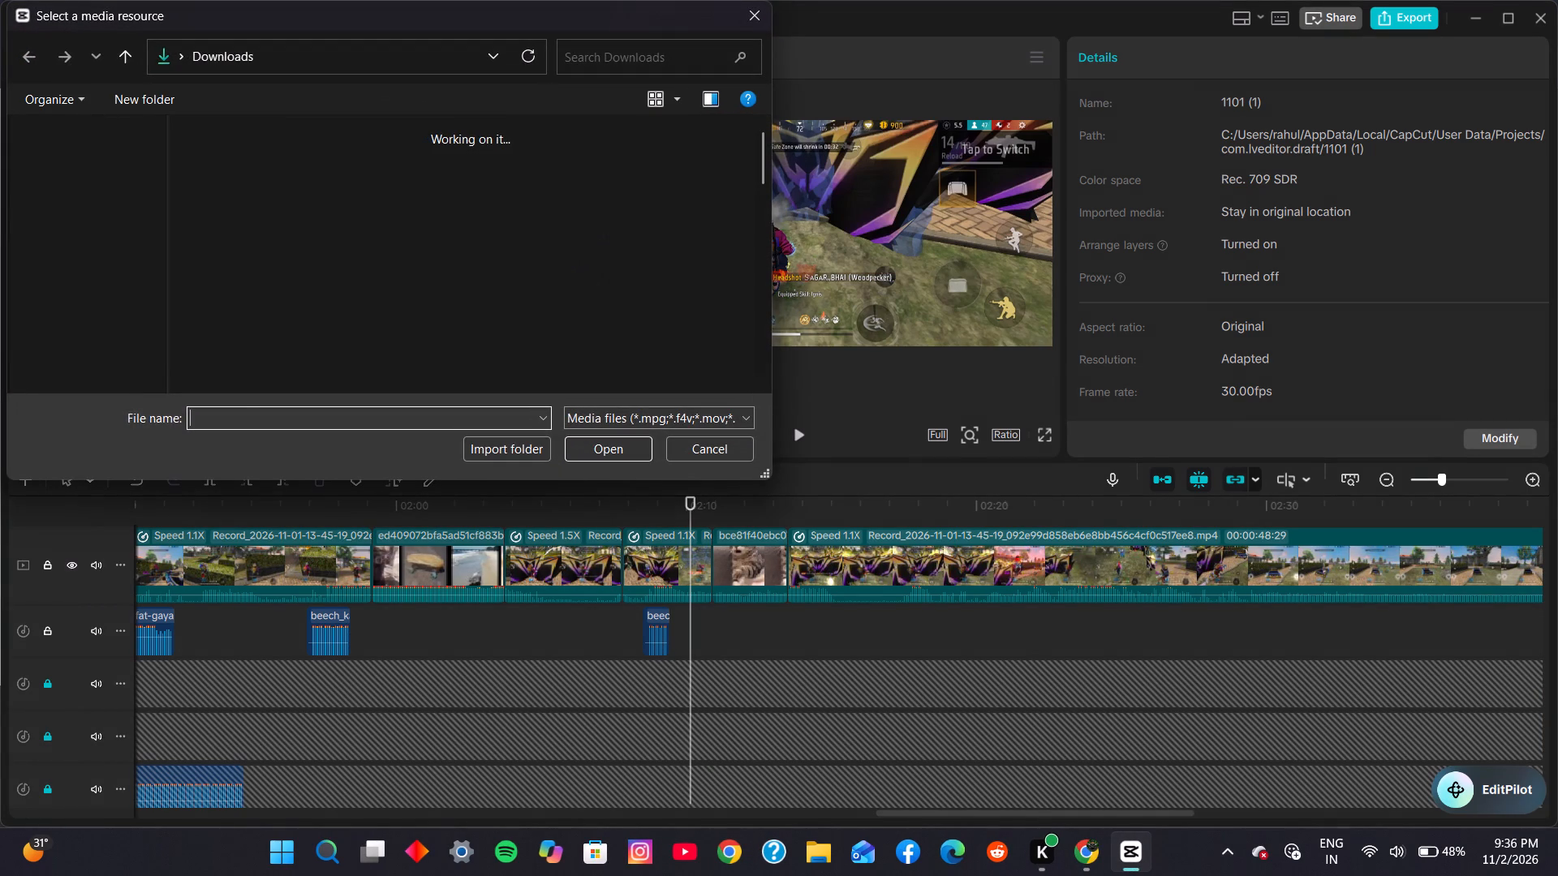
left_click(284, 209)
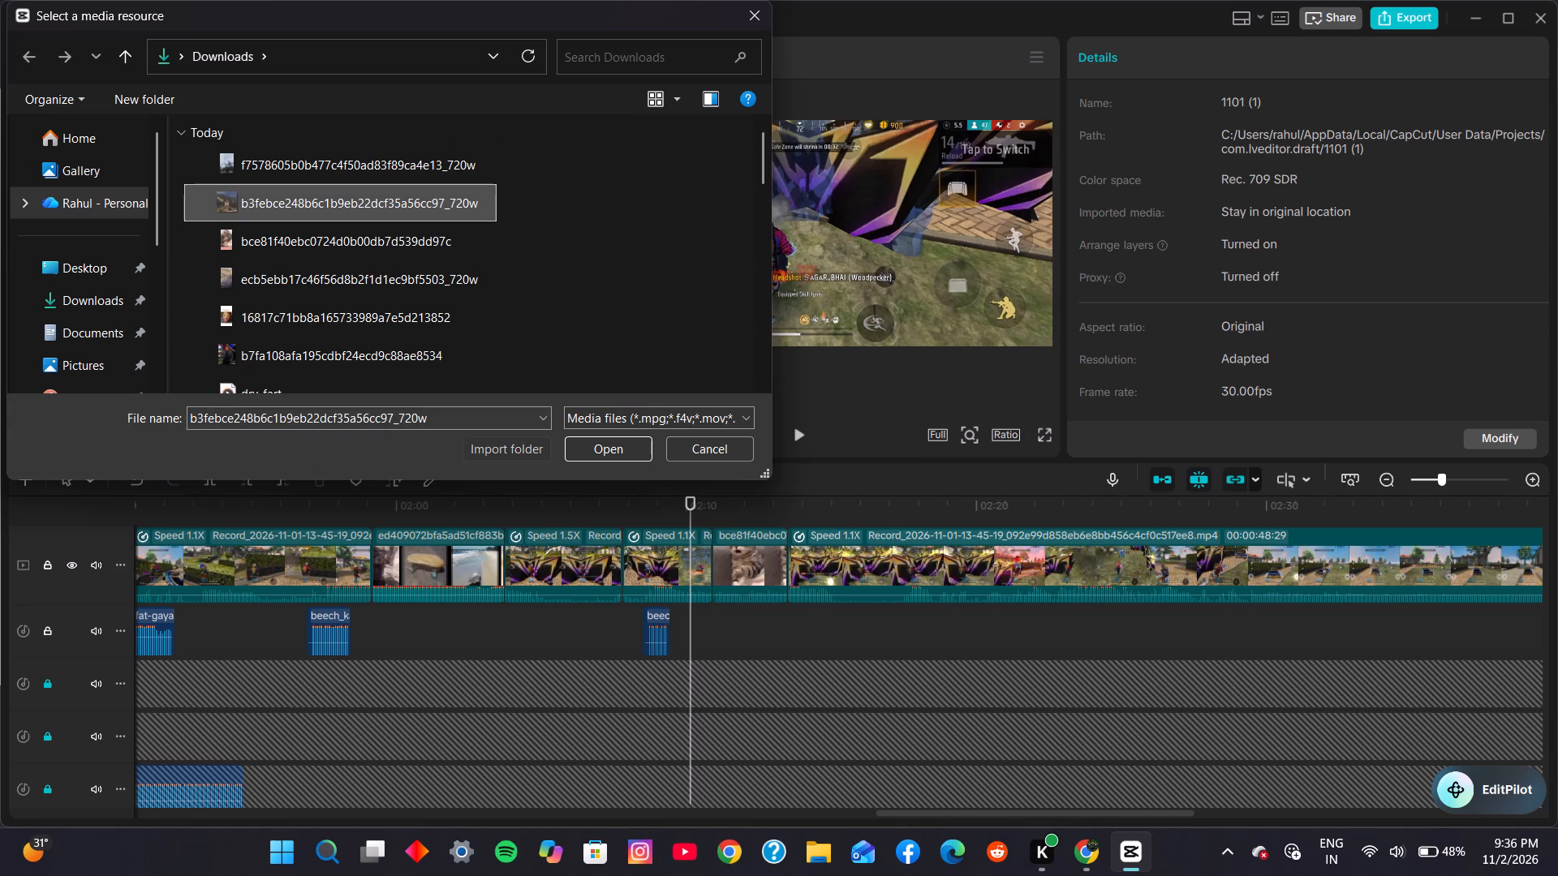
left_click_drag(573, 204, 461, 171)
left_click(610, 455)
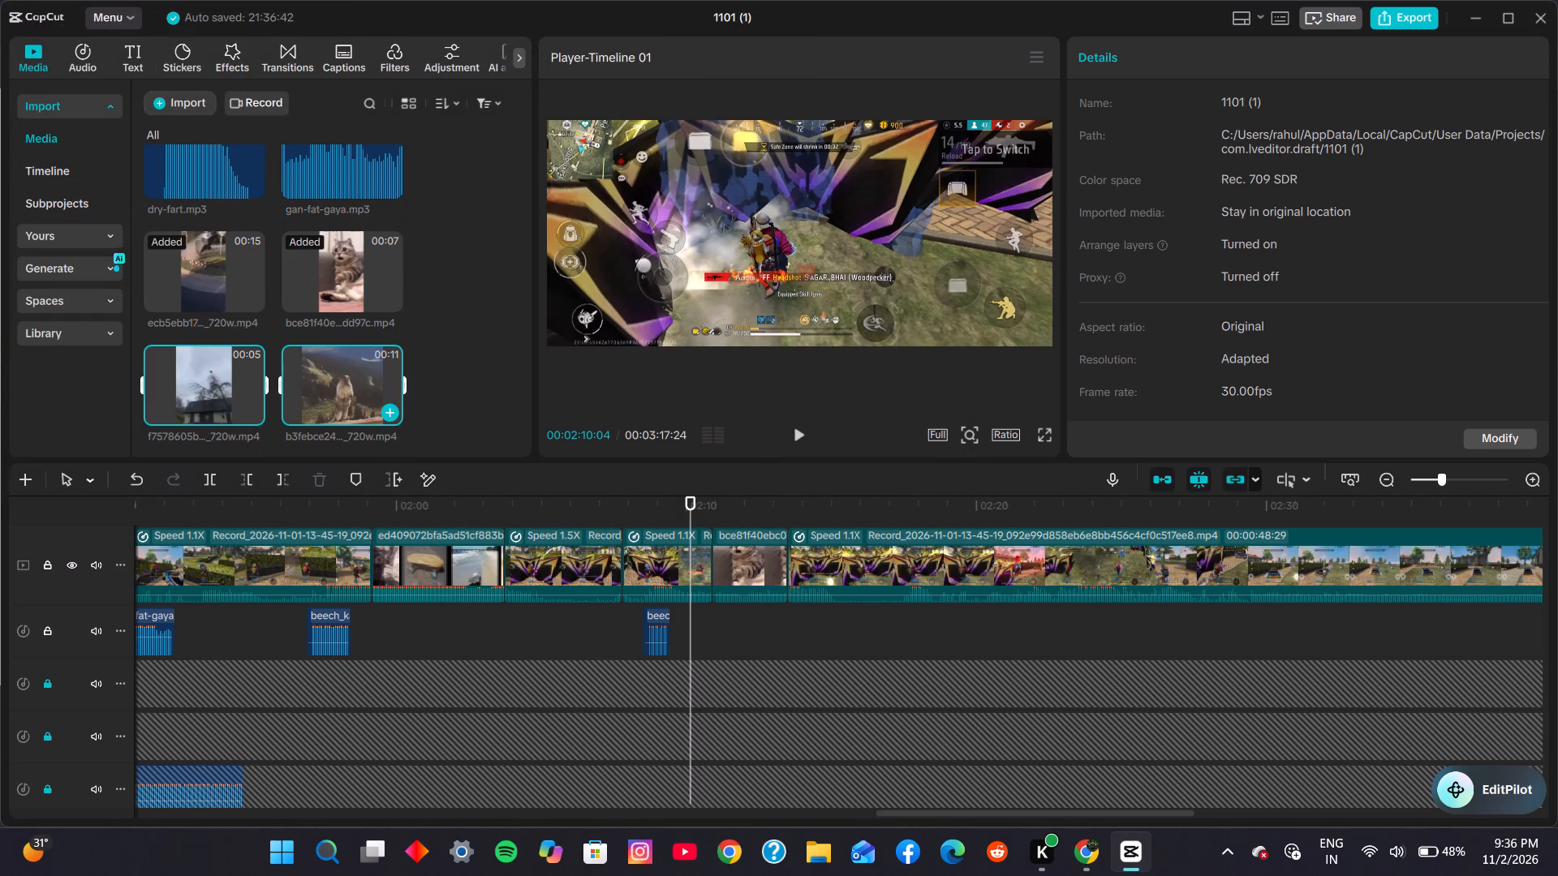
scroll(364, 394, "down", 1)
left_click(451, 336)
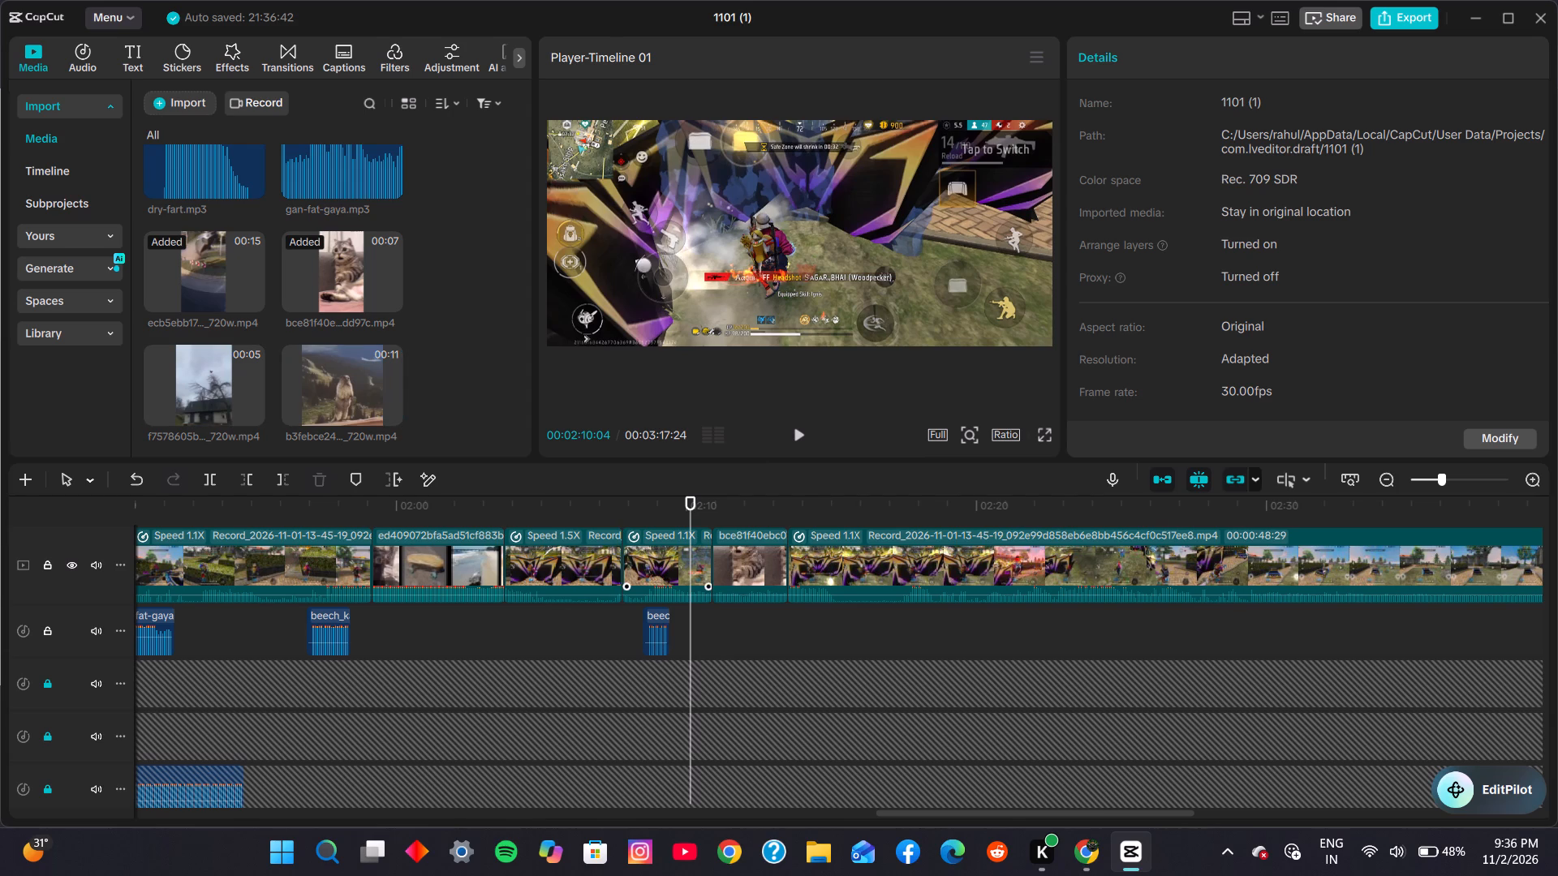
Insert the marmot video on the main track directly after the cat clip, near 00:02:12:27.
left_click(767, 513)
left_click(383, 409)
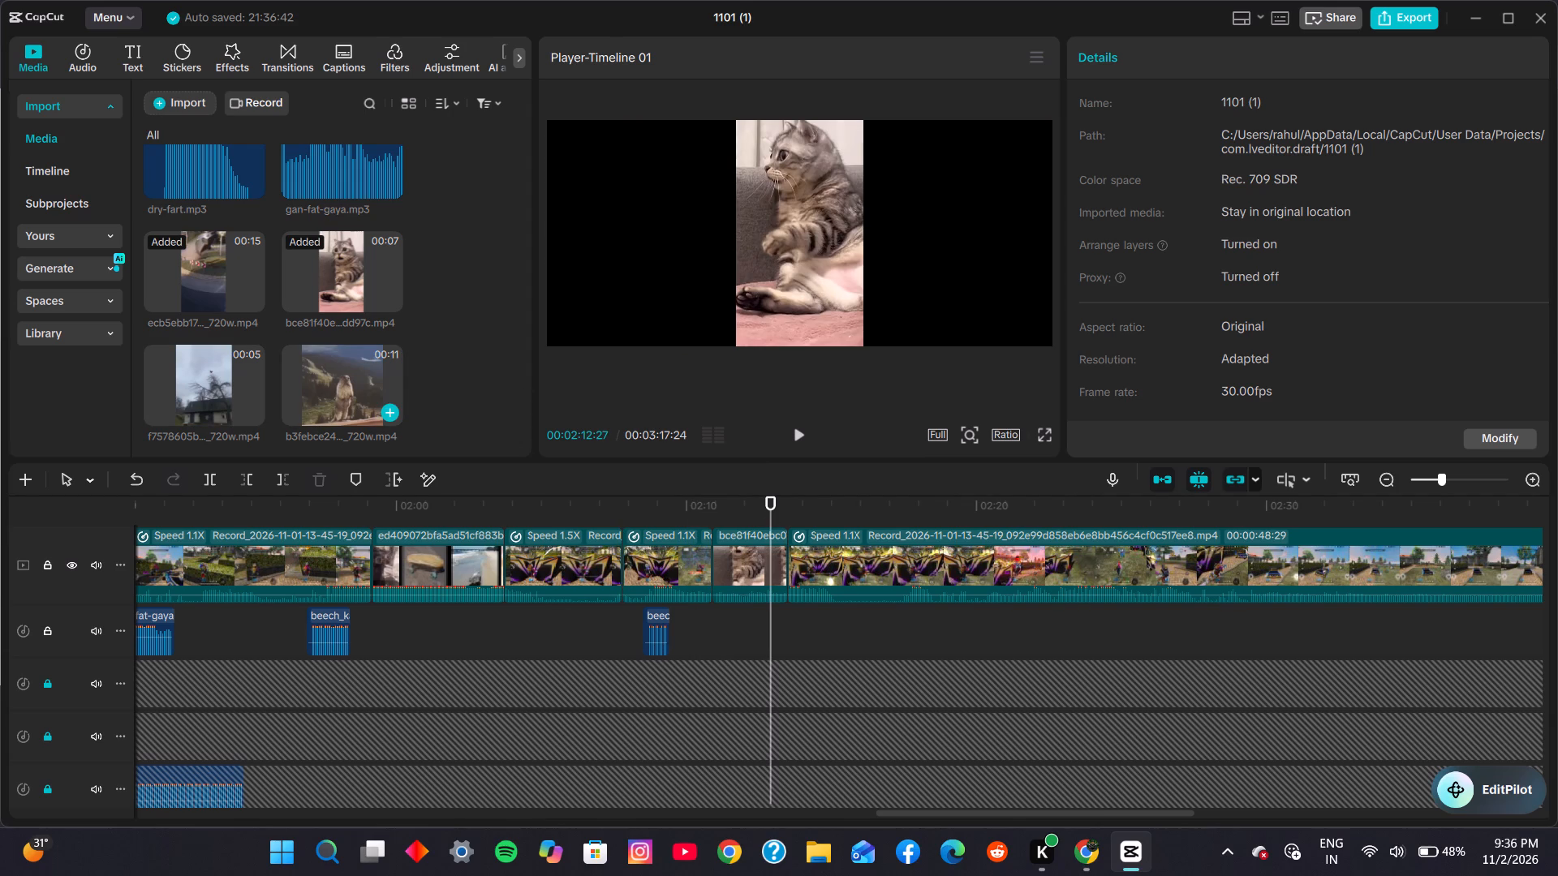
Preview the marmot clip, trim its start and end to leave about 1.5 seconds, and play back the cat-to-marmot cut.
left_click(802, 509)
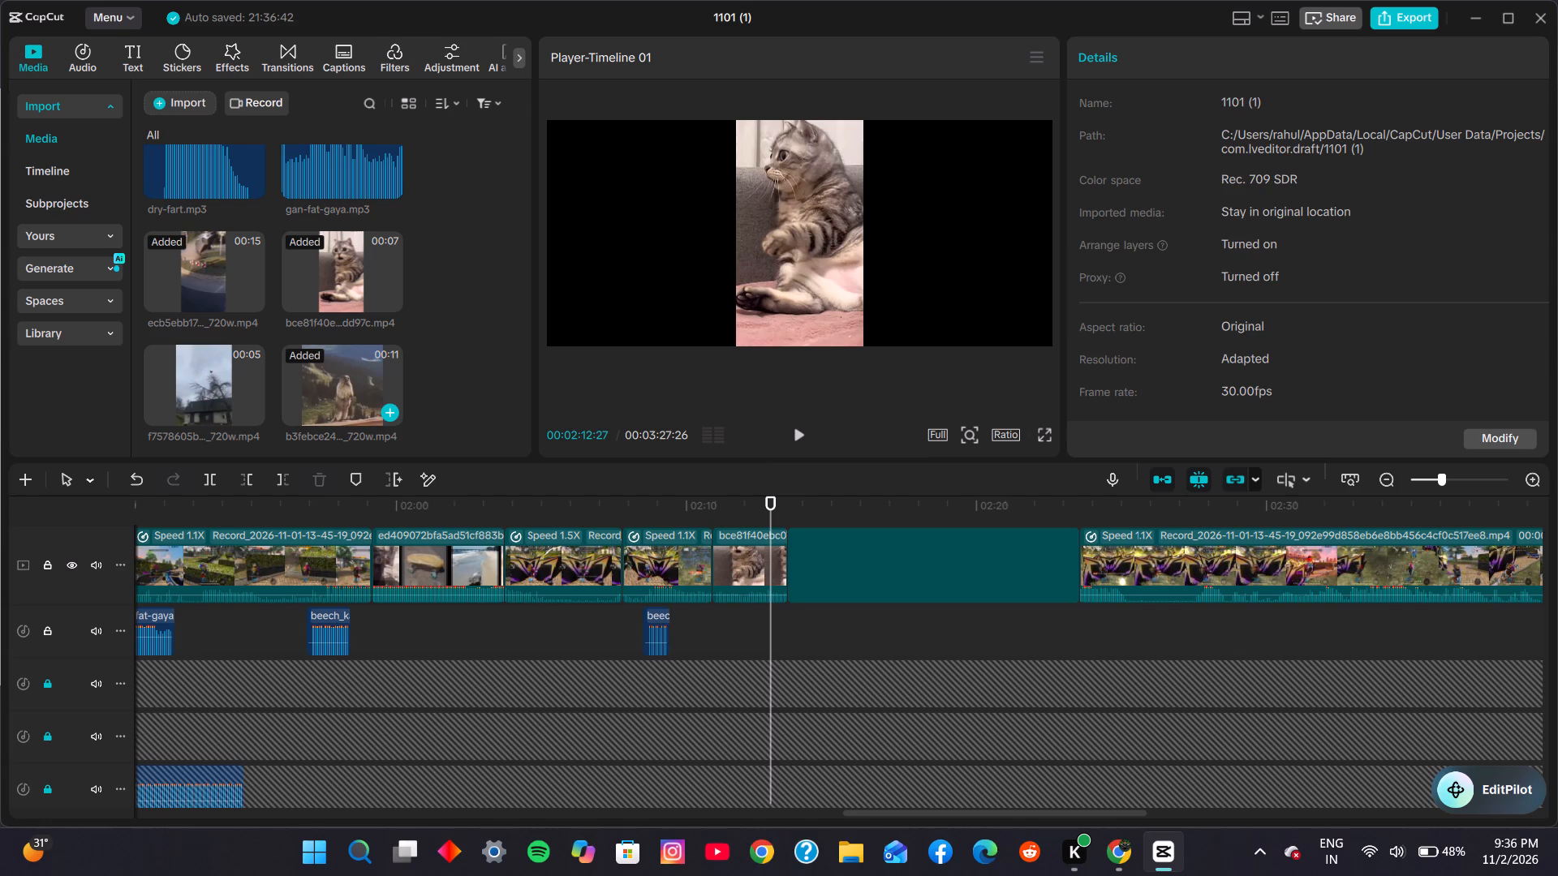
left_click(785, 505)
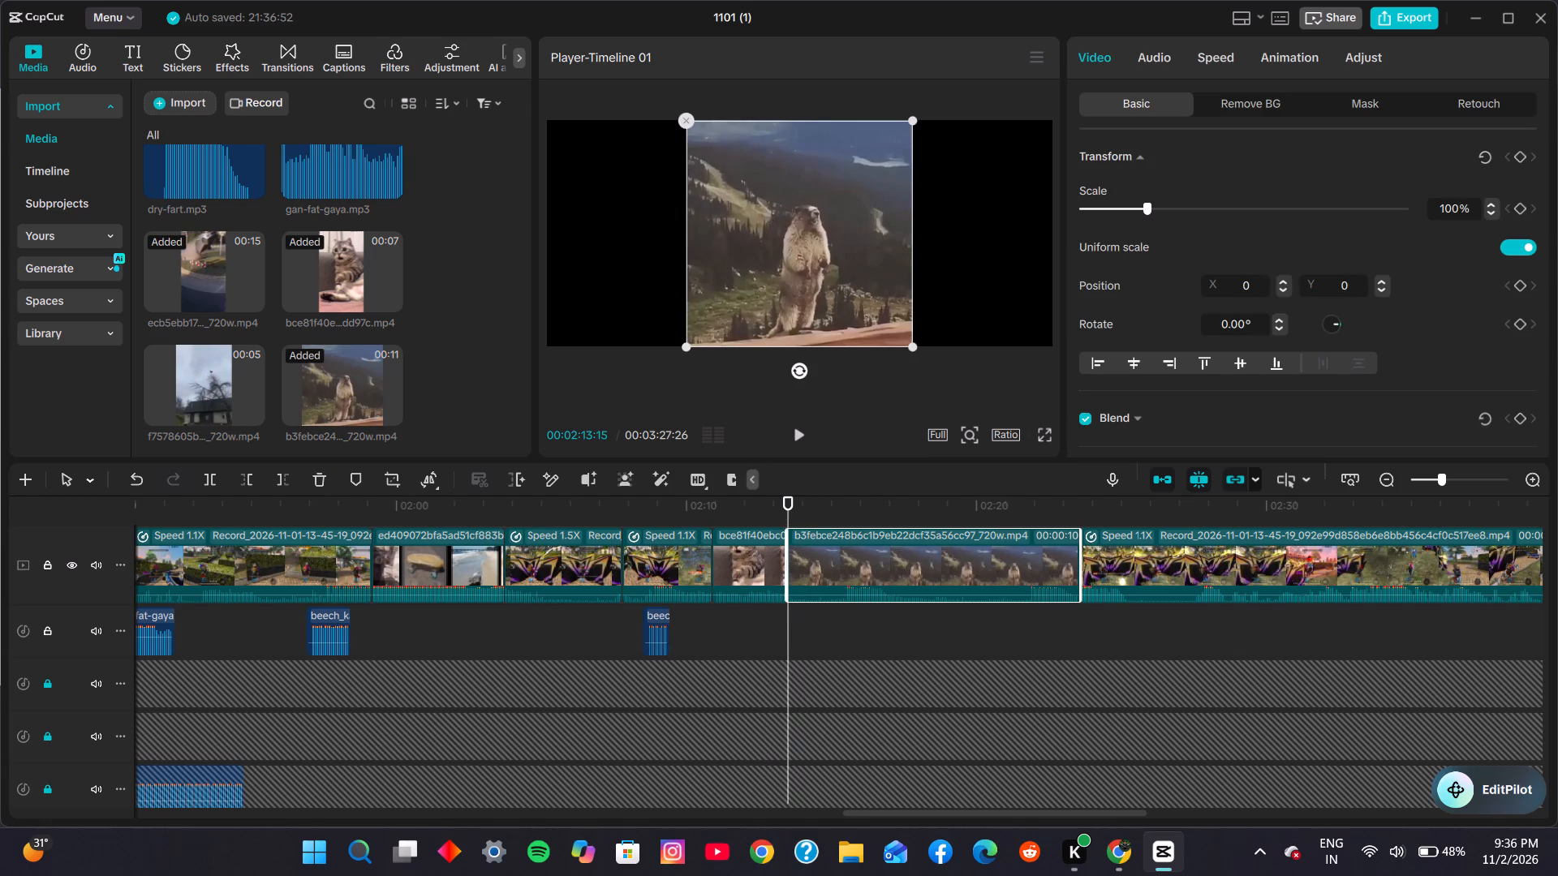
left_click(796, 432)
double_click(796, 431)
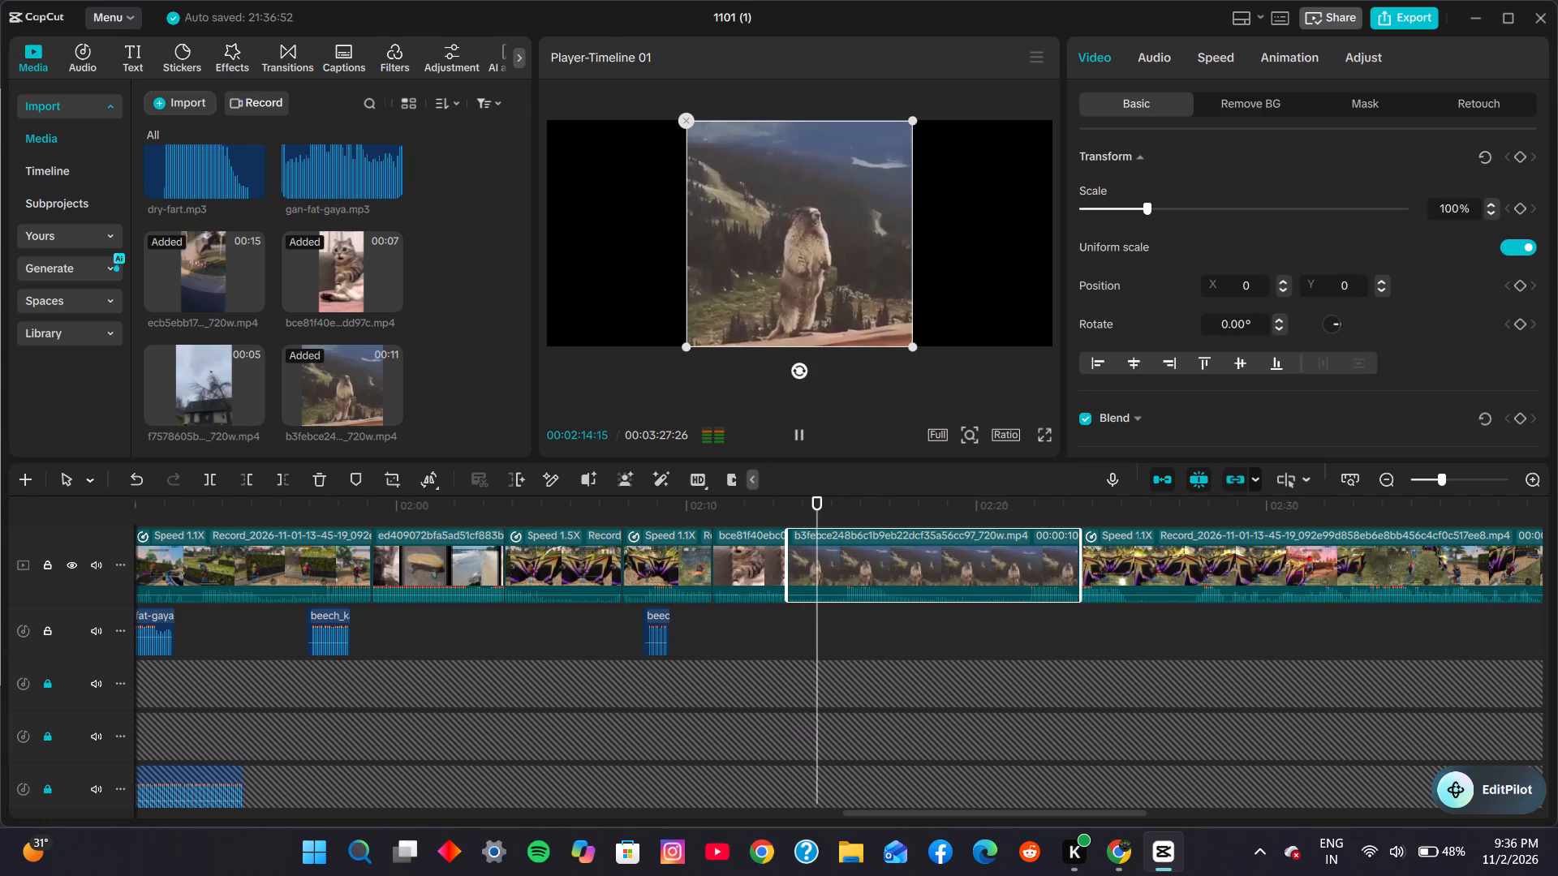
left_click(798, 430)
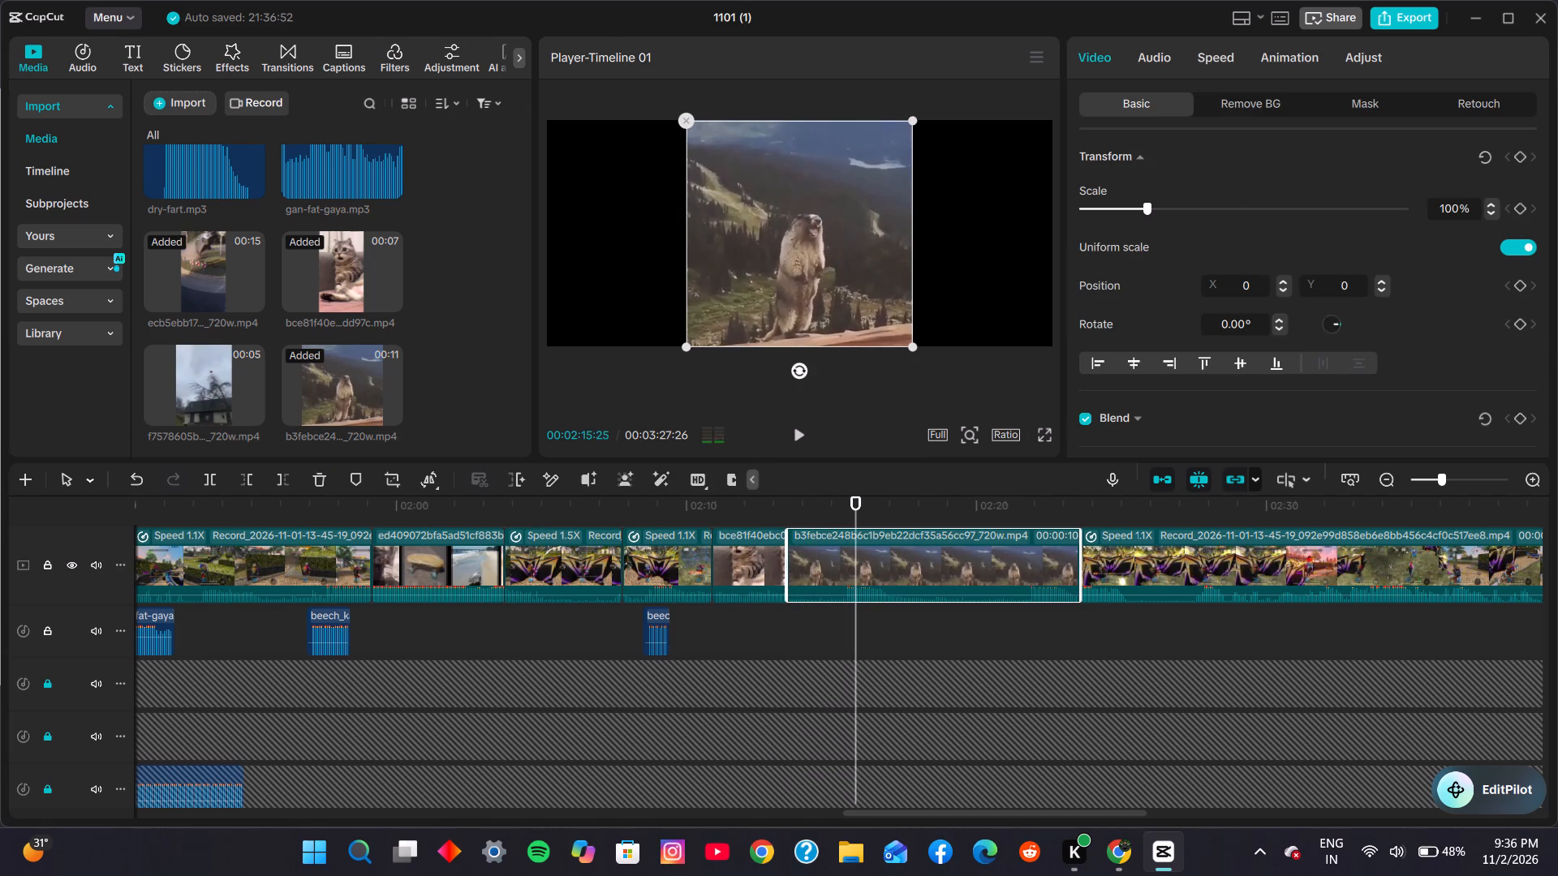
left_click(842, 511)
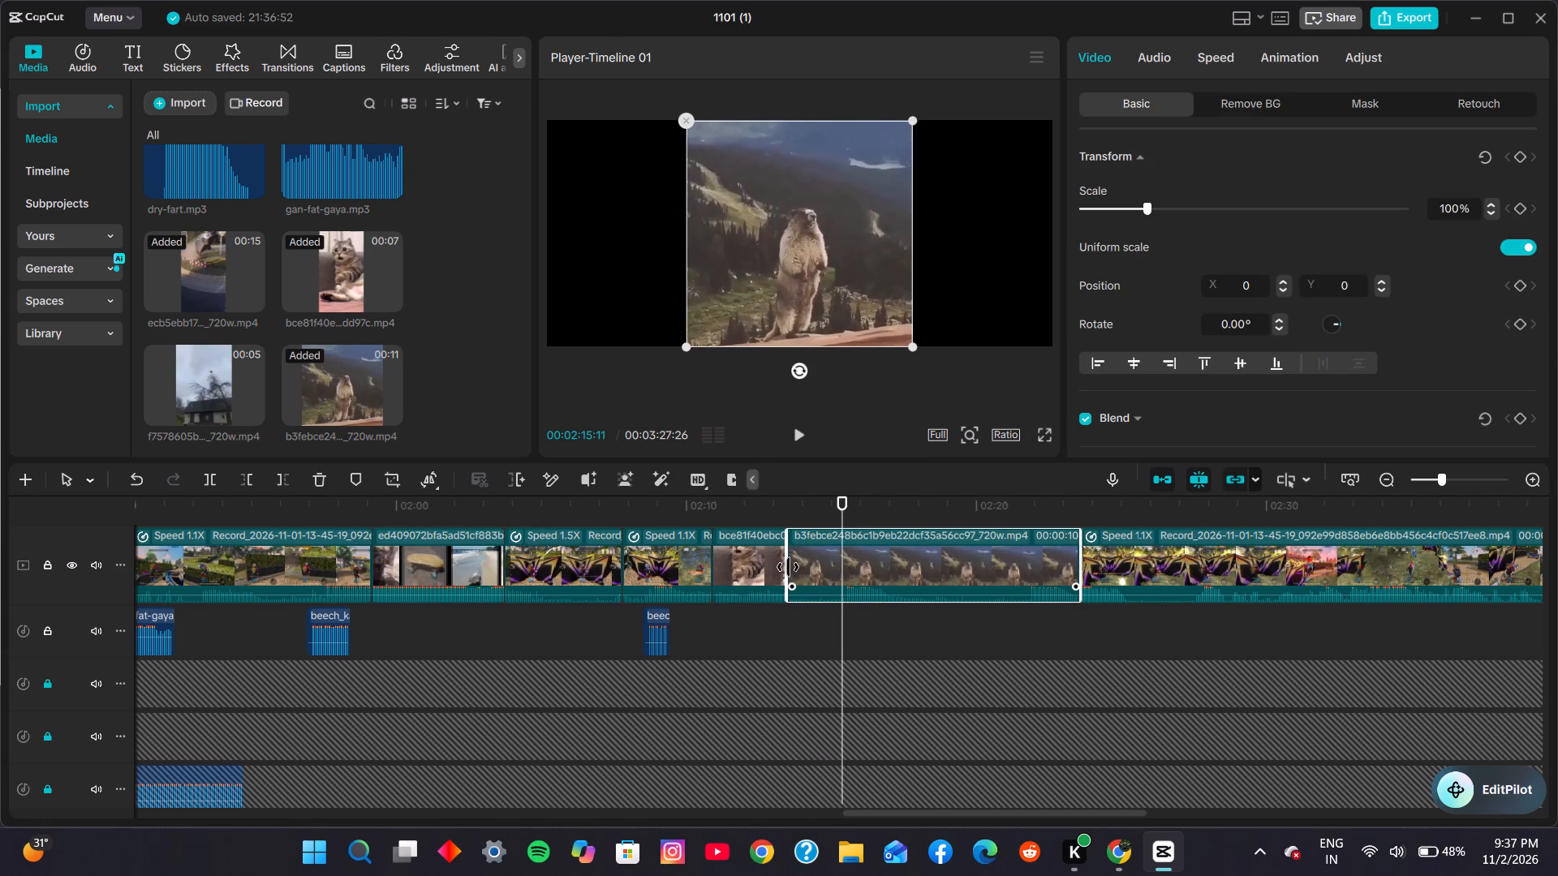
left_click_drag(788, 567, 841, 576)
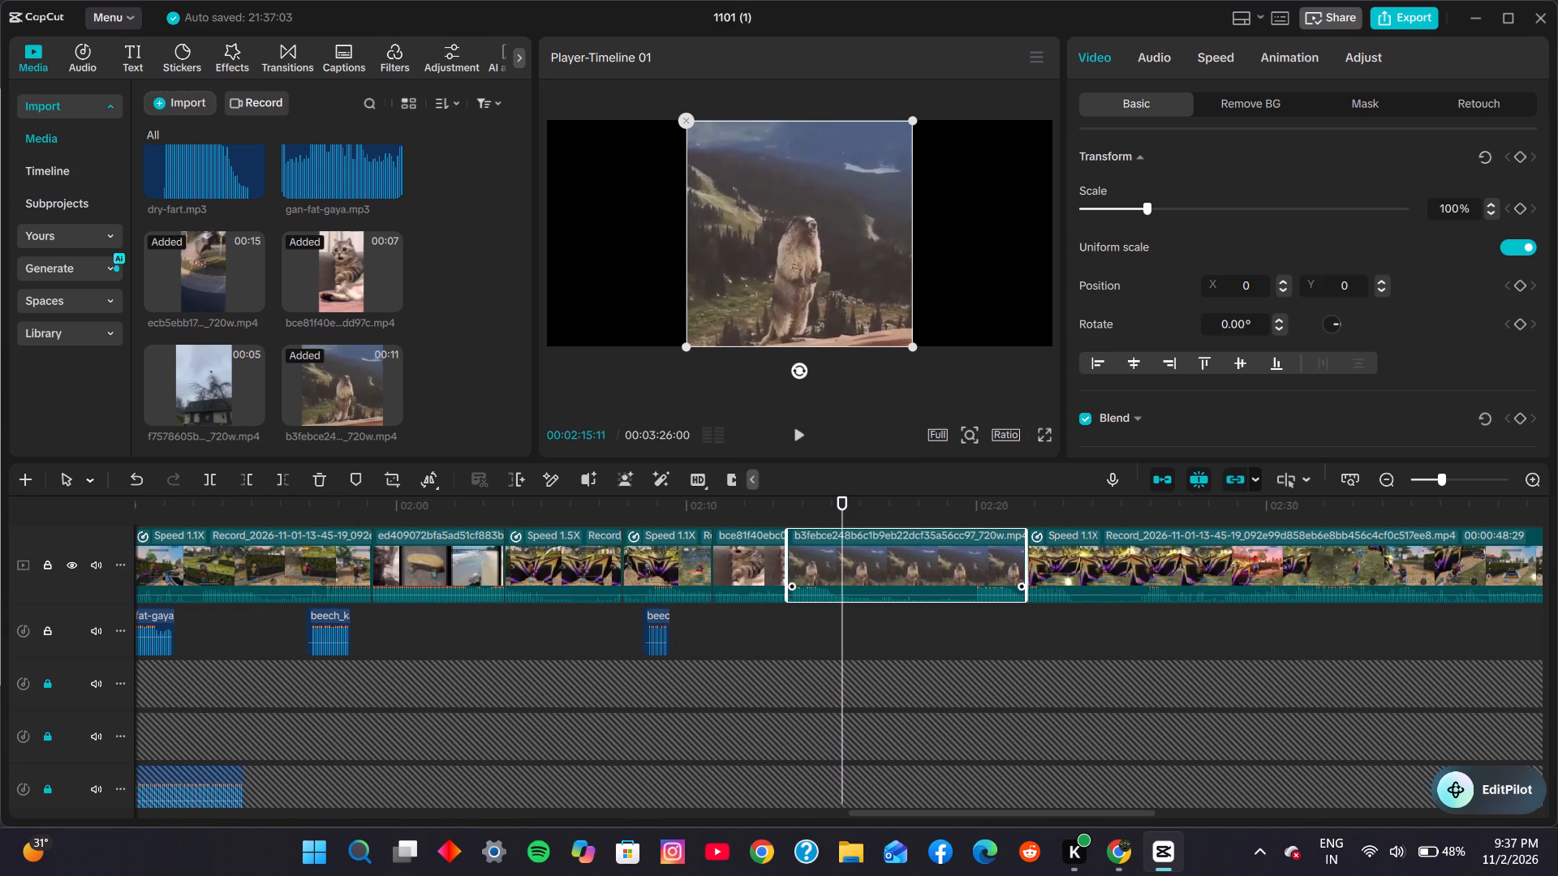
left_click_drag(1025, 556, 832, 556)
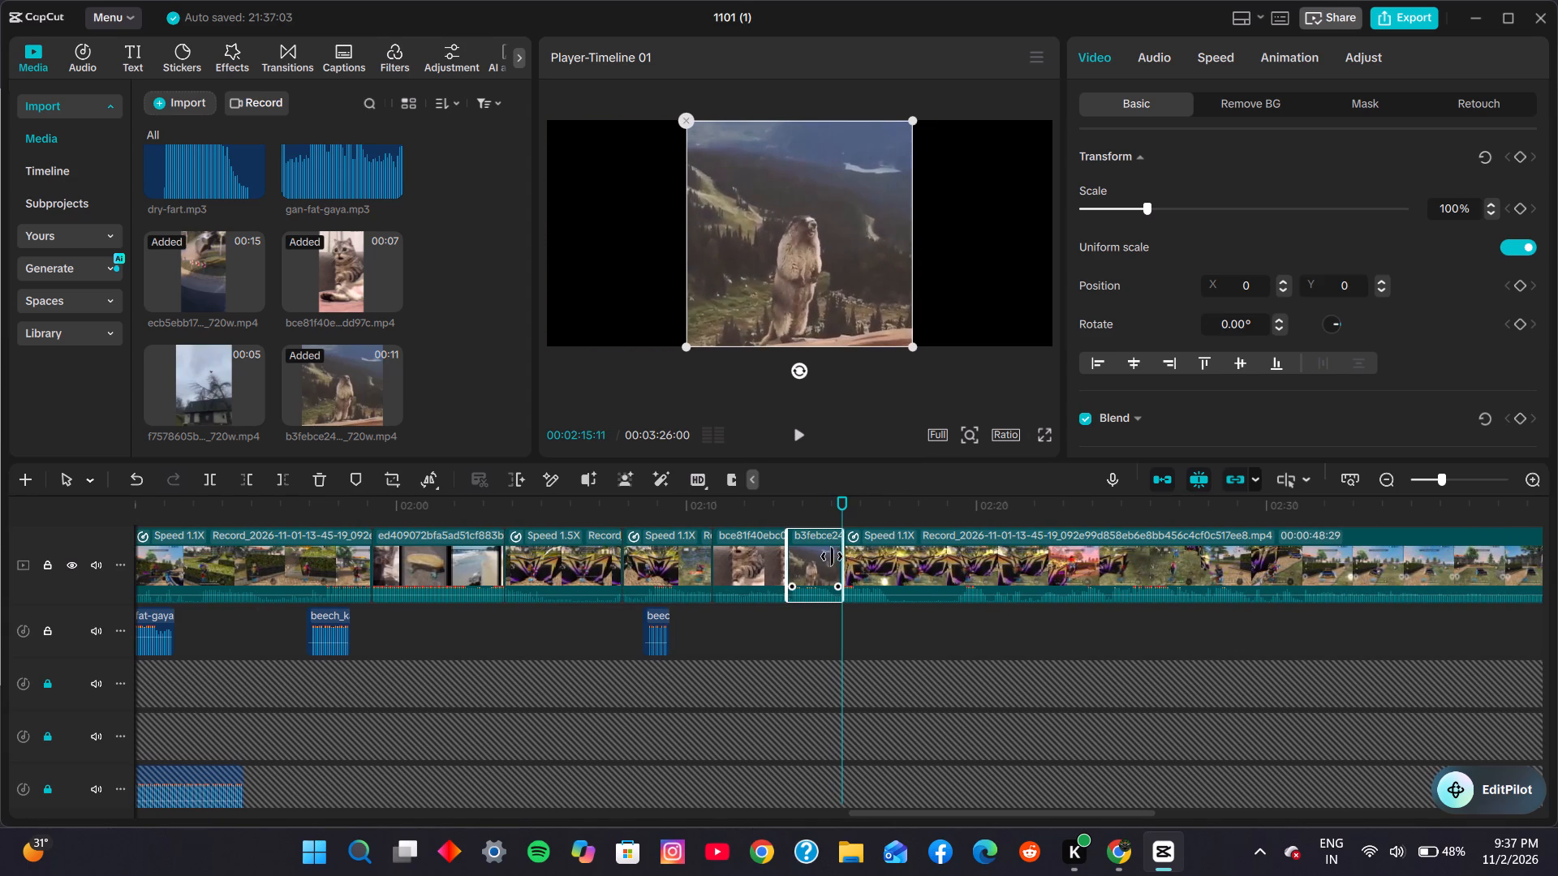
left_click_drag(832, 556, 825, 557)
left_click(763, 514)
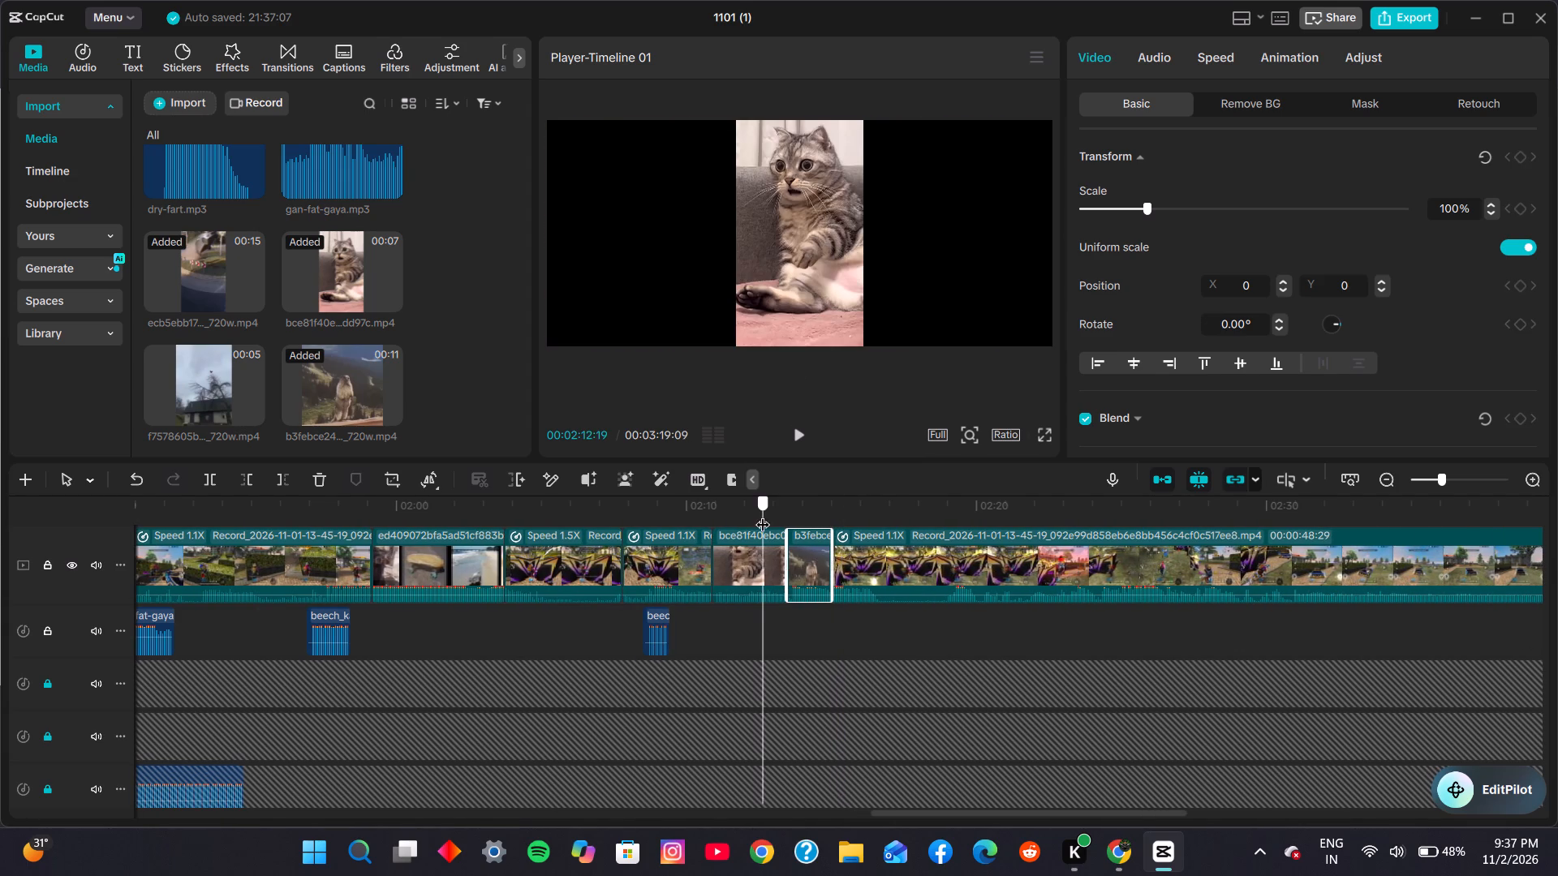
left_click(794, 430)
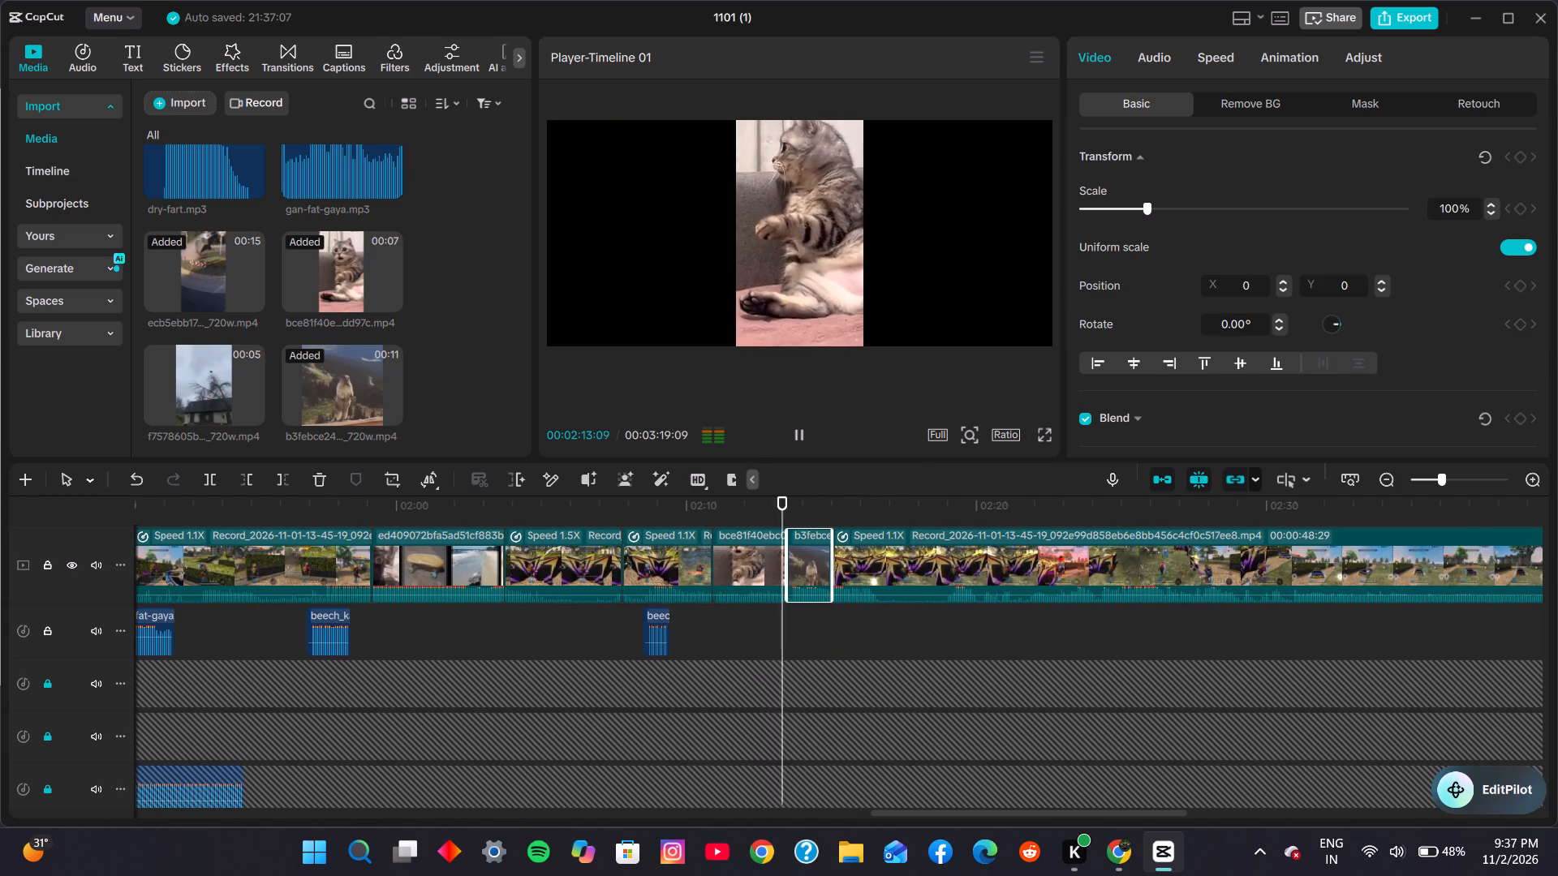
left_click(798, 427)
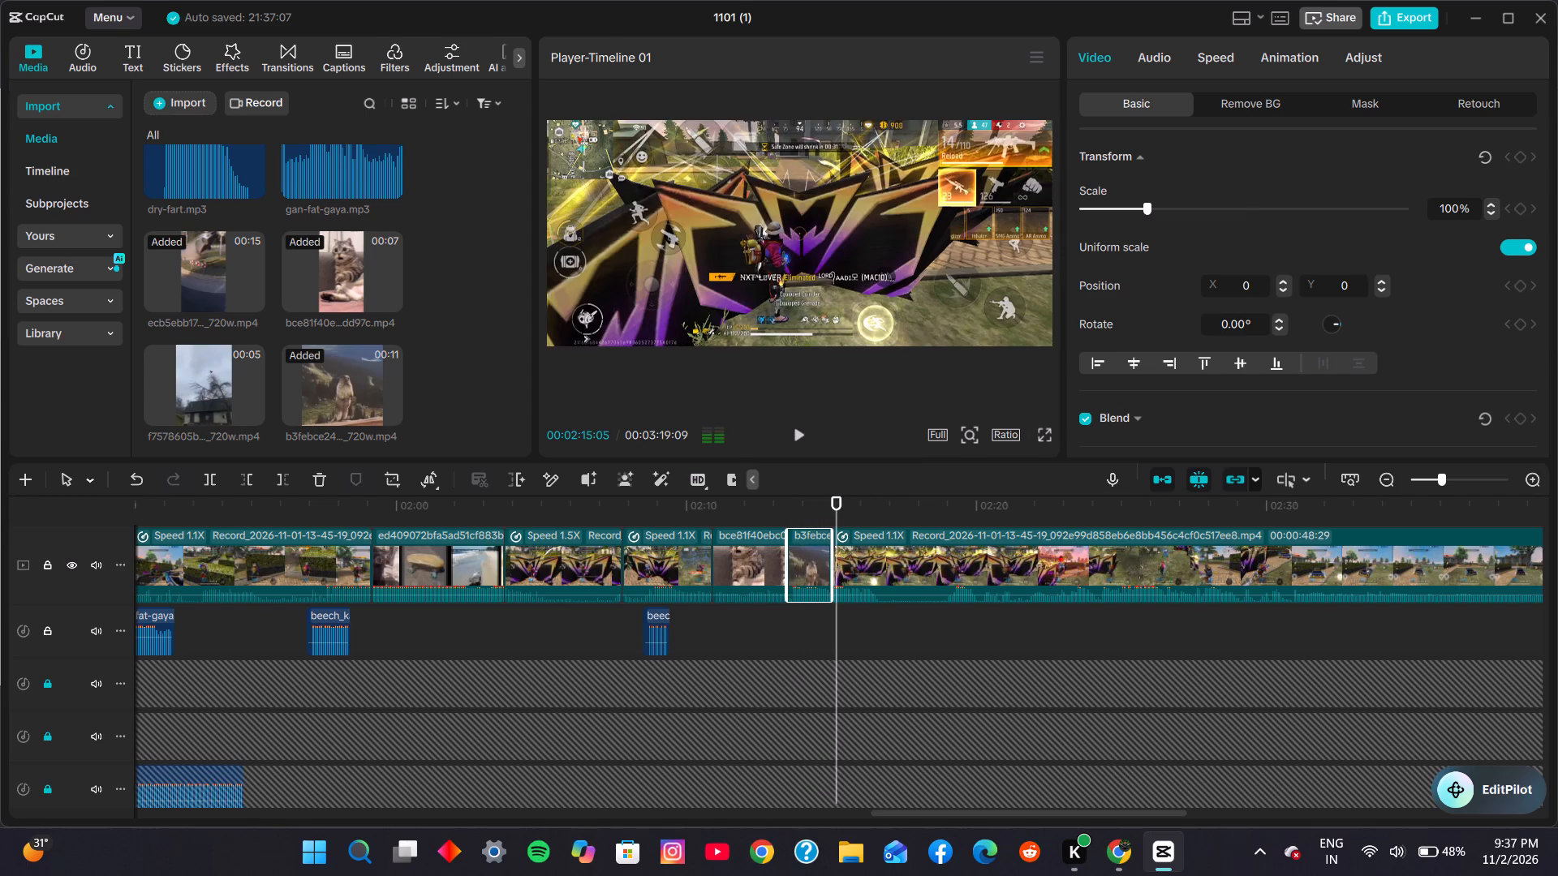
Play back from 00:02:10:02 through the gameplay following the marmot clip, and split that gameplay recording at 00:02:21:03.
left_click(688, 517)
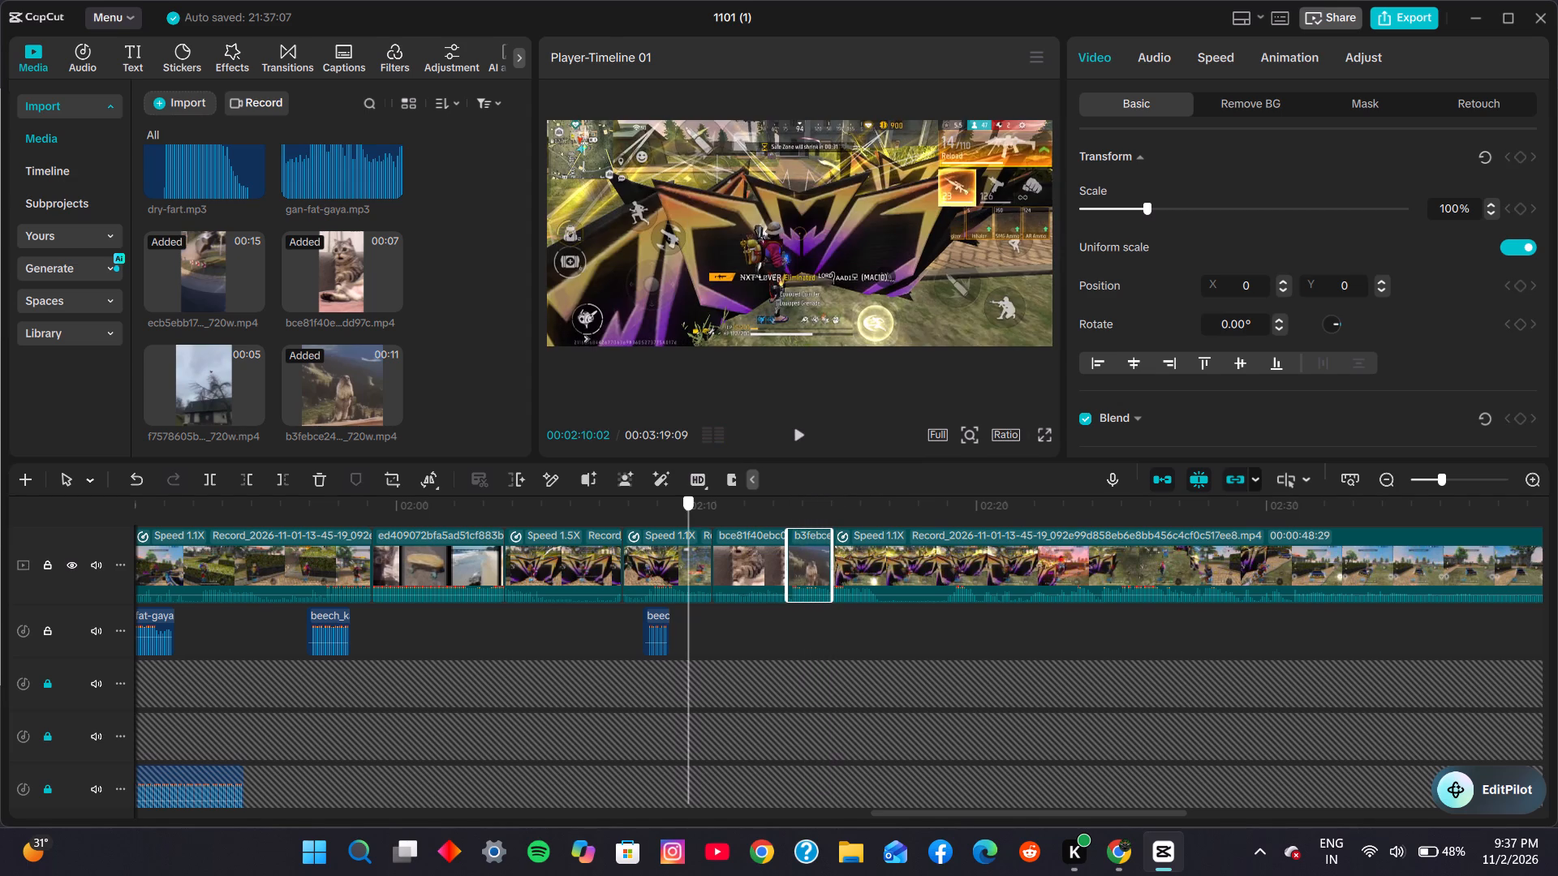
left_click(795, 431)
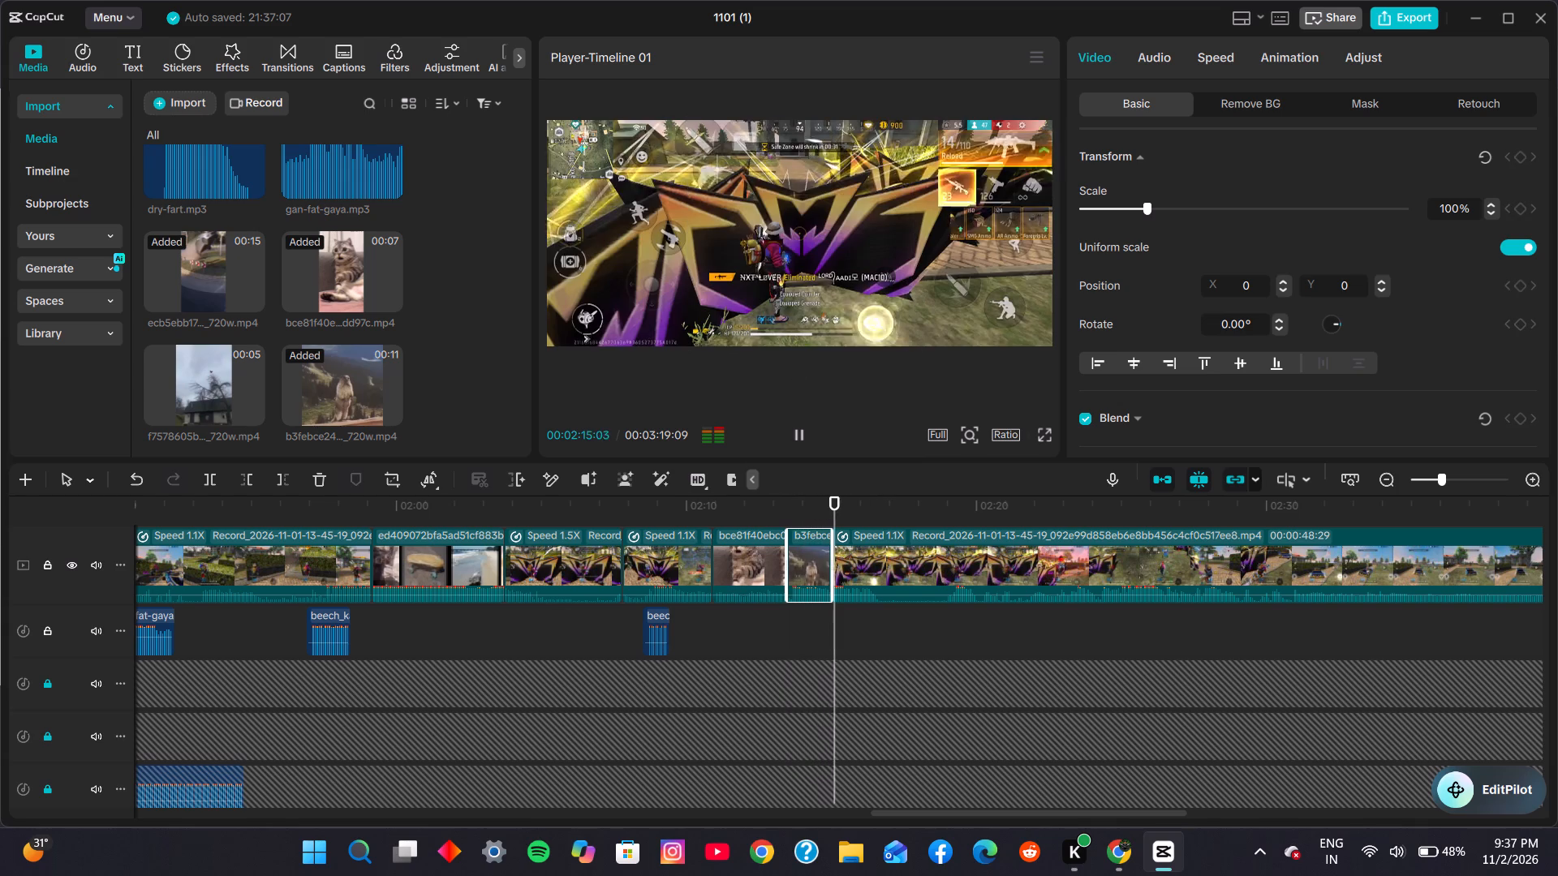
left_click(795, 431)
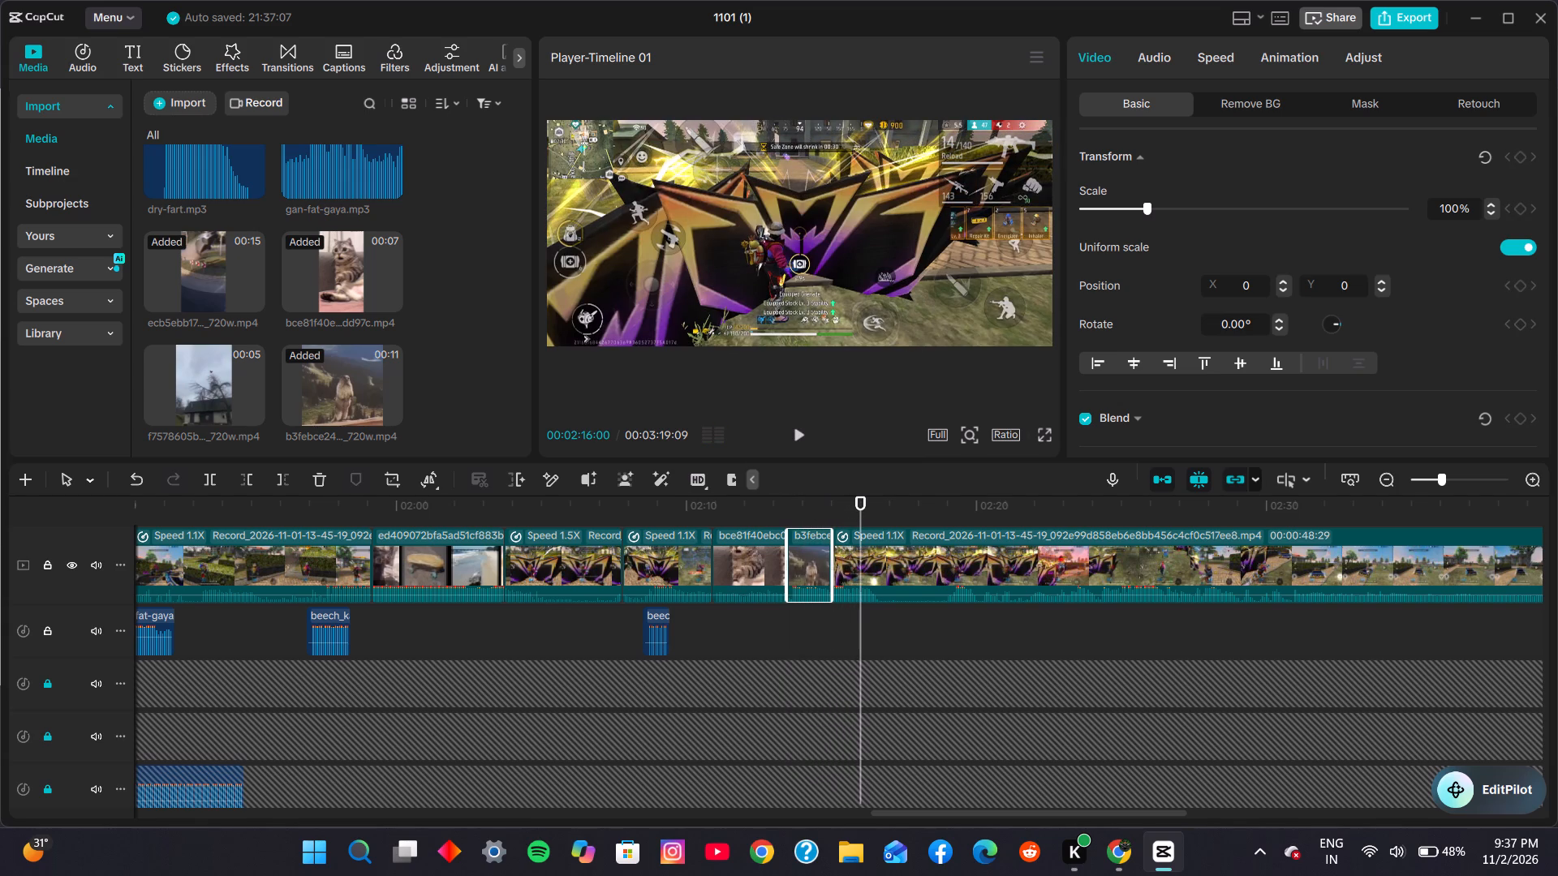
left_click(832, 510)
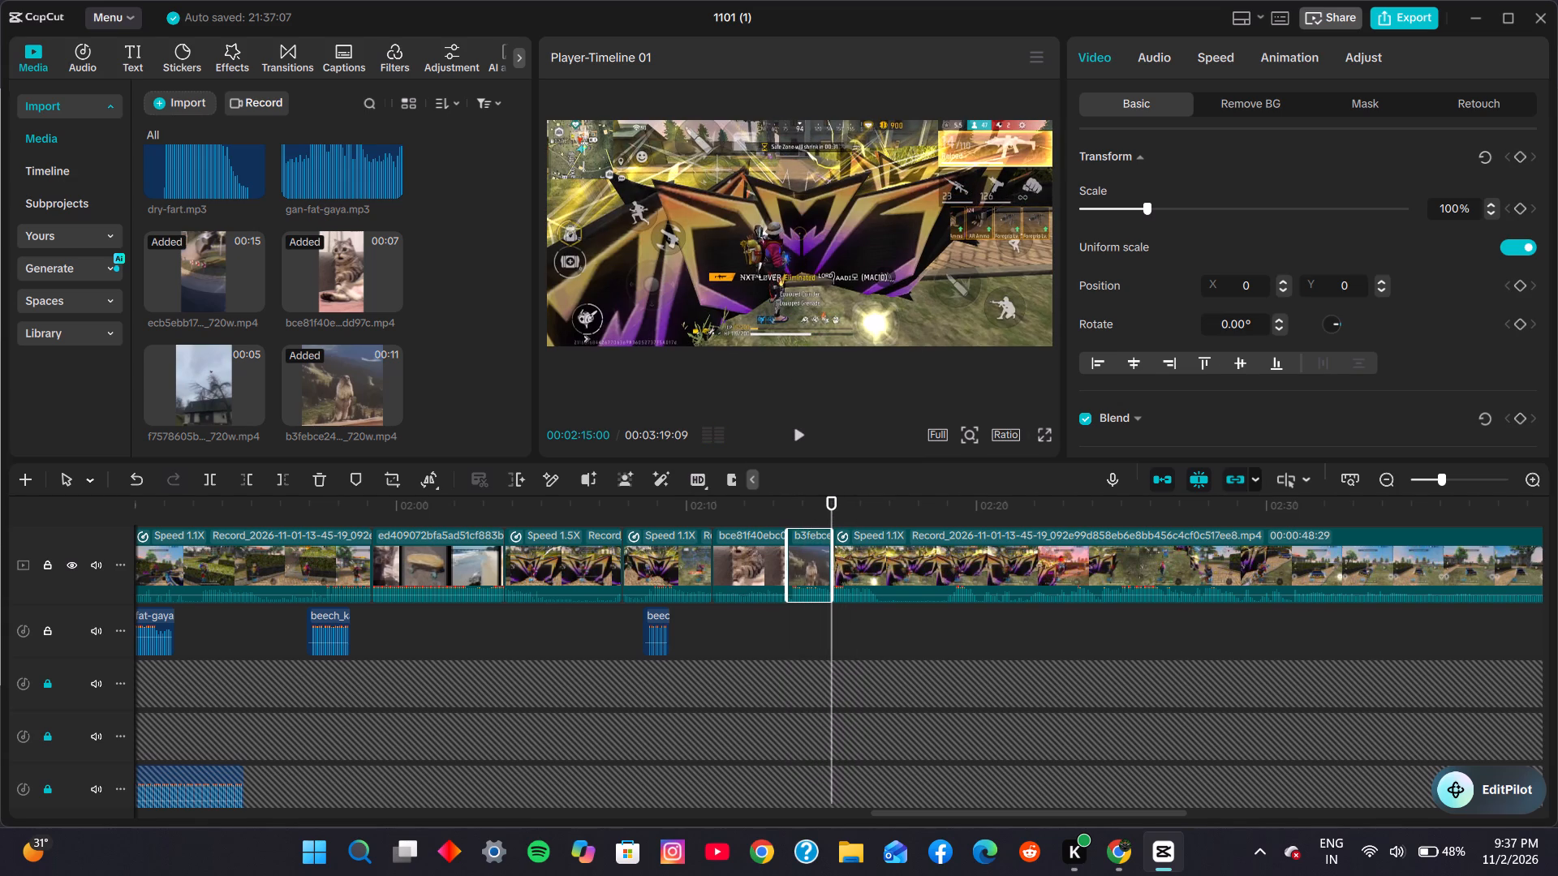
left_click(790, 422)
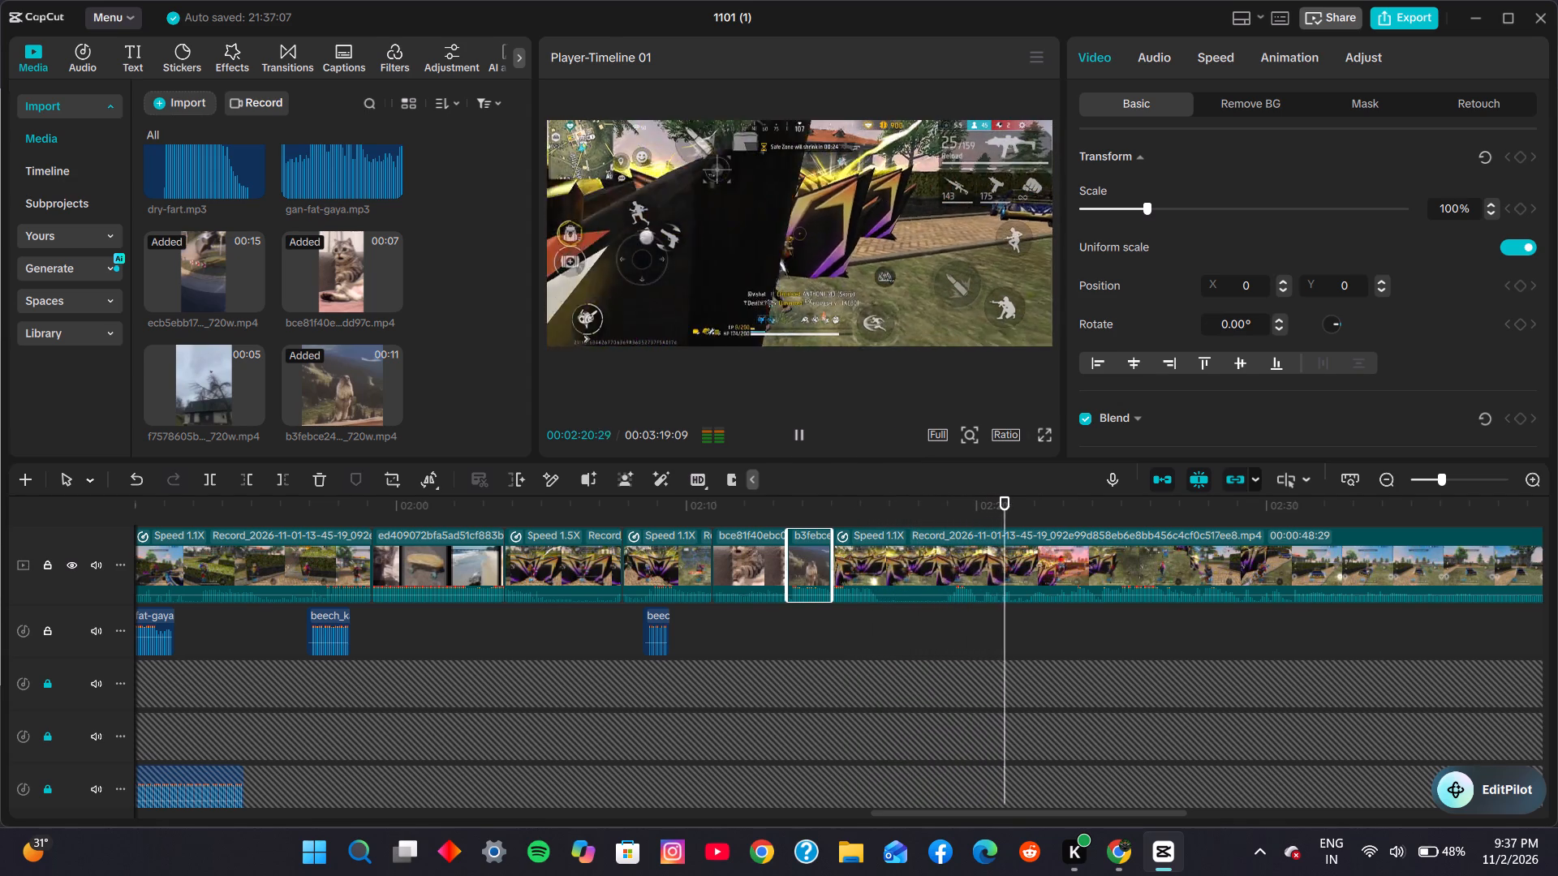
left_click(801, 432)
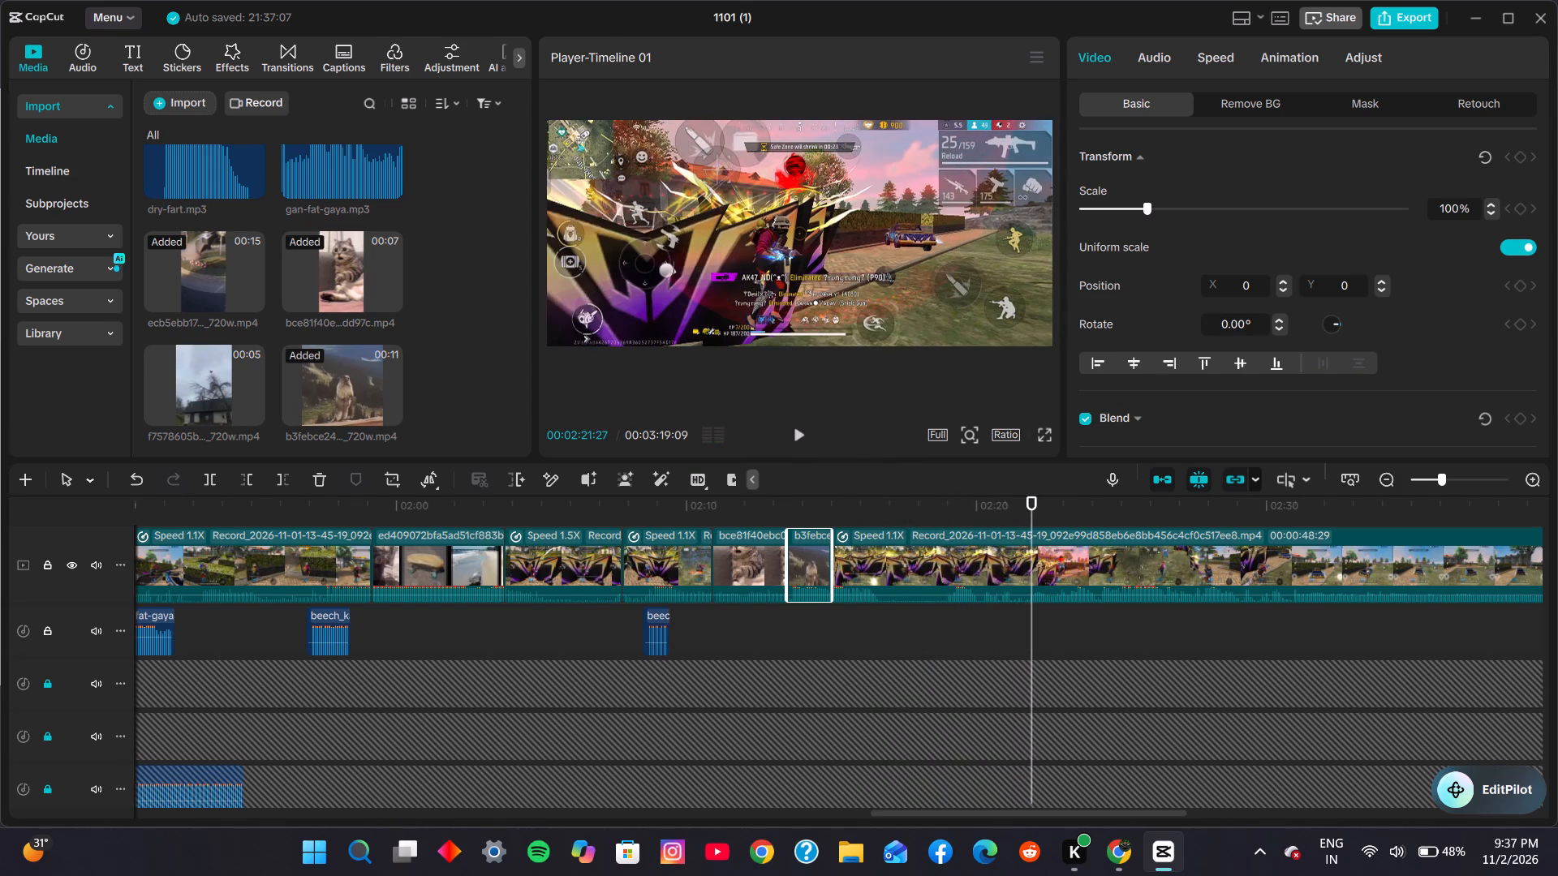
left_click(1009, 509)
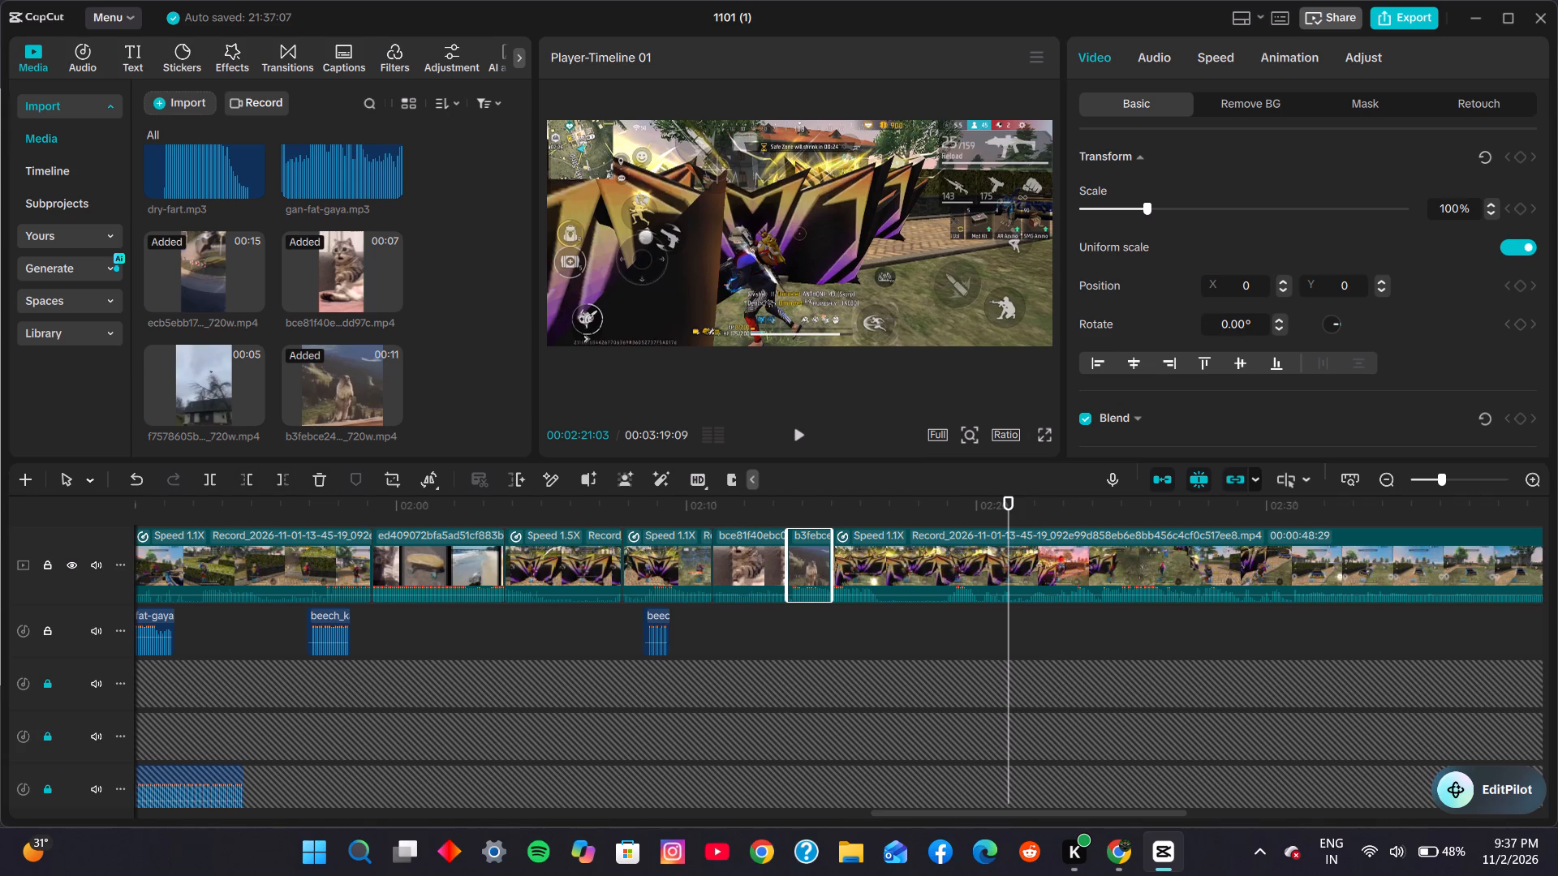
key("ctrl+b")
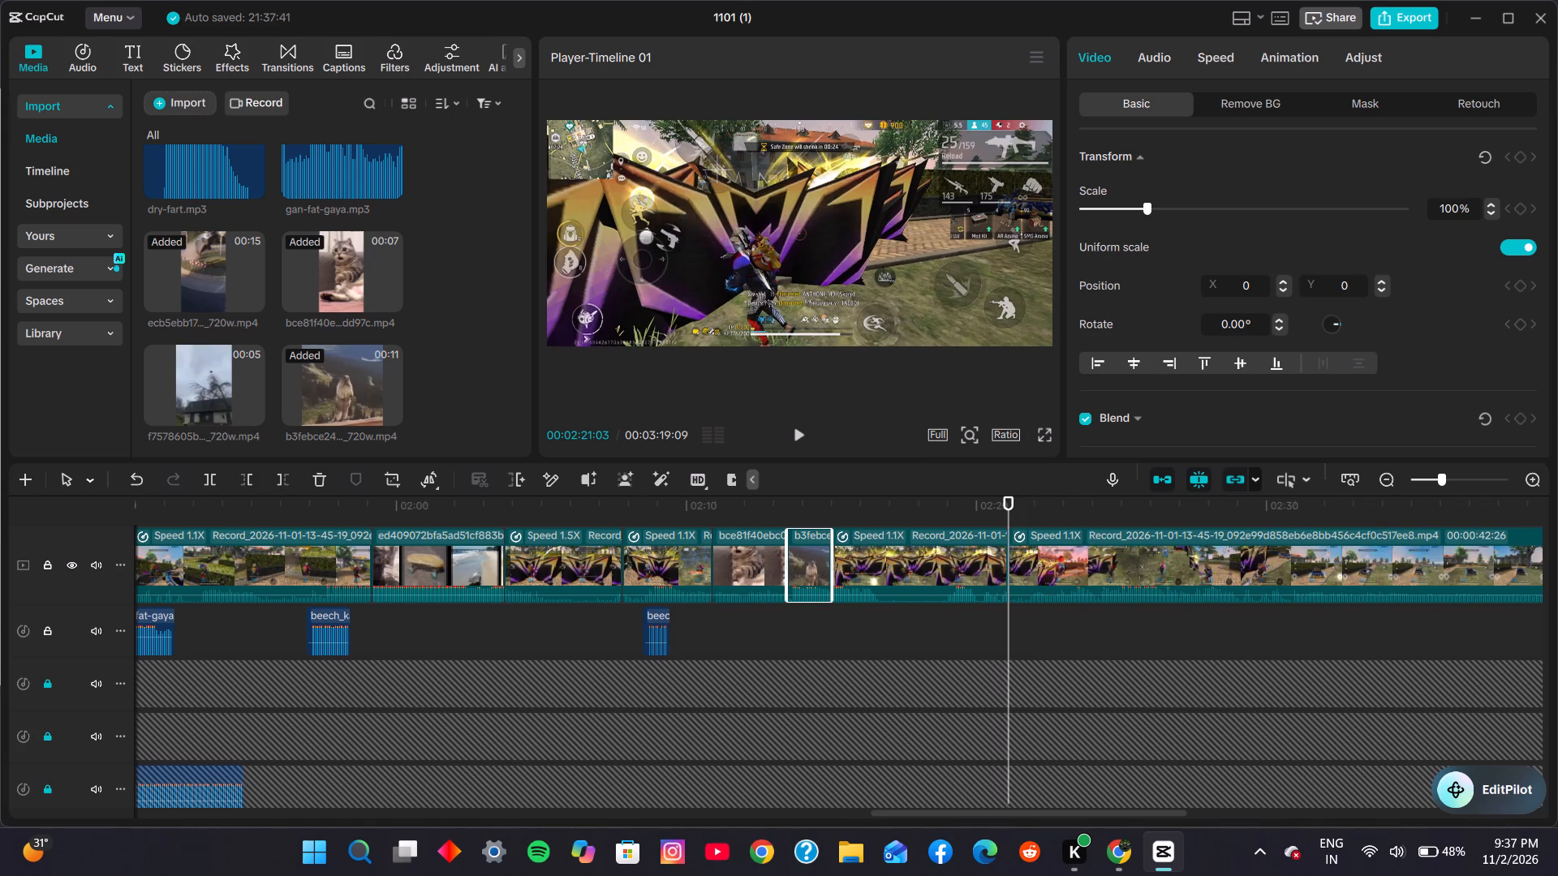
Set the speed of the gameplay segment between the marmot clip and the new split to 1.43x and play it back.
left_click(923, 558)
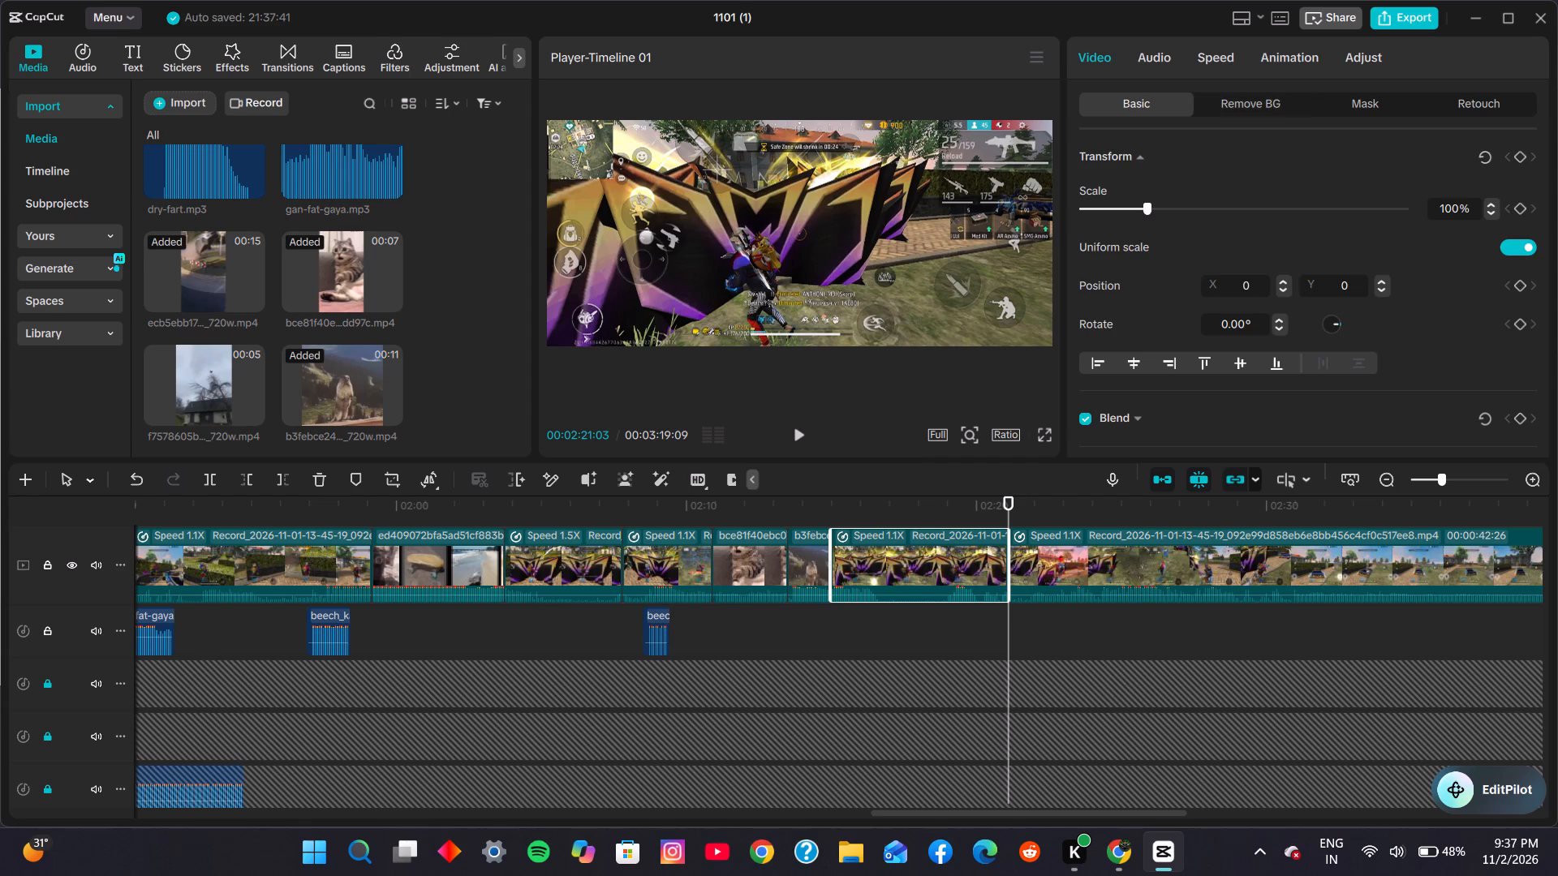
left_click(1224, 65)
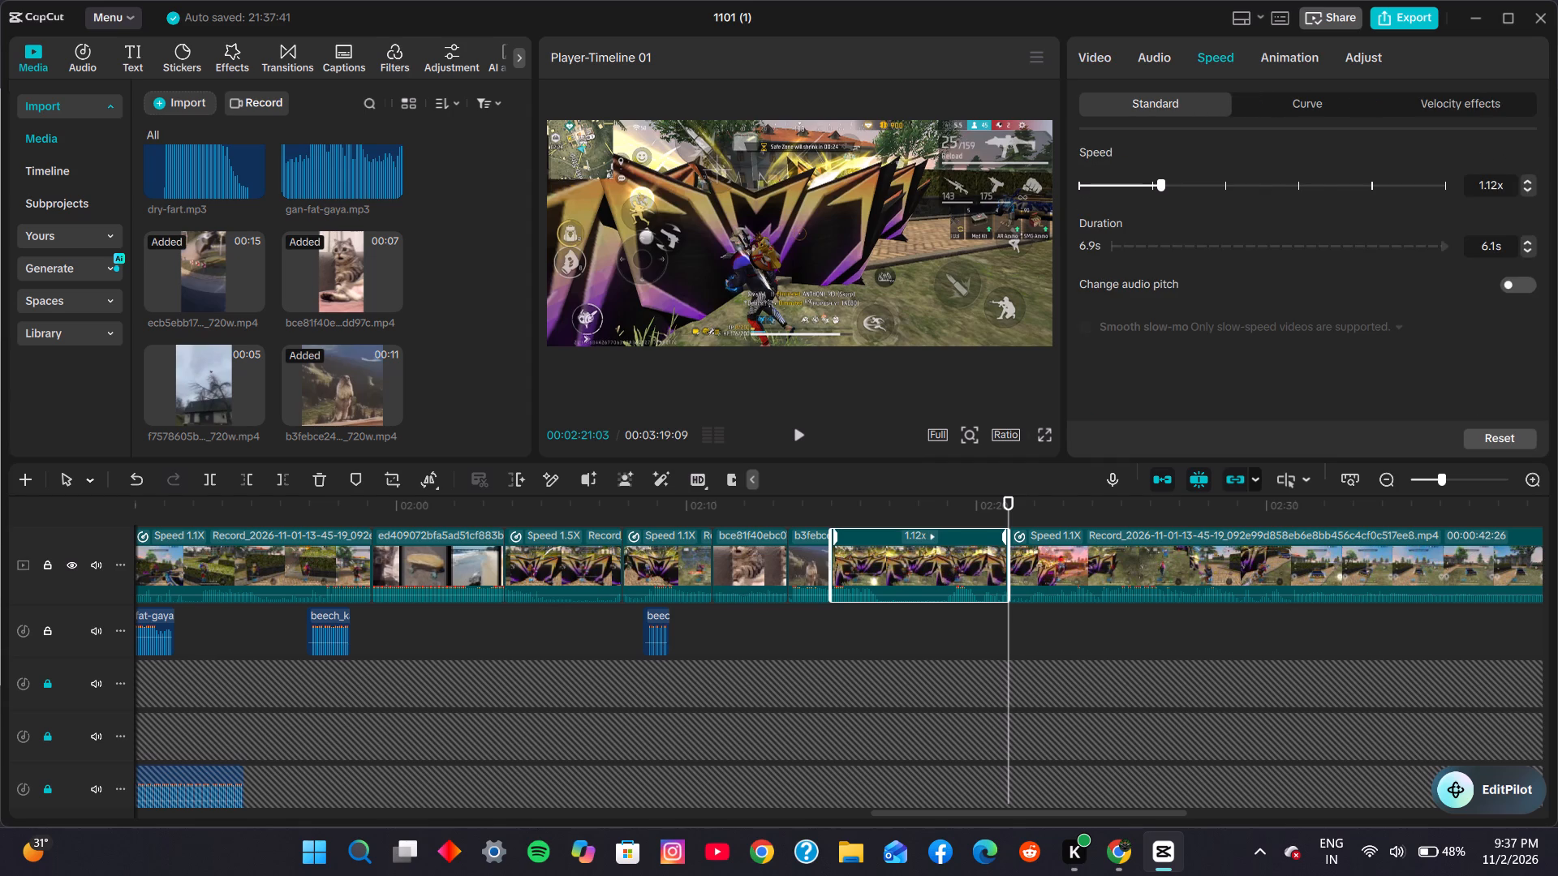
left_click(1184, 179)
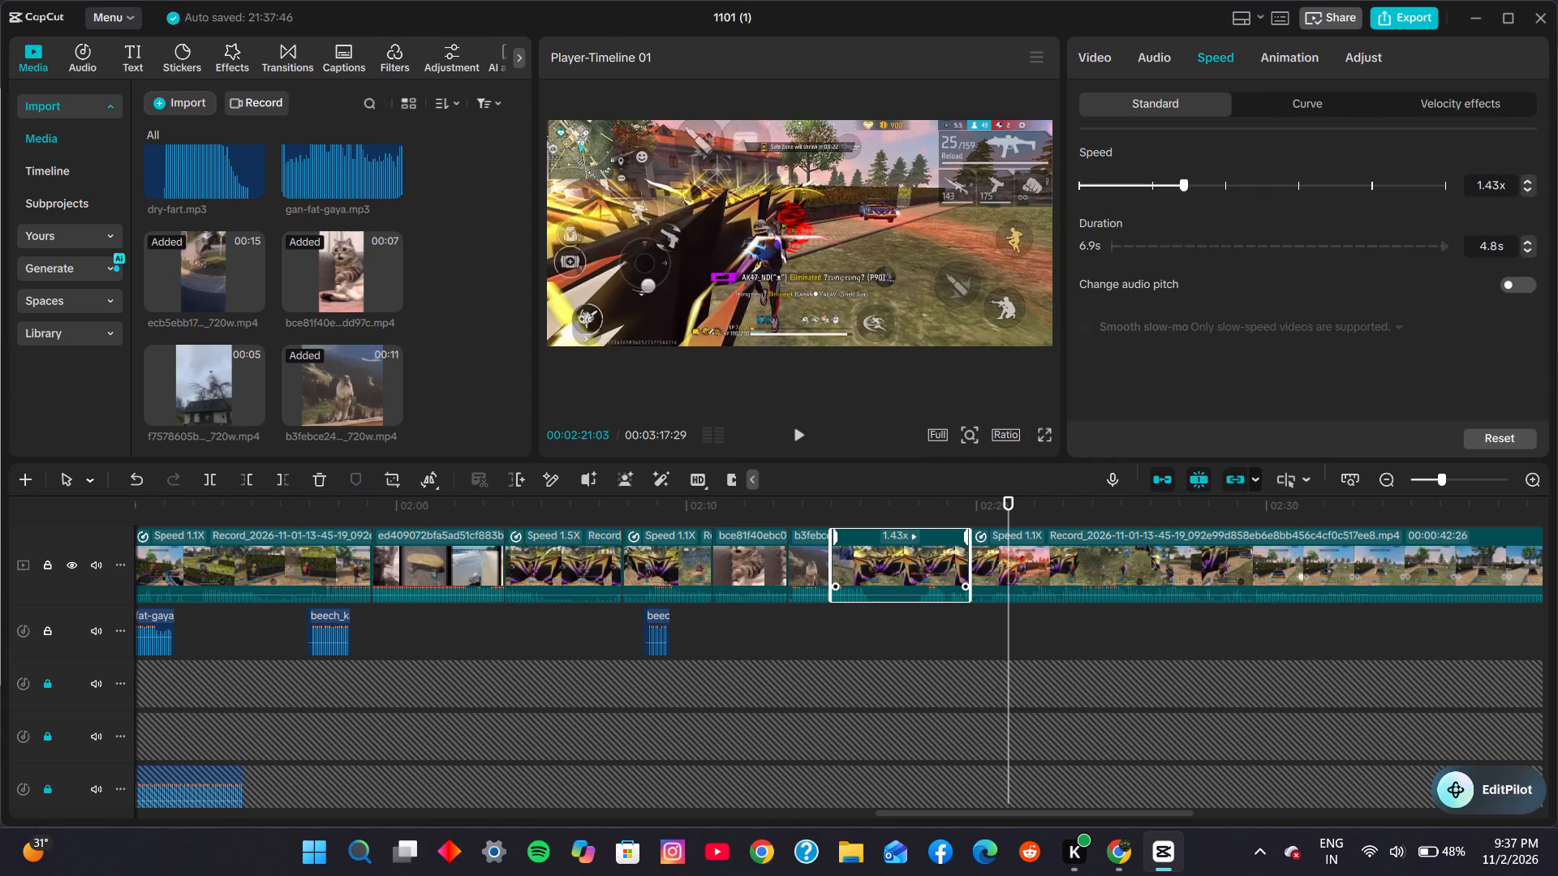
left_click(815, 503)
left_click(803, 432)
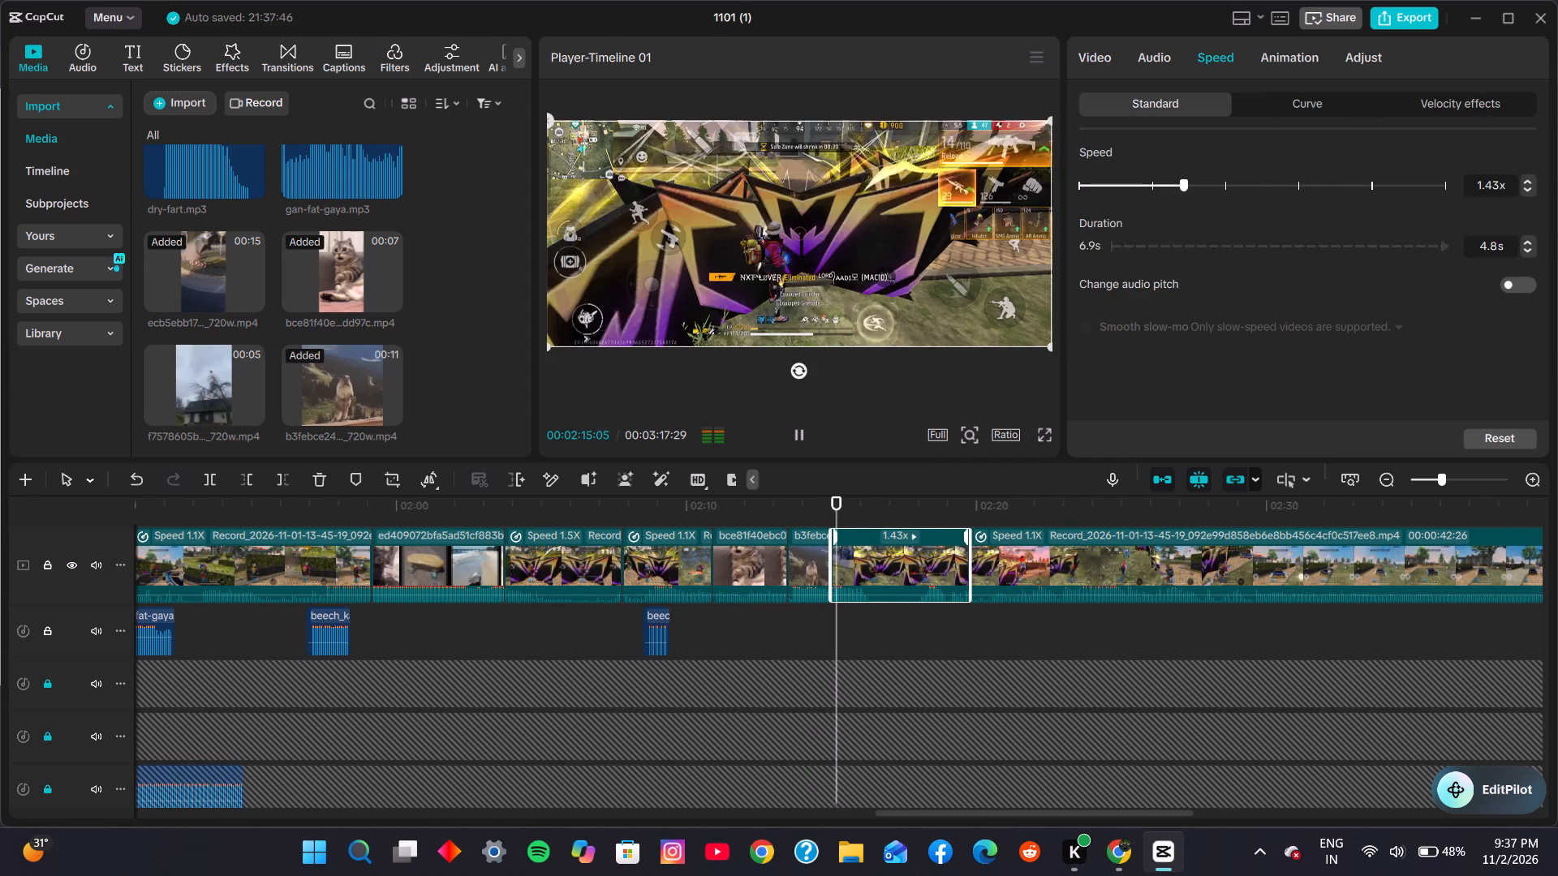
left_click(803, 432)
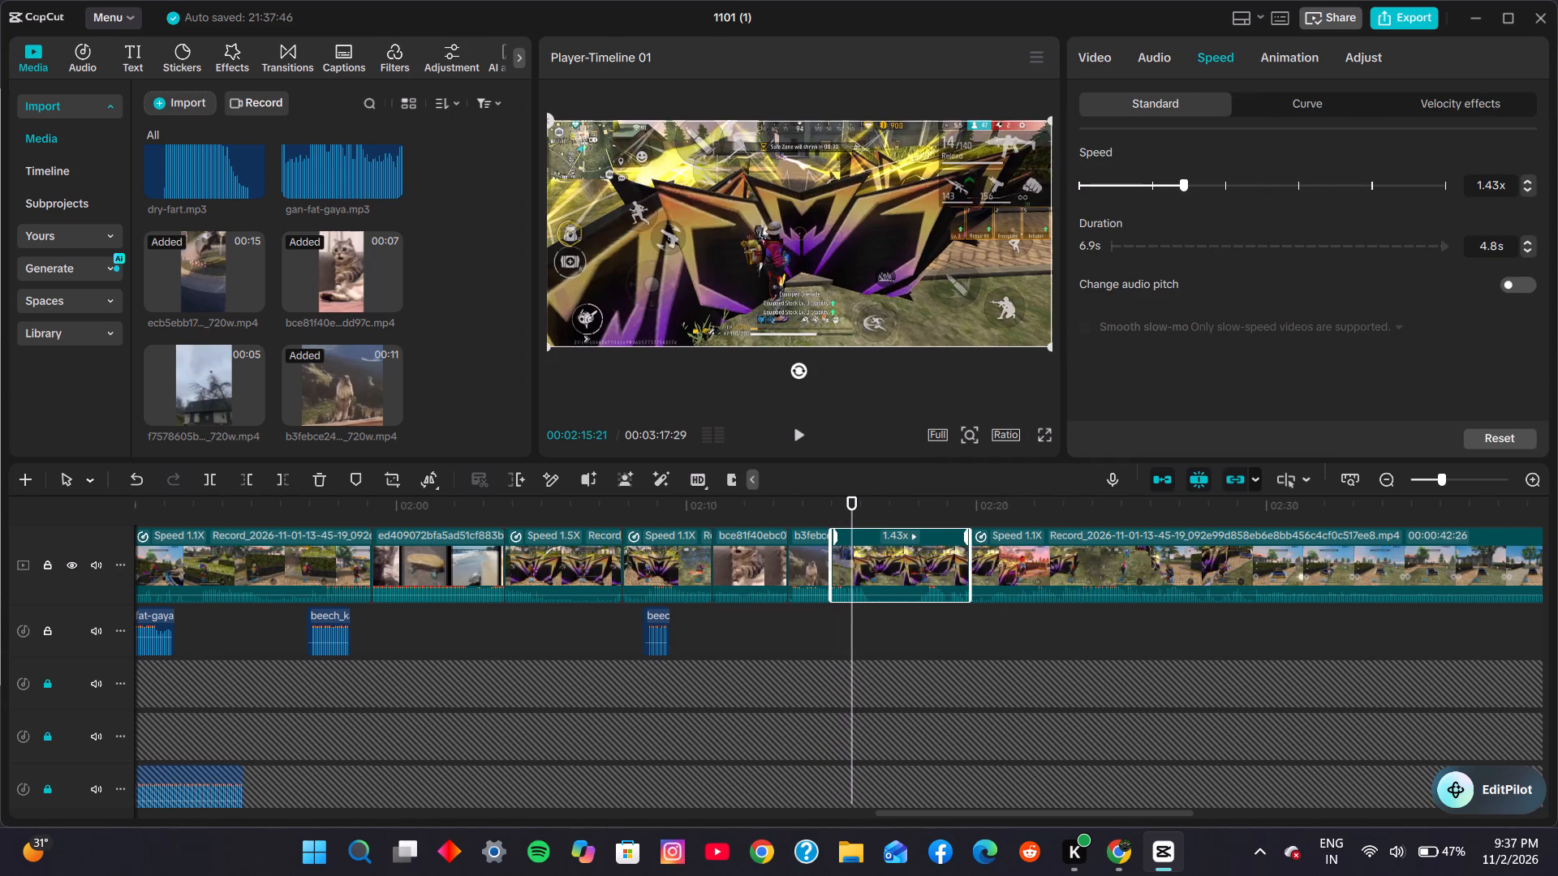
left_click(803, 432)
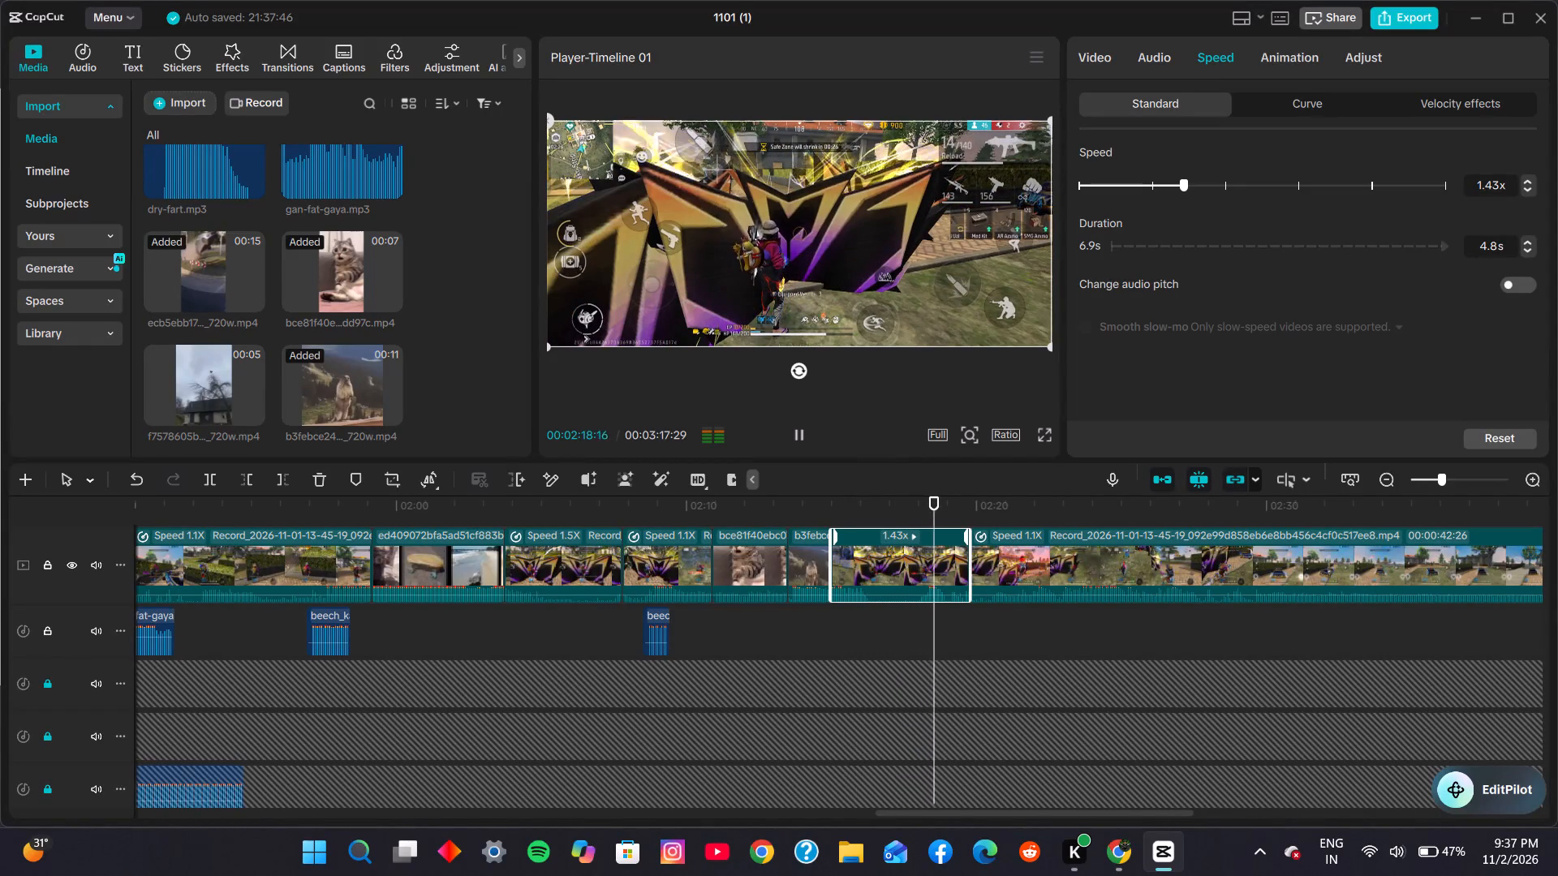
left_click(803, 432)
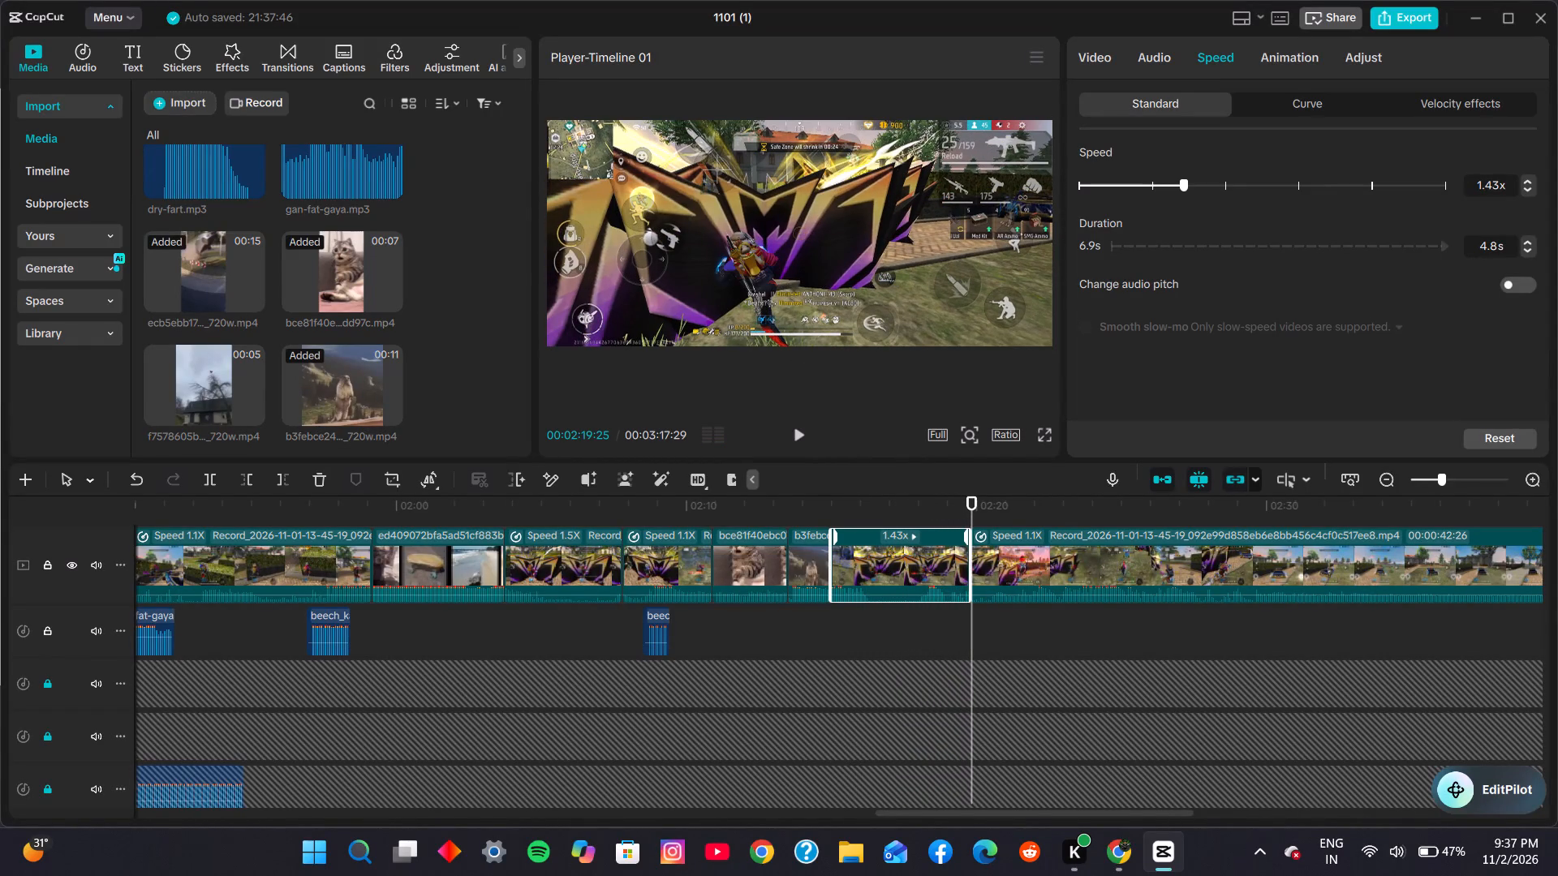
Set the speed of the gameplay segment after the marmot clip to 1.58x and briefly replay from 00:02:14:15.
left_click(1195, 185)
left_click(817, 506)
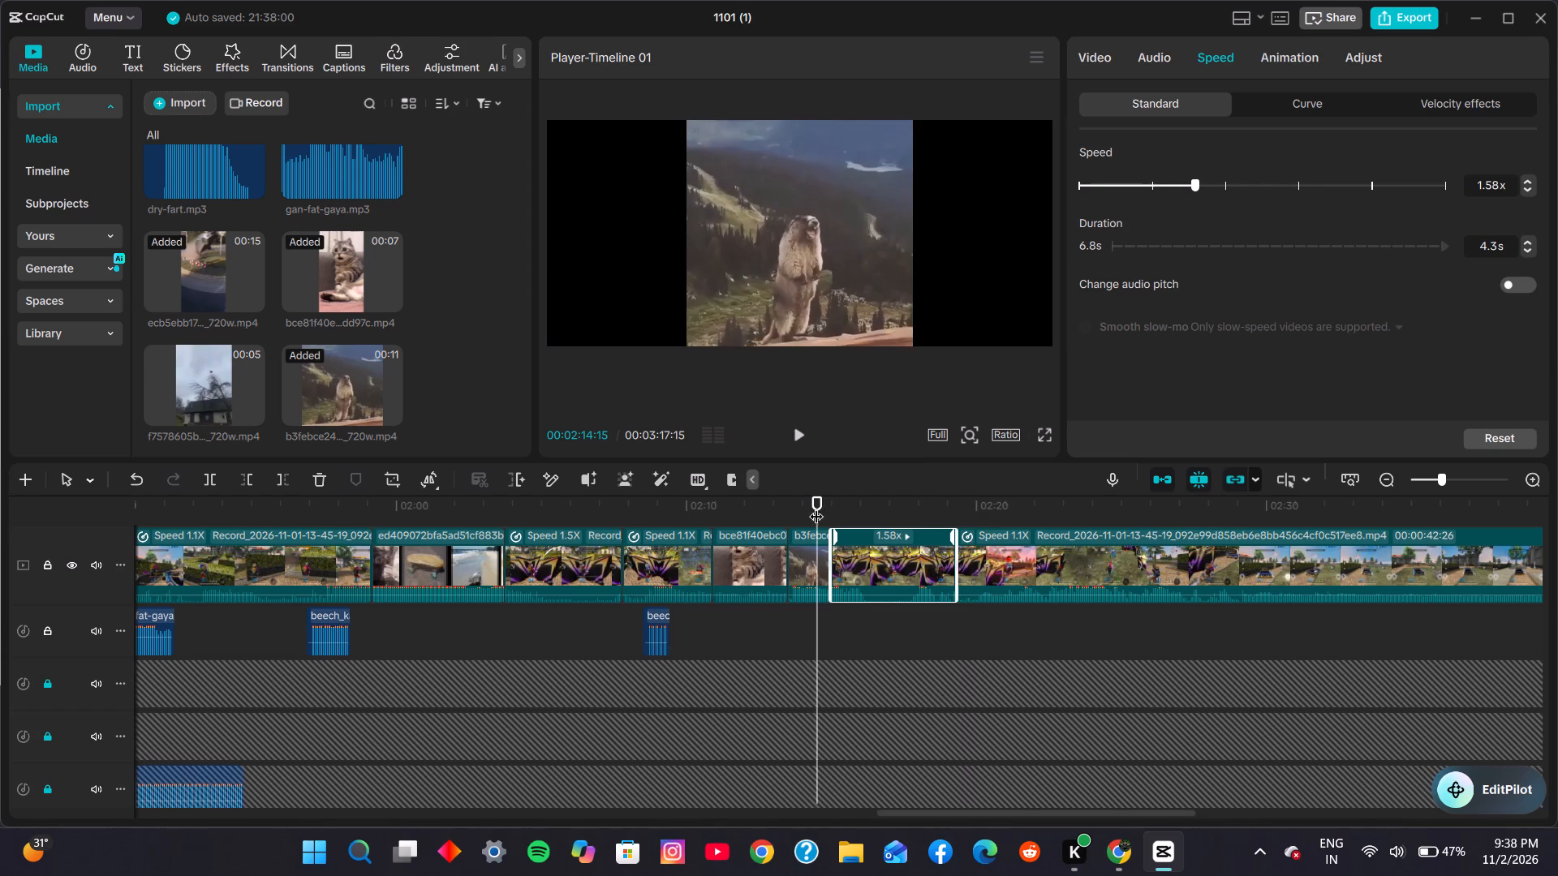
left_click(806, 431)
left_click(806, 431)
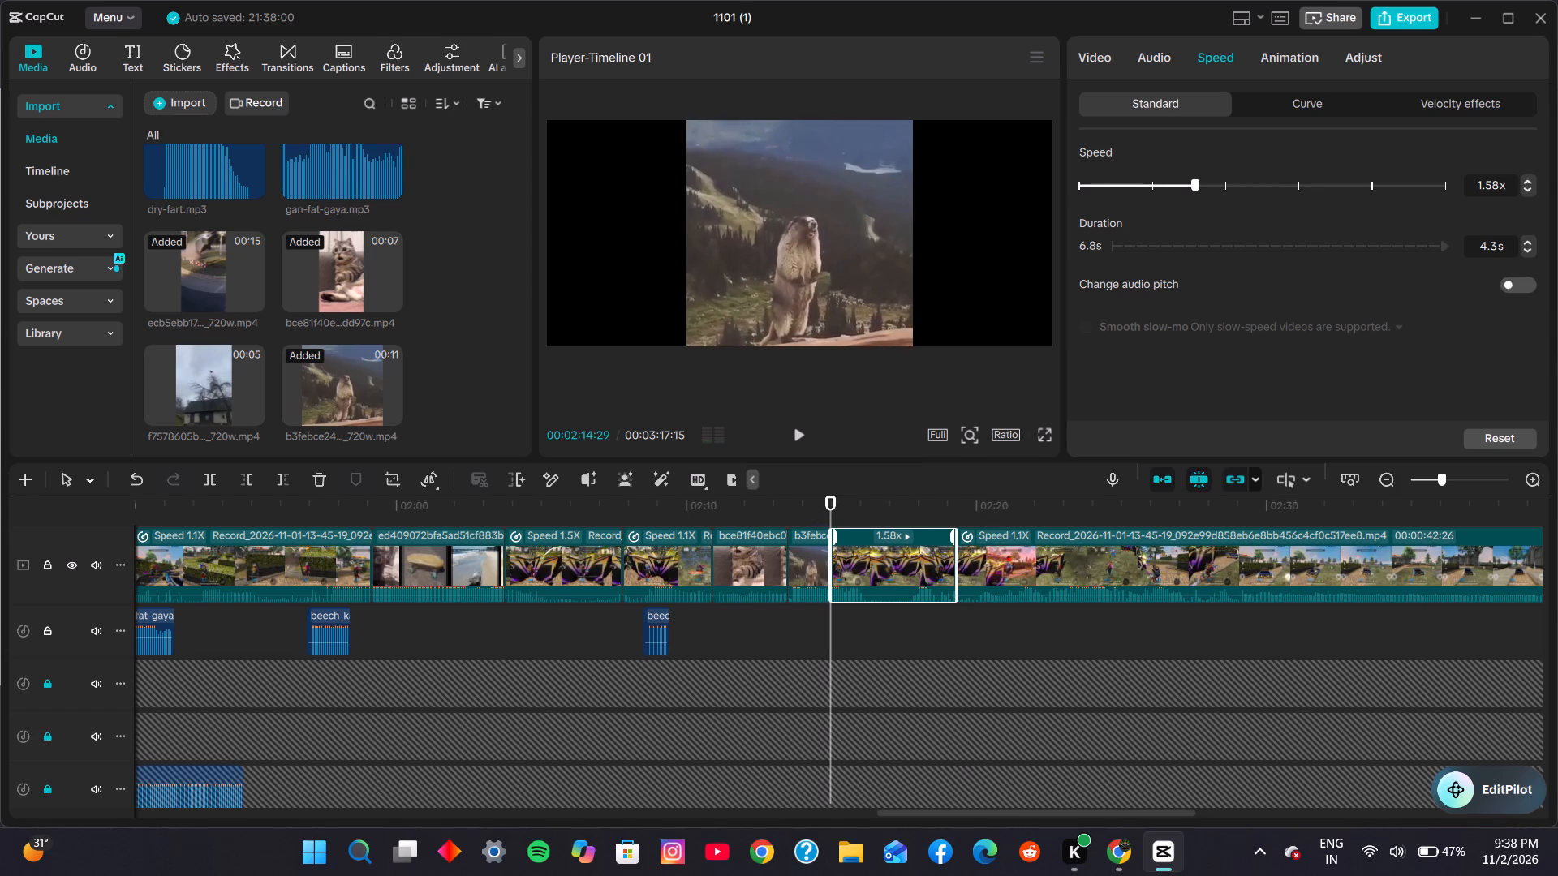
Play back the gameplay after the marmot clip, copy the beech_k sound clip near 00:01:57, and paste it at 00:02:23:20.
left_click(806, 431)
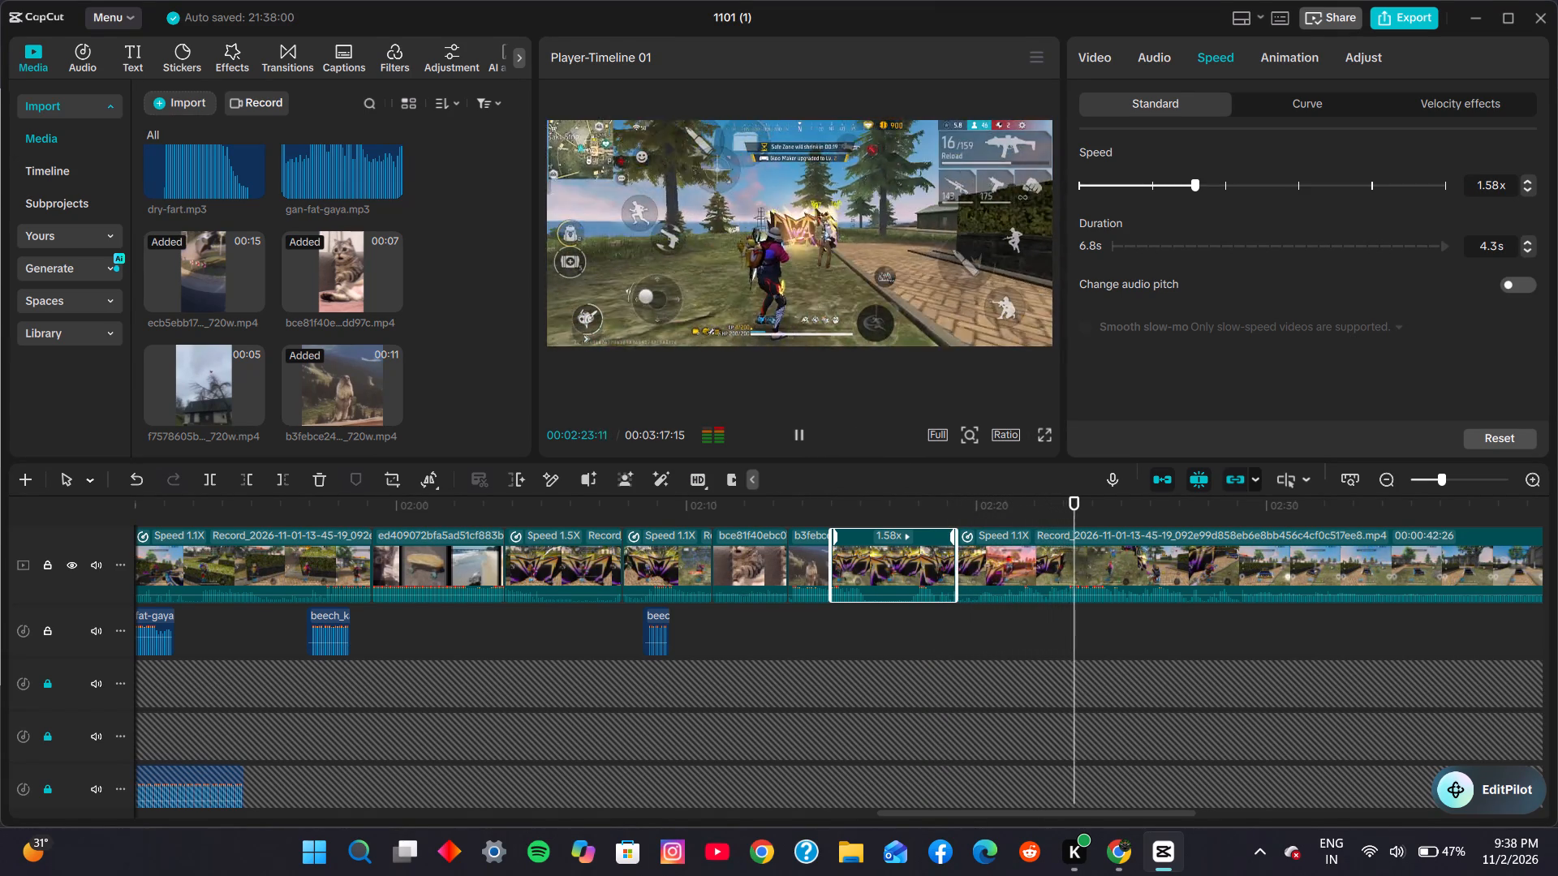
left_click(806, 431)
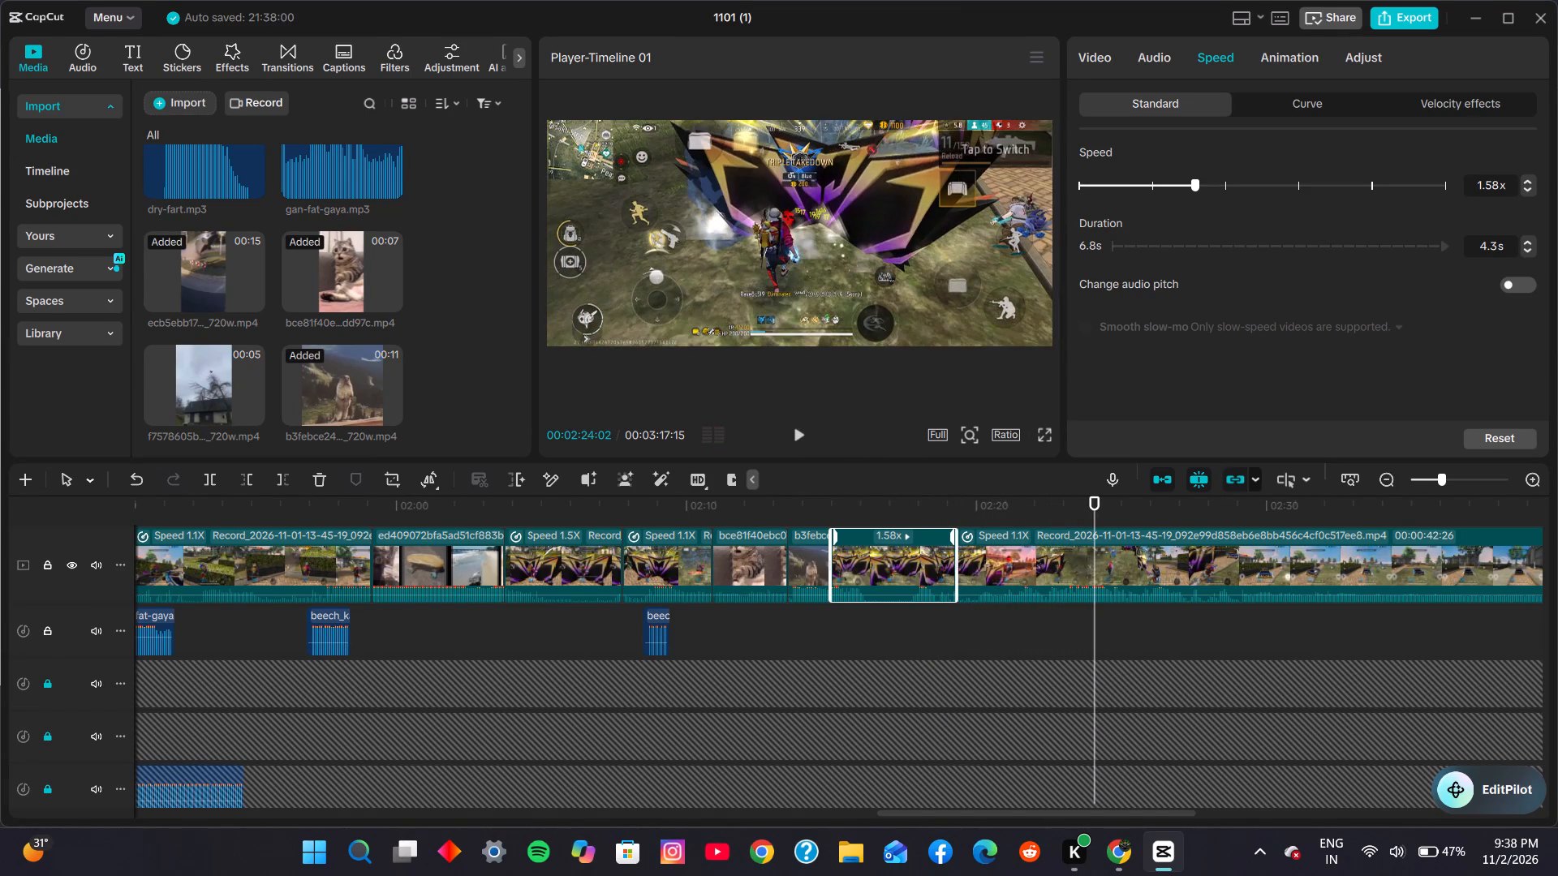
left_click(334, 616)
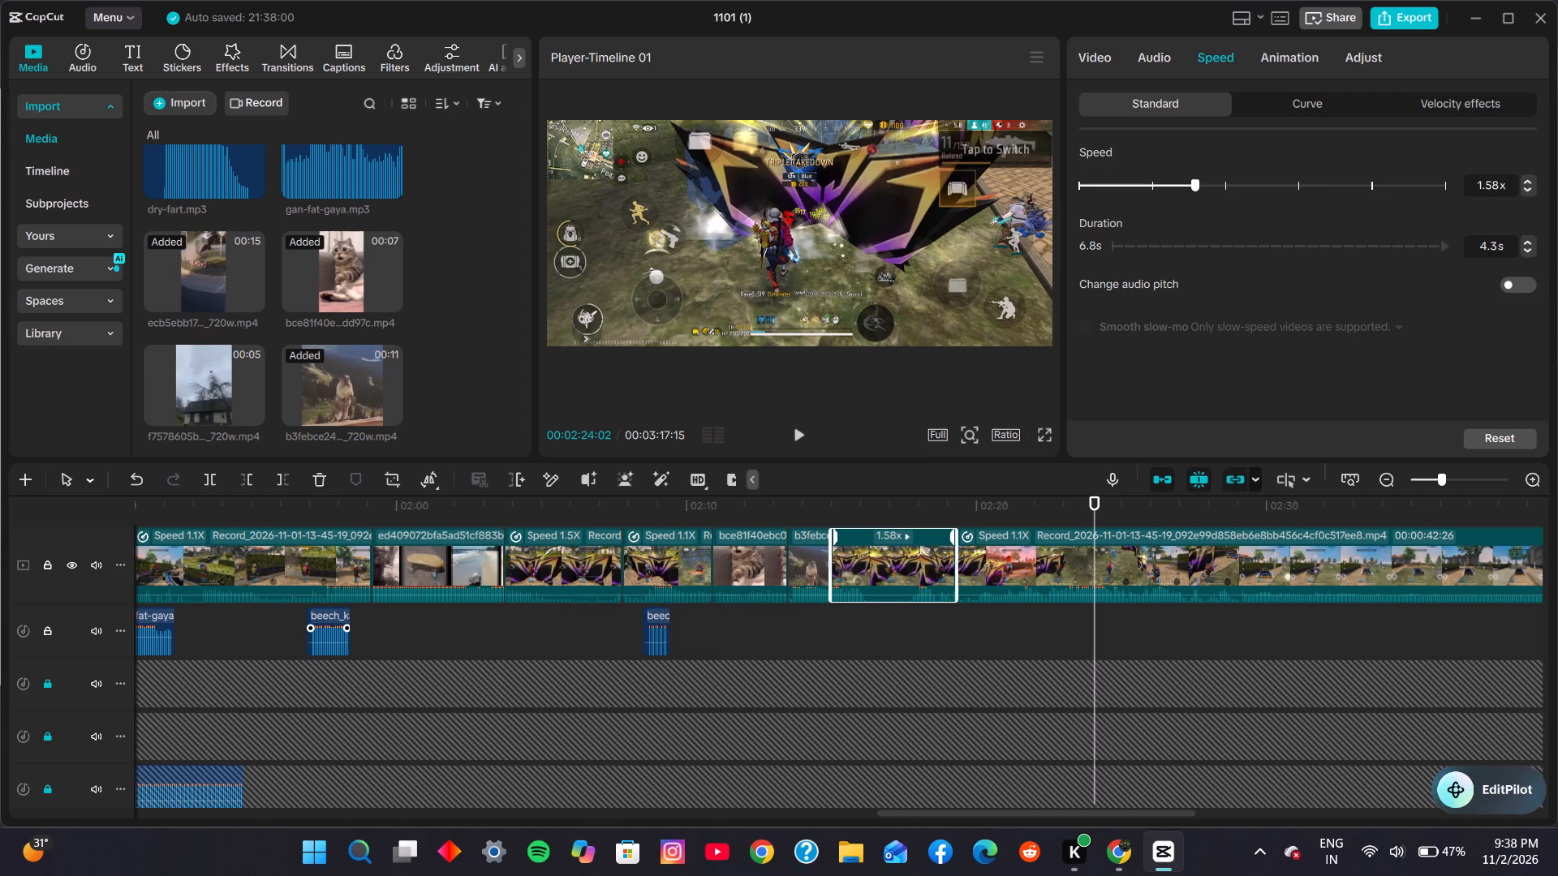
right_click(334, 616)
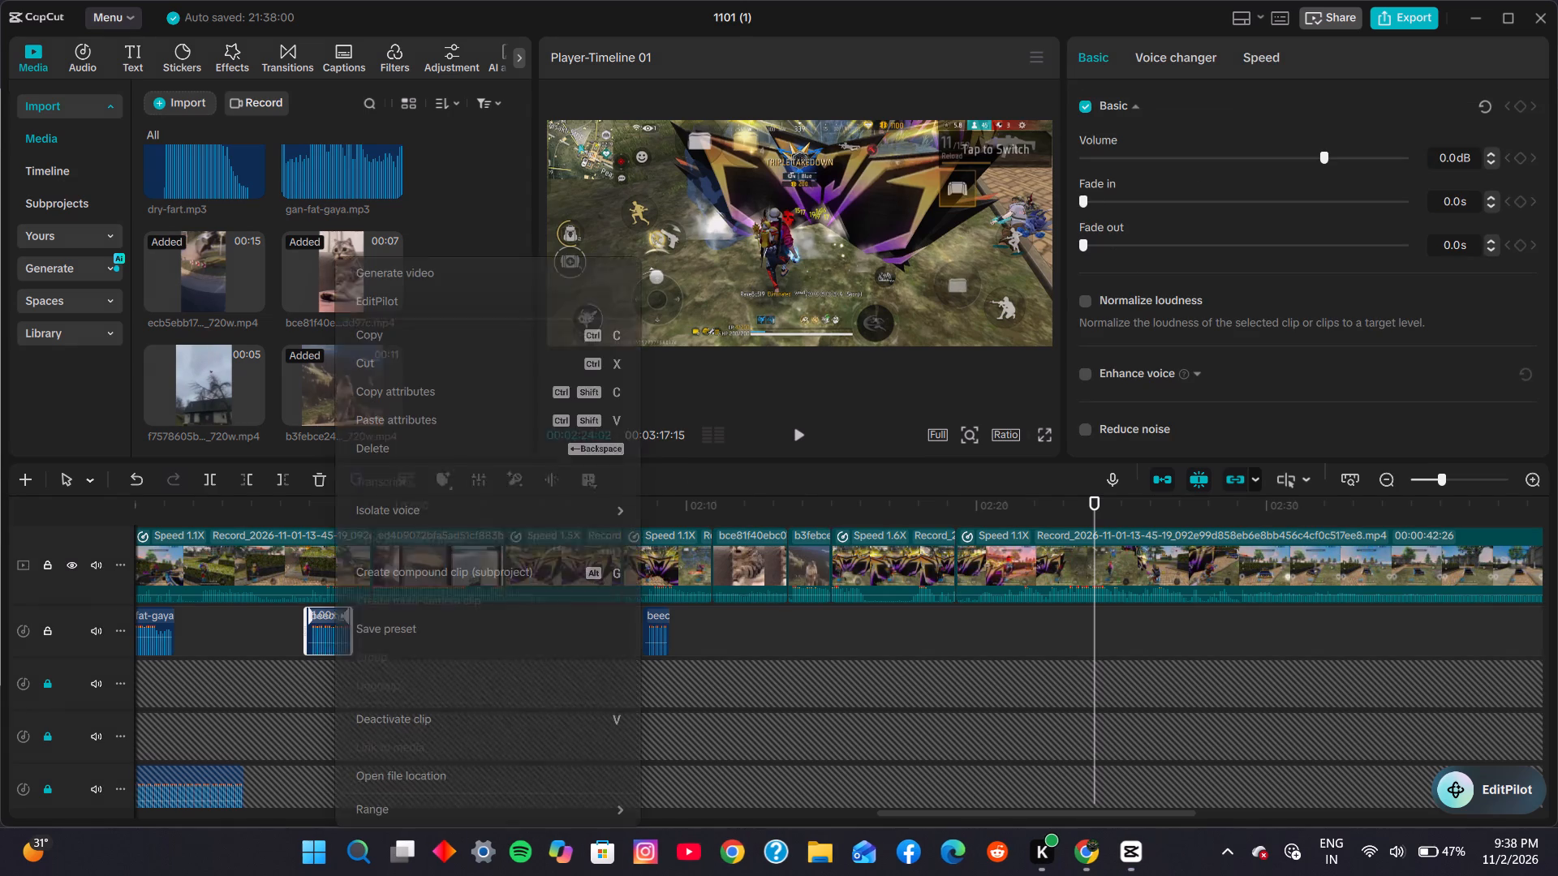
left_click(468, 337)
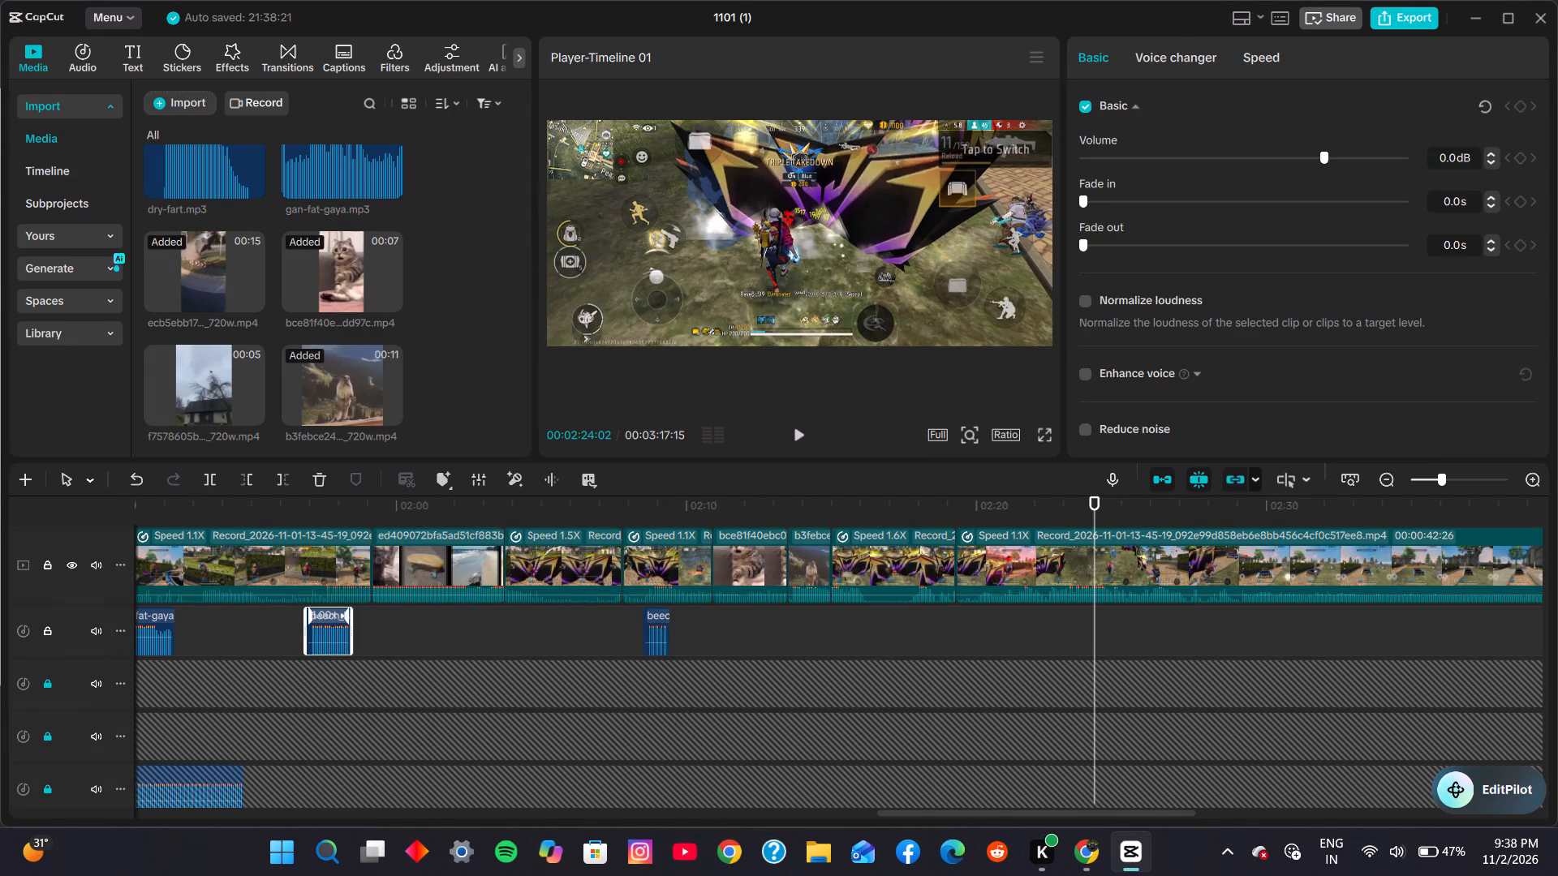
left_click(1082, 615)
right_click(1083, 613)
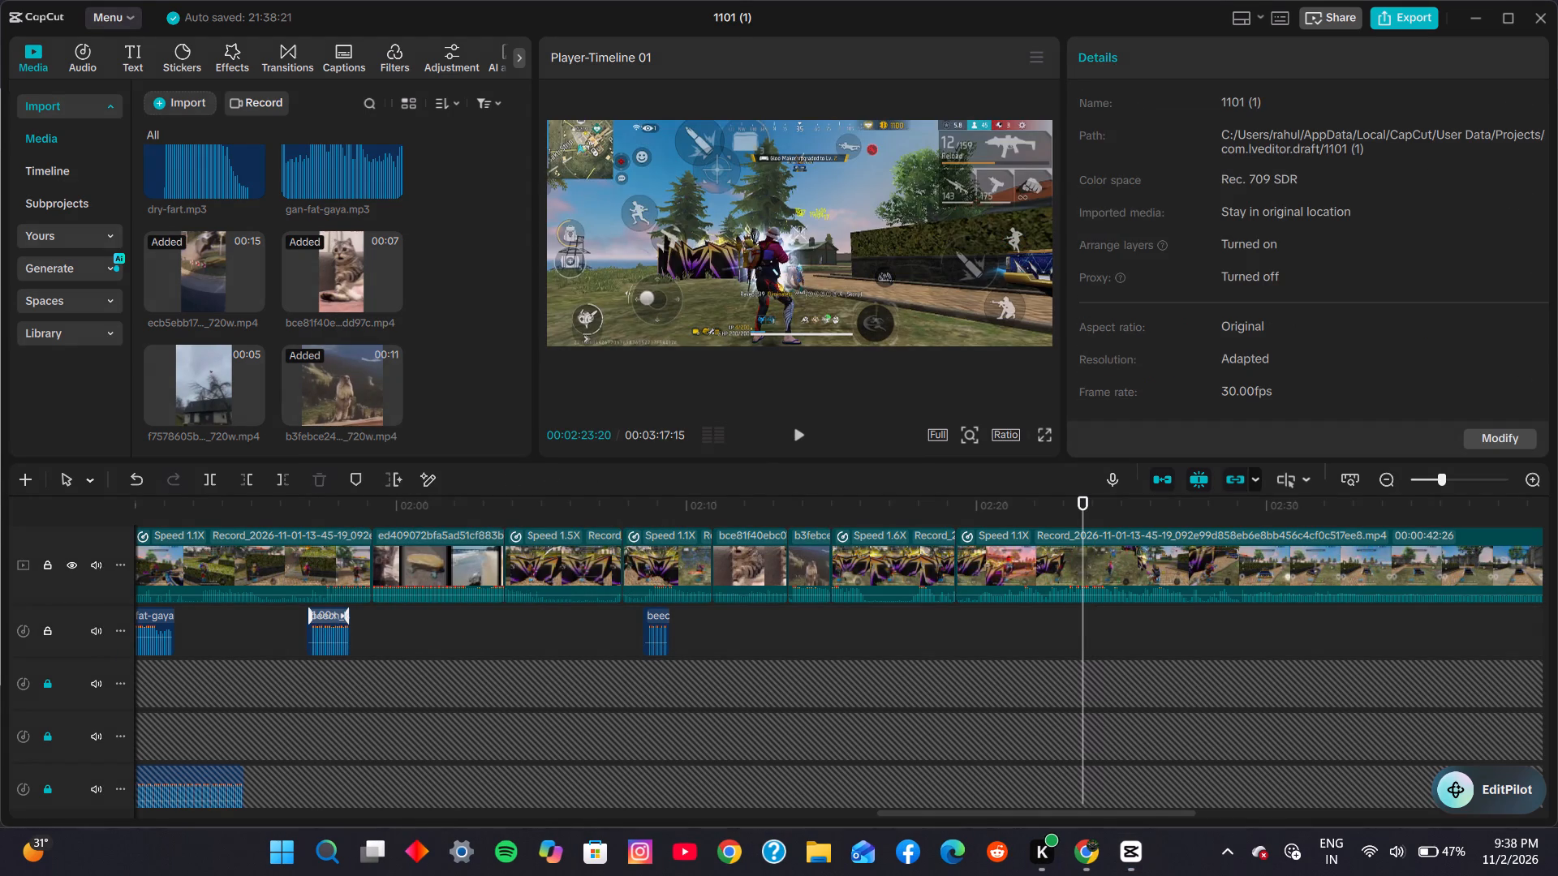
left_click(1122, 719)
Move the pasted beech_k sound earlier to start at about 00:02:23:10, and check its timing by playing back from 00:02:20:20.
left_click(793, 432)
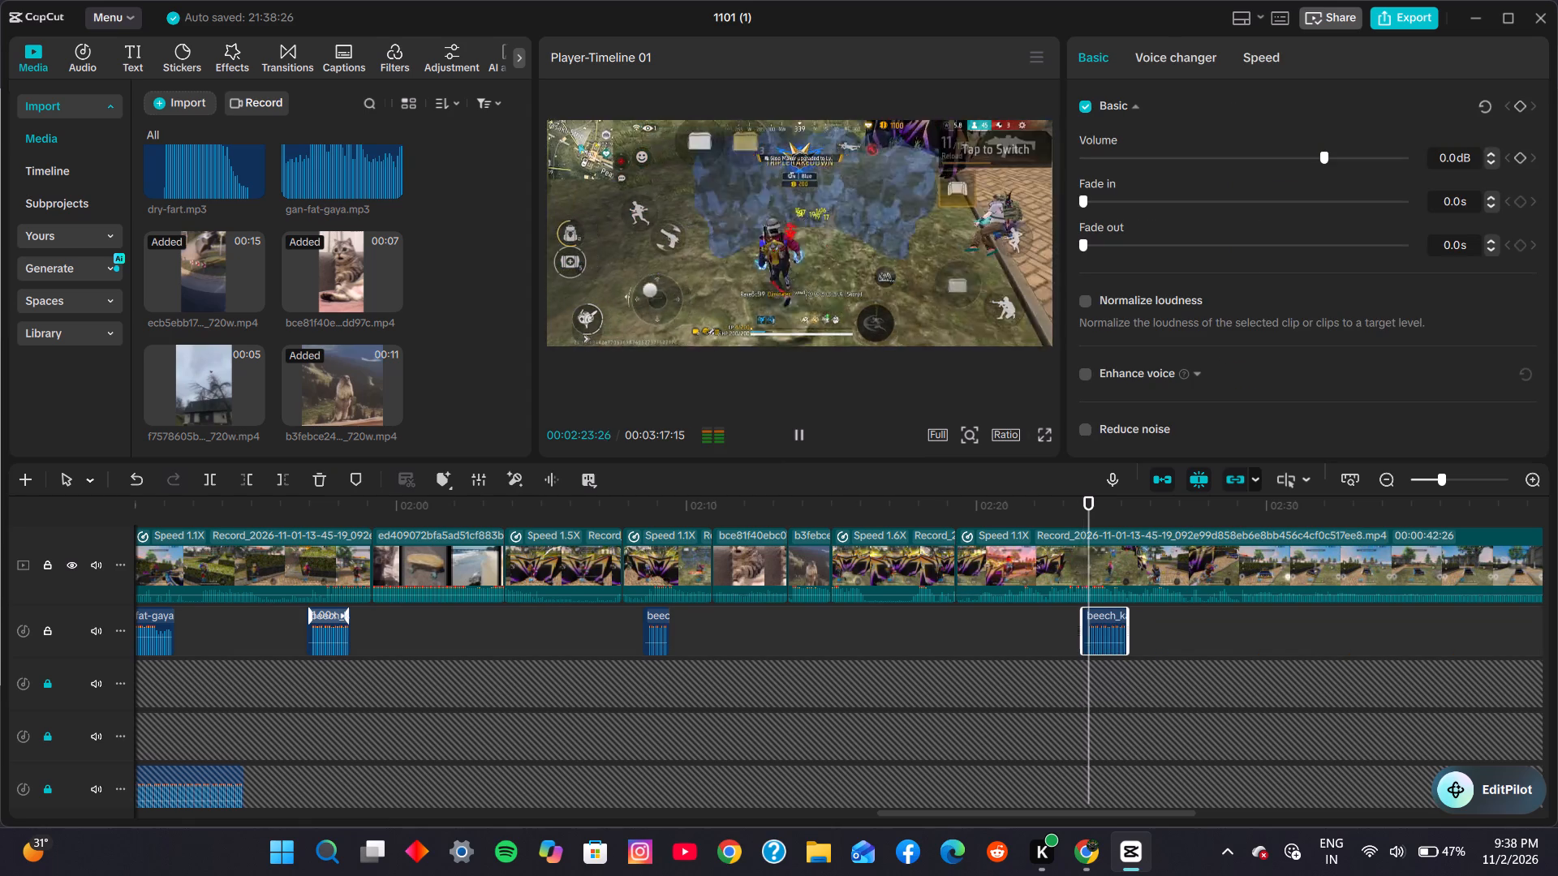
left_click(793, 432)
left_click_drag(1103, 610, 1086, 610)
left_click(996, 616)
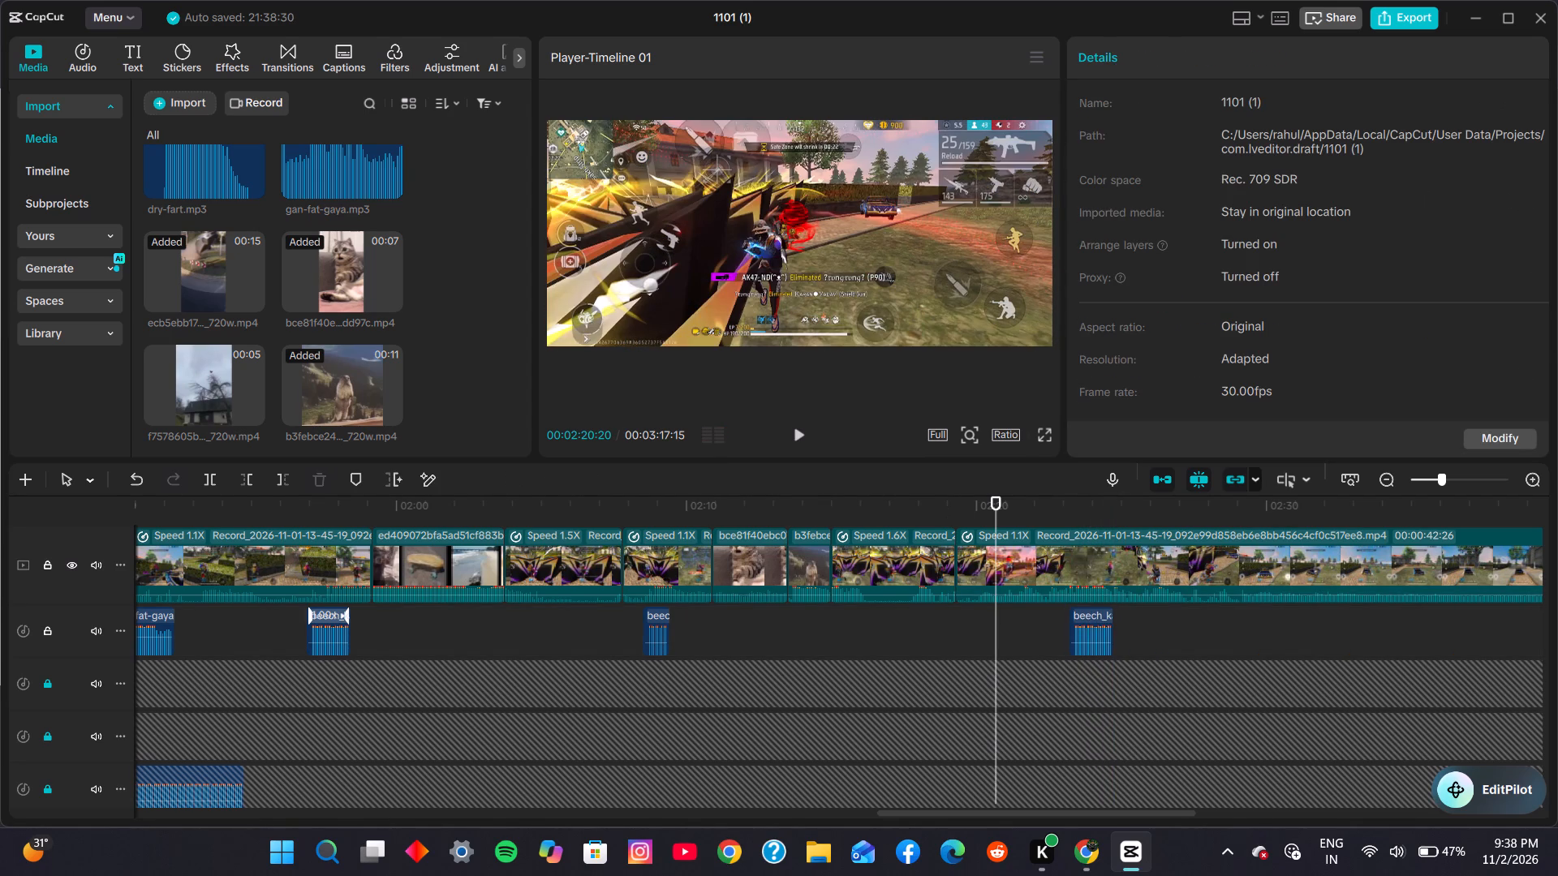
key("space")
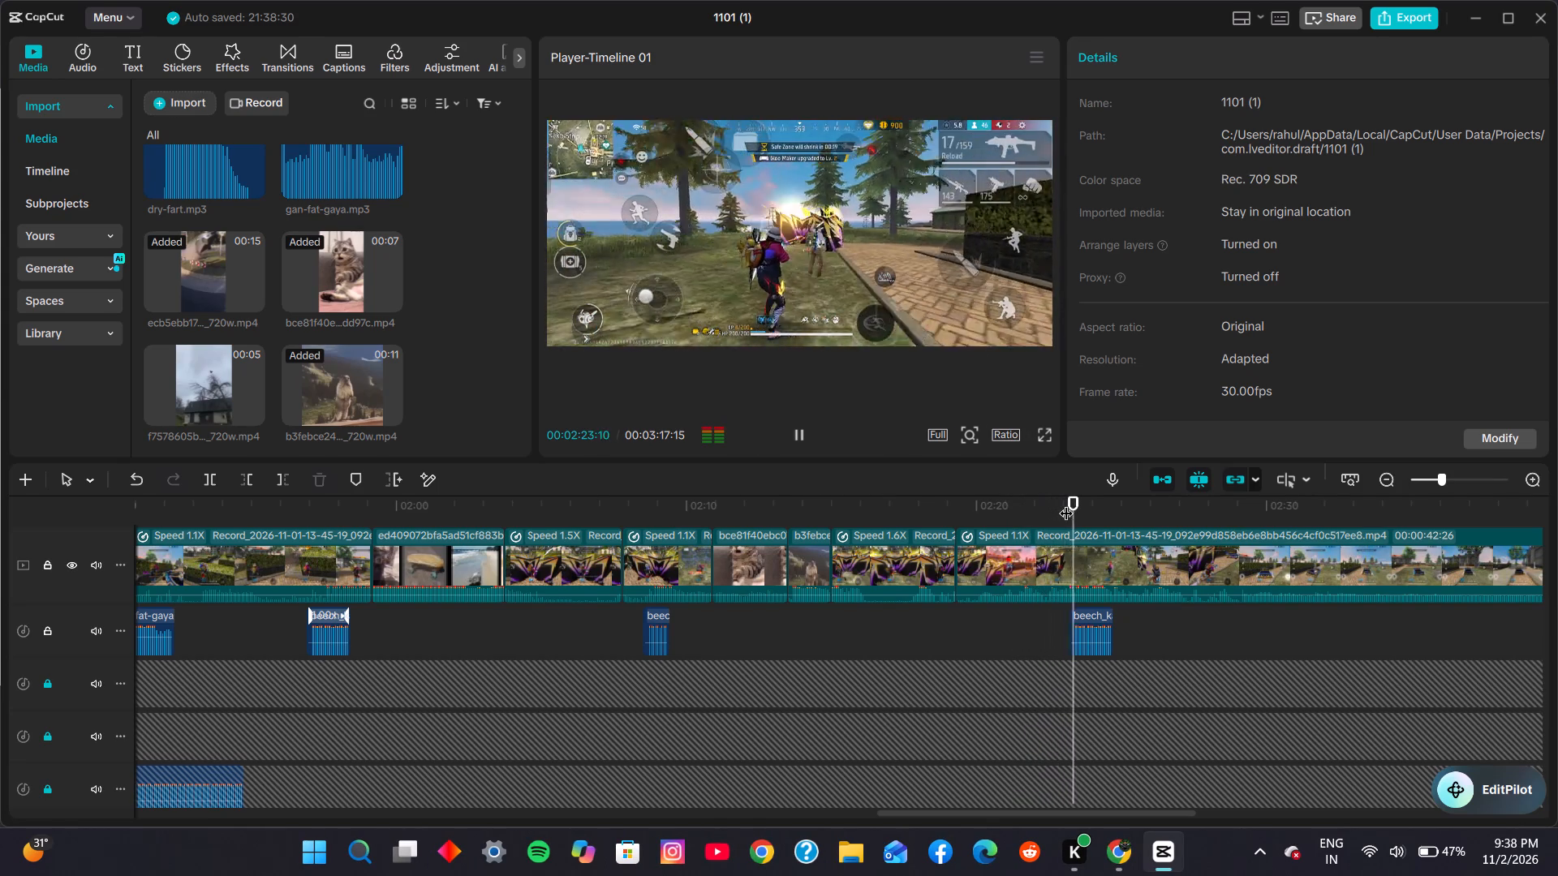
key("space")
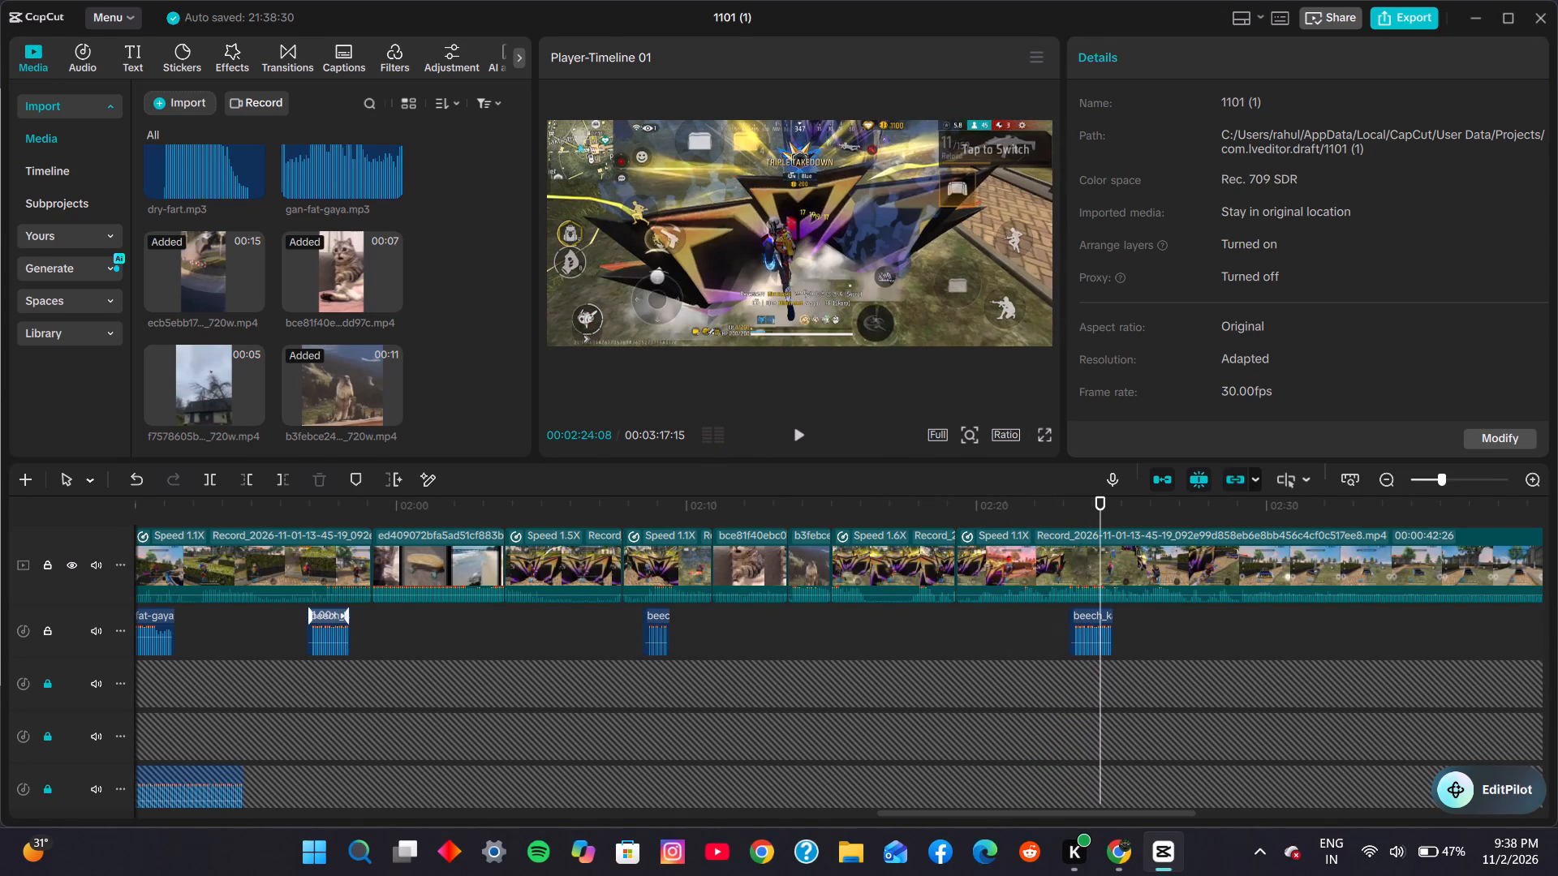
Give the pasted beech_k sound a 0.1 s fade-out and trim its end to about 00:02:24:08.
left_click(1106, 609)
left_click(1111, 621)
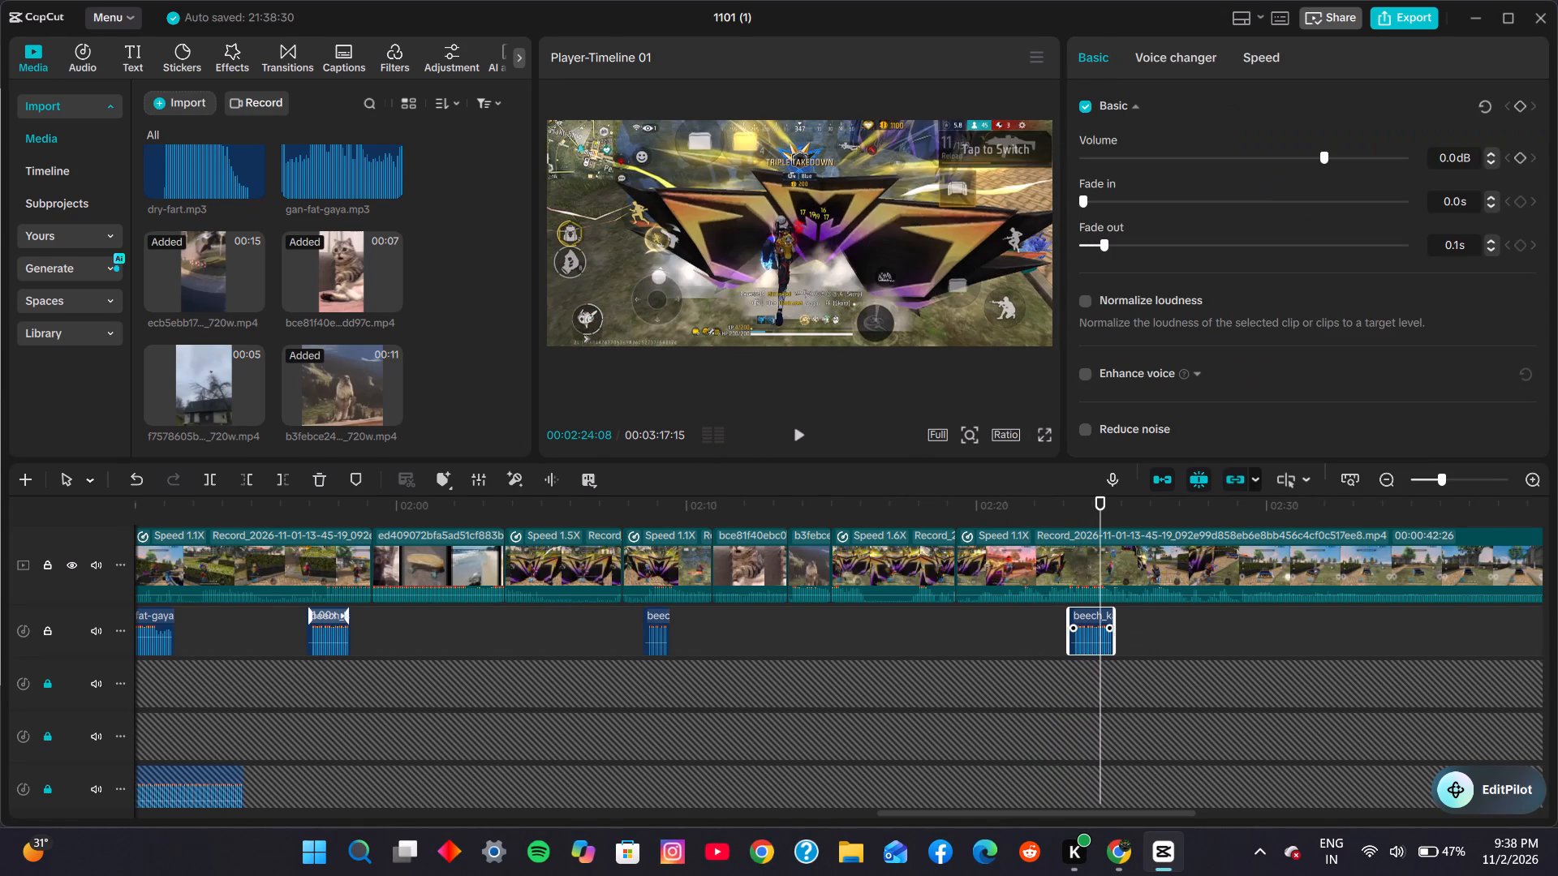
left_click_drag(1113, 615, 1103, 618)
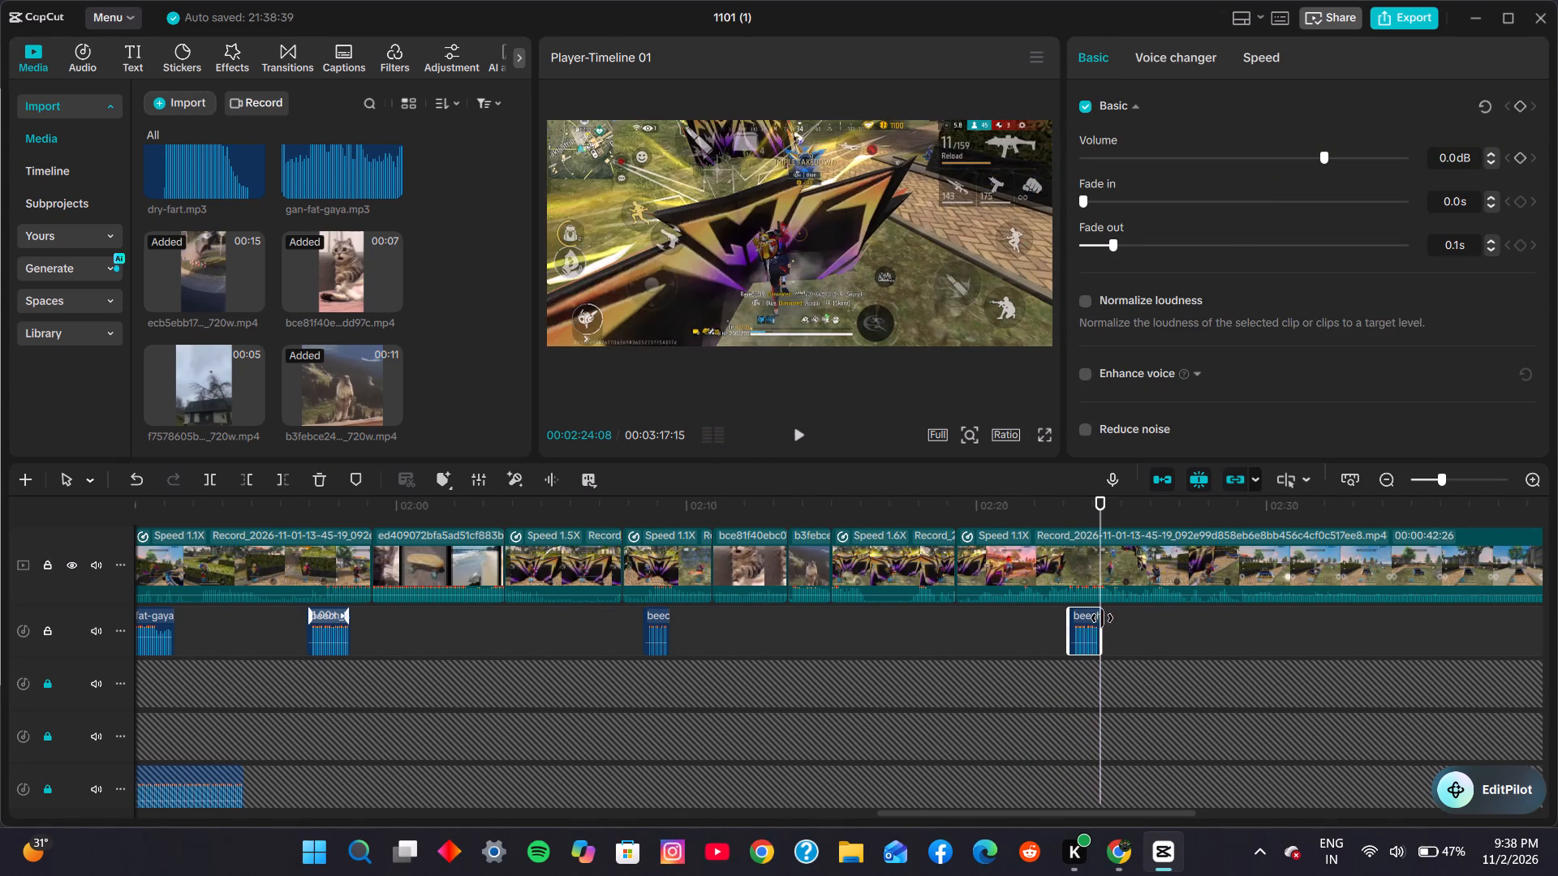
left_click(1082, 617)
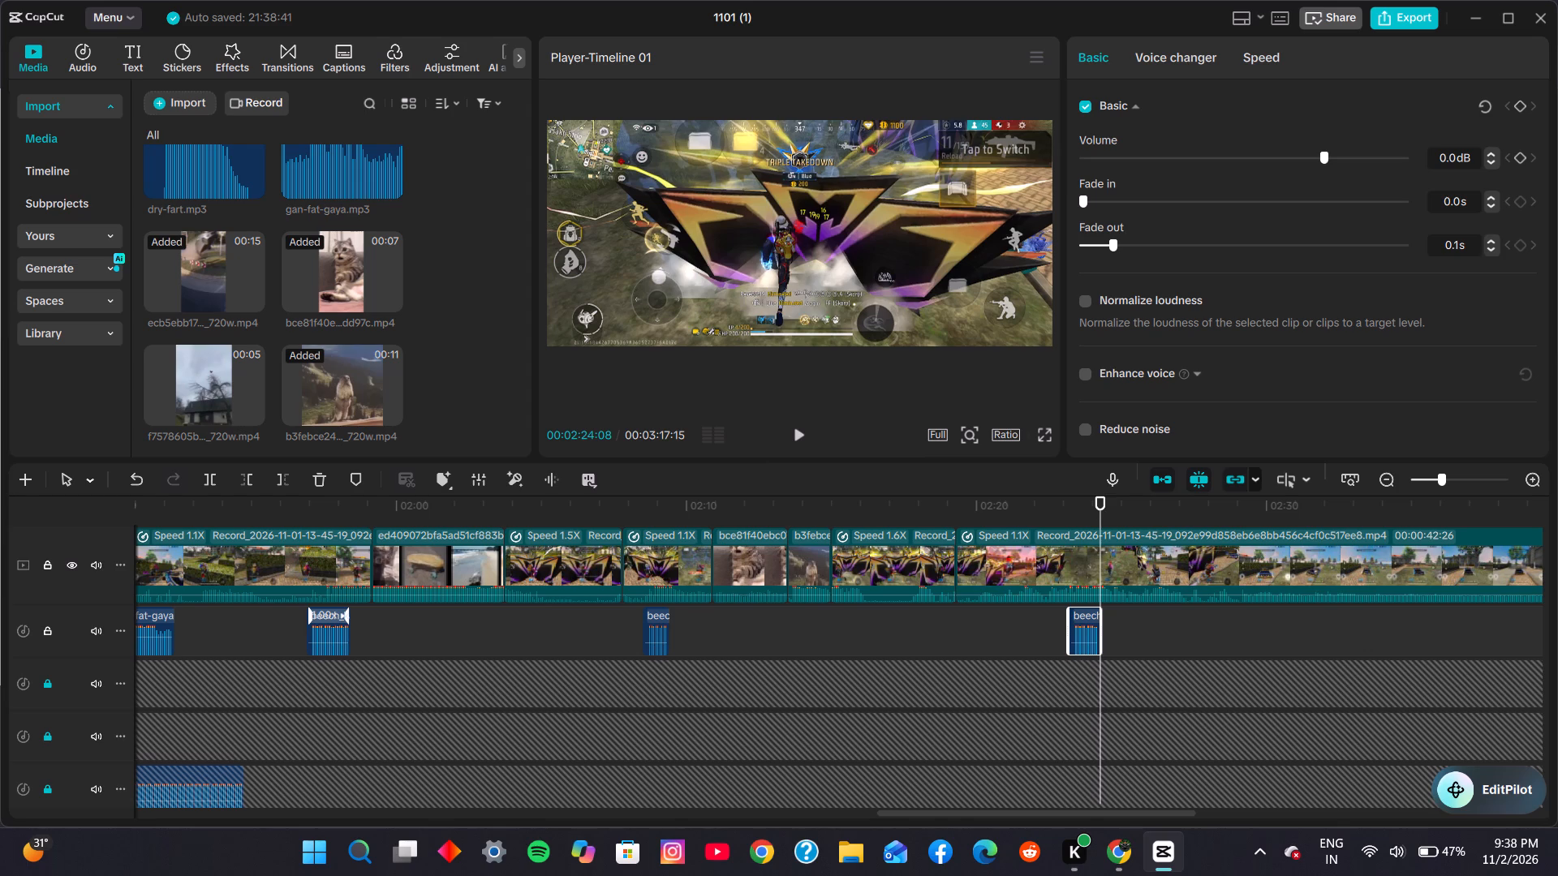
Set the volume of the trimmed beech_k sound to 4.0 dB and play it back from 00:02:22:23.
left_click(1336, 167)
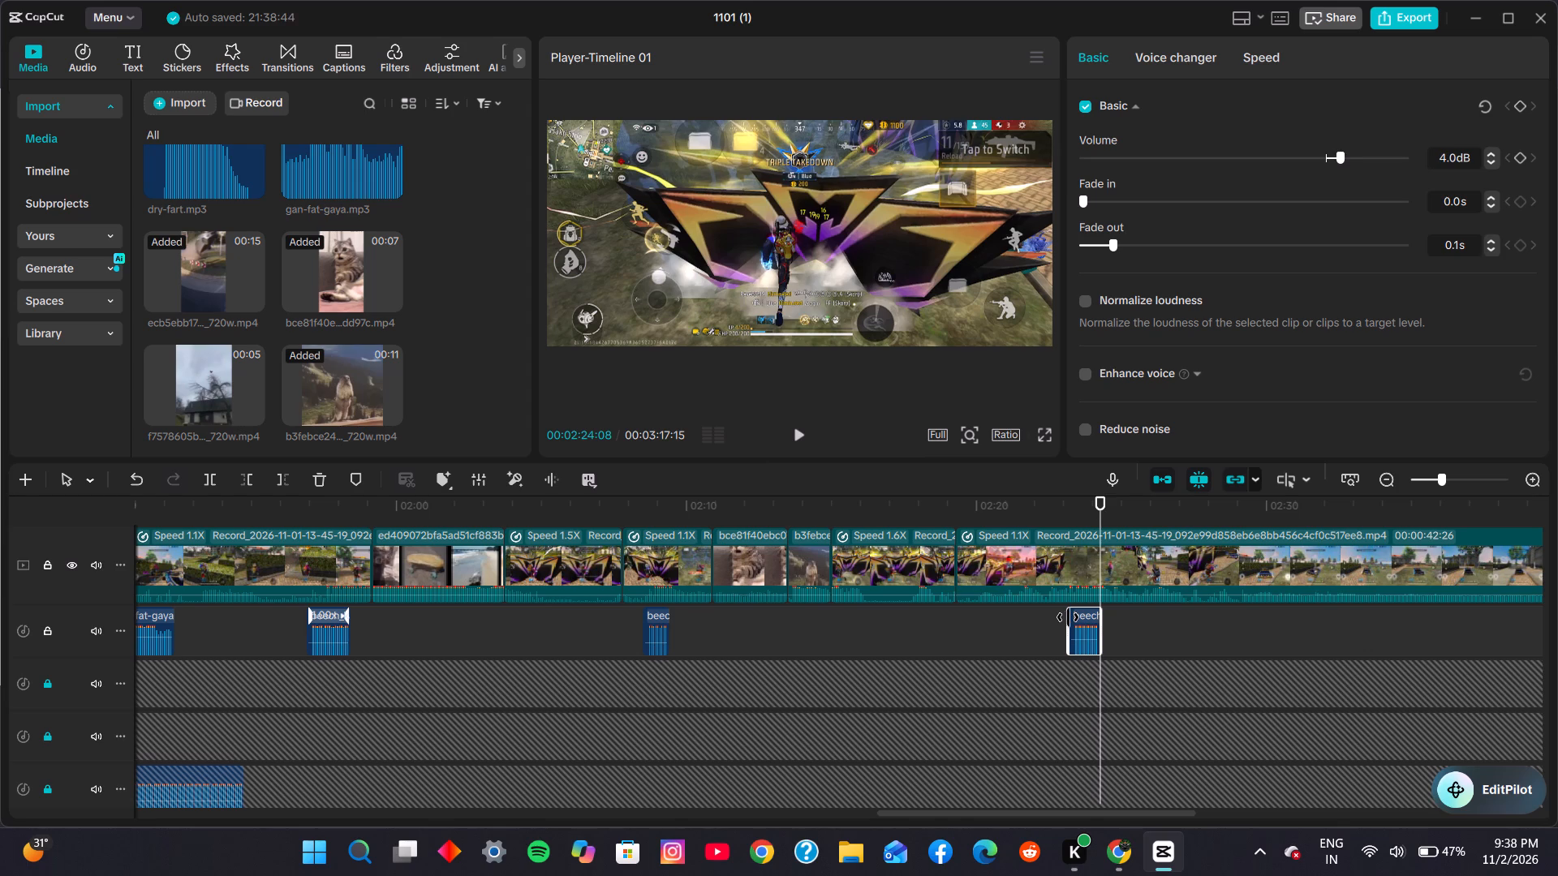
left_click(1068, 617)
left_click(1056, 616)
key("space")
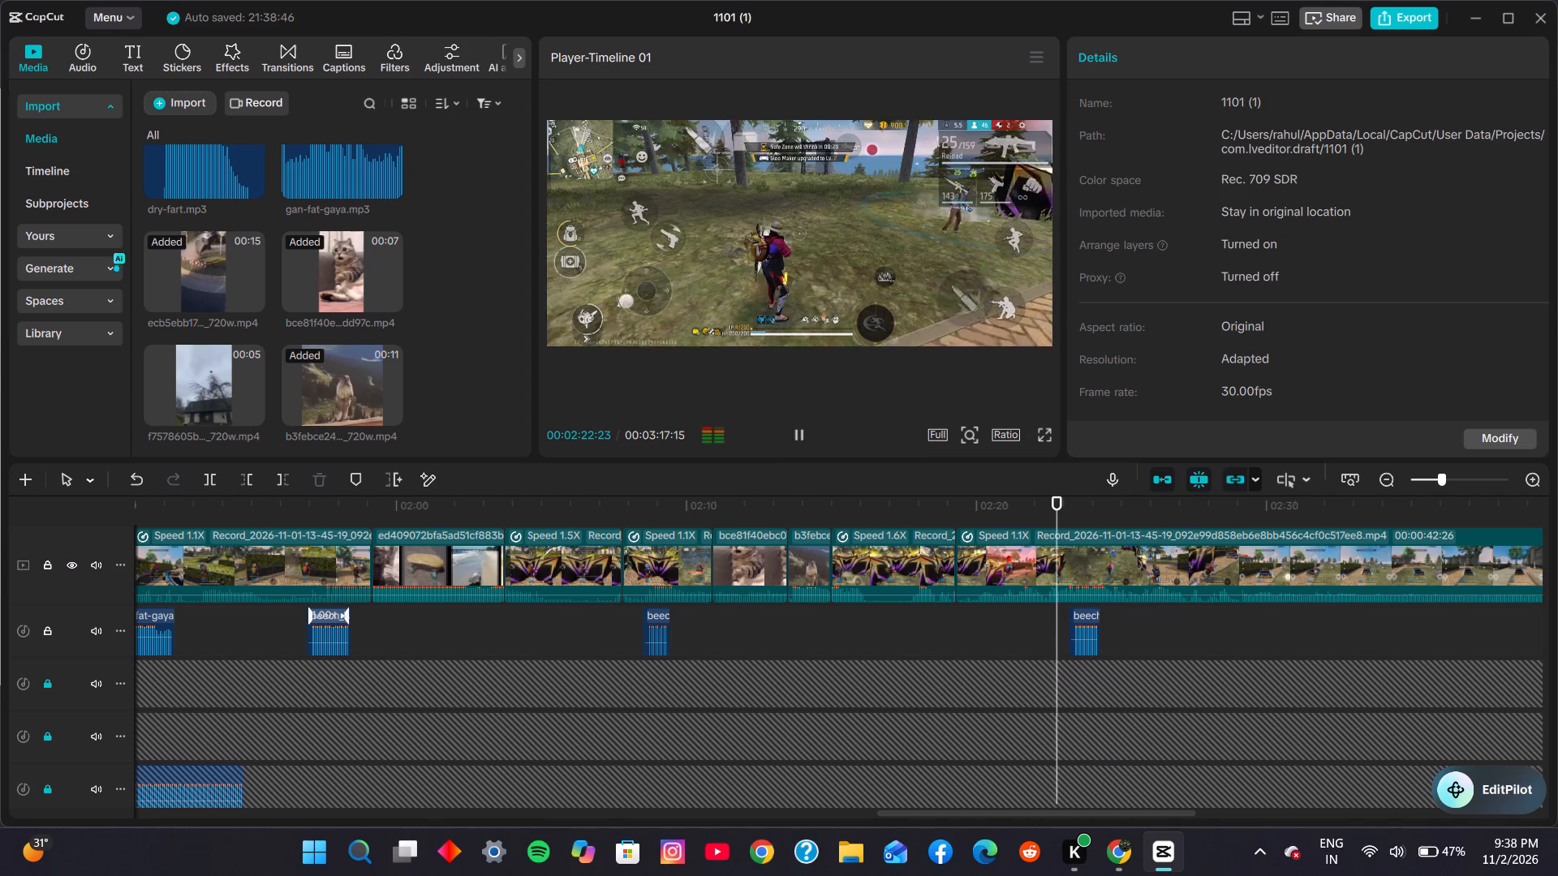
key("space")
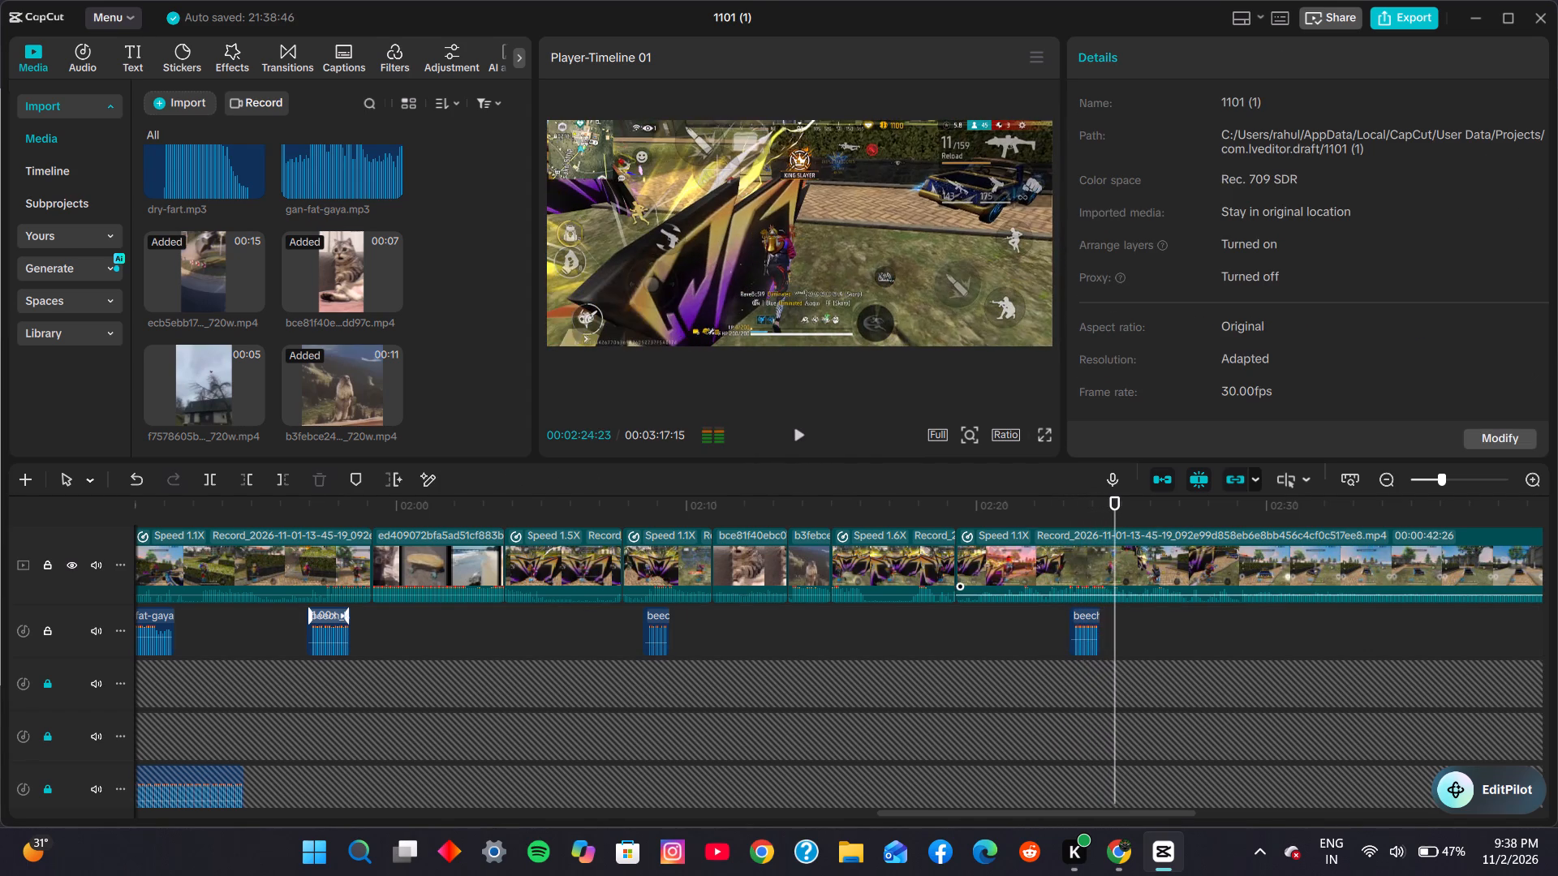
Set the volume of the short beech_k sound near 00:02:09 to 4.2 dB and play back from the 1.5x gameplay segment.
left_click(665, 623)
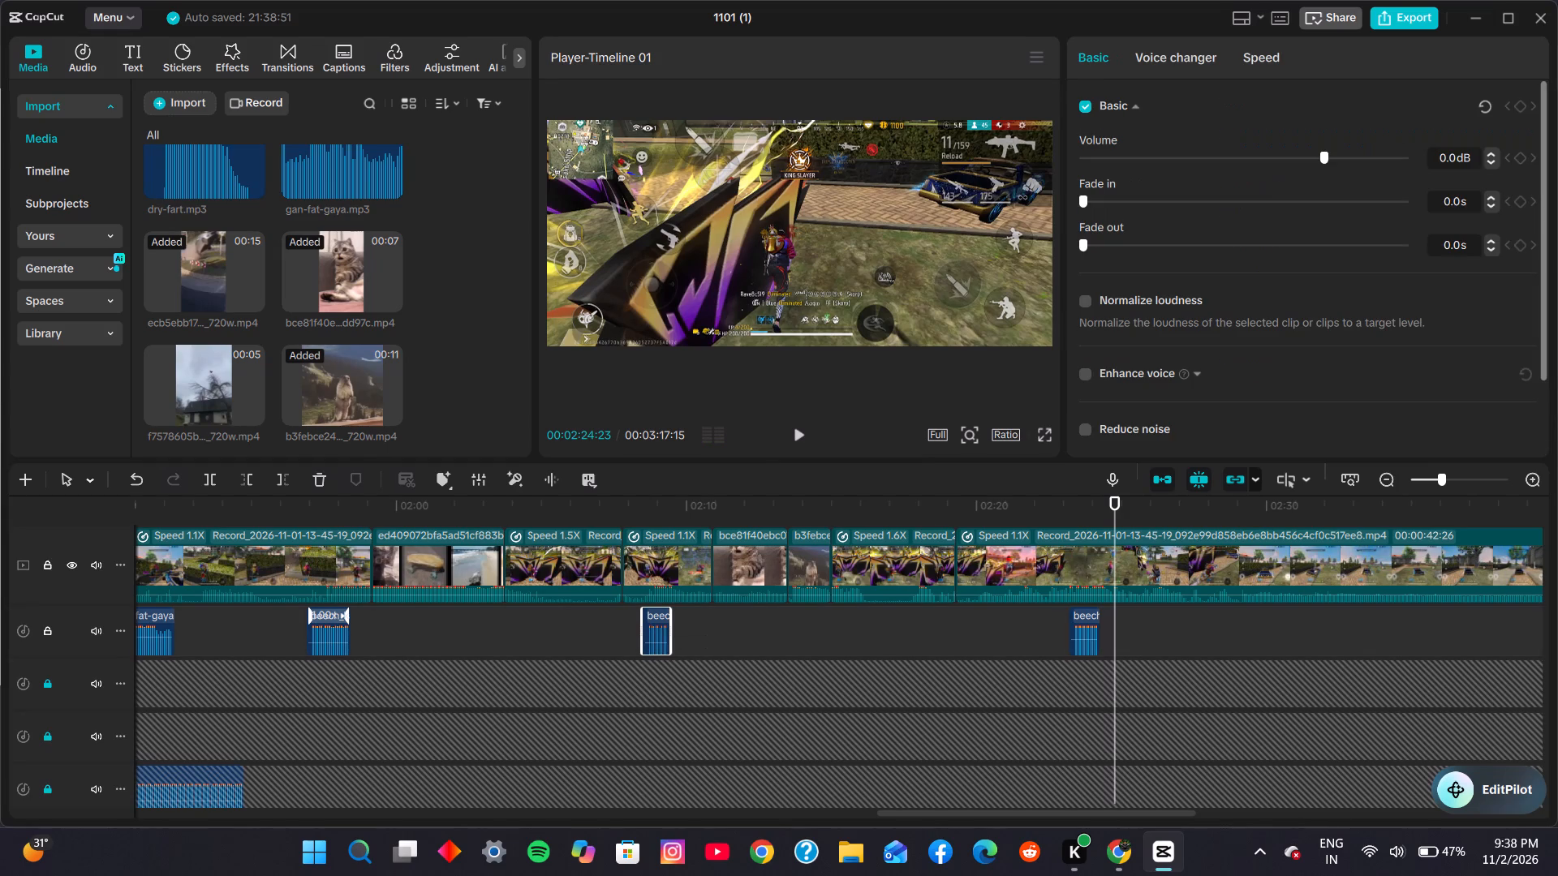
triple_click(1491, 149)
left_click(1491, 151)
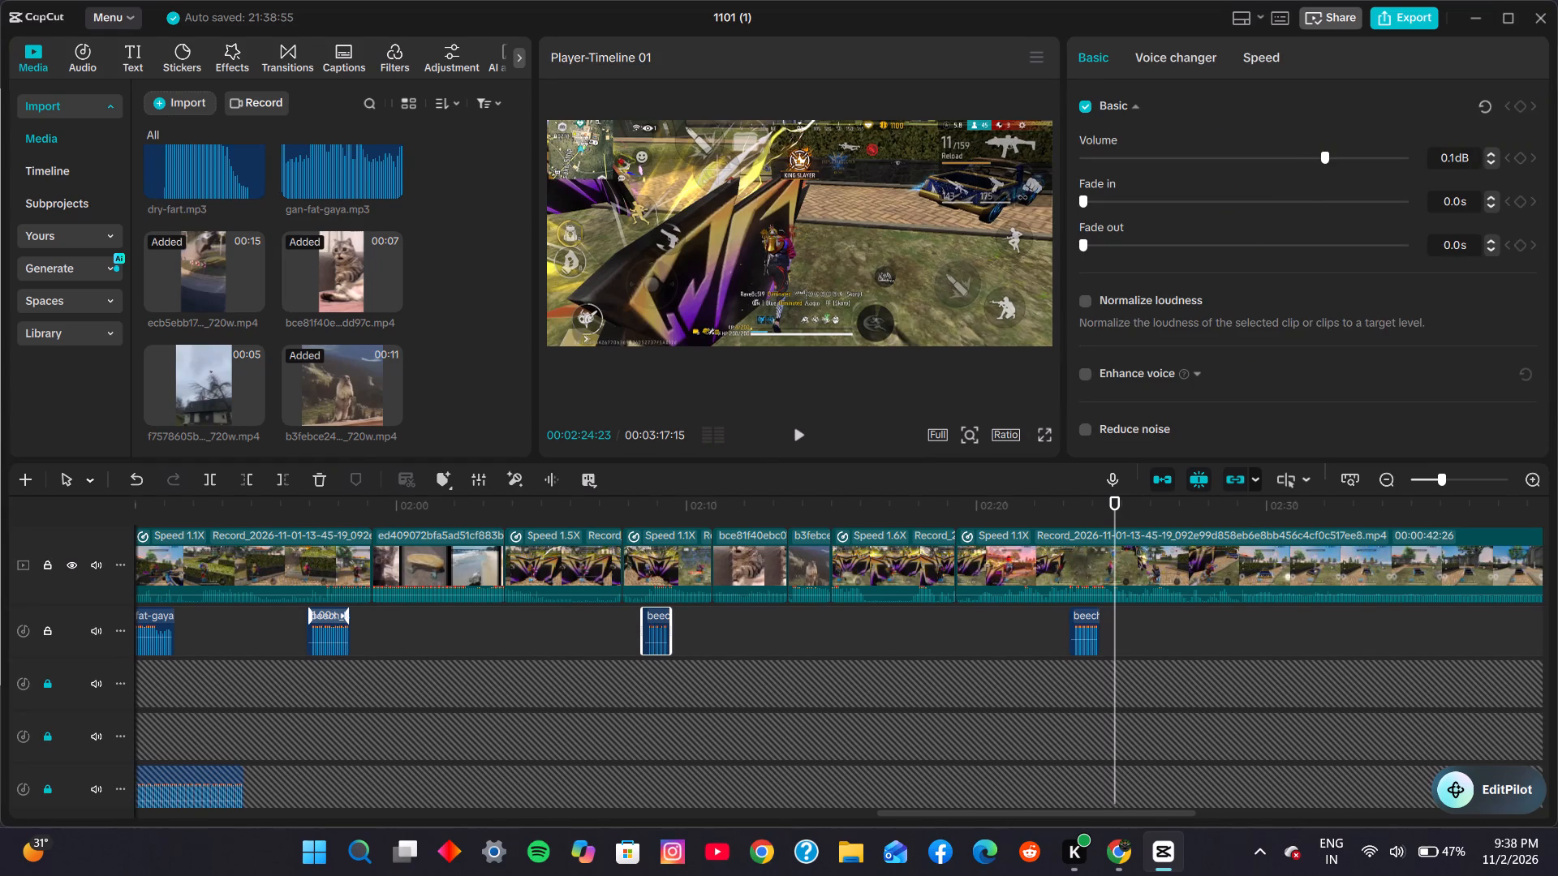
left_click(1337, 158)
key("space")
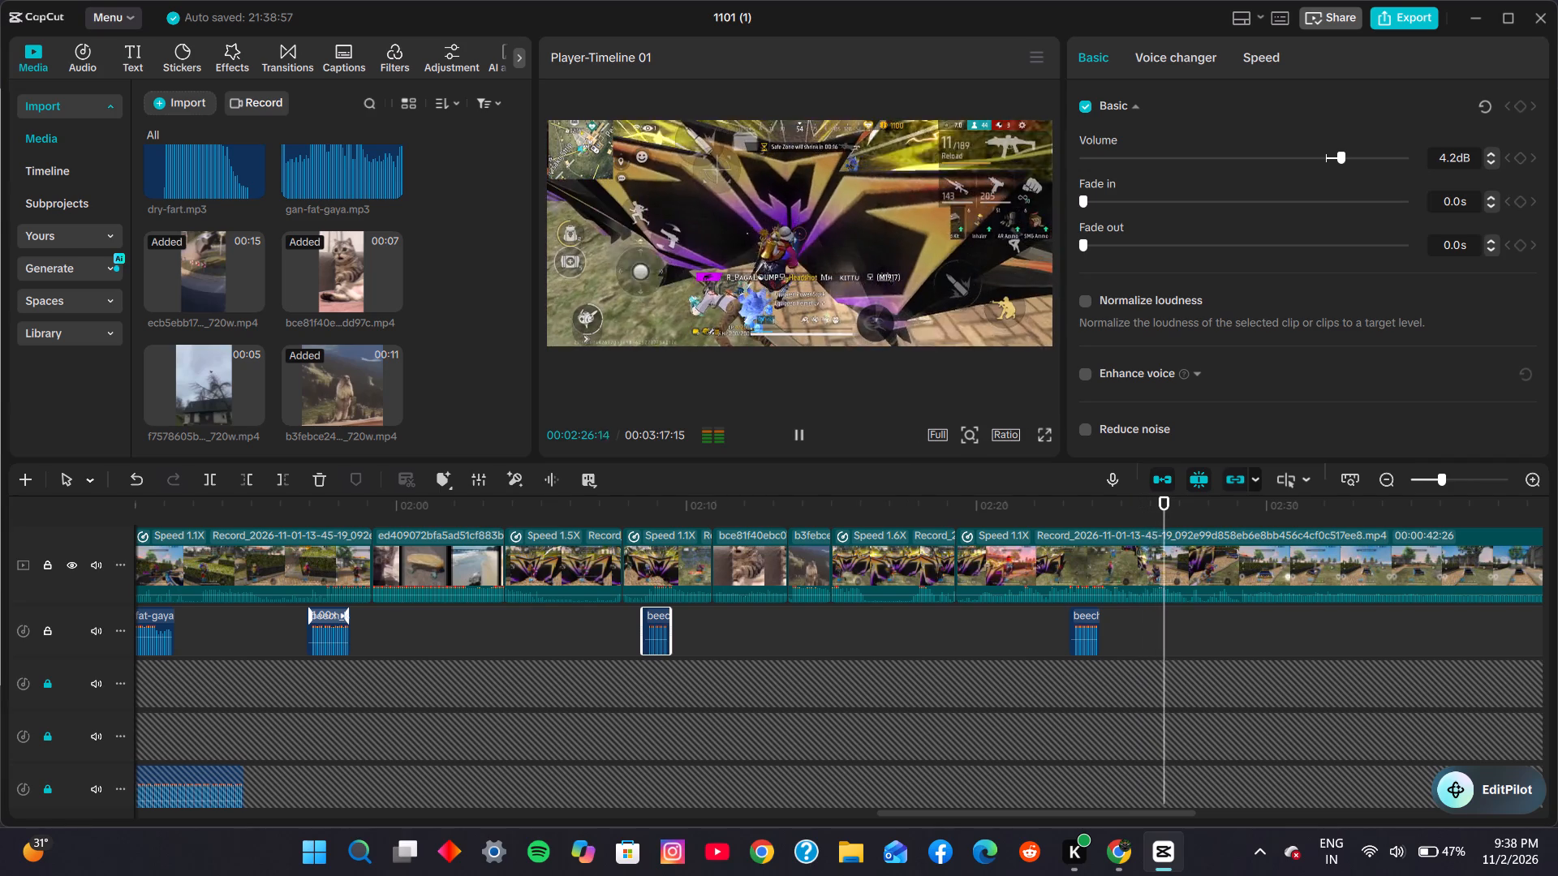
left_click(501, 644)
key("space")
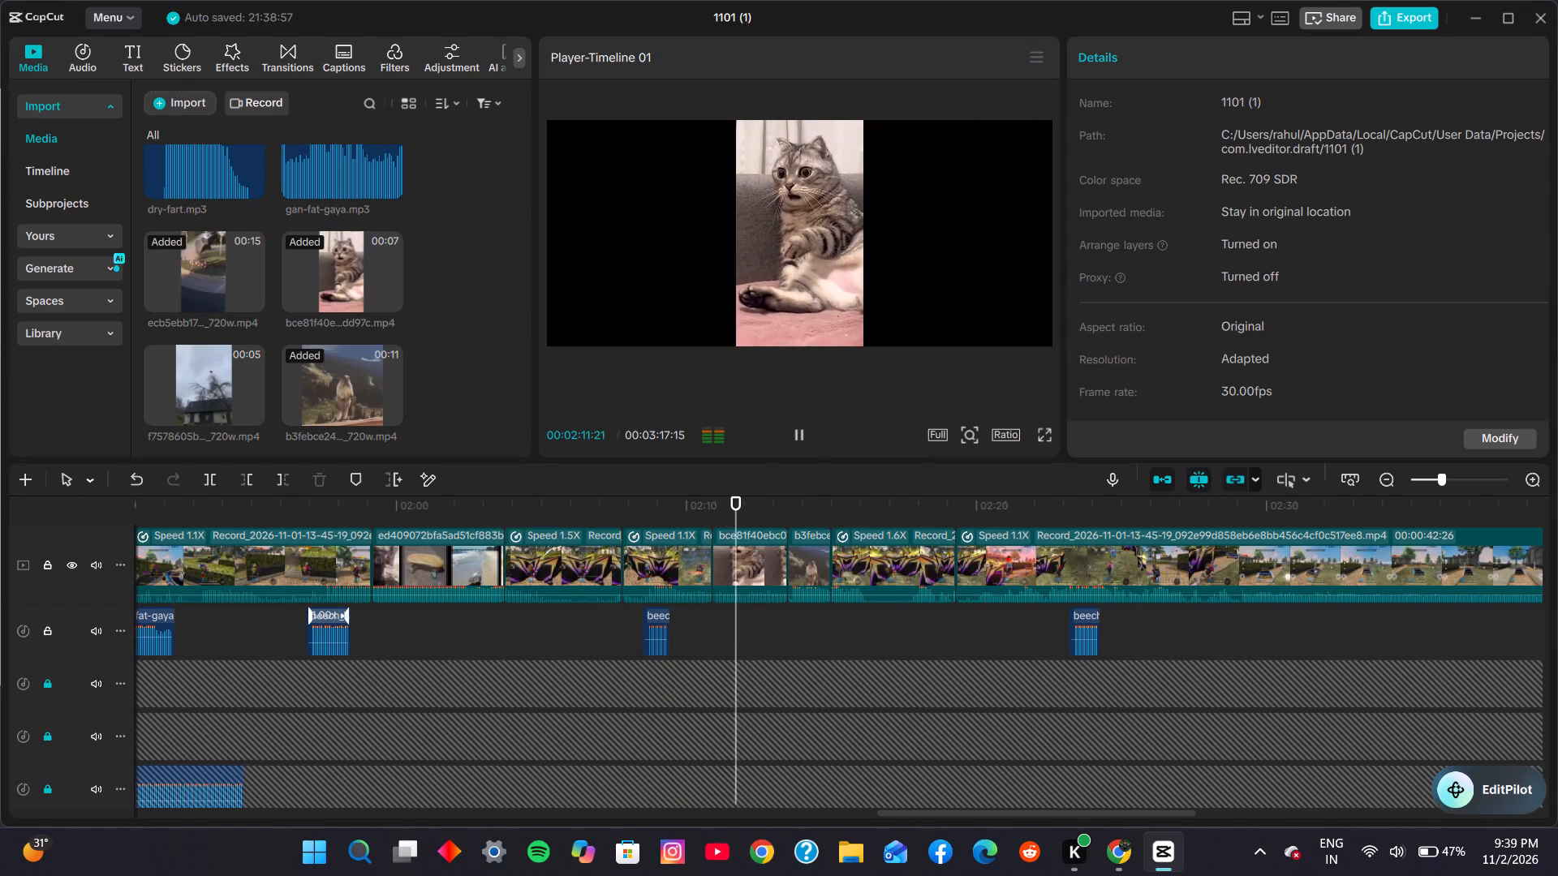
Trim about 0.4 s off the end of the 1.1x gameplay segment before the cat clip, and play back the cut.
left_click(700, 565)
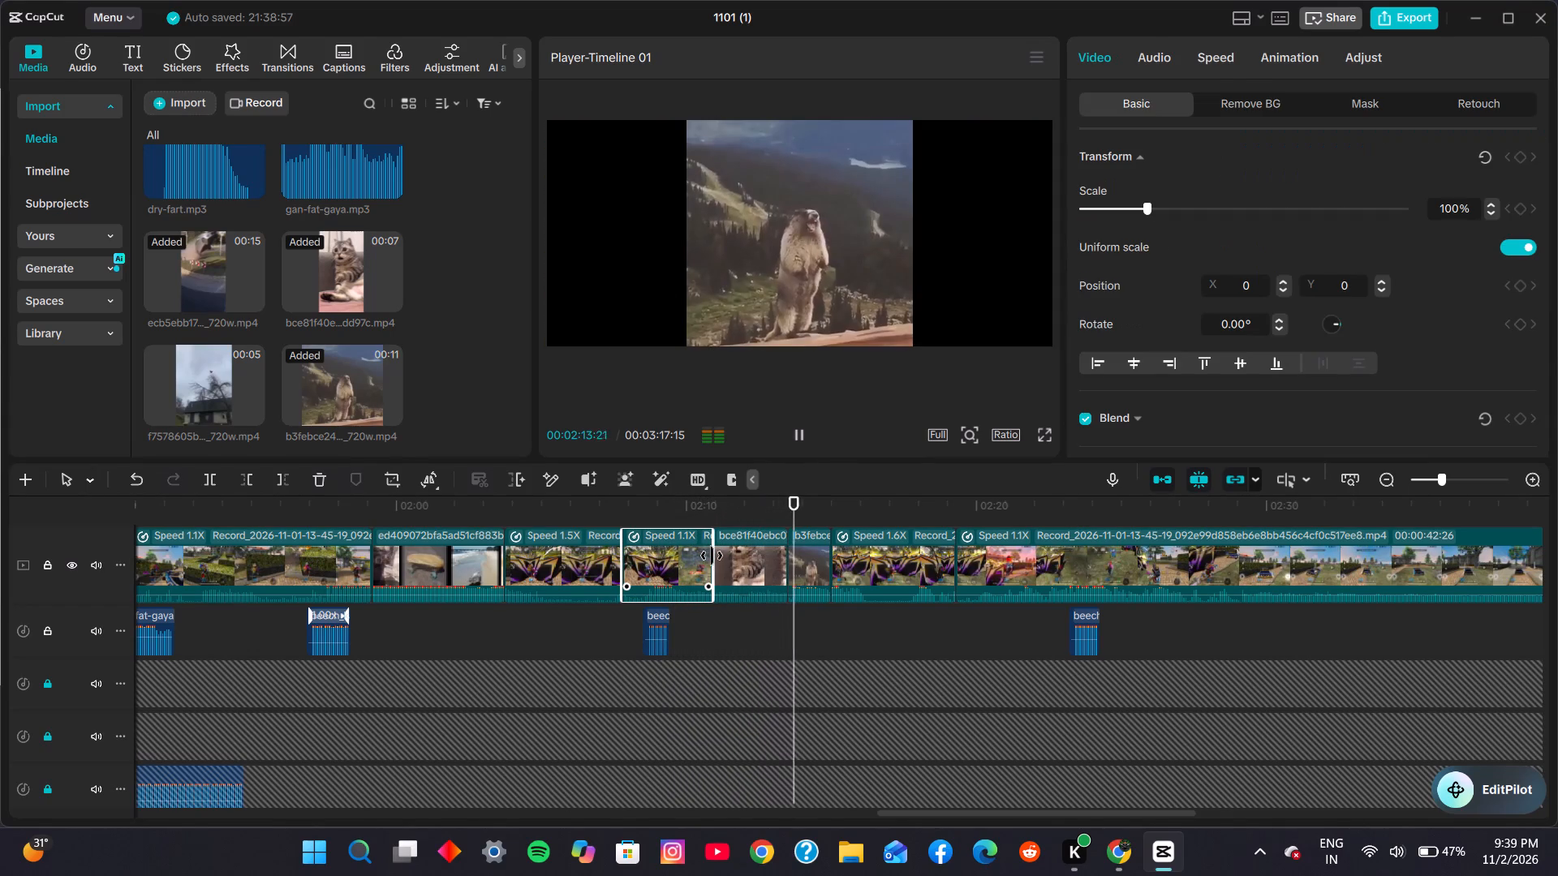
left_click_drag(712, 556, 695, 560)
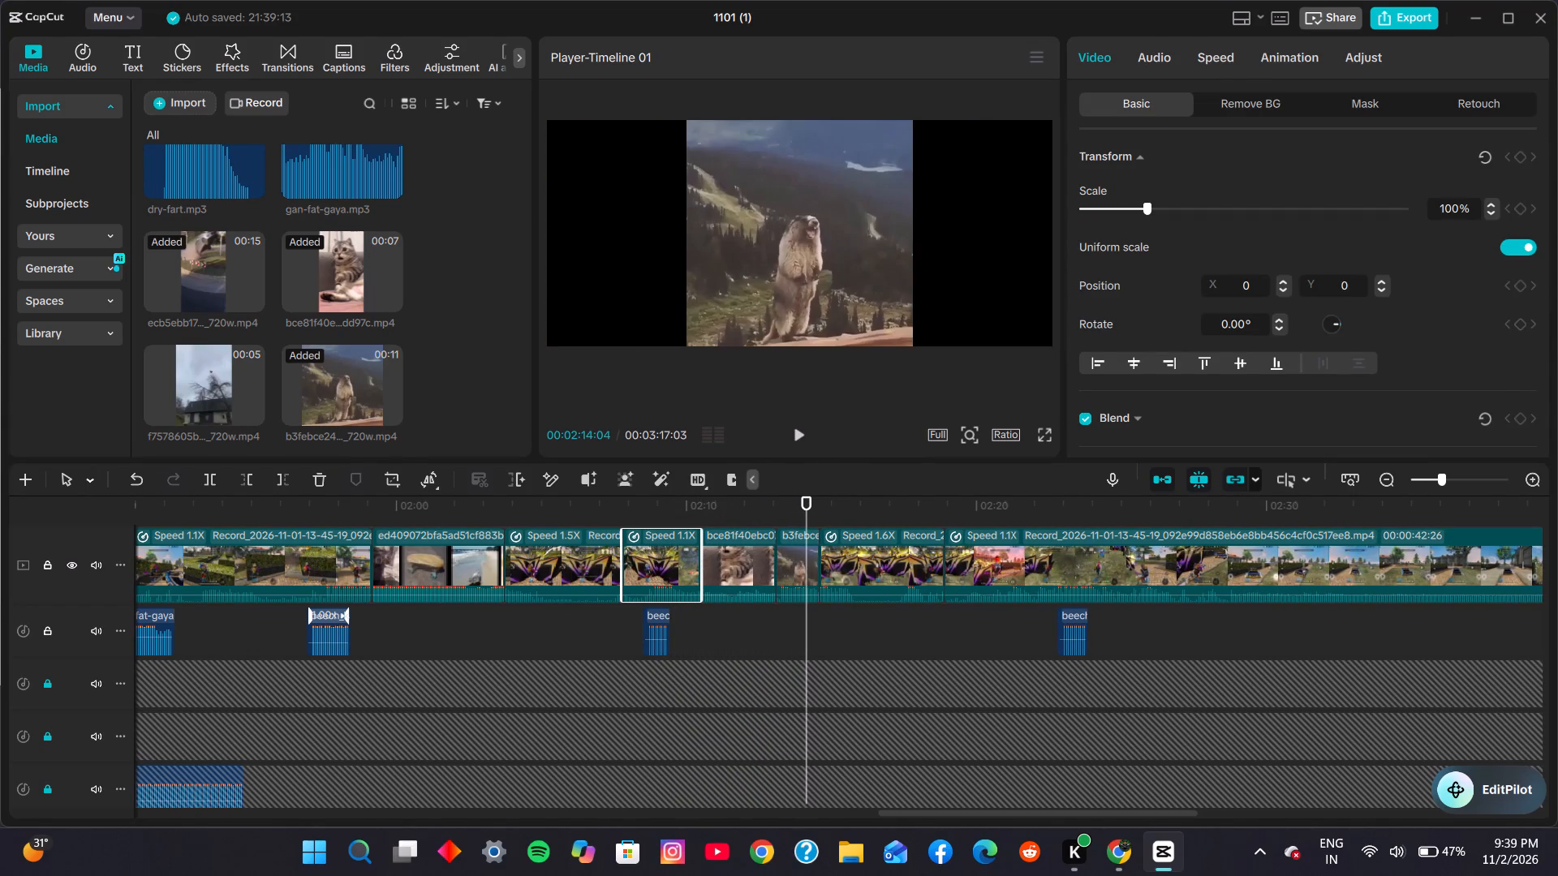
left_click(637, 615)
left_click(796, 443)
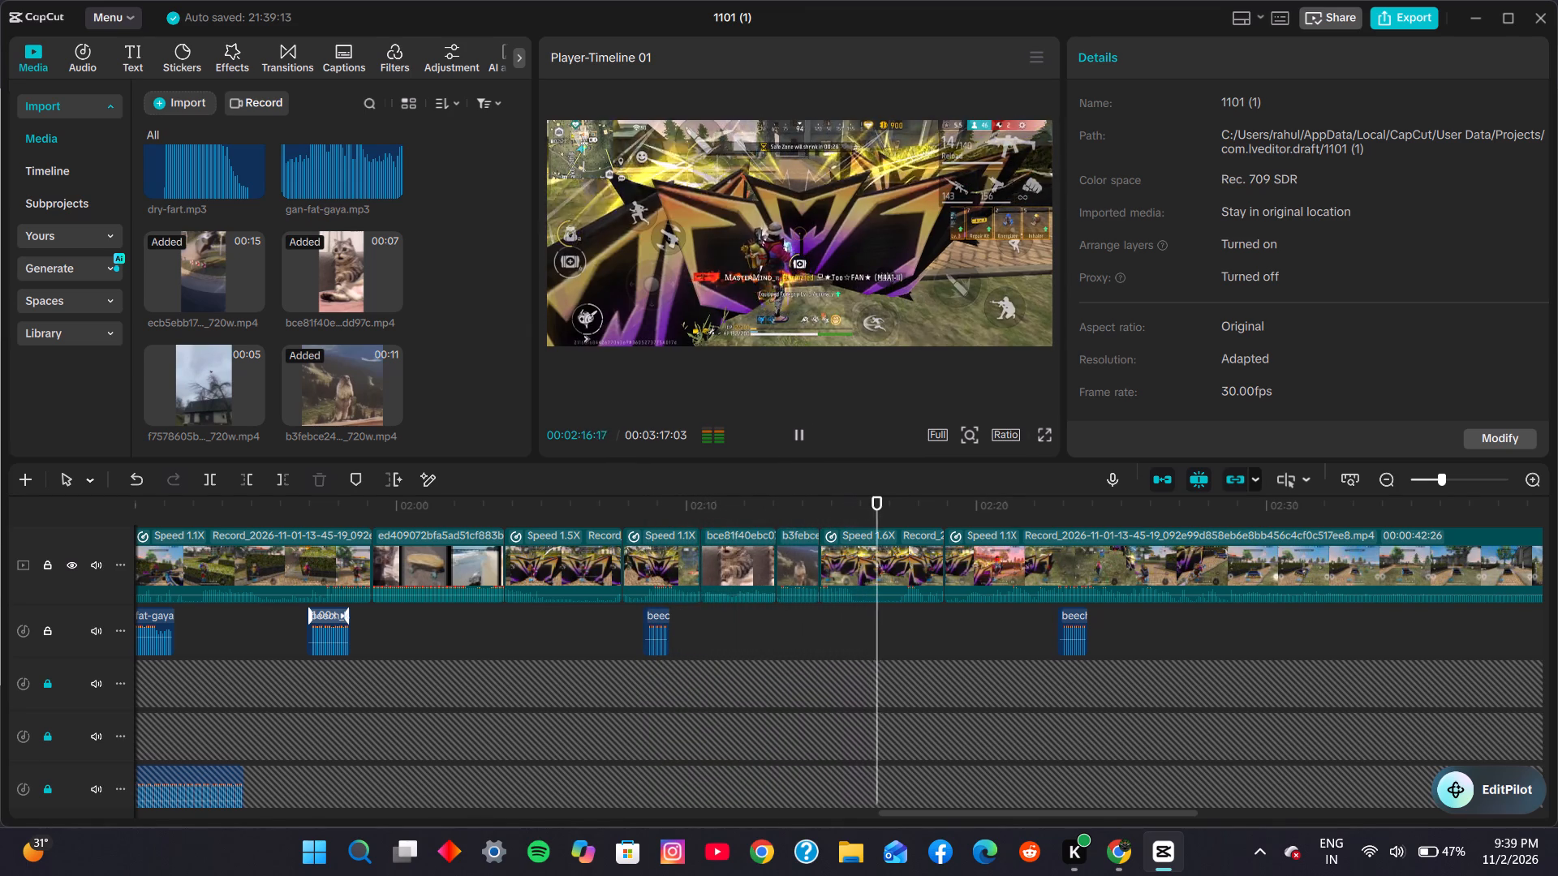
left_click(800, 429)
Replay the gameplay following the marmot clip from 00:02:14:18 to review it.
left_click(820, 513)
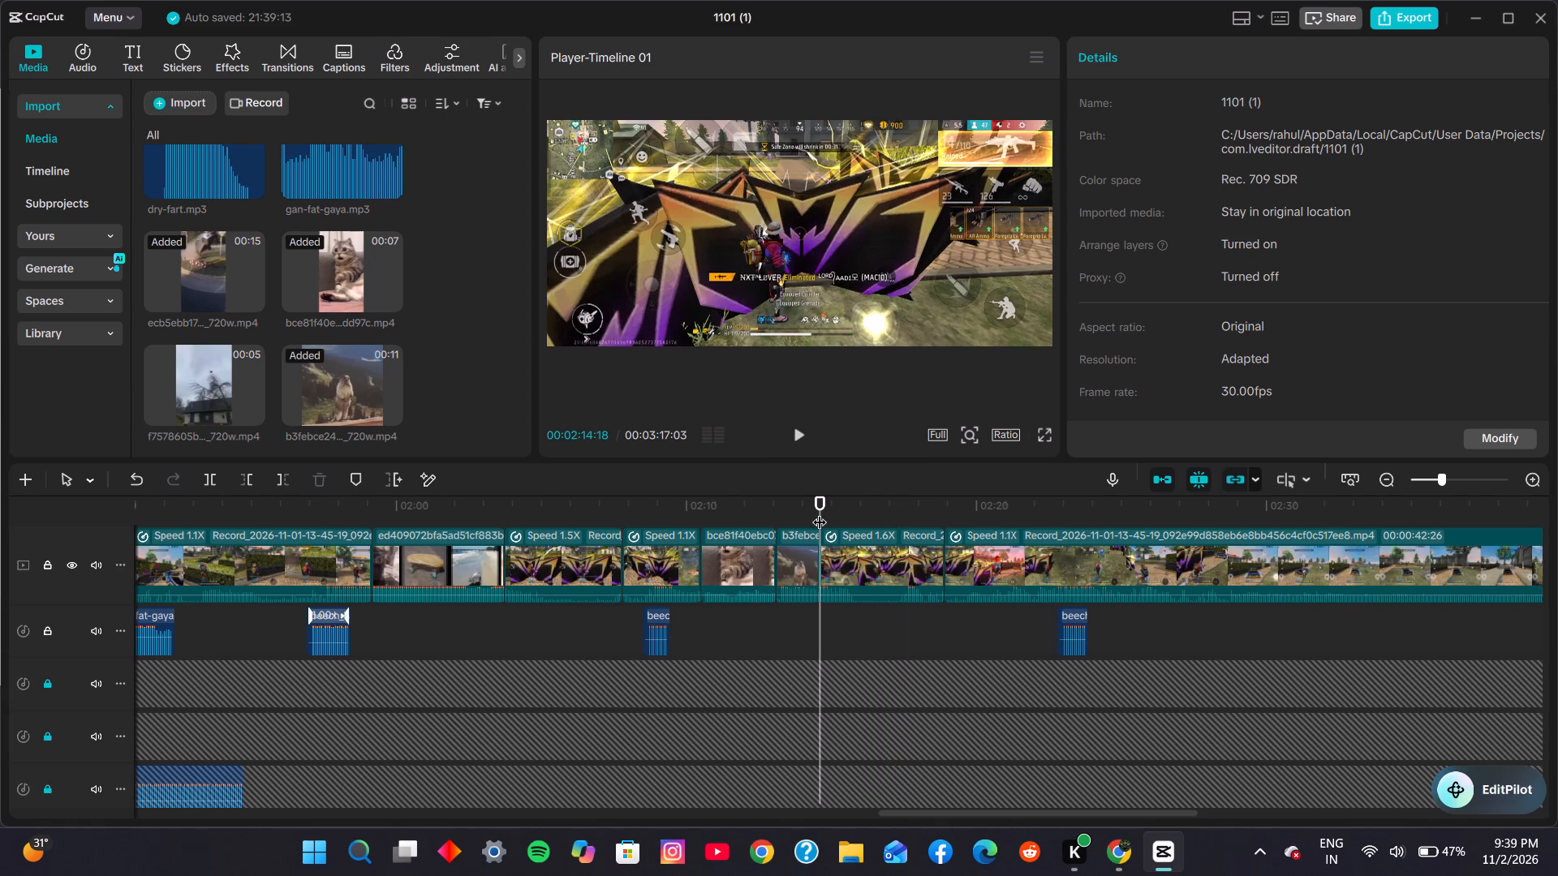
left_click(797, 438)
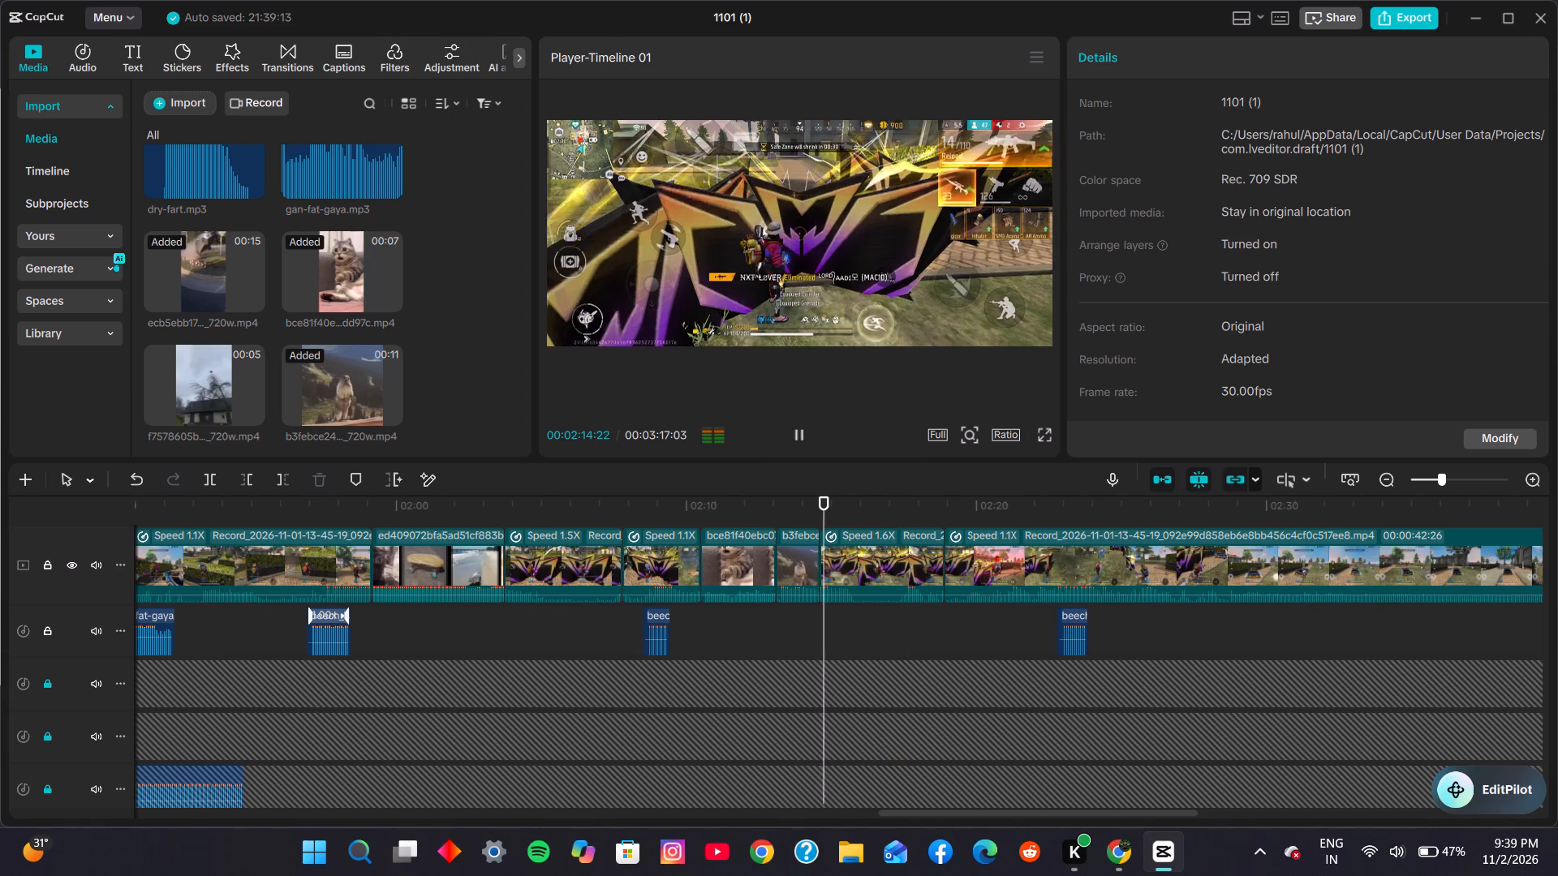
left_click(797, 437)
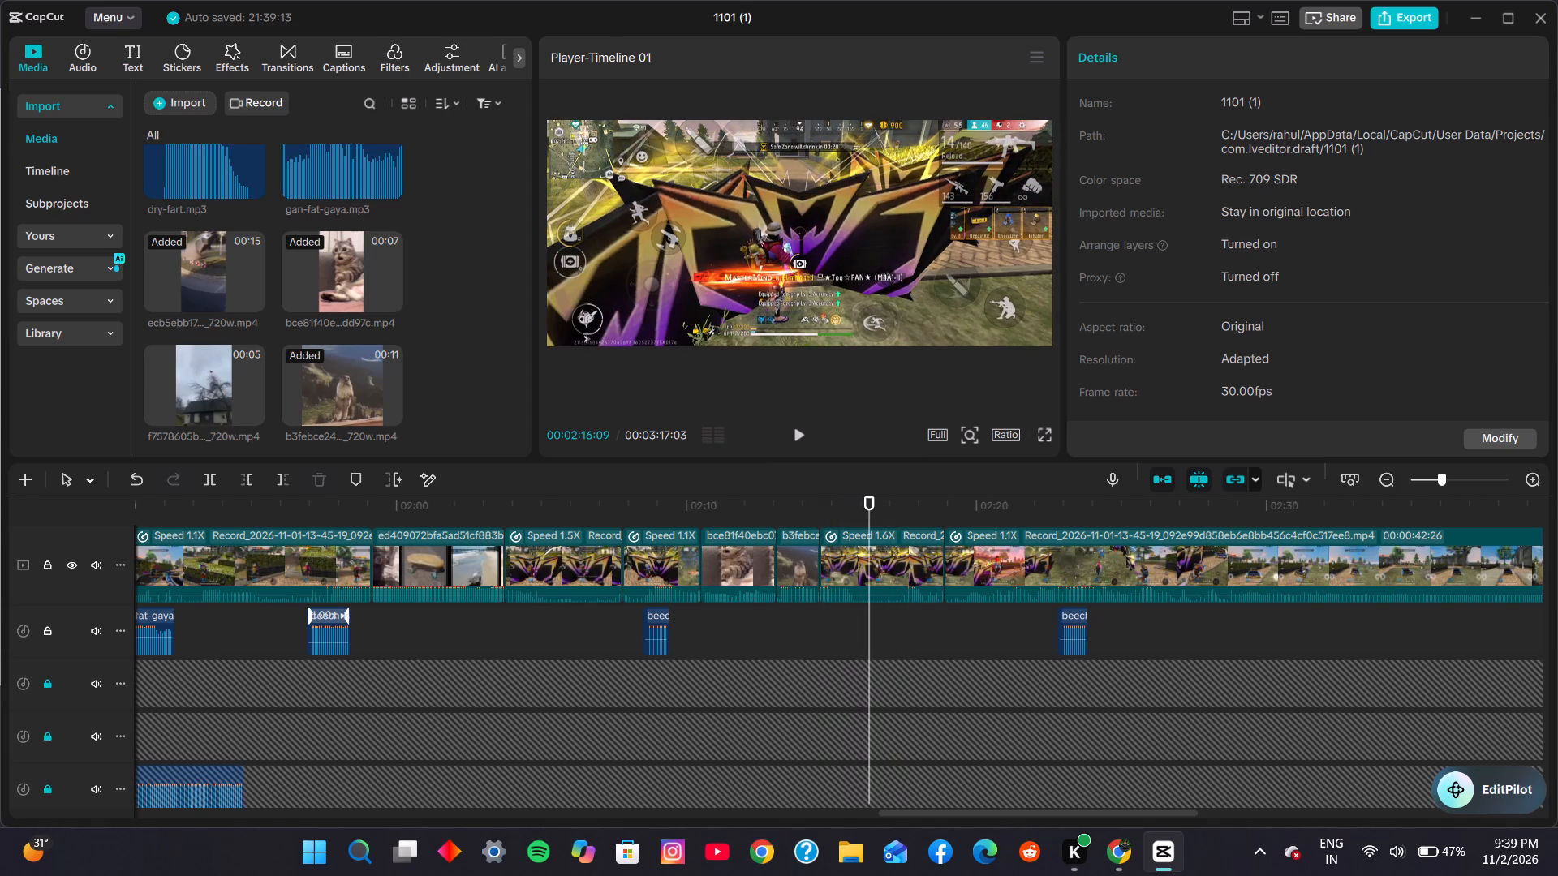
left_click(816, 501)
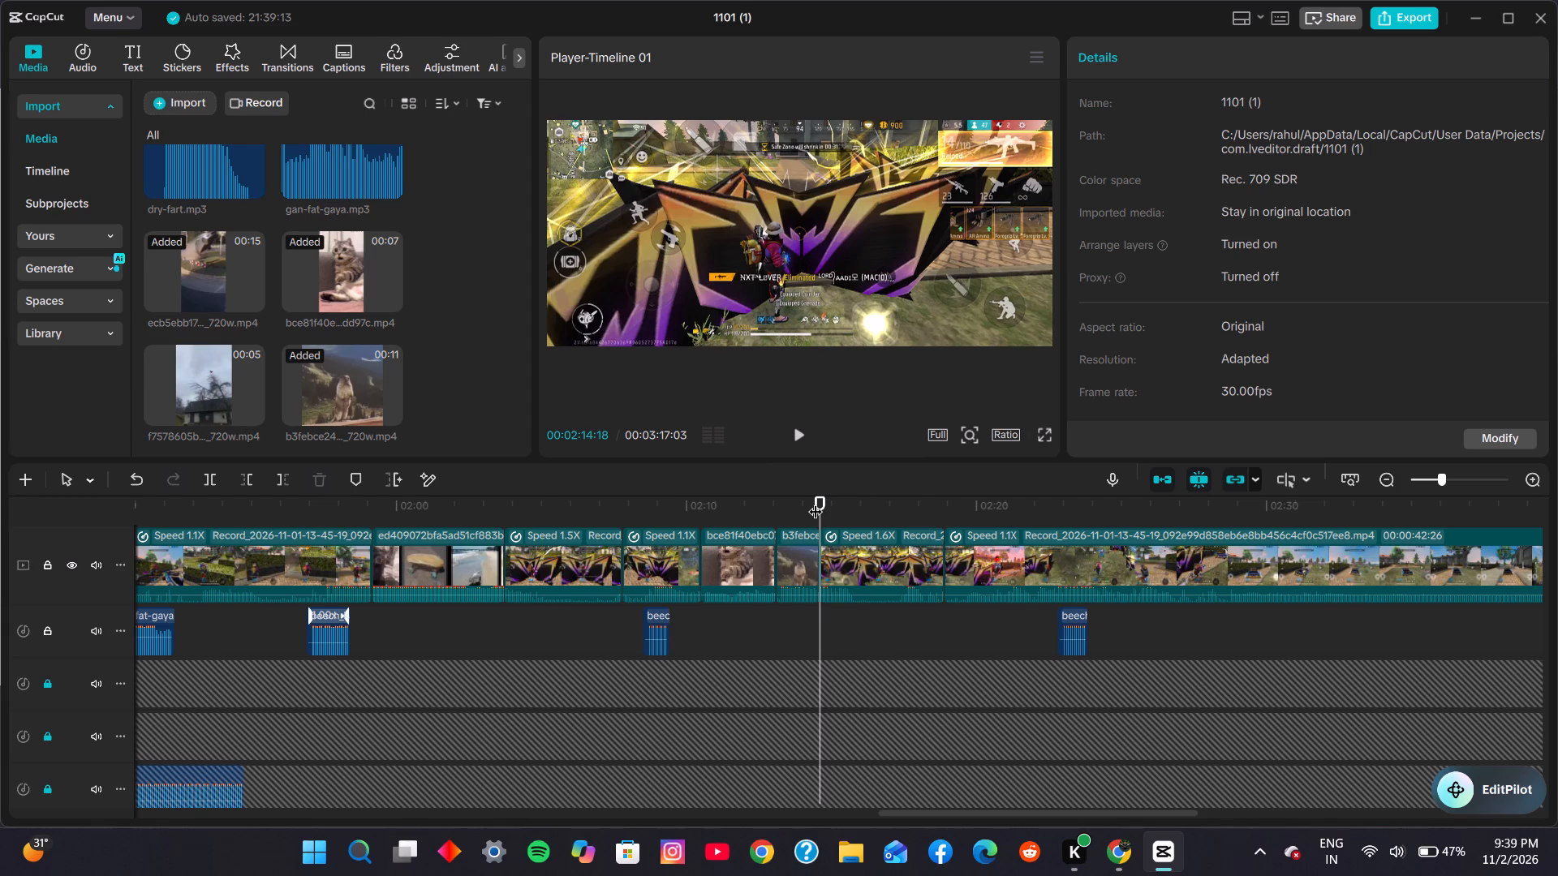
left_click(797, 438)
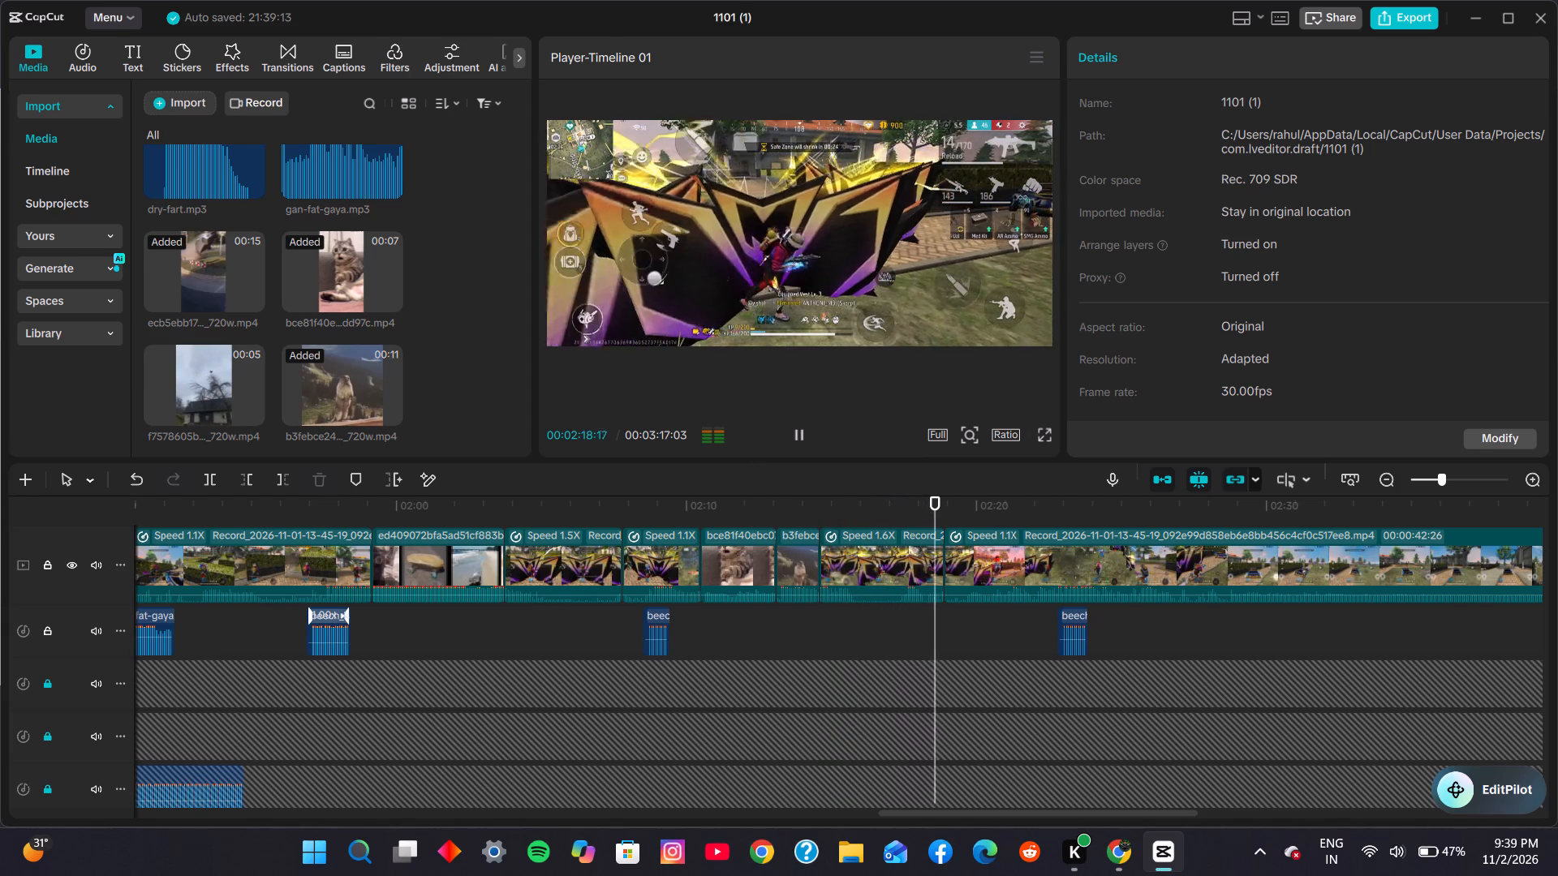
left_click(797, 438)
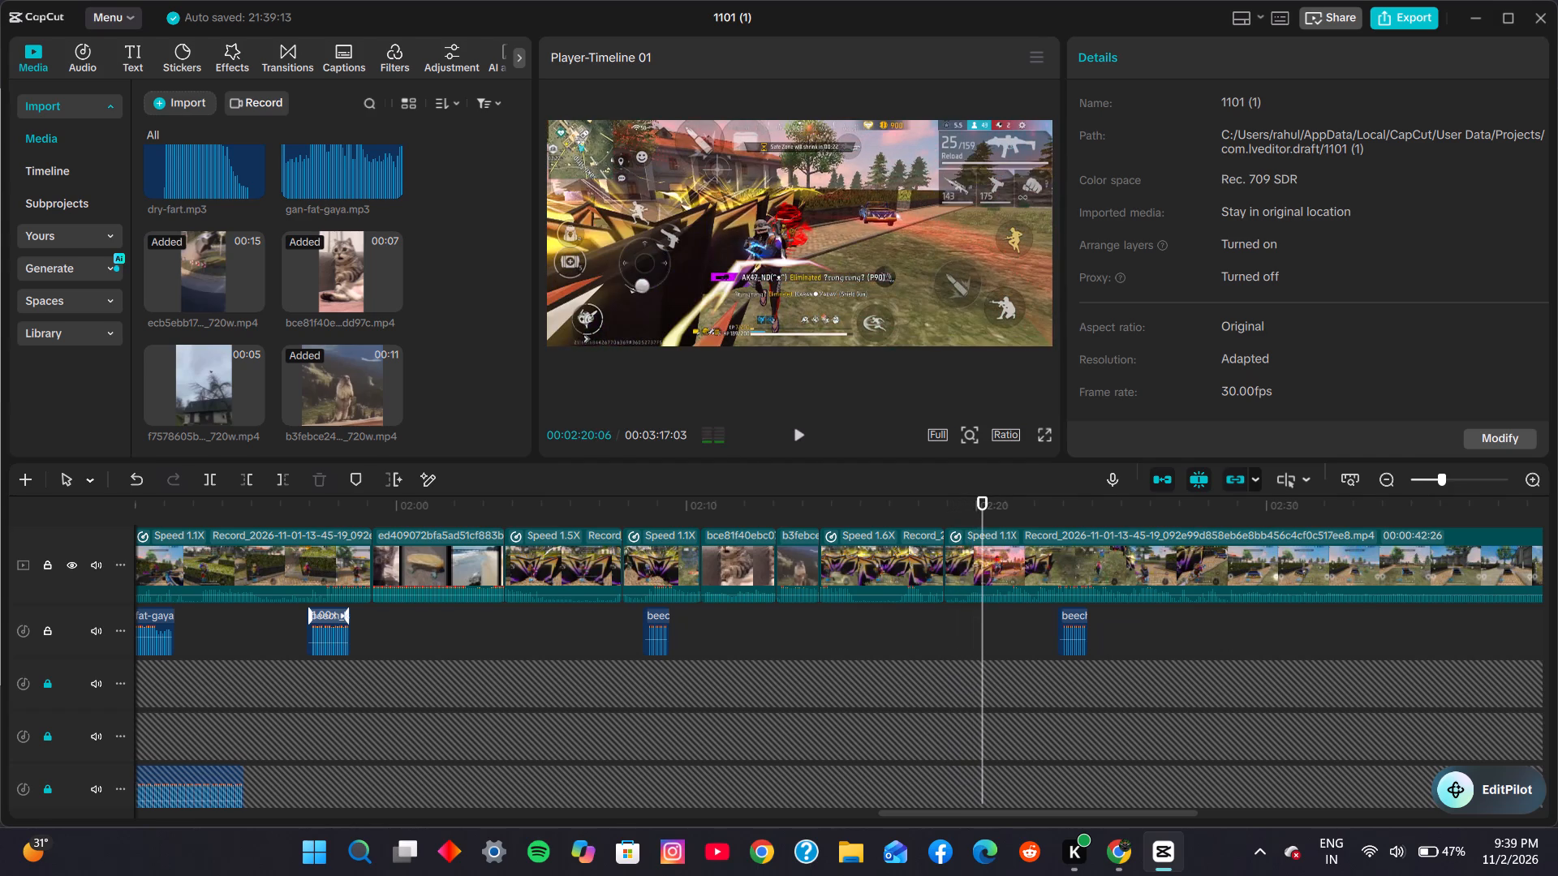
Switch to Chrome and reset the KlickPin downloader for another Pinterest video.
left_click(1104, 852)
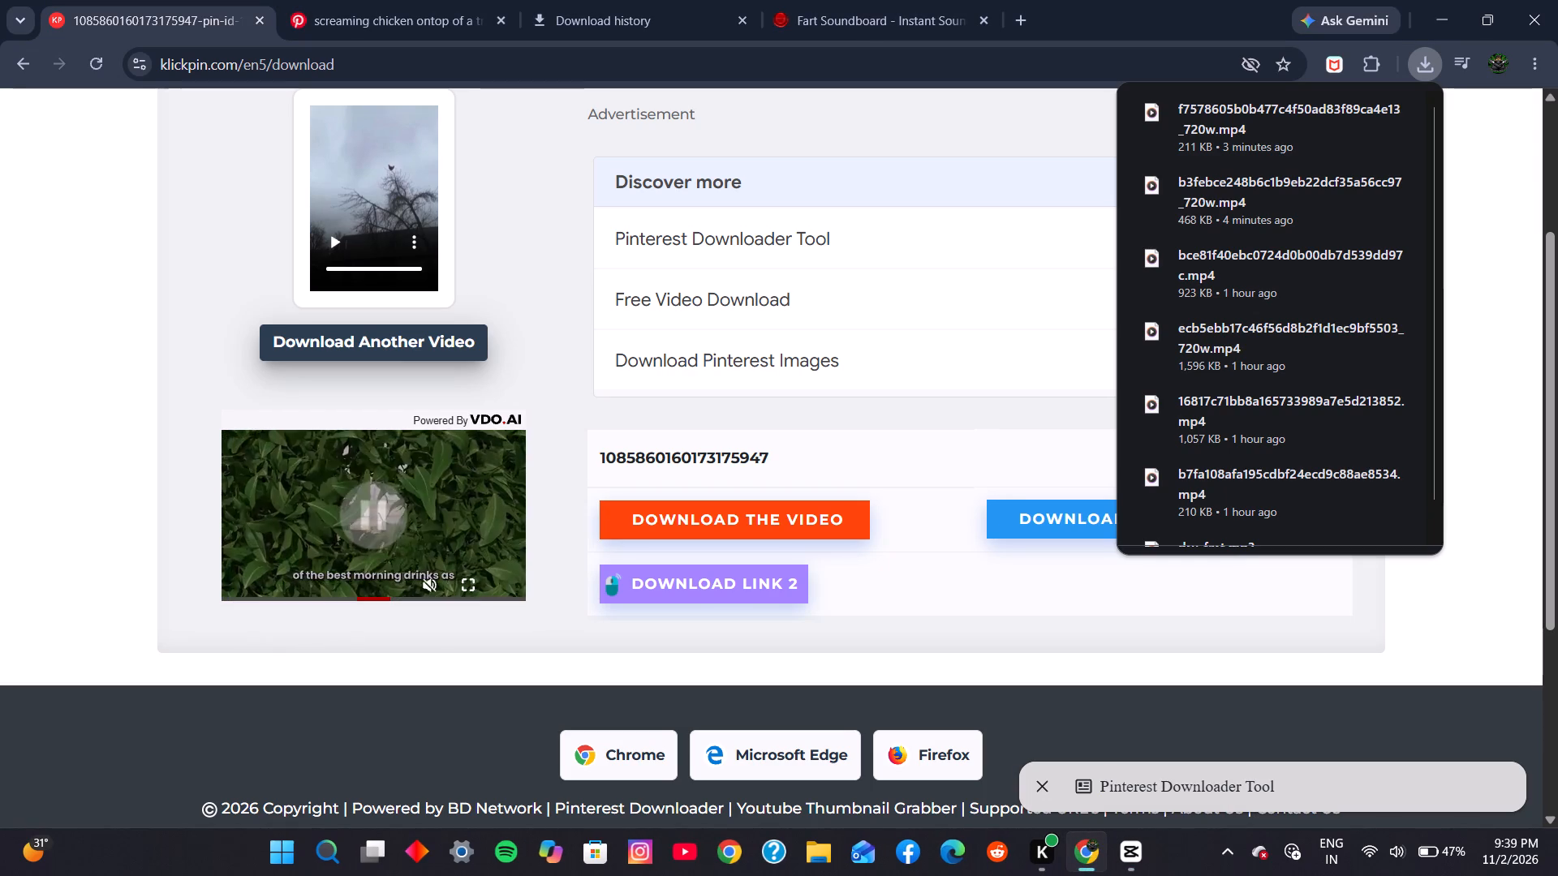
left_click(497, 429)
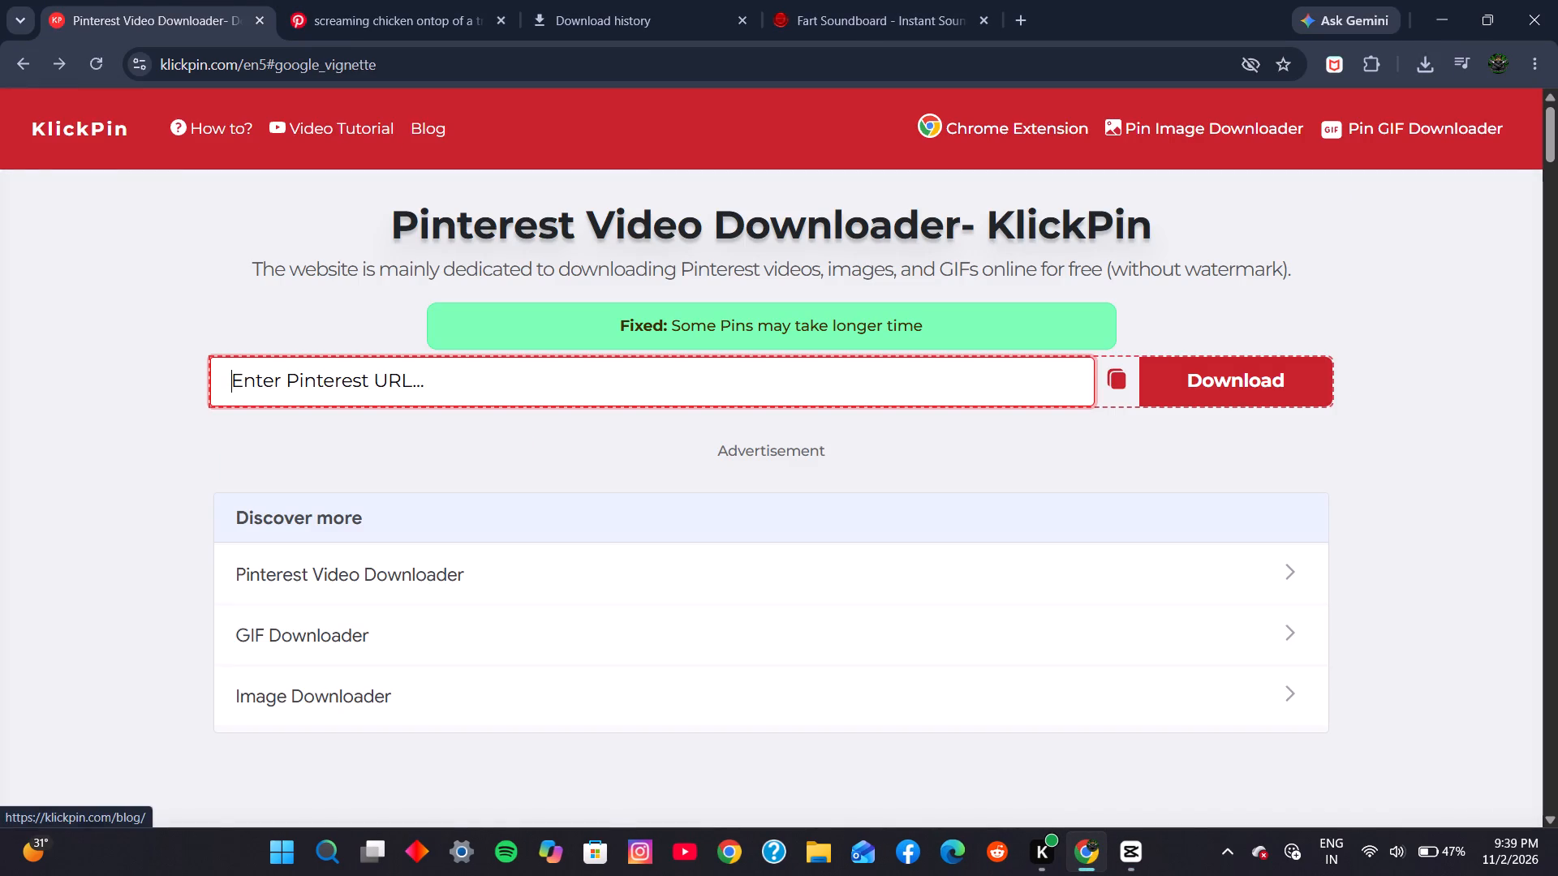
Search Pinterest for "aja aja meme video".
left_click(355, 14)
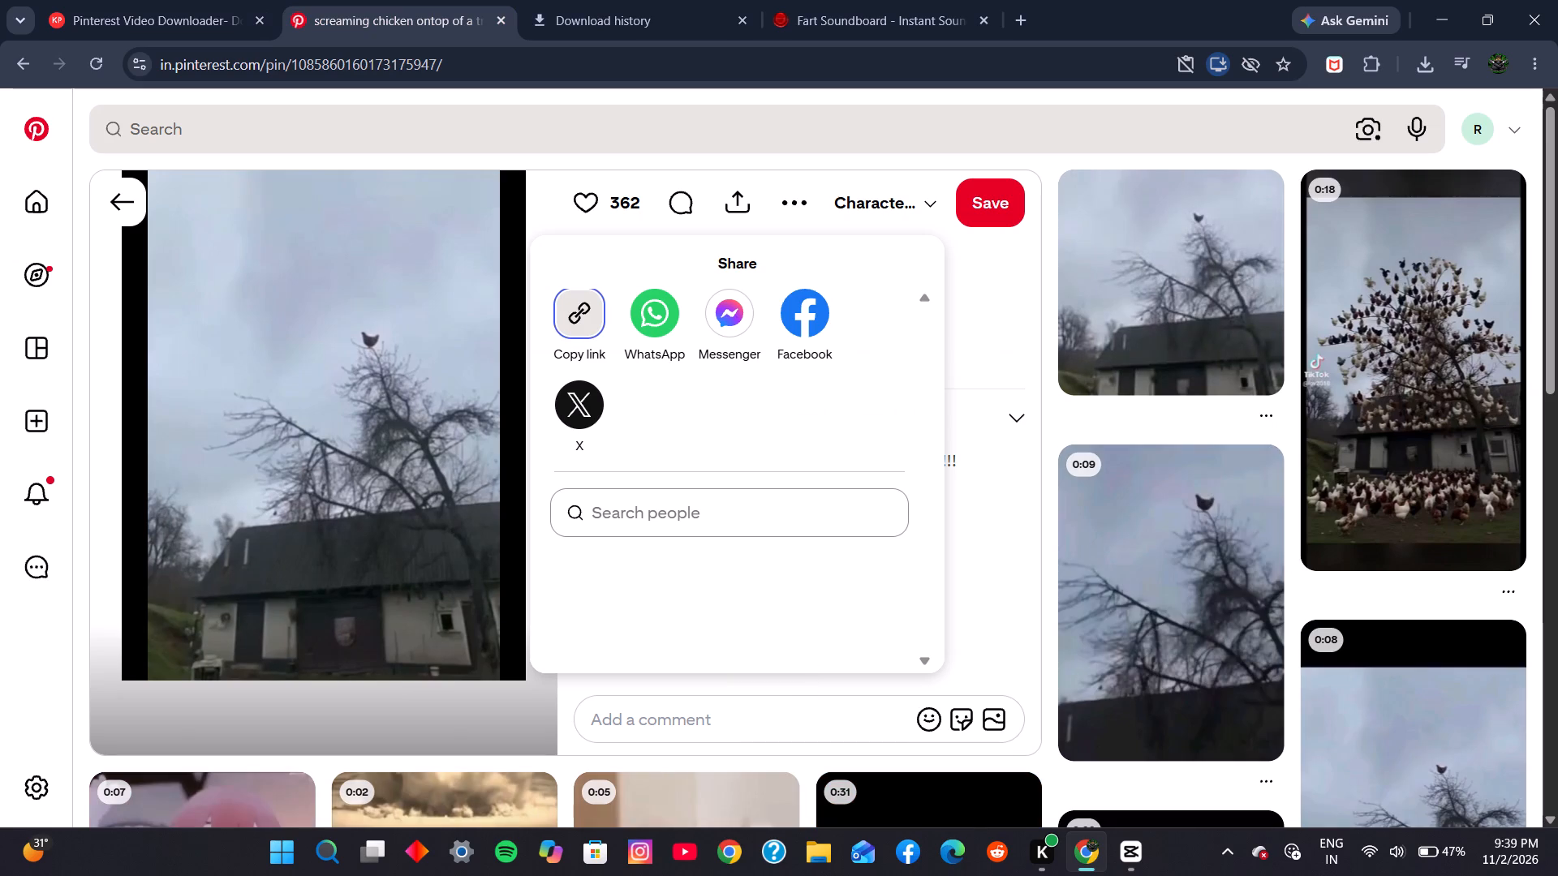
left_click(392, 104)
left_click(392, 115)
type("aja aja")
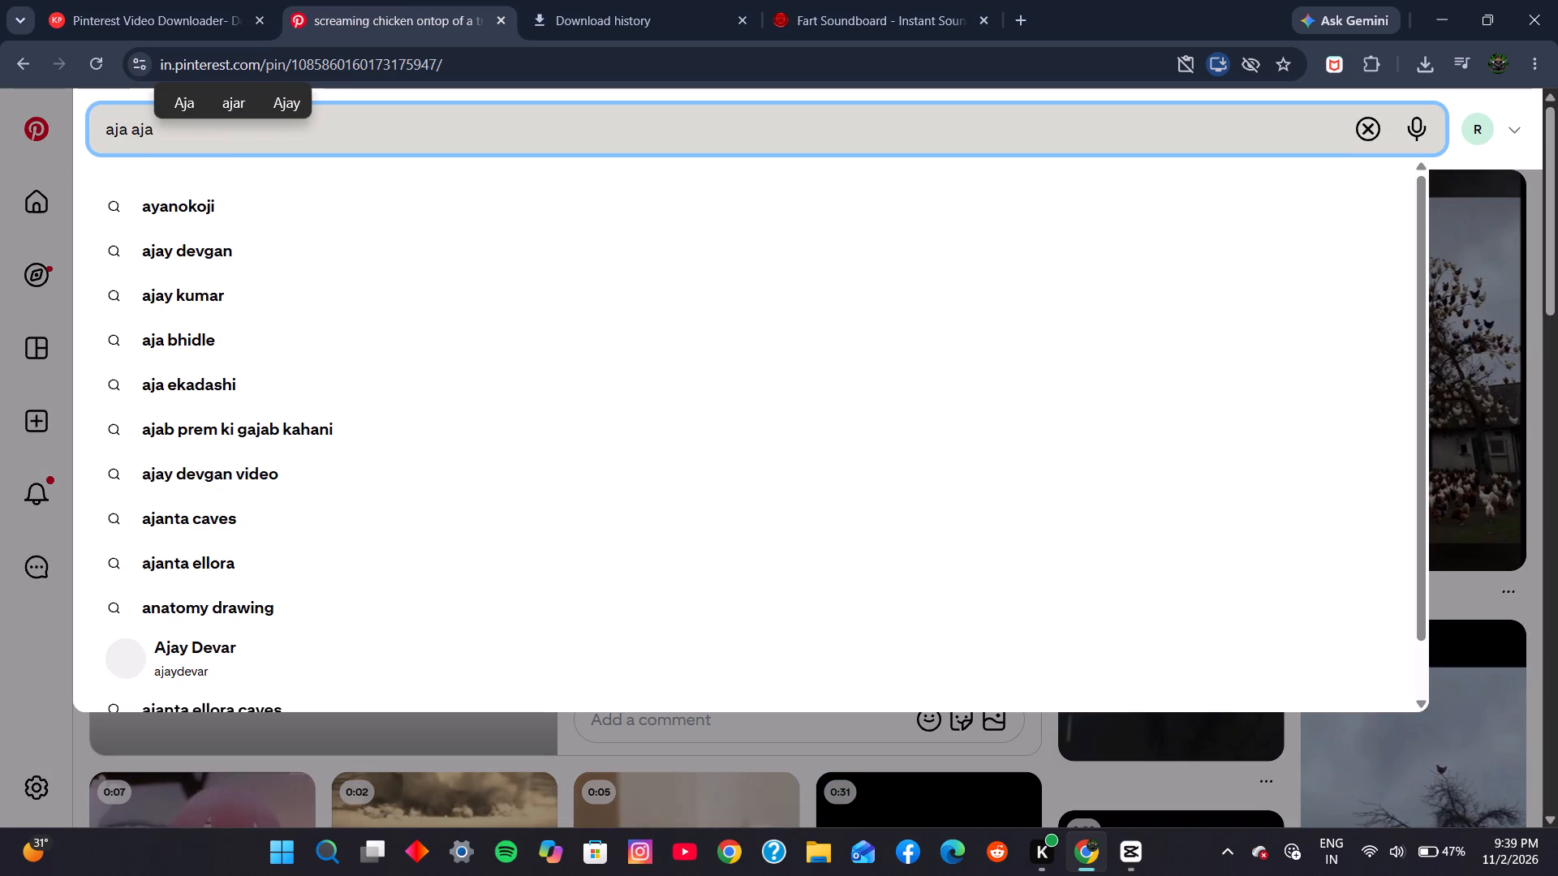
key("space")
type("meme")
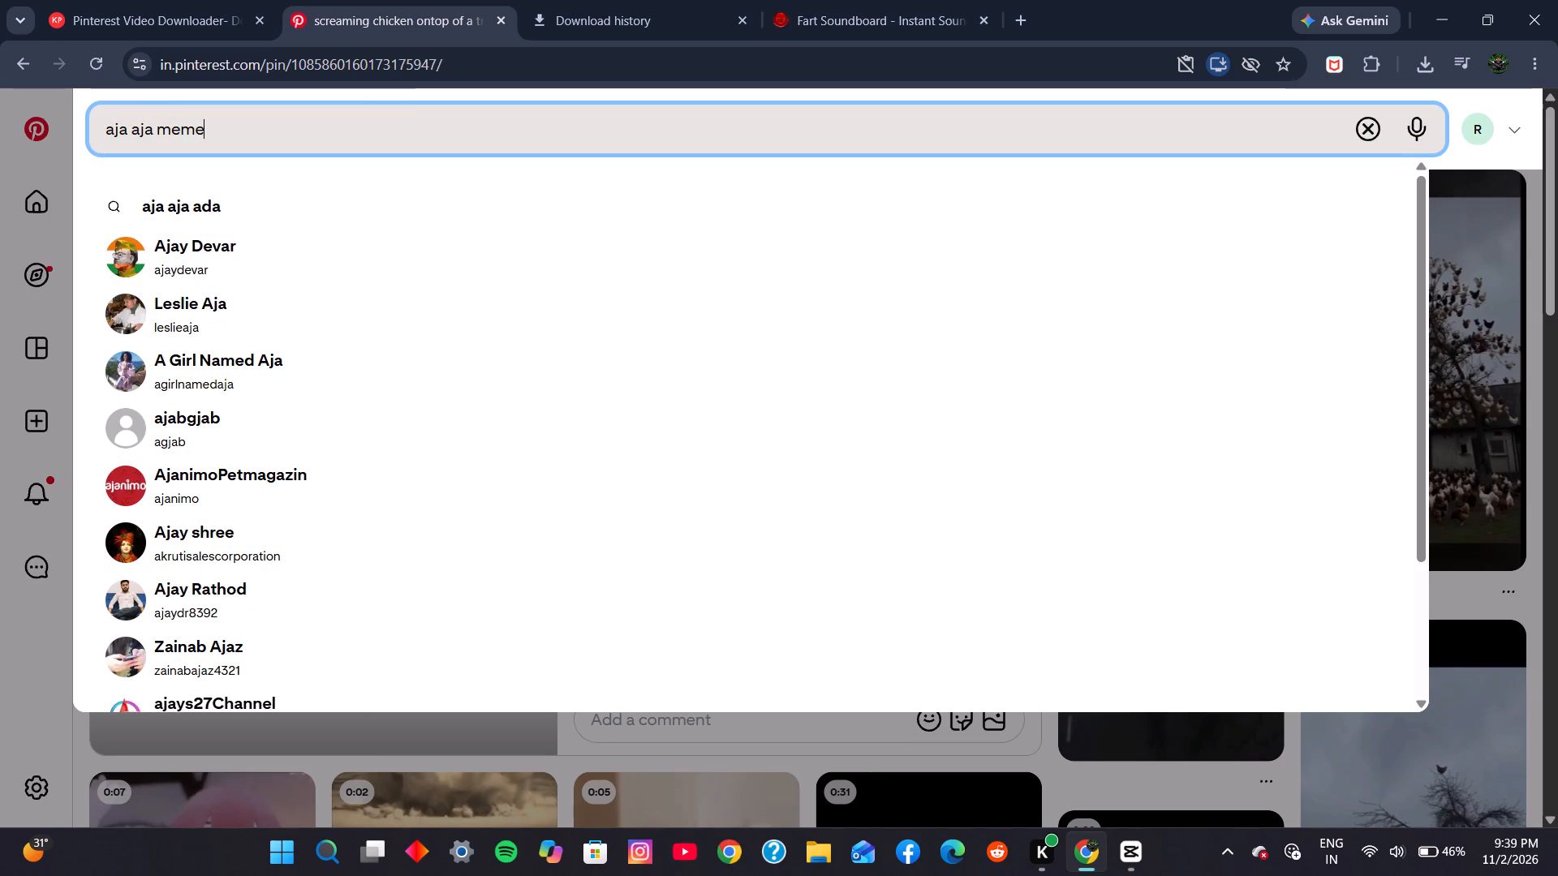
key("space")
type("video")
key("Return")
key("Return")
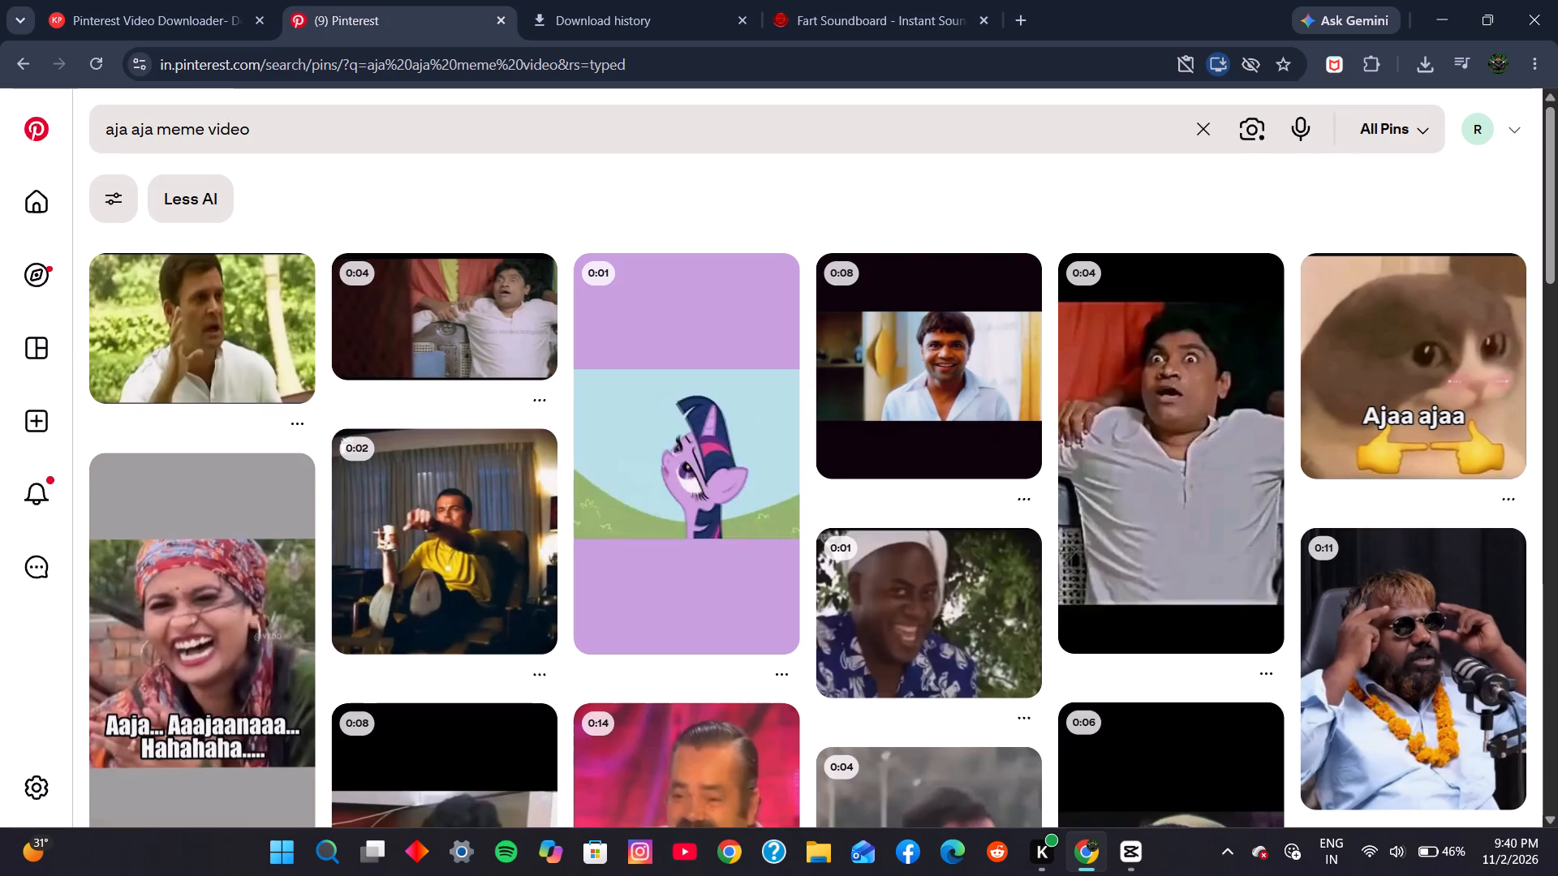
Browse the meme search results and open the 12-second pin of the man in yellow round glasses.
scroll(924, 423, "down", 1)
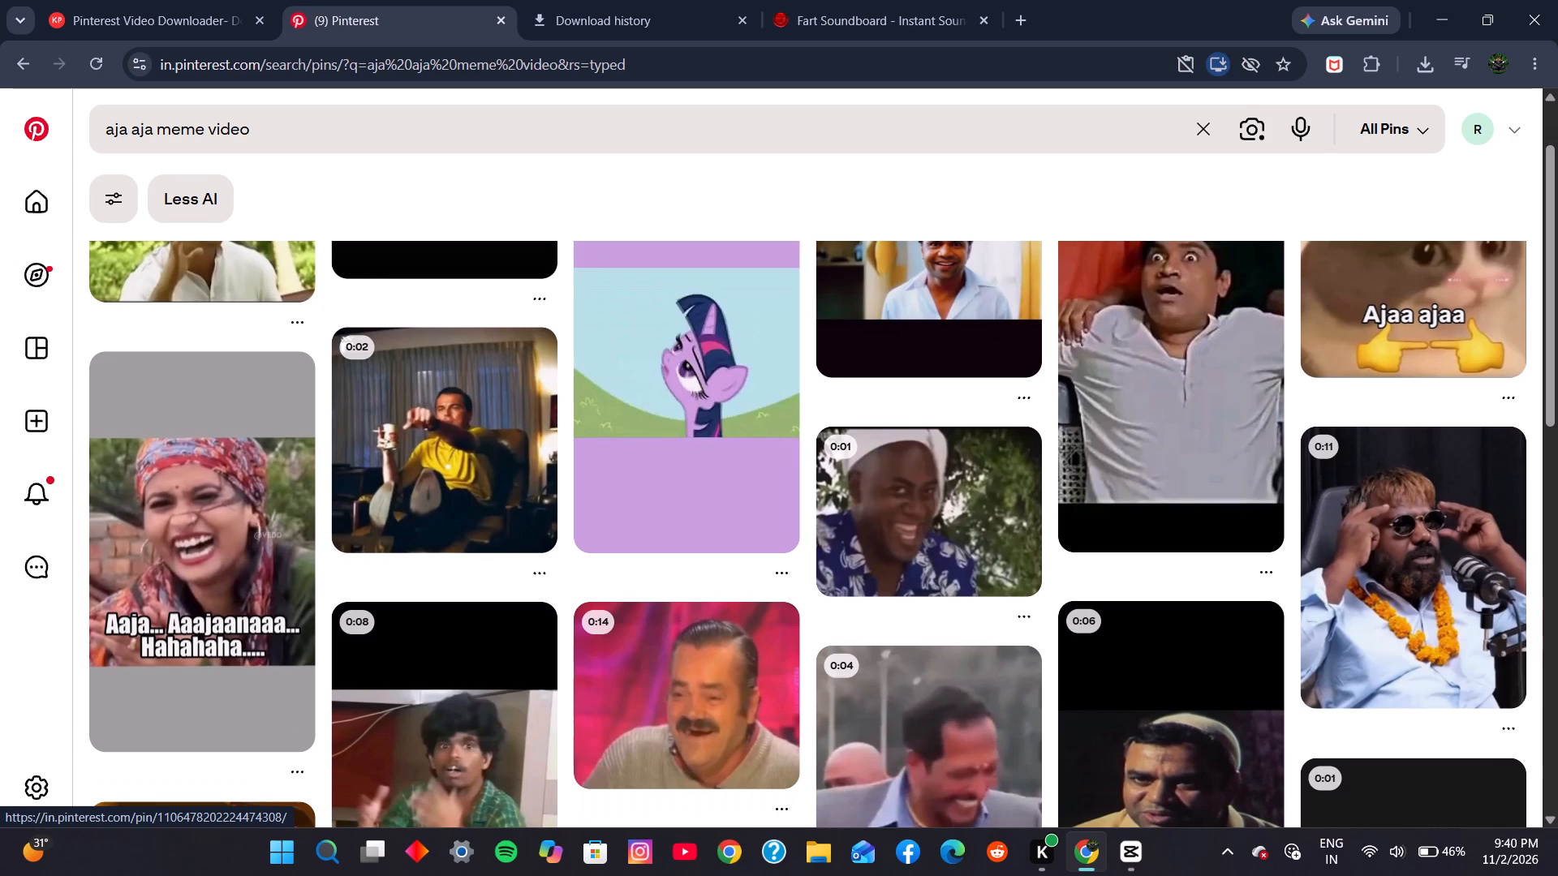
scroll(928, 425, "down", 4)
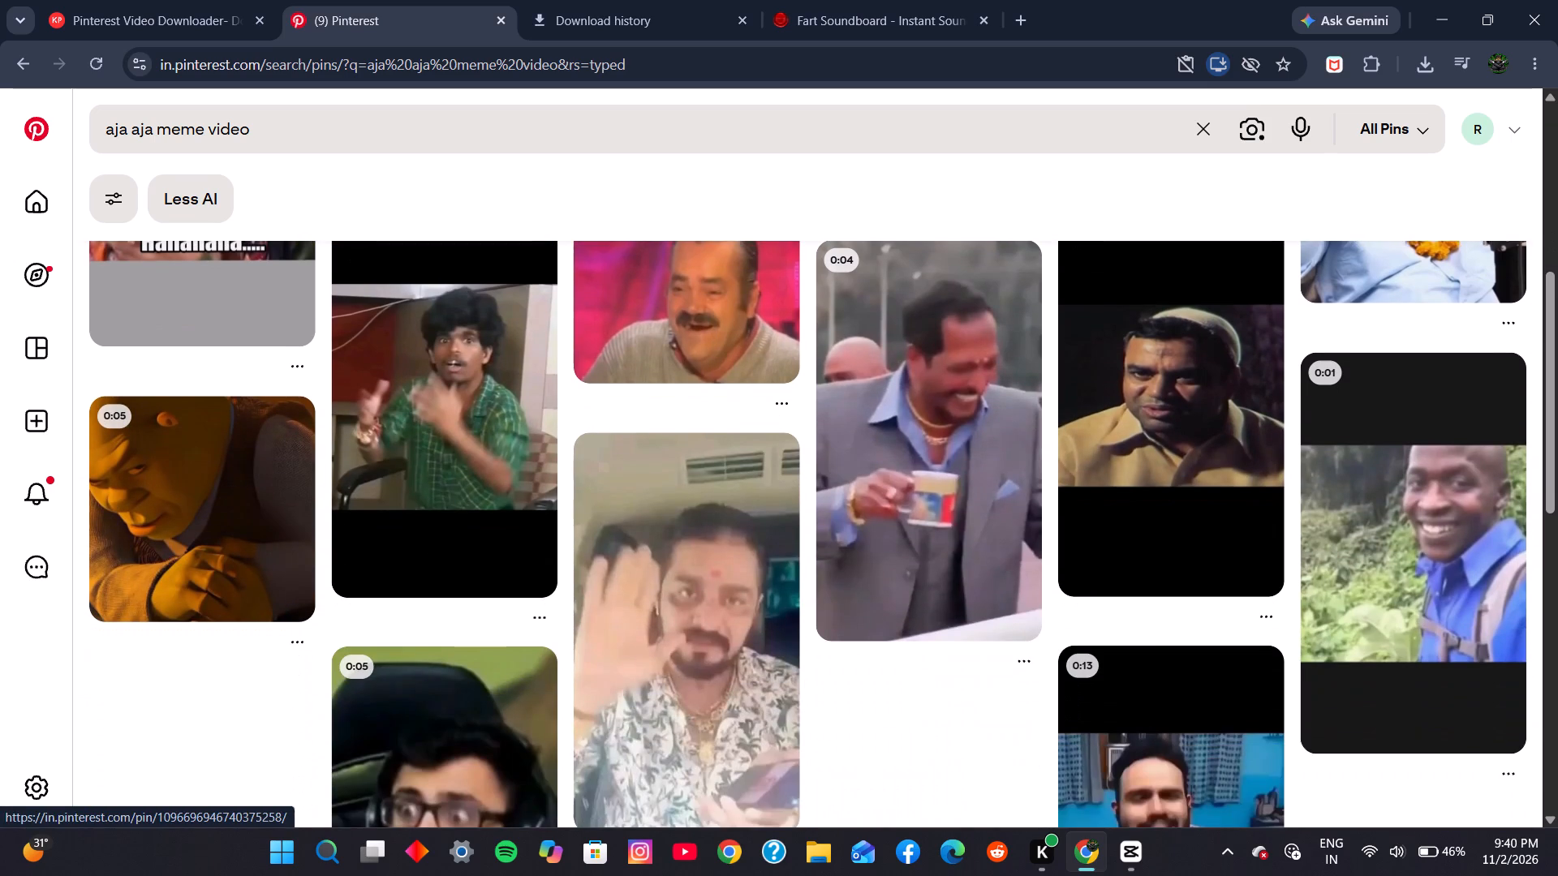
scroll(928, 425, "down", 5)
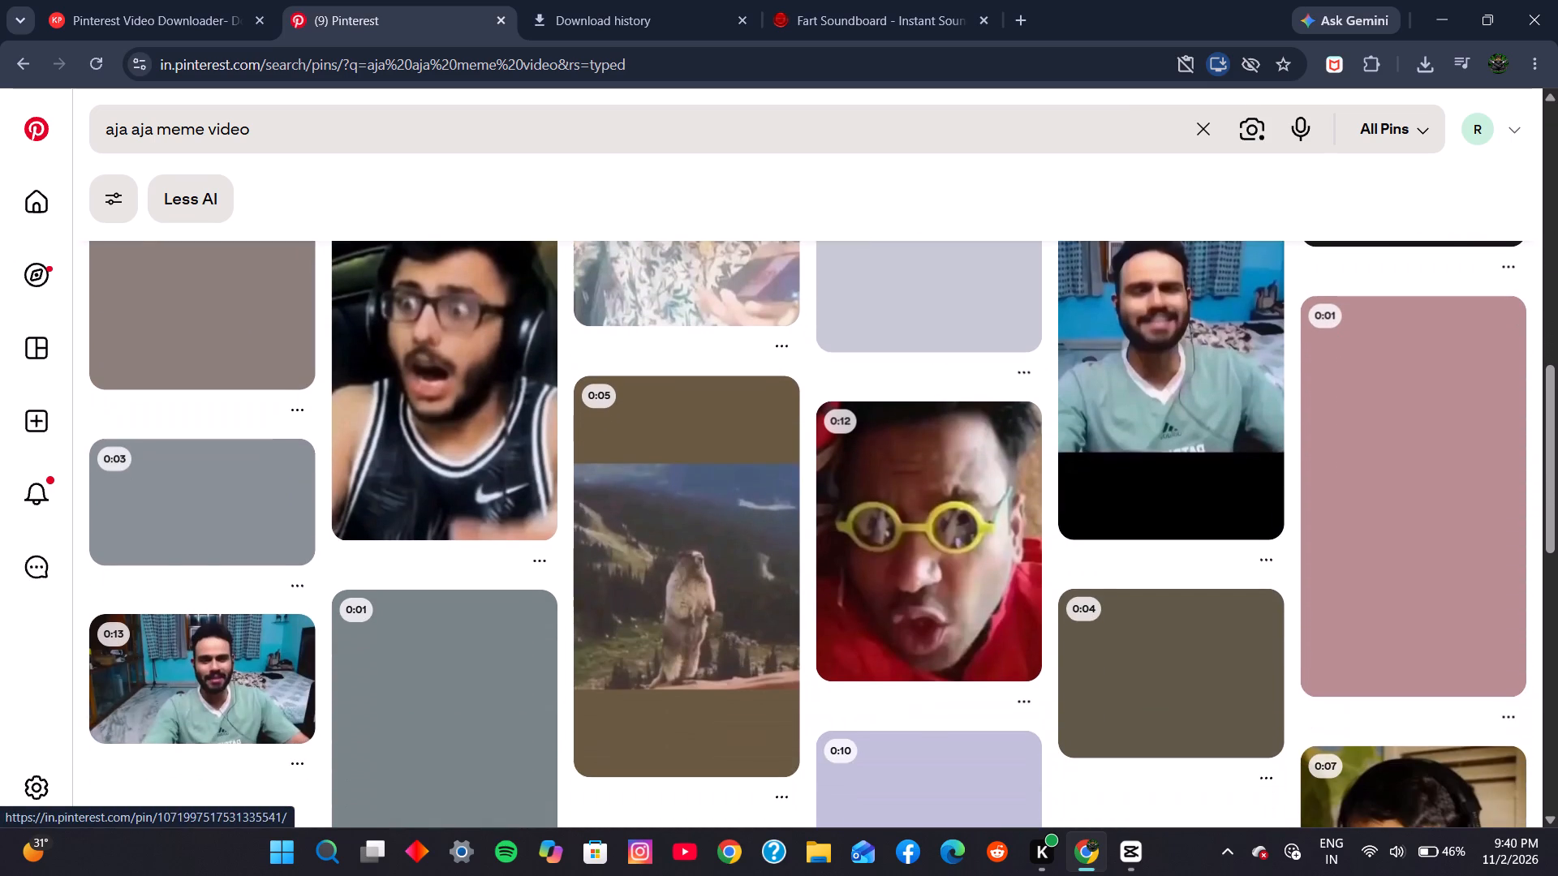
left_click(940, 479)
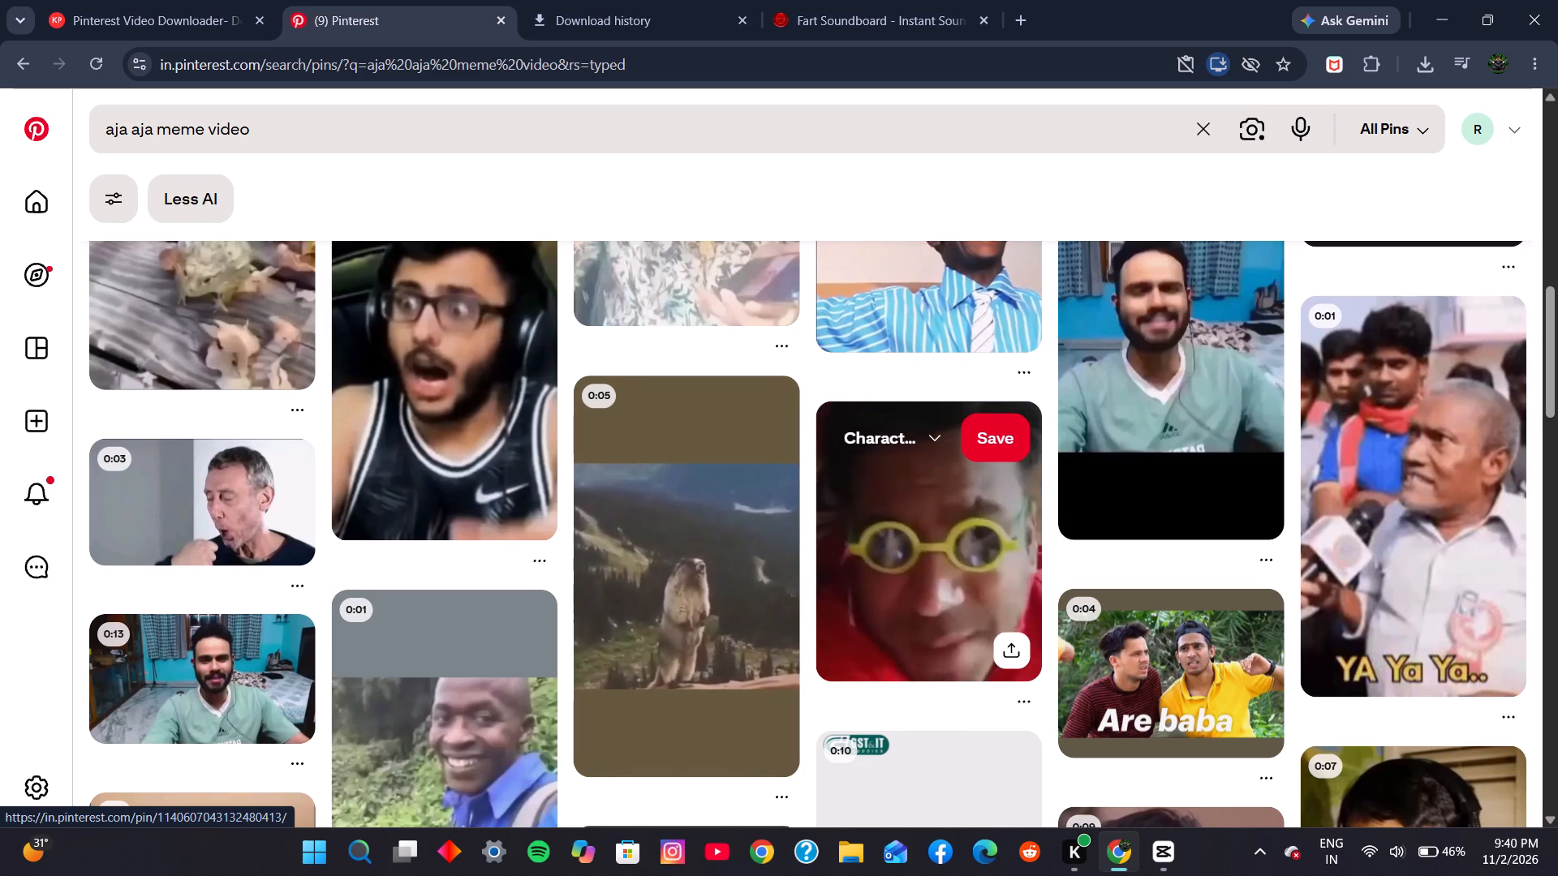
scroll(942, 516, "down", 3)
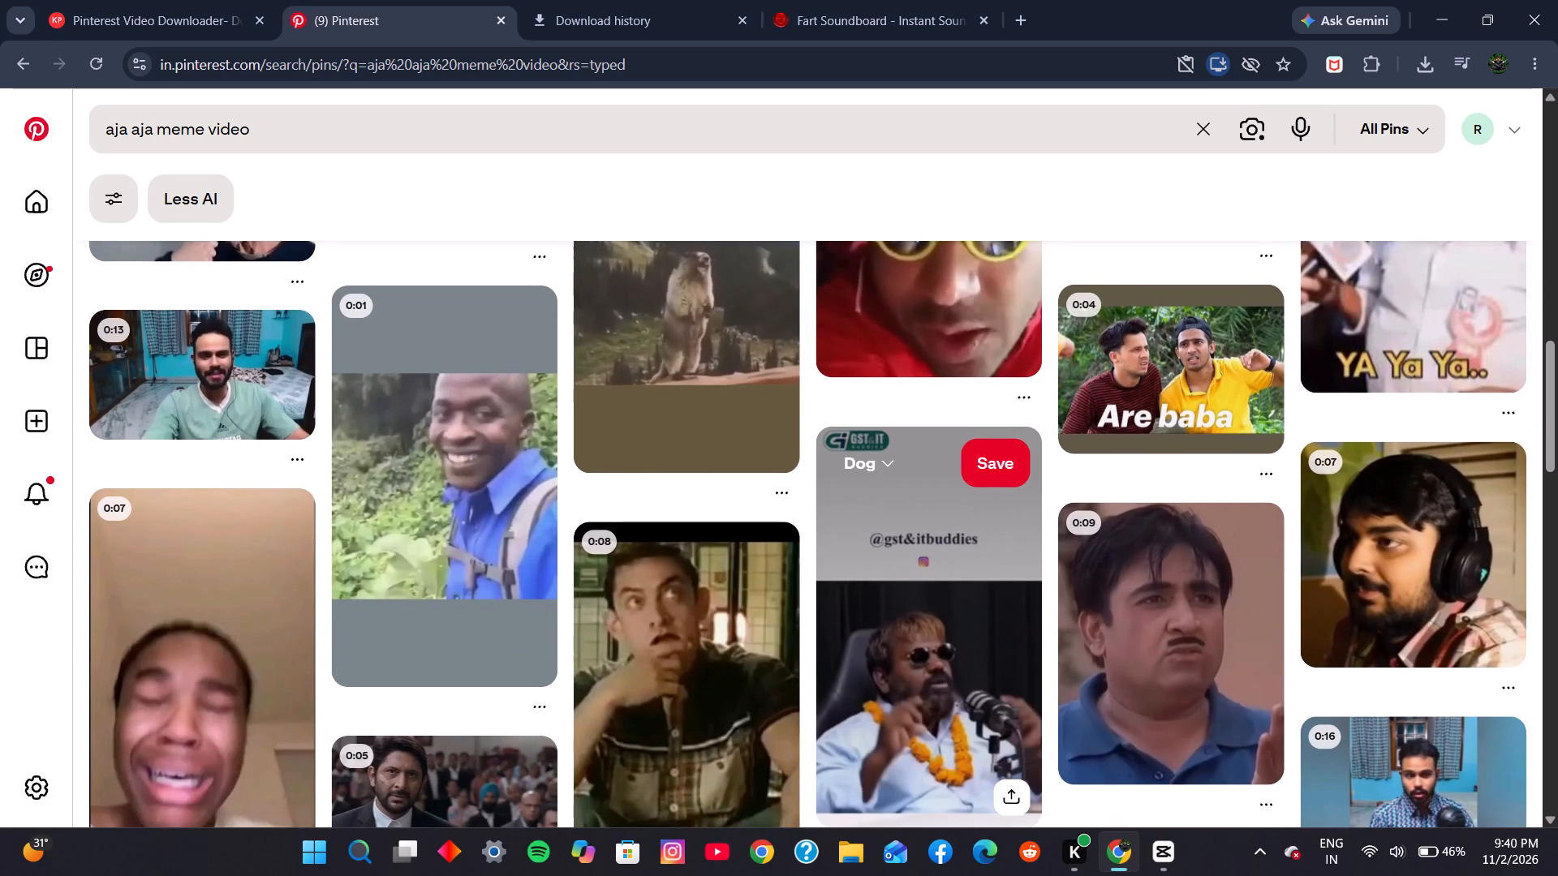
left_click(921, 346)
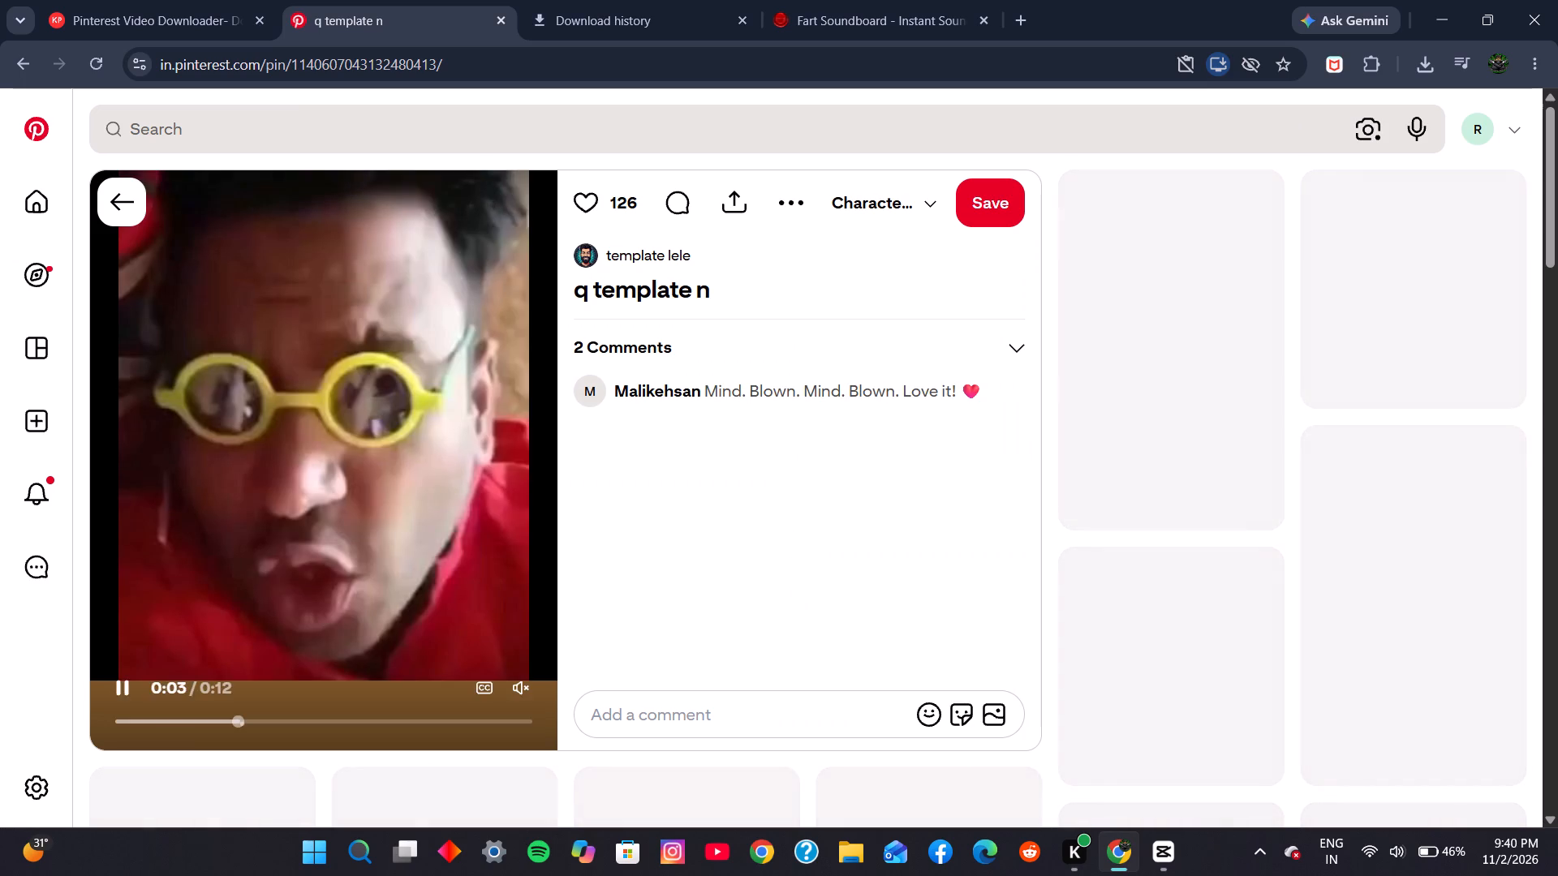
Preview the "q template n" video with sound, skipping to its middle, and mute it again.
left_click(514, 690)
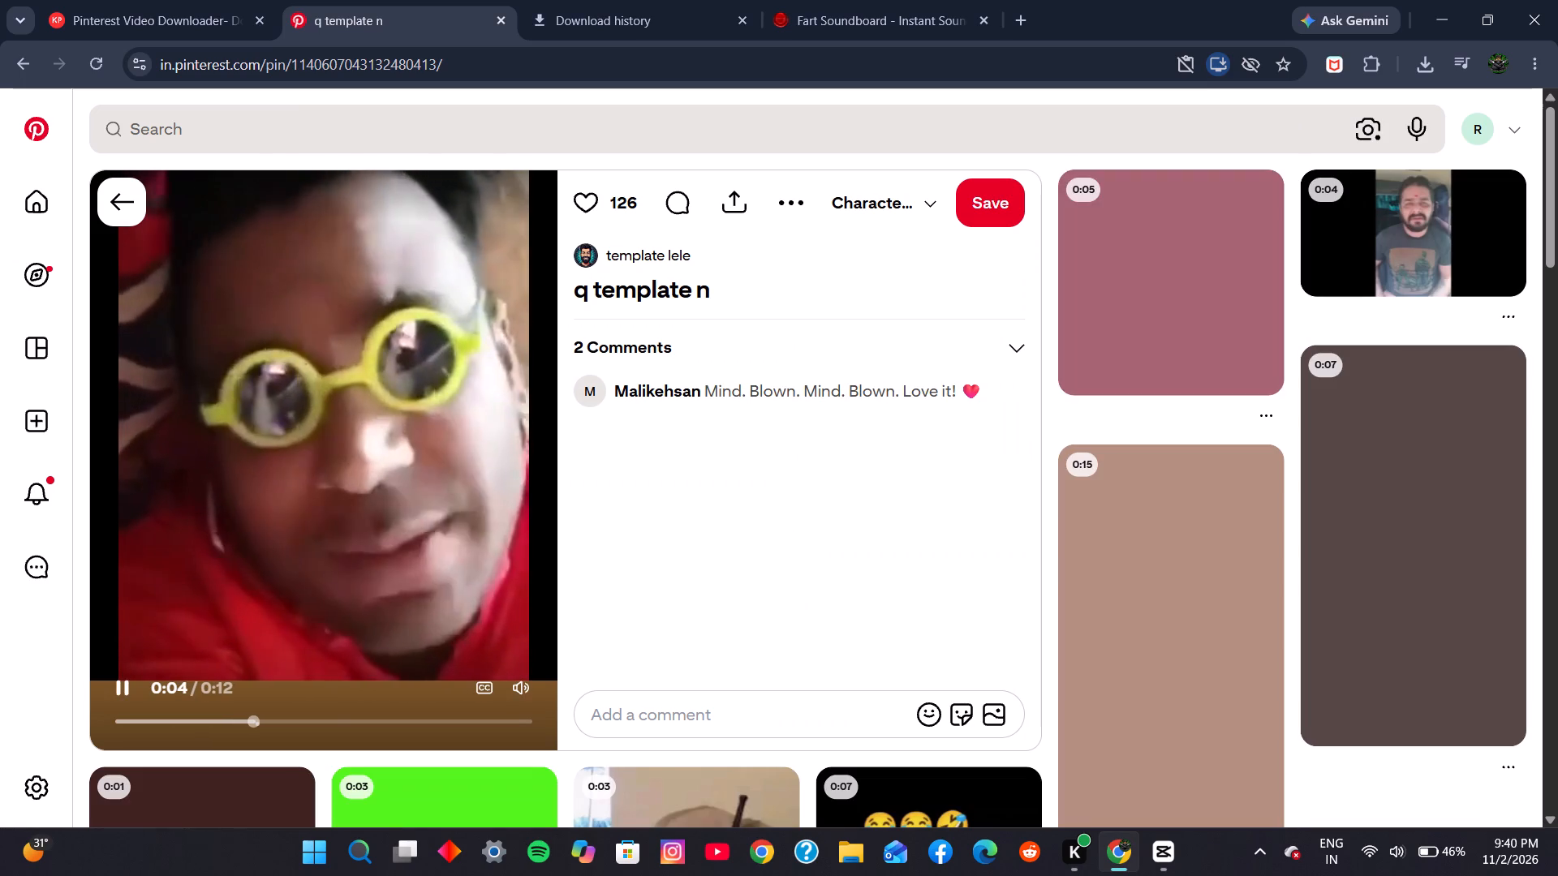
left_click_drag(312, 721, 312, 720)
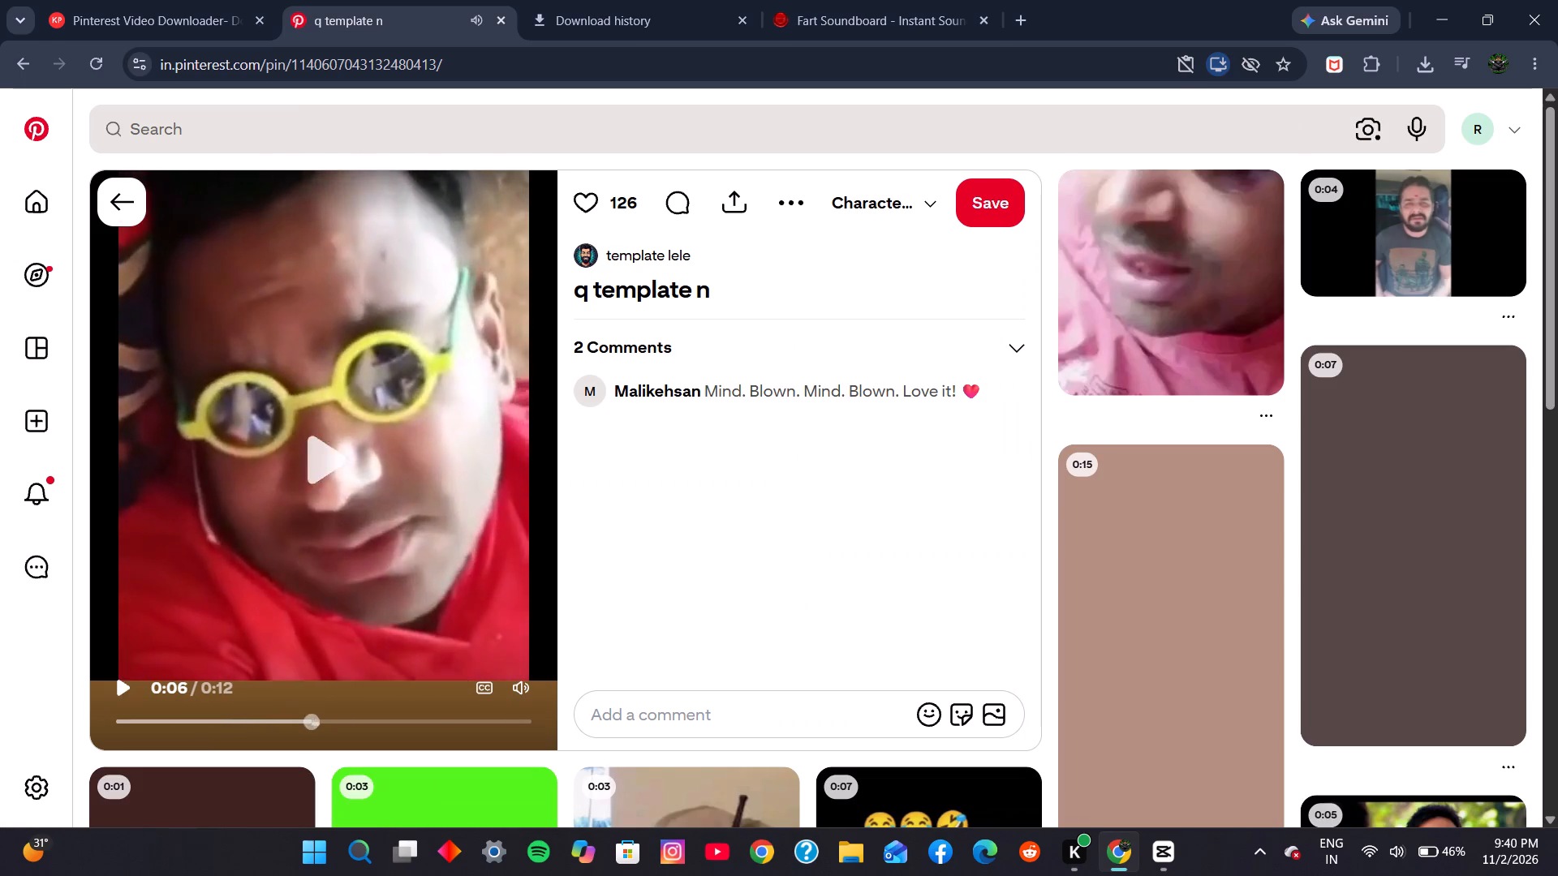
left_click_drag(312, 720, 0, 727)
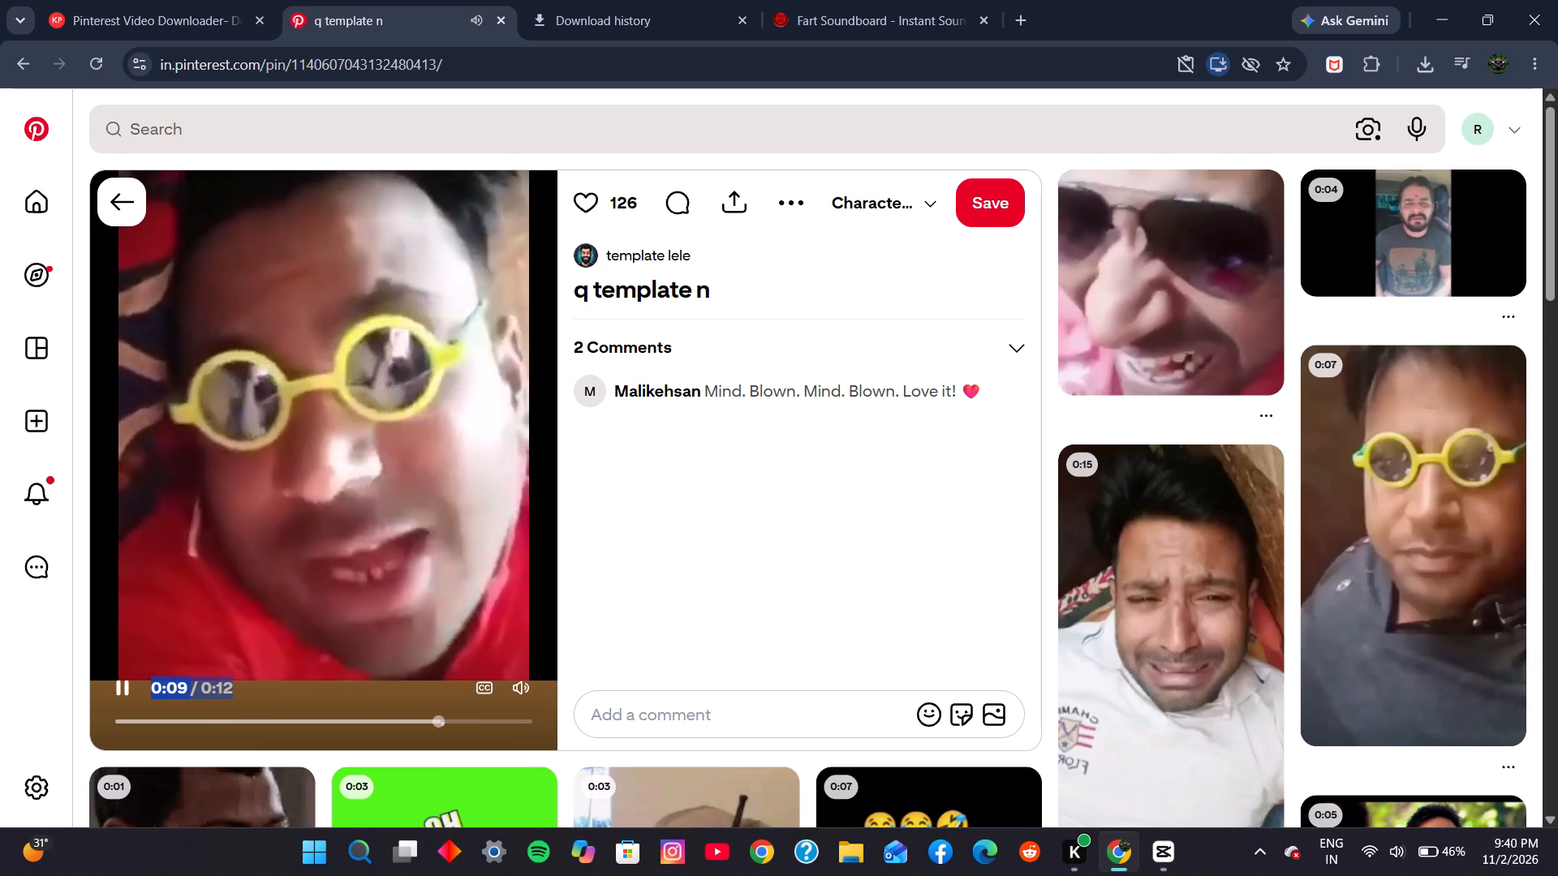
left_click(528, 685)
Browse the pins related to "q template n" and open the 5-second clip of the man in the pink shirt.
scroll(613, 661, "down", 3)
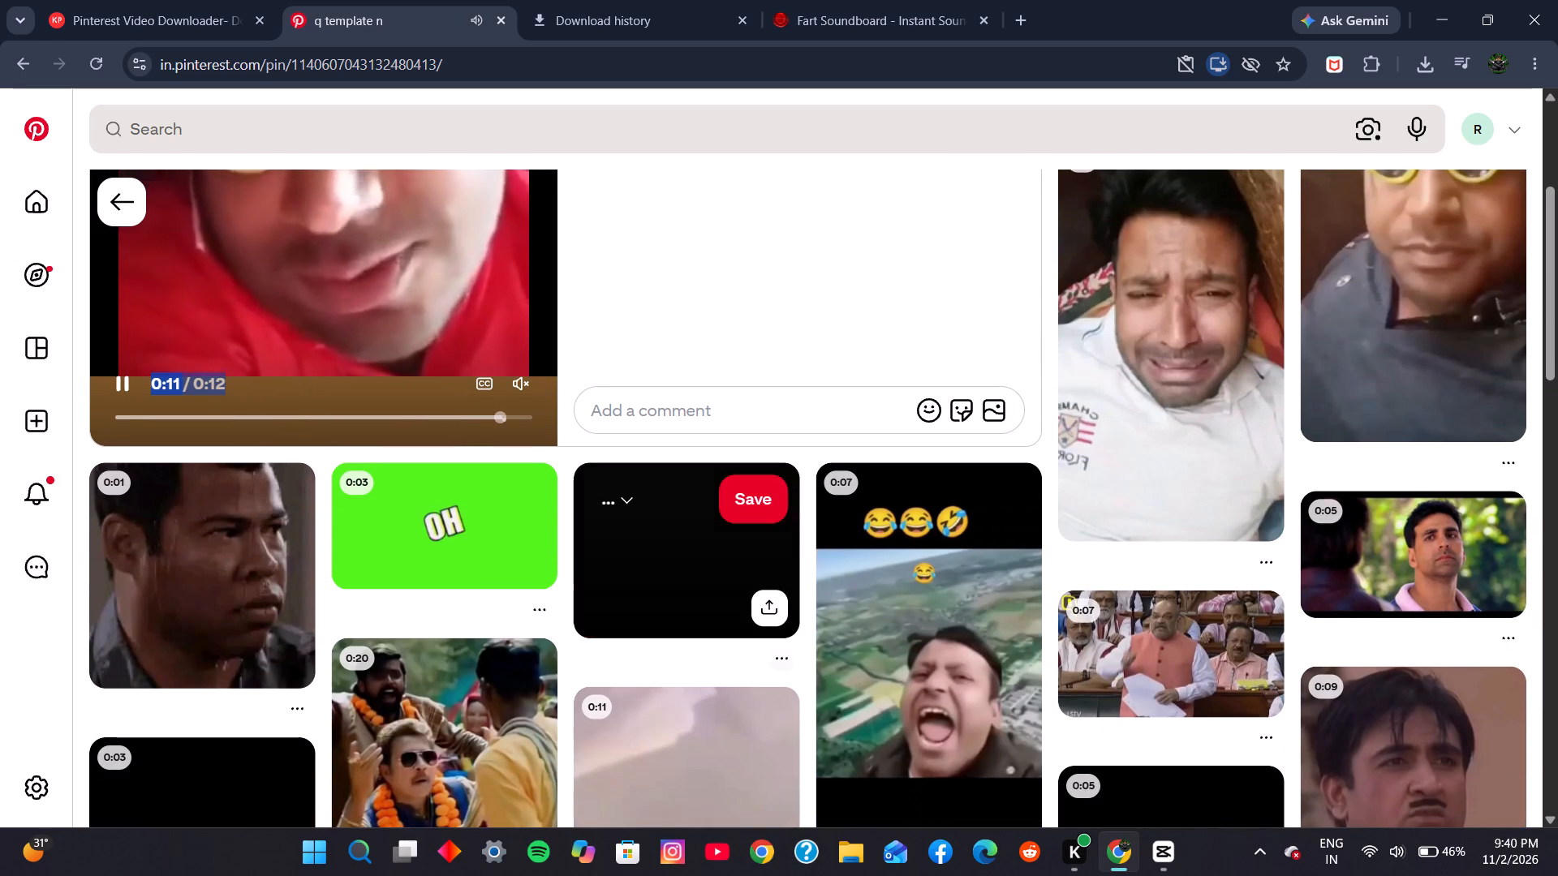
scroll(966, 634, "down", 1)
scroll(1052, 615, "down", 4)
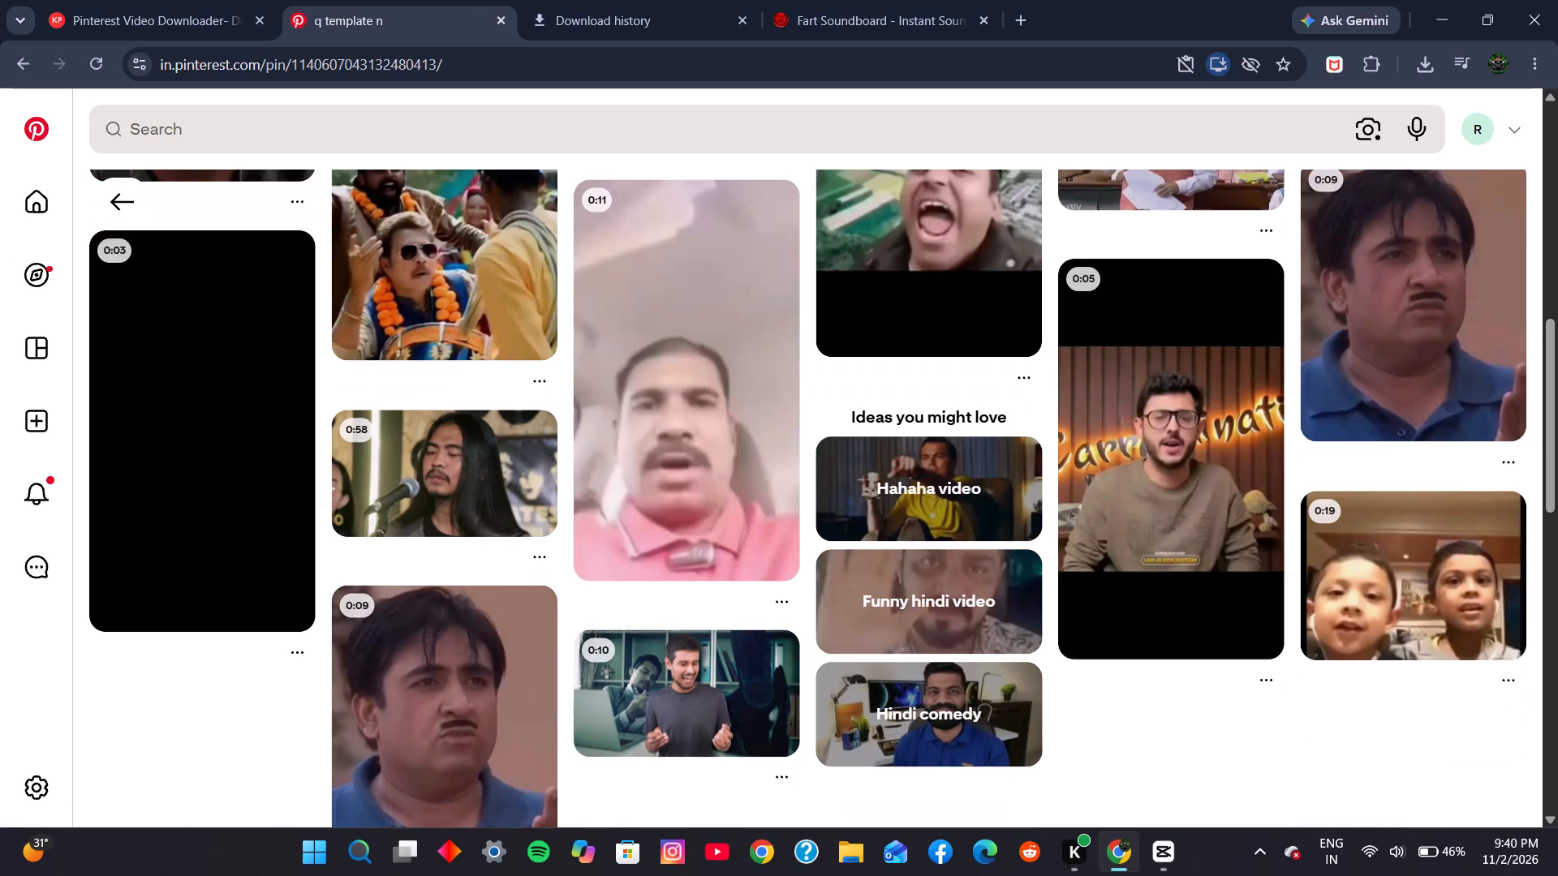
scroll(1052, 616, "up", 10)
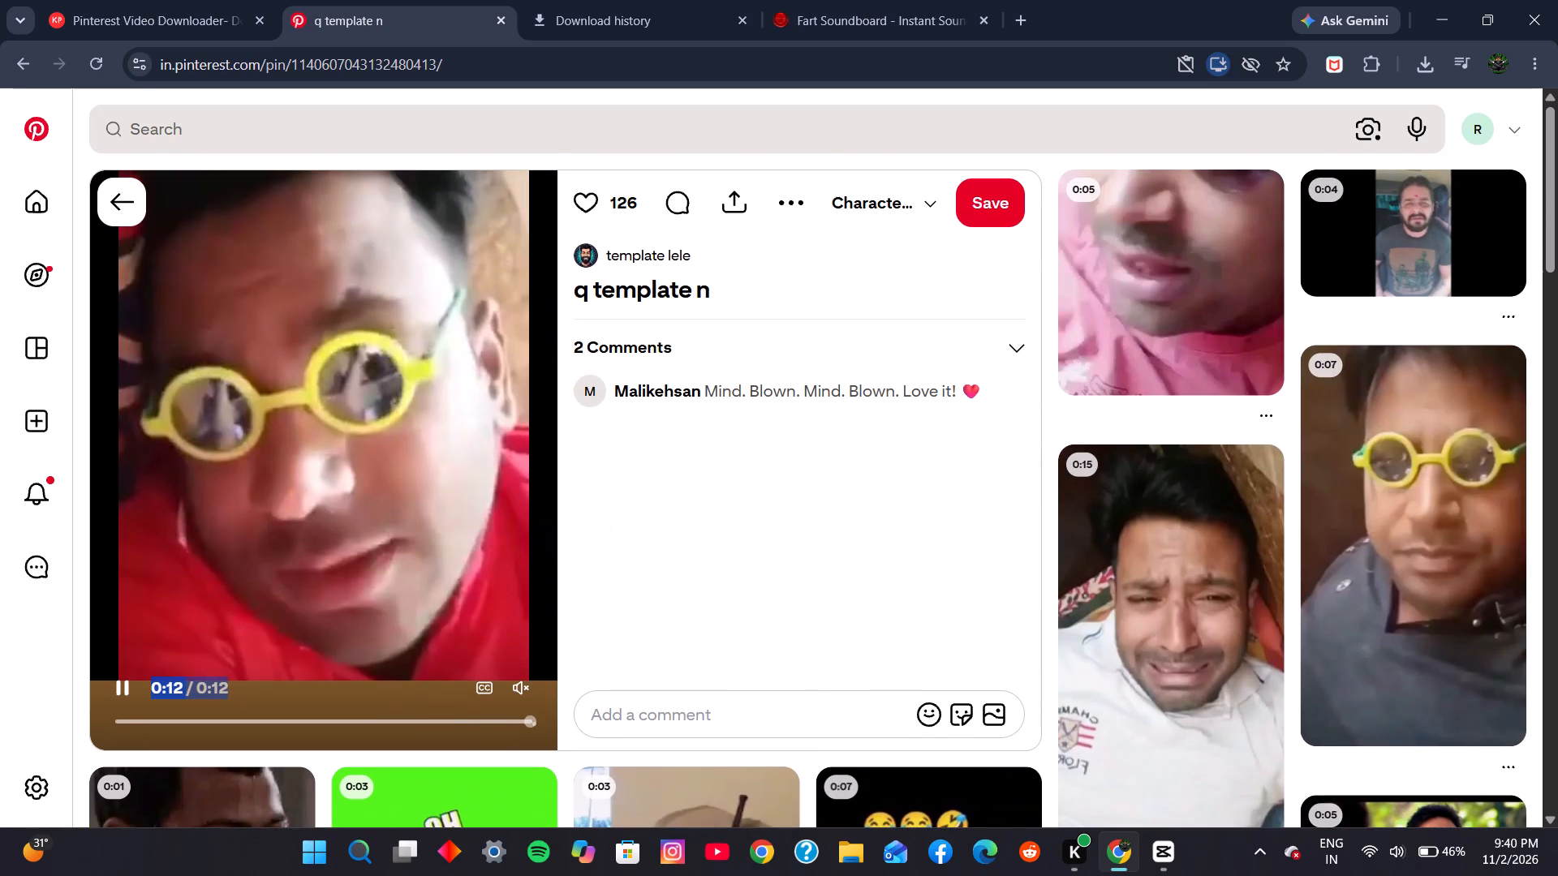
left_click(1207, 317)
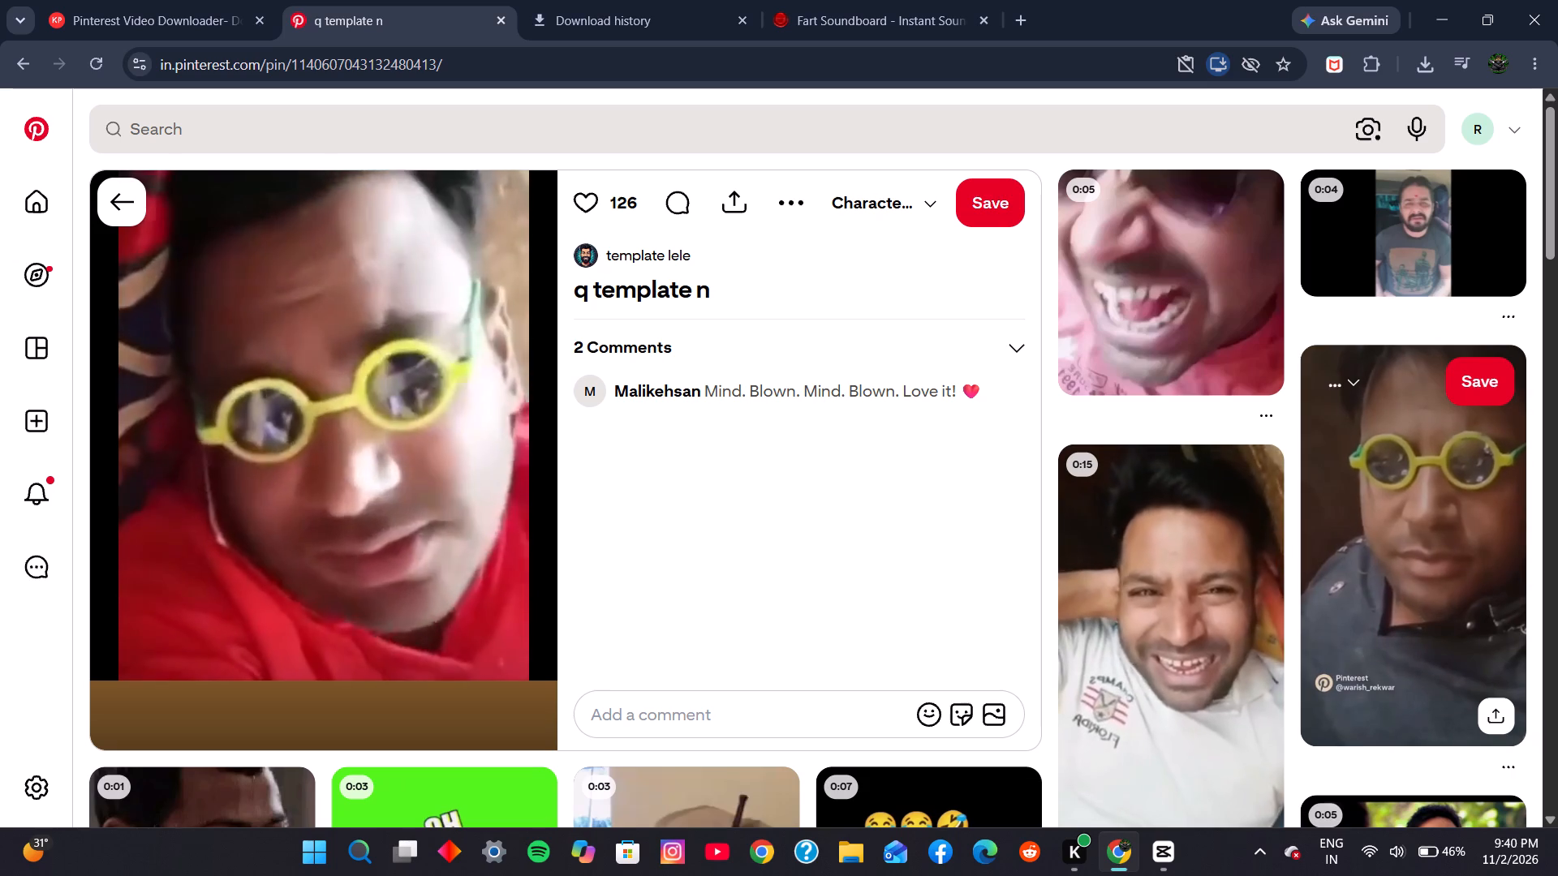
Open the 7-second pin of the laughing man above the fields from the related pins and preview it with sound.
scroll(1237, 590, "down", 2)
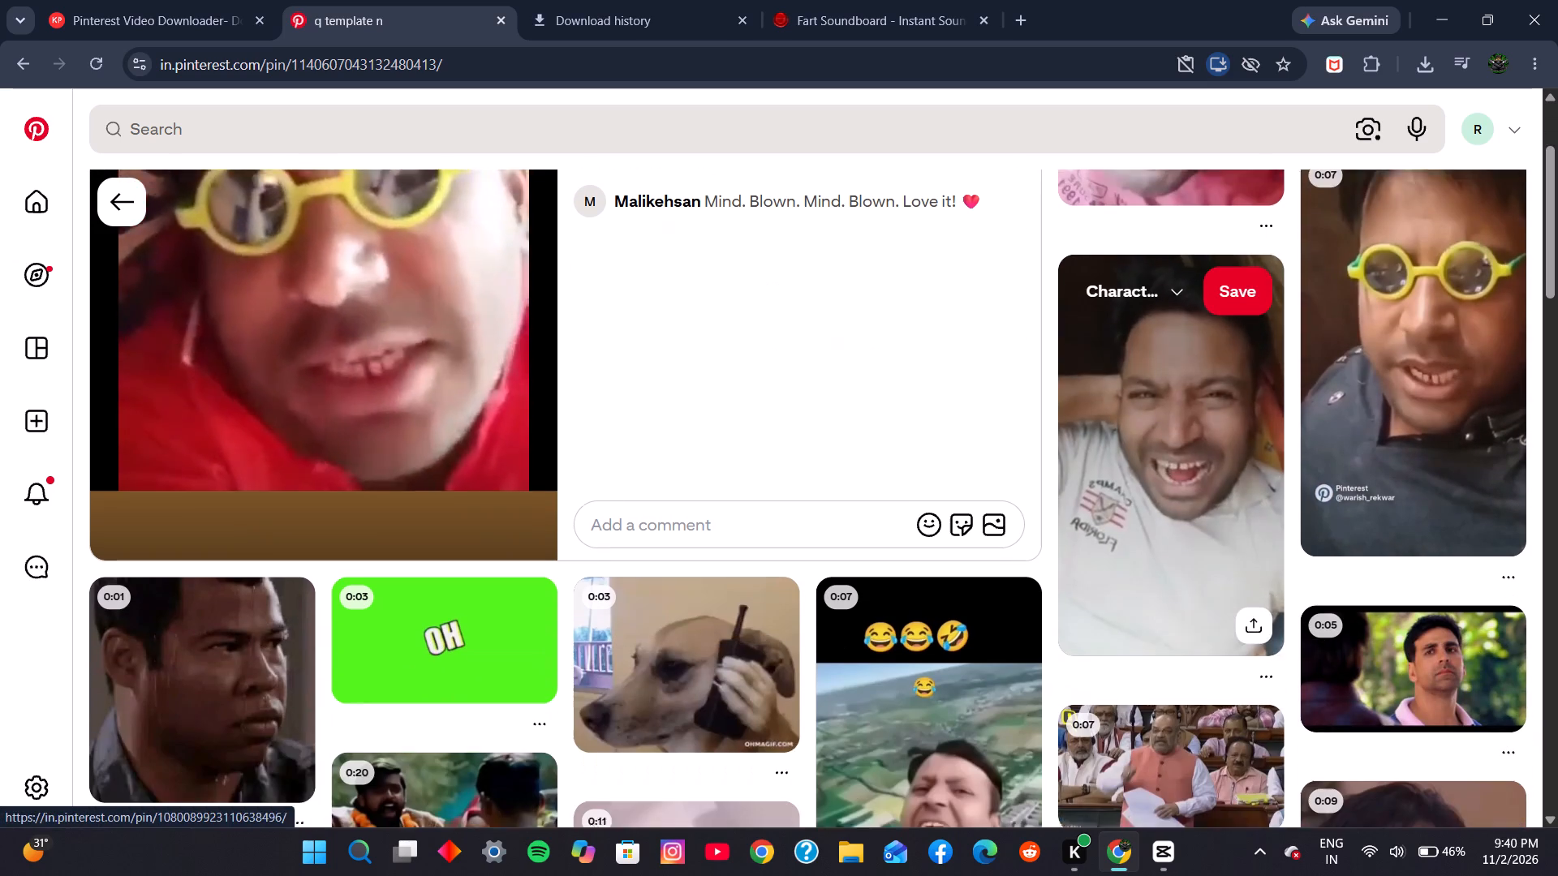
scroll(1199, 556, "down", 2)
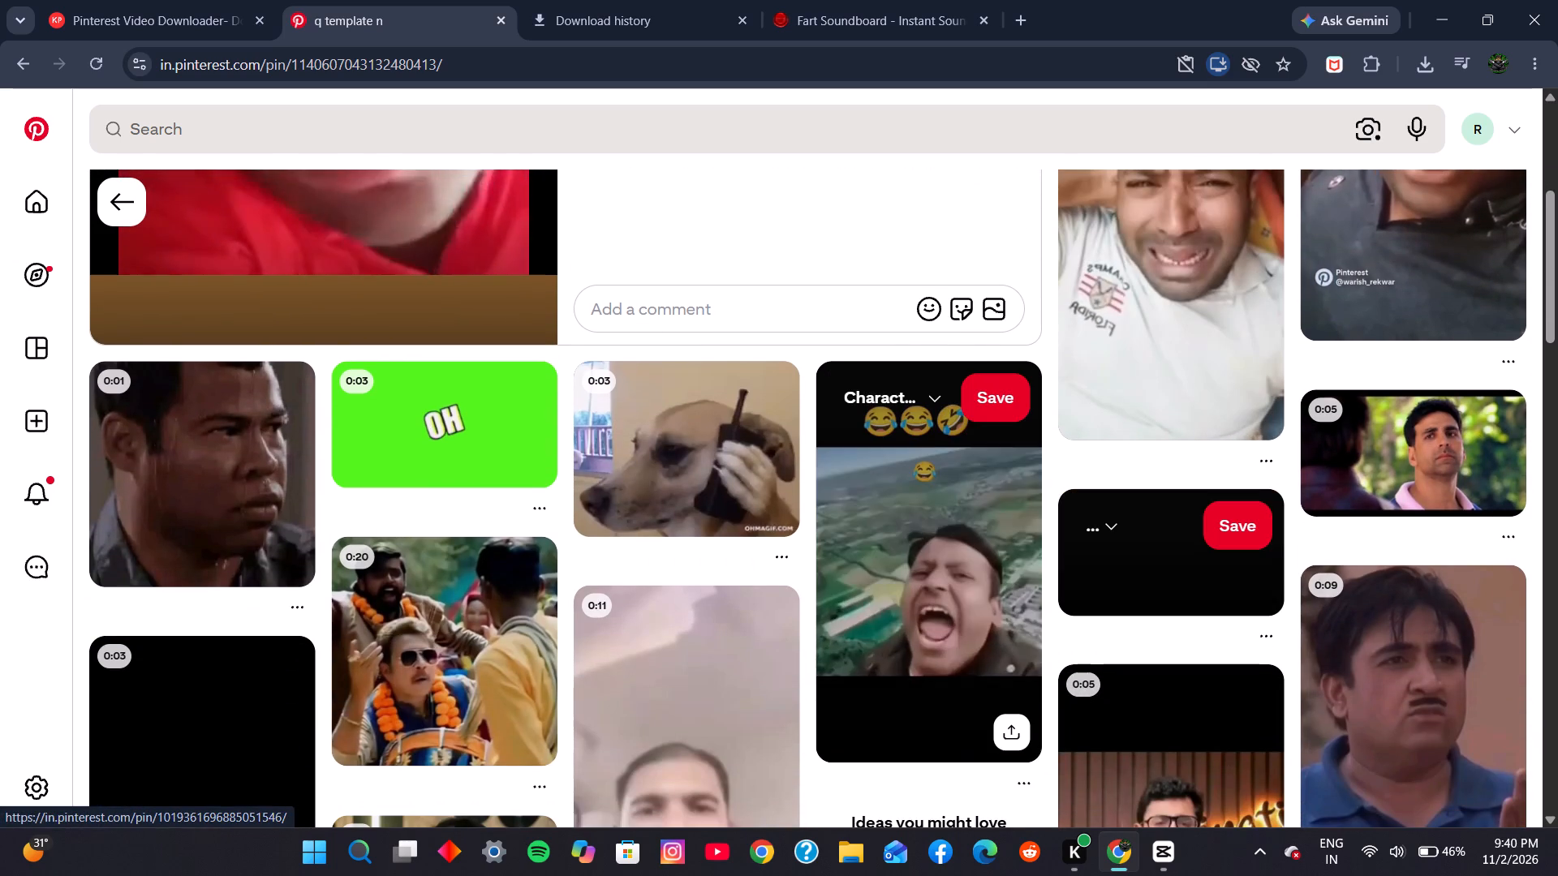
left_click(857, 541)
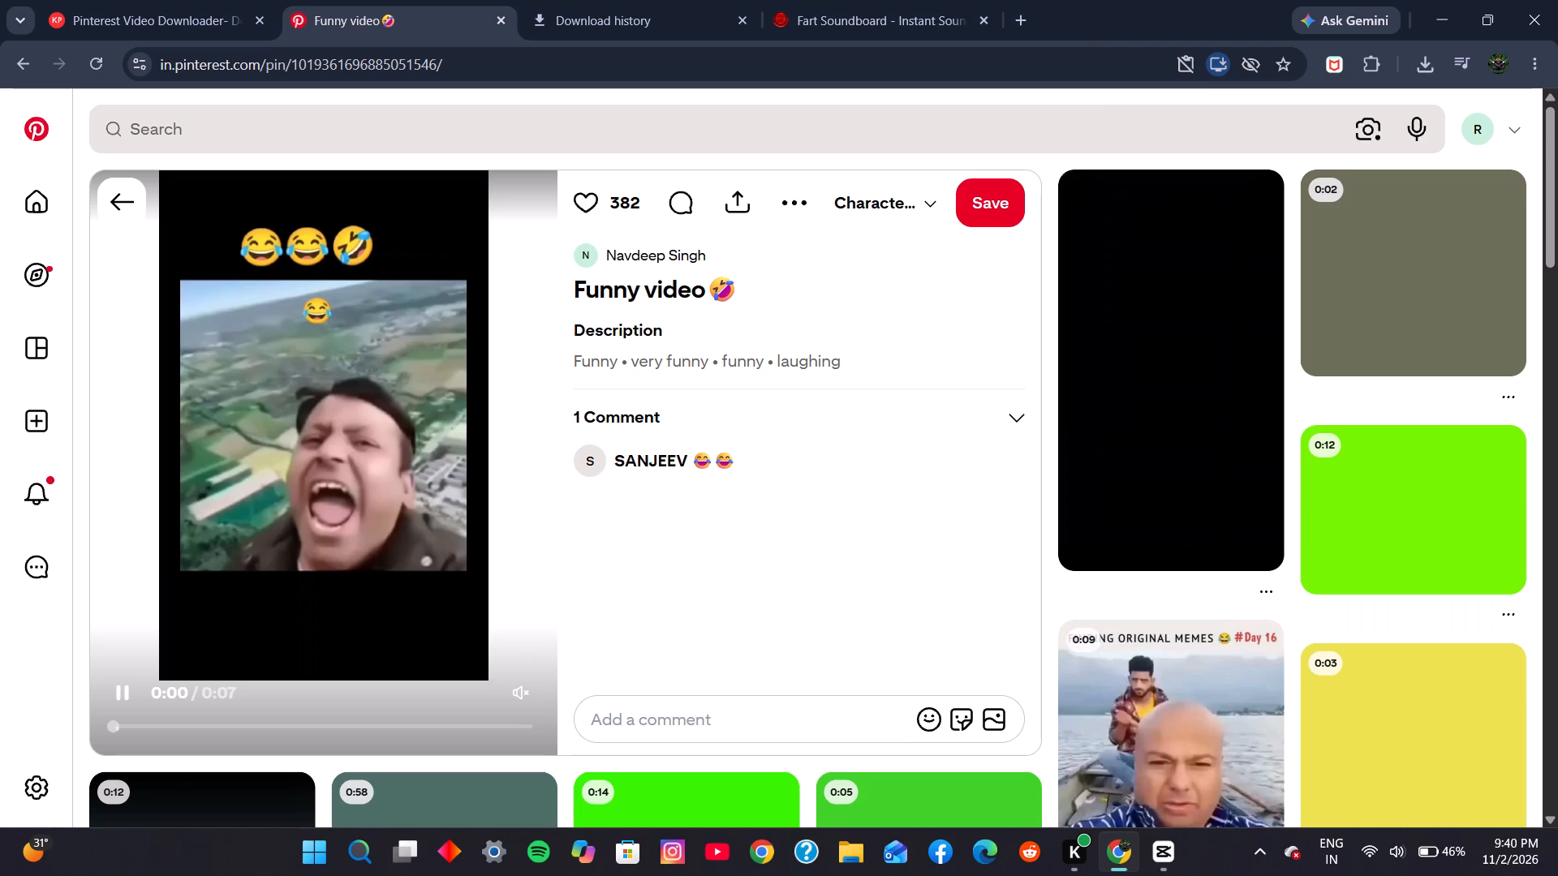
left_click(513, 695)
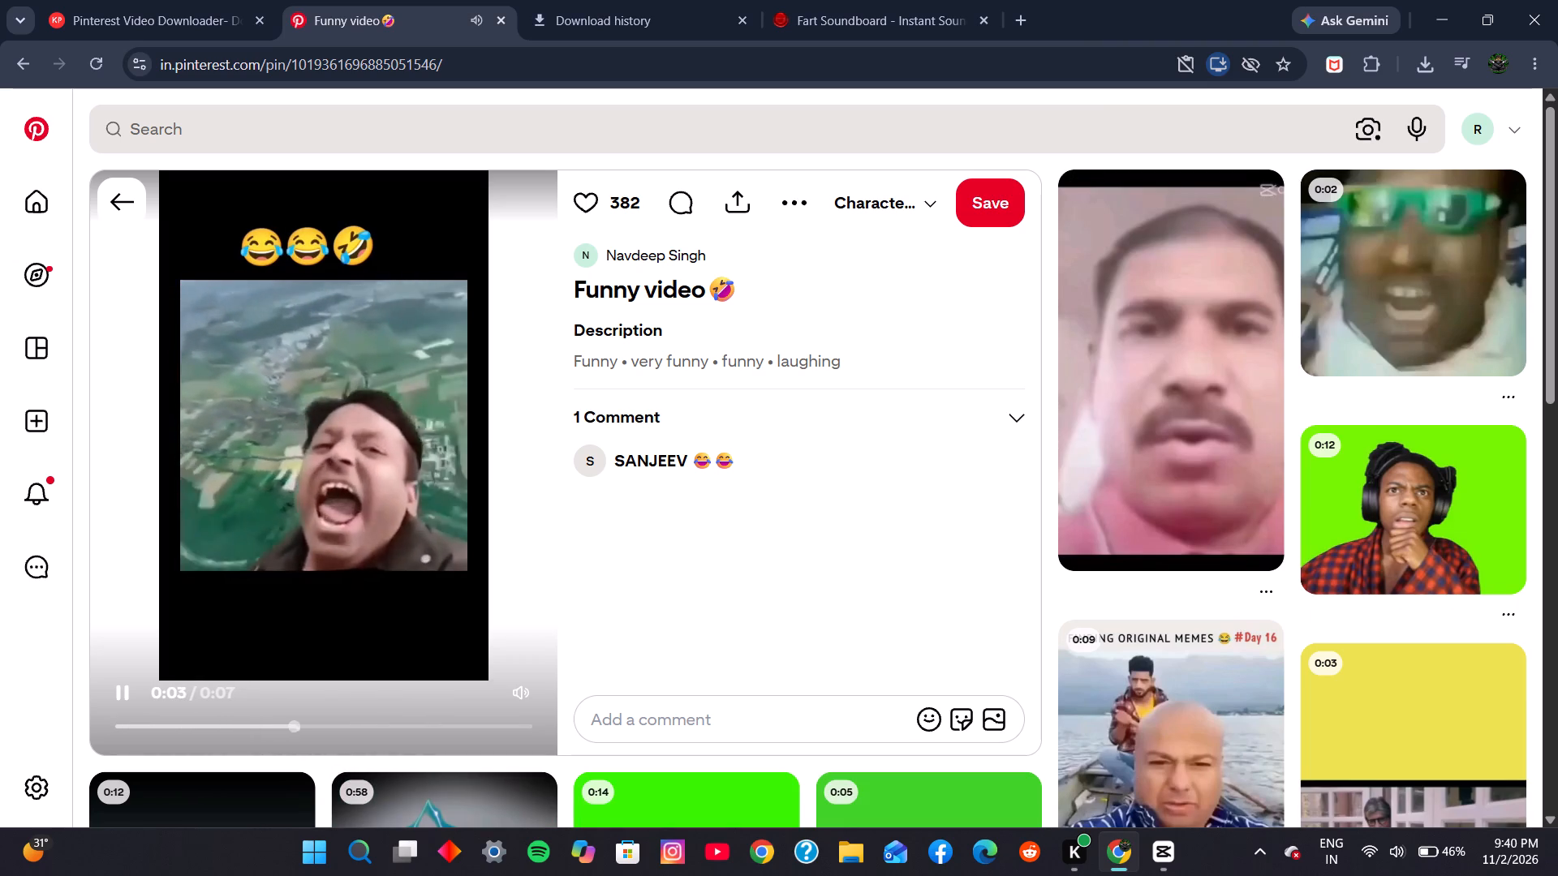
scroll(469, 580, "up", 1)
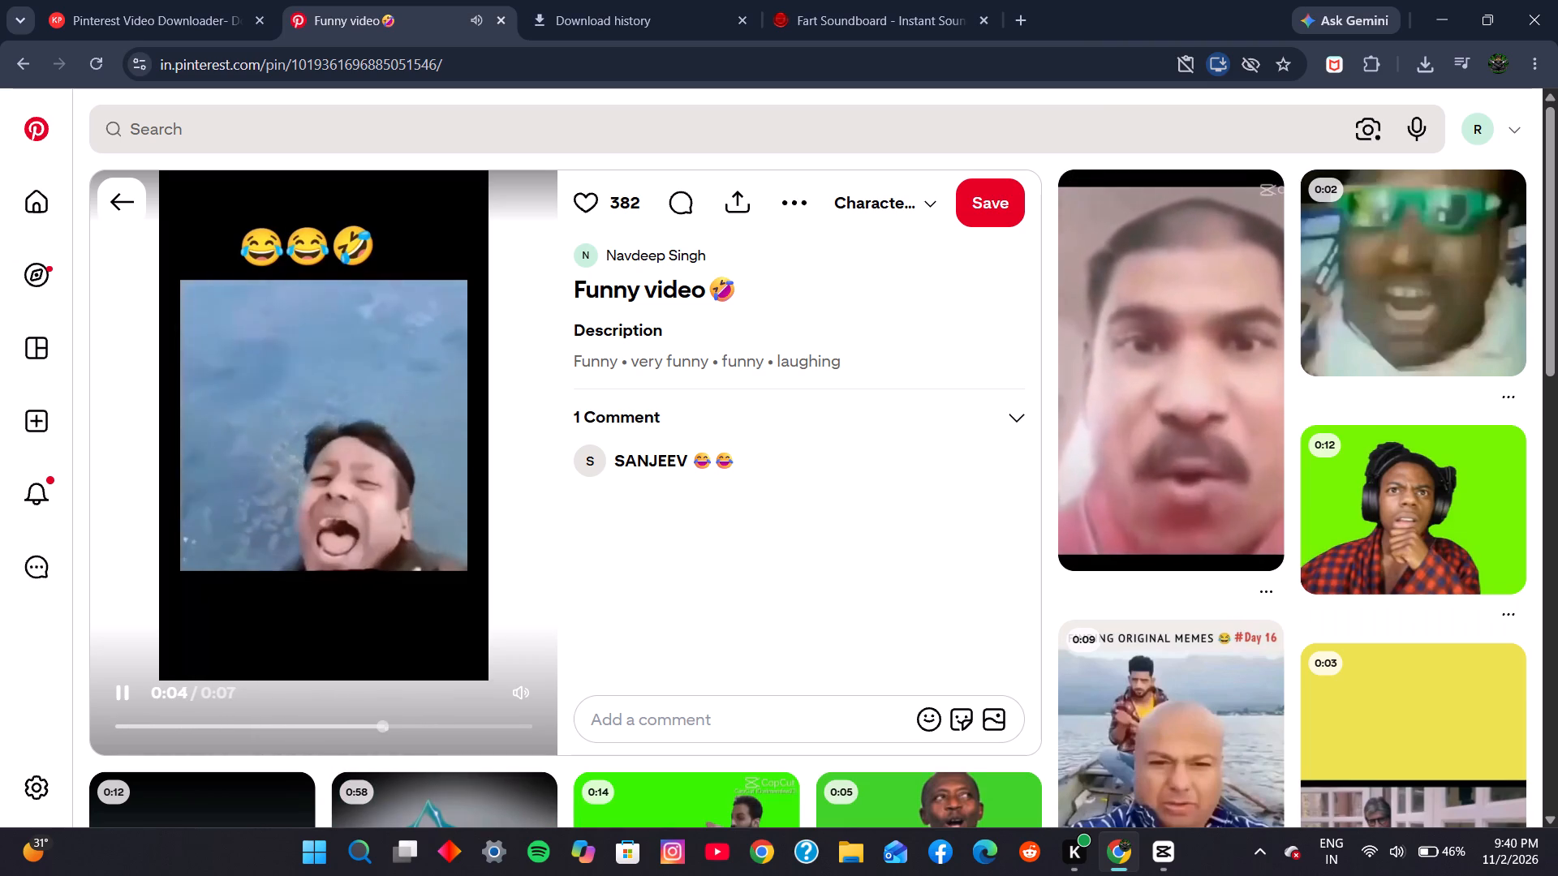
Copy the share link of the "Funny video" pin.
left_click(729, 211)
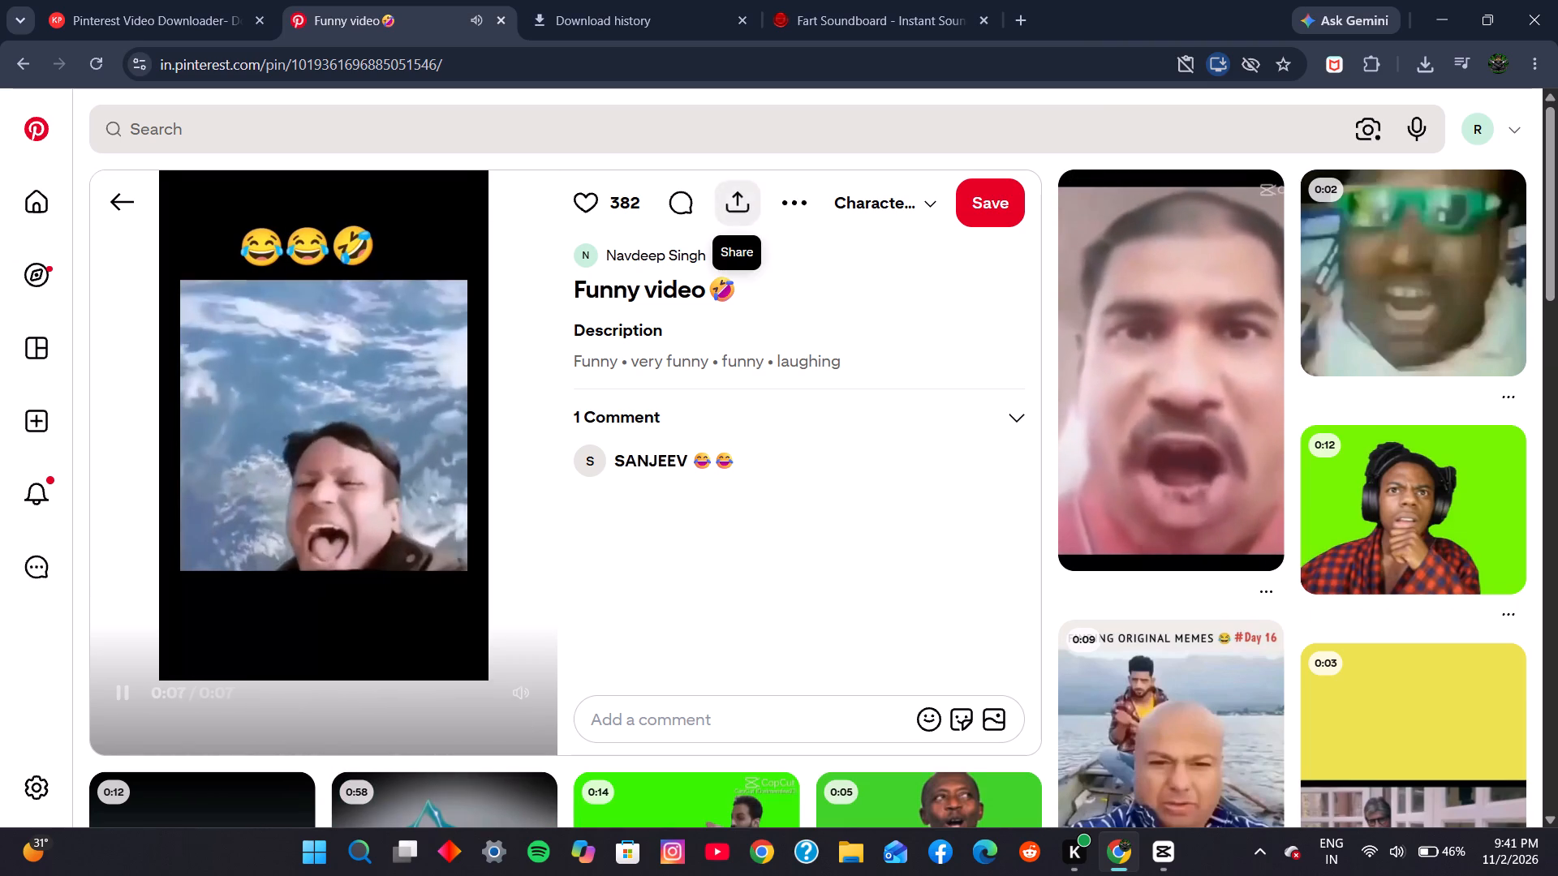
triple_click(571, 311)
left_click(571, 310)
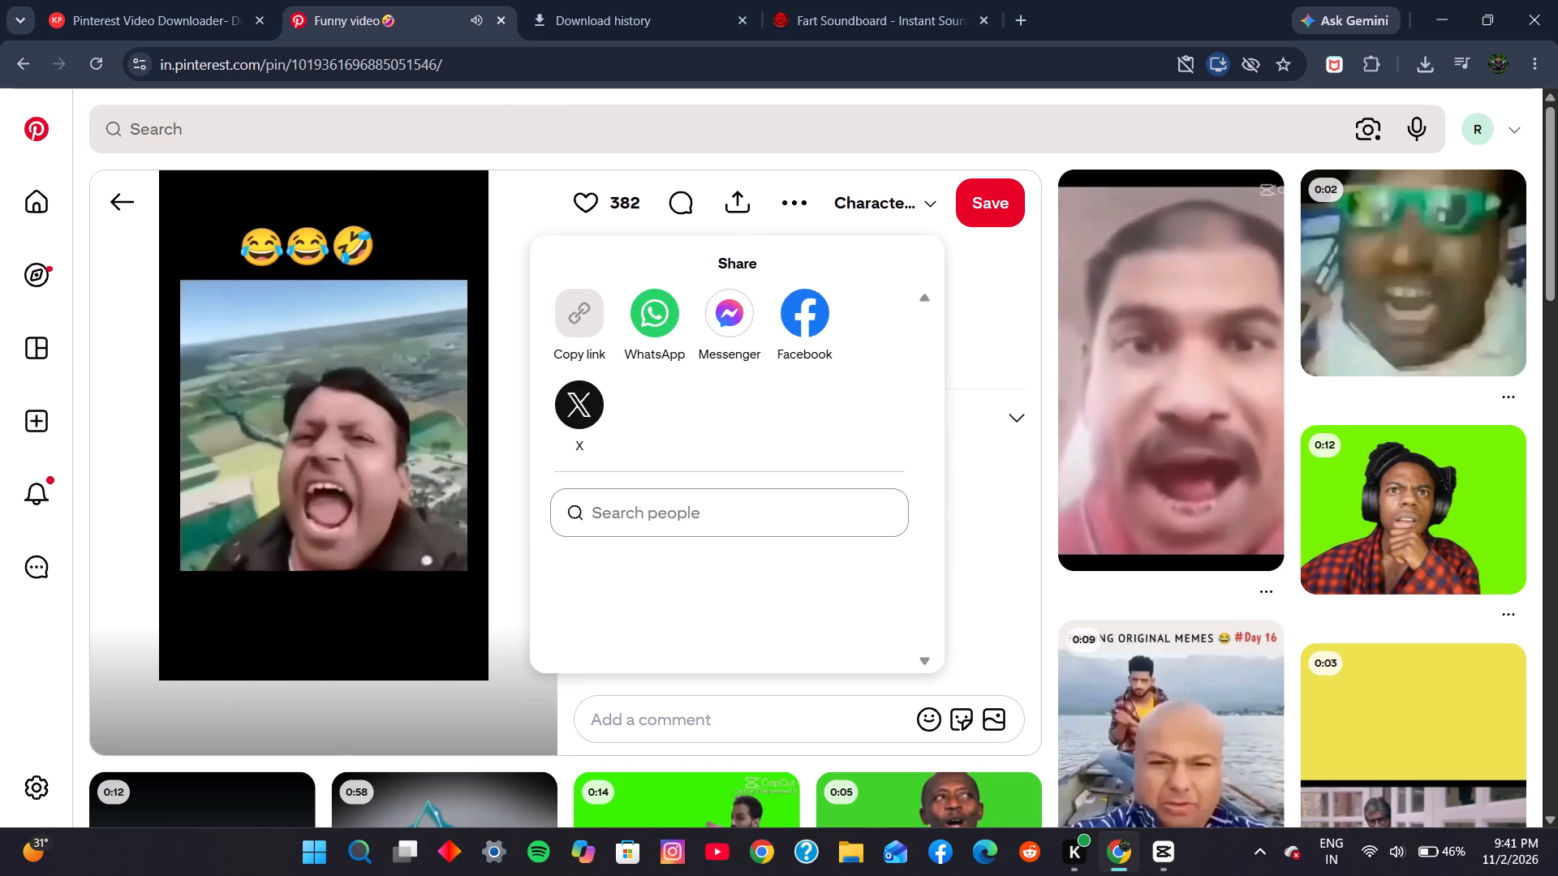
left_click(580, 311)
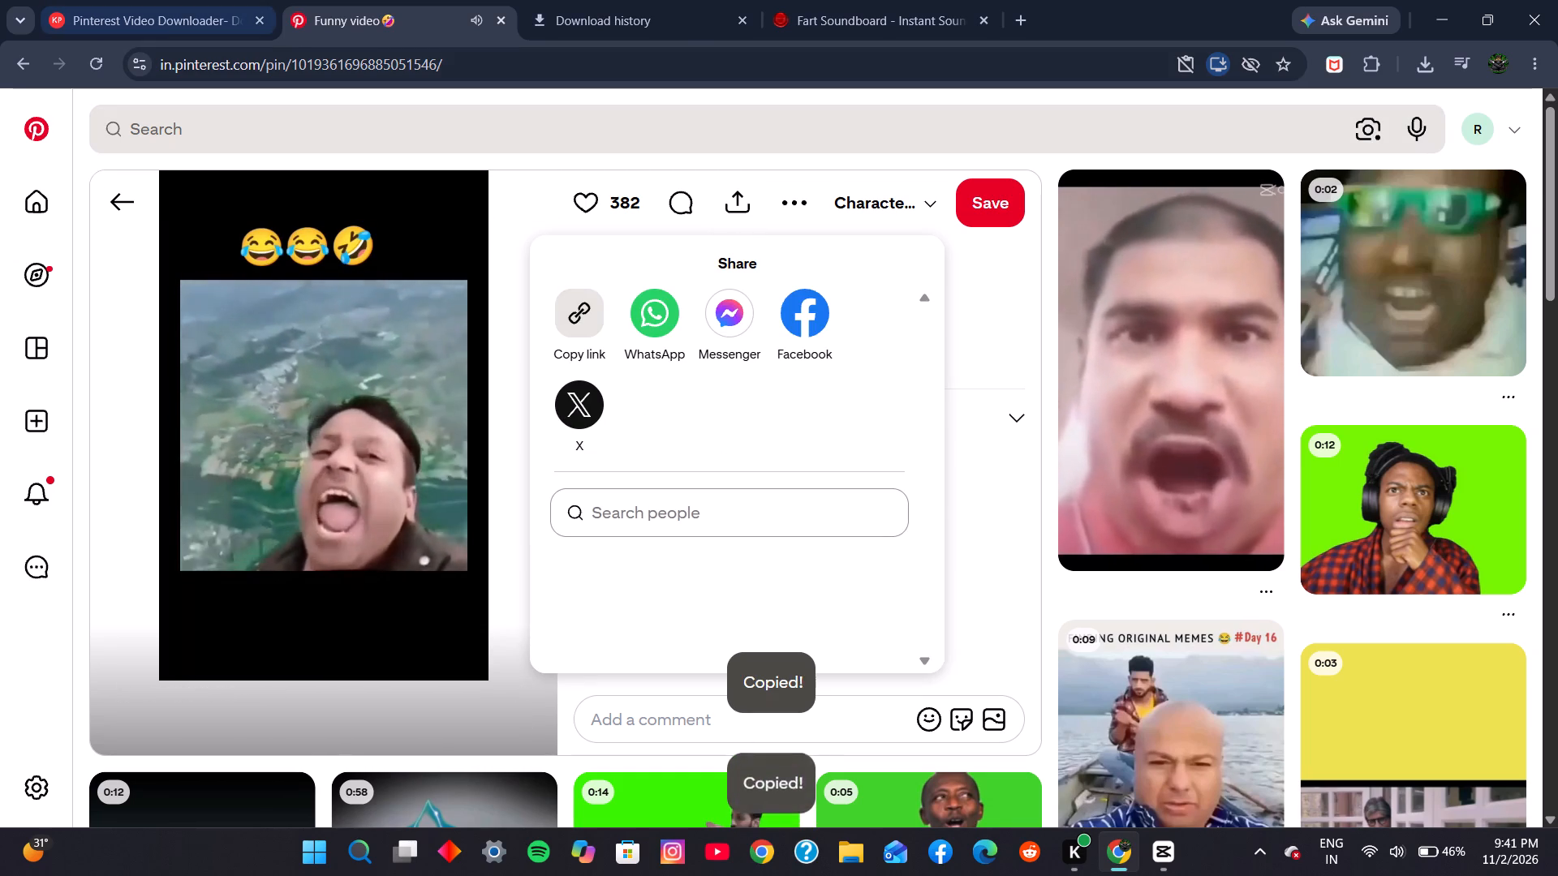
Switch to KlickPin, paste the copied pin link as the Pinterest URL and submit it for download.
left_click(196, 28)
left_click(532, 414)
right_click(528, 412)
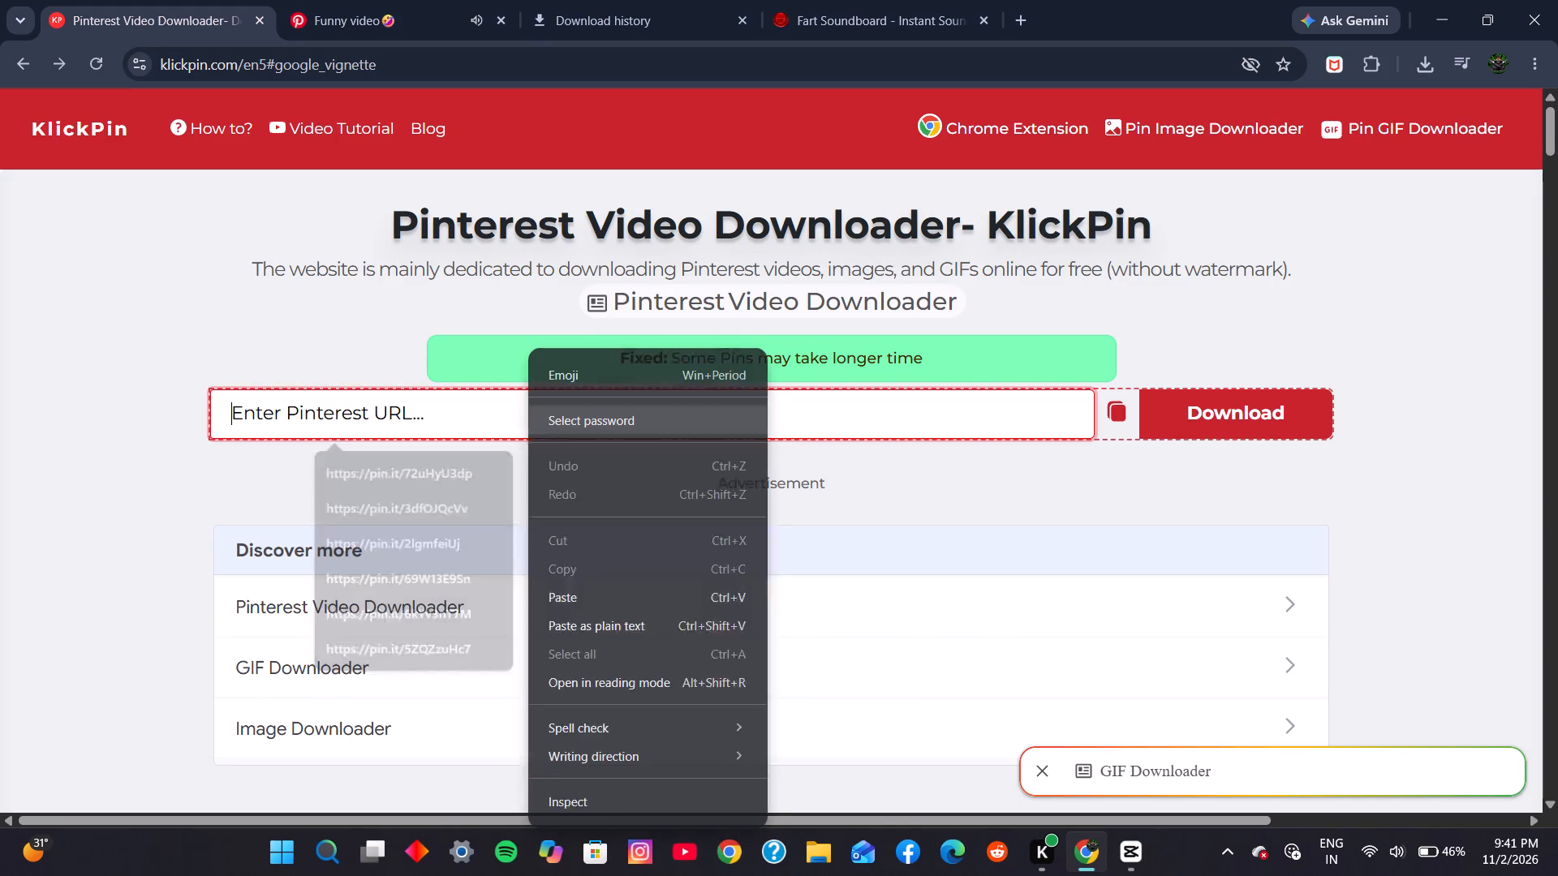
left_click(592, 601)
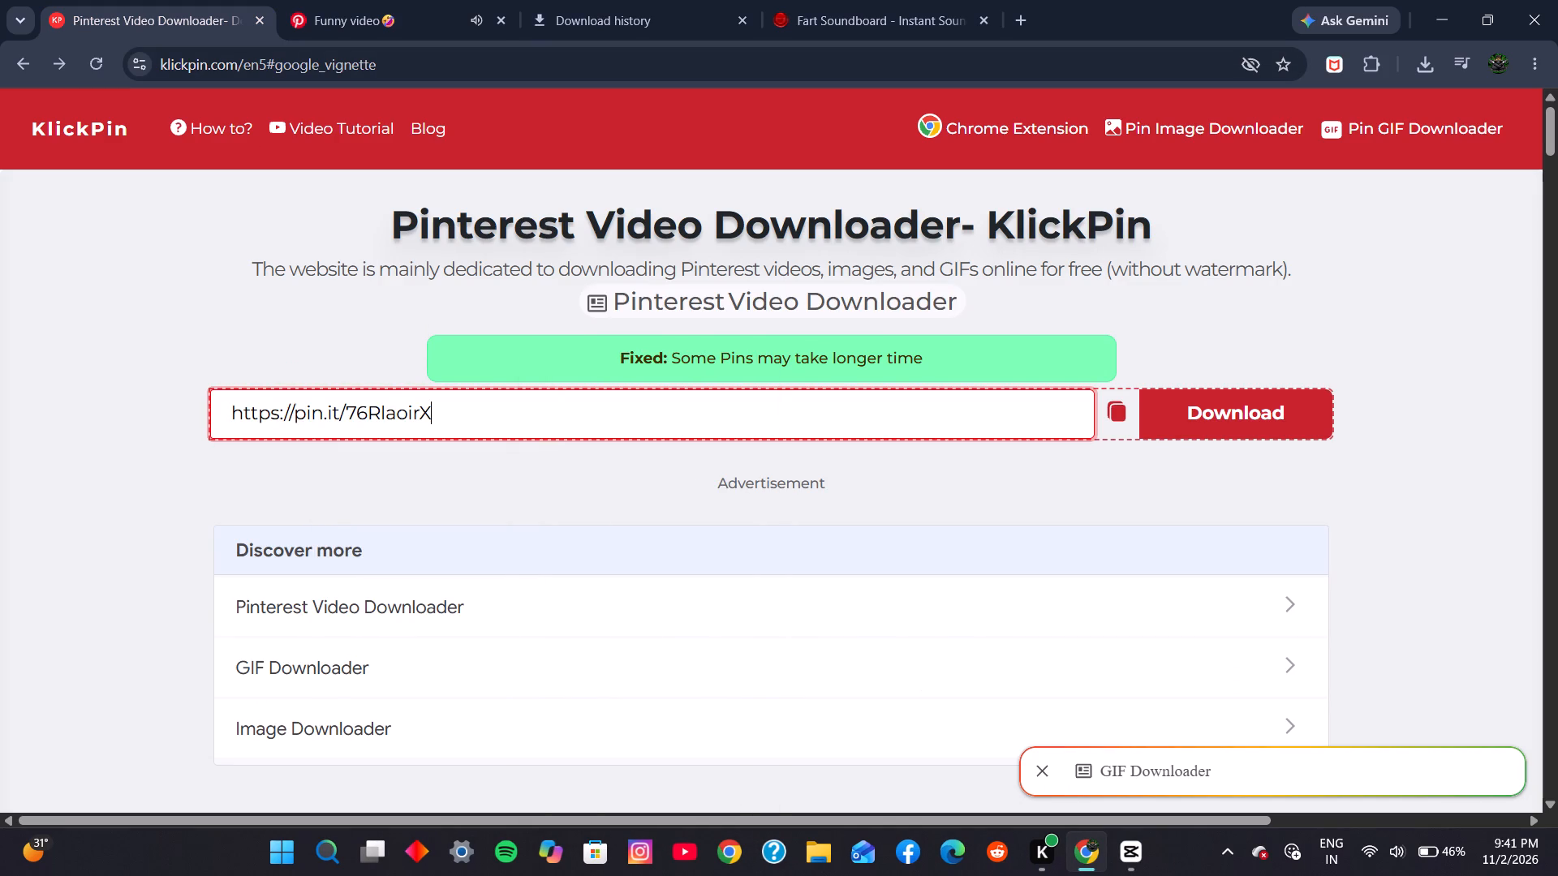
left_click(1181, 409)
Return to the "Funny video" pin on Pinterest, dismiss its share options and browse the related meme pins.
left_click(306, 0)
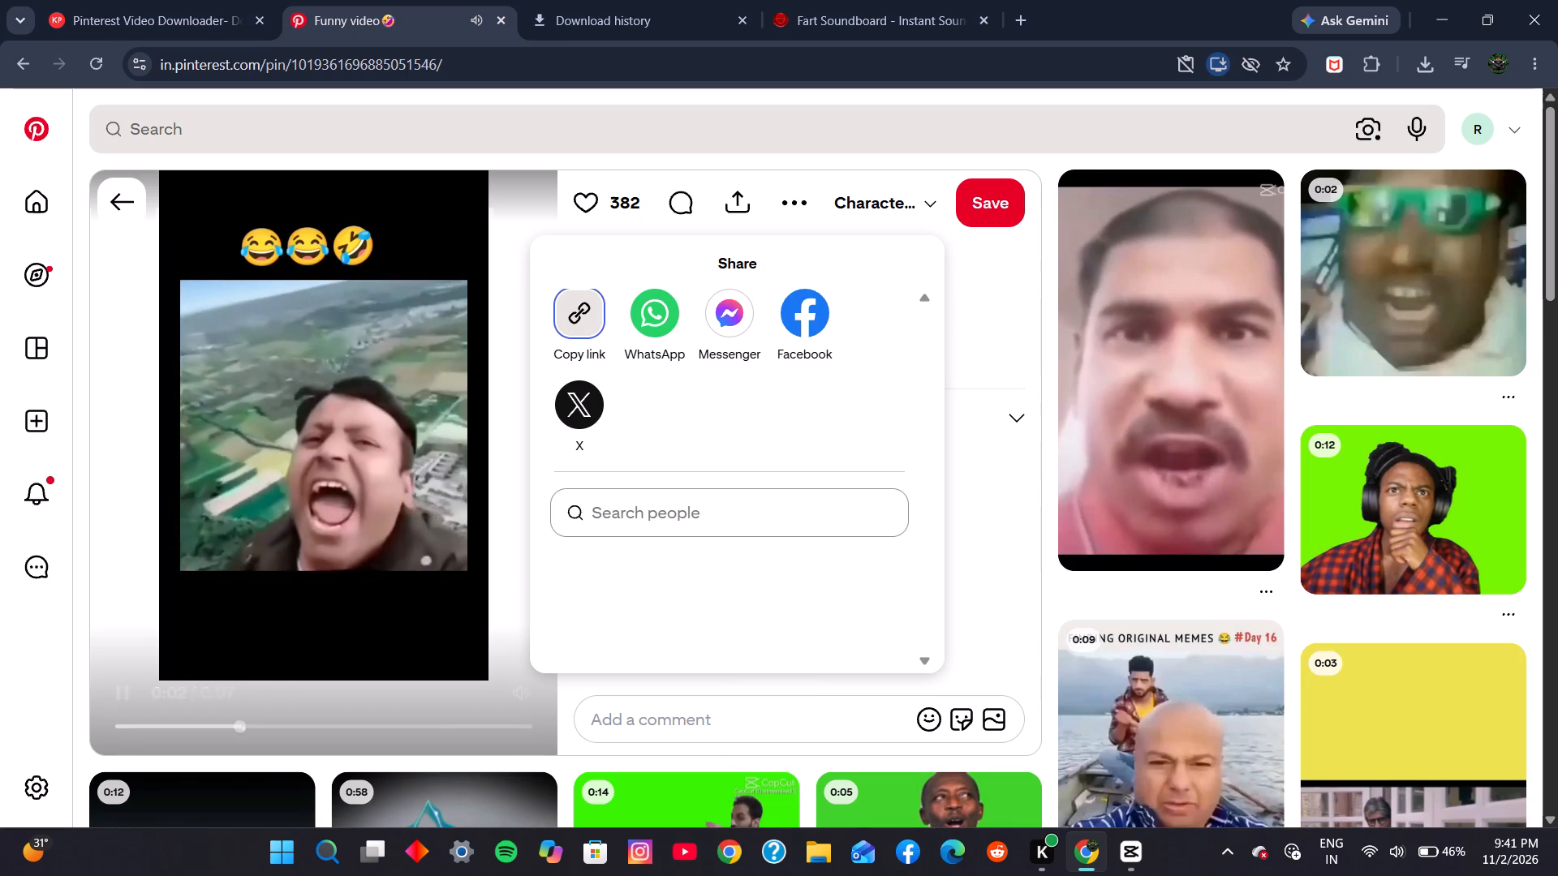
left_click(519, 700)
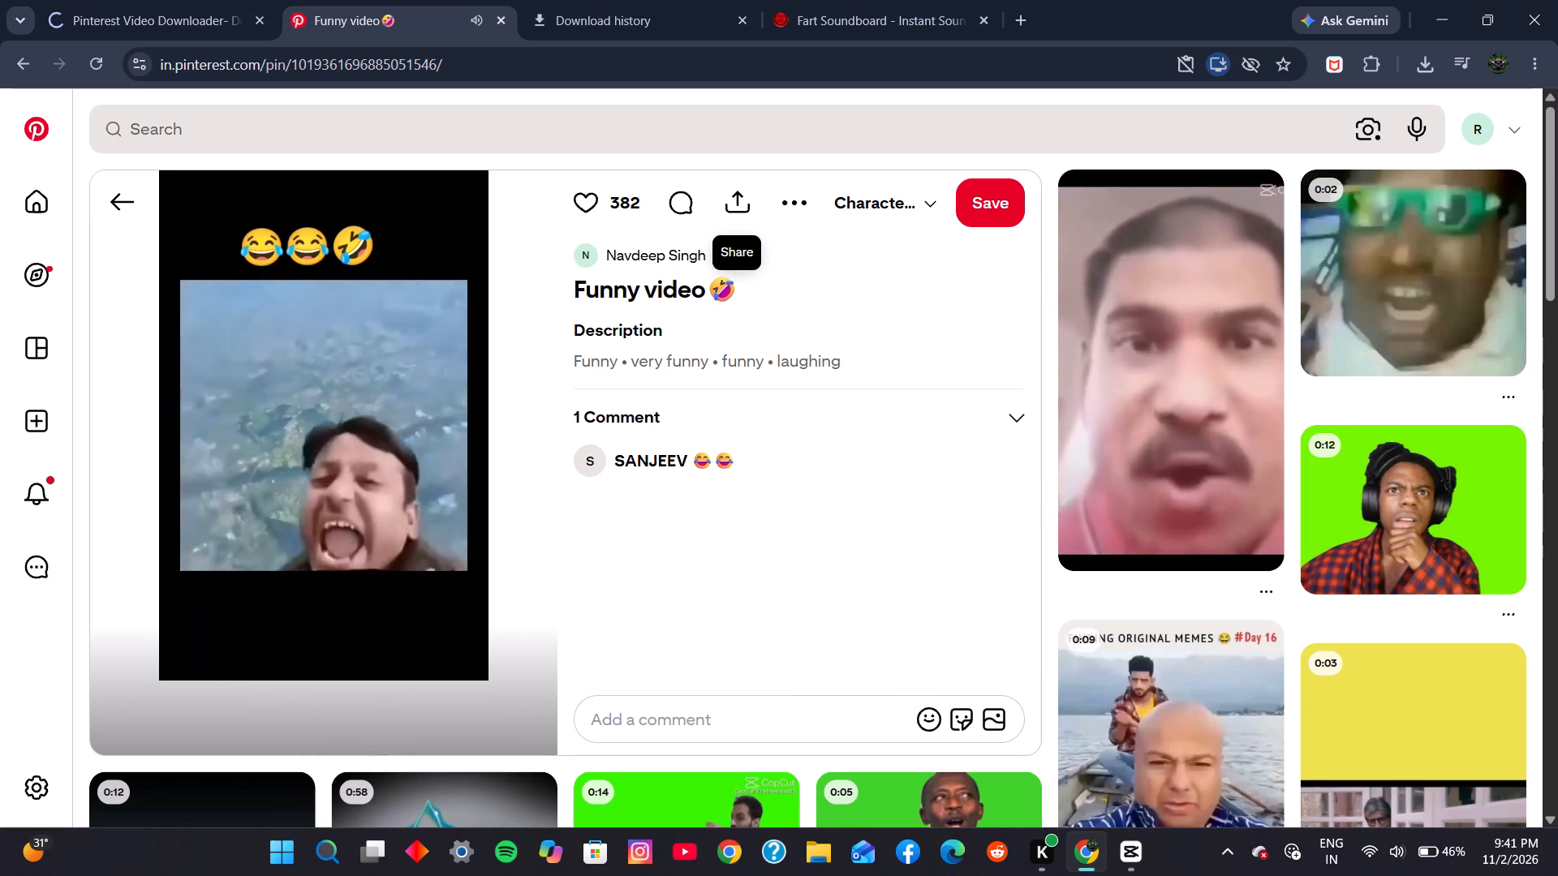
scroll(1127, 496, "down", 5)
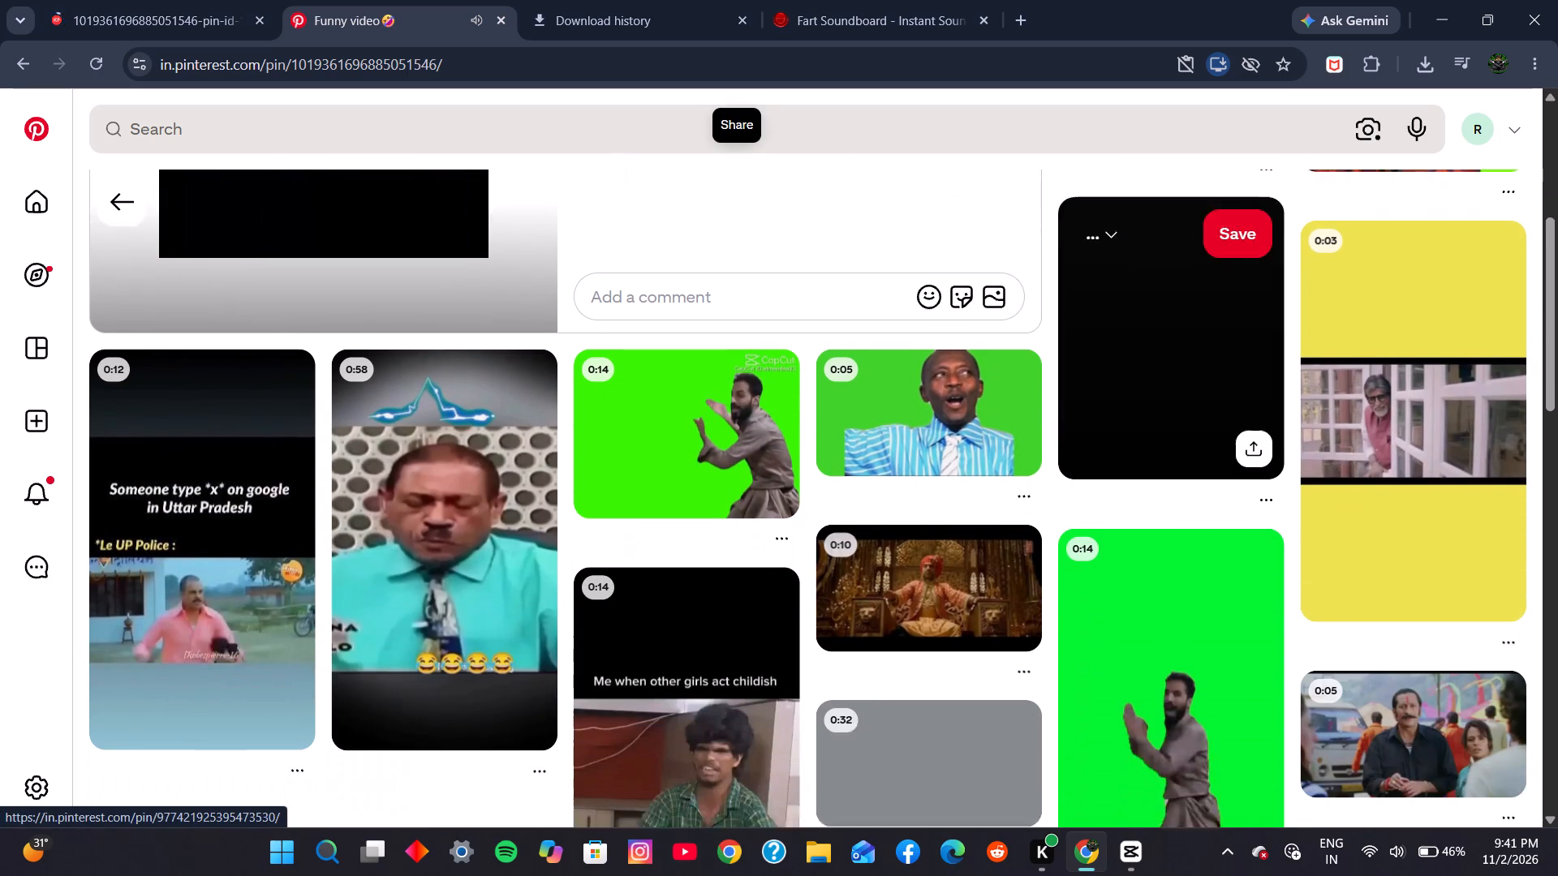
scroll(532, 588, "down", 2)
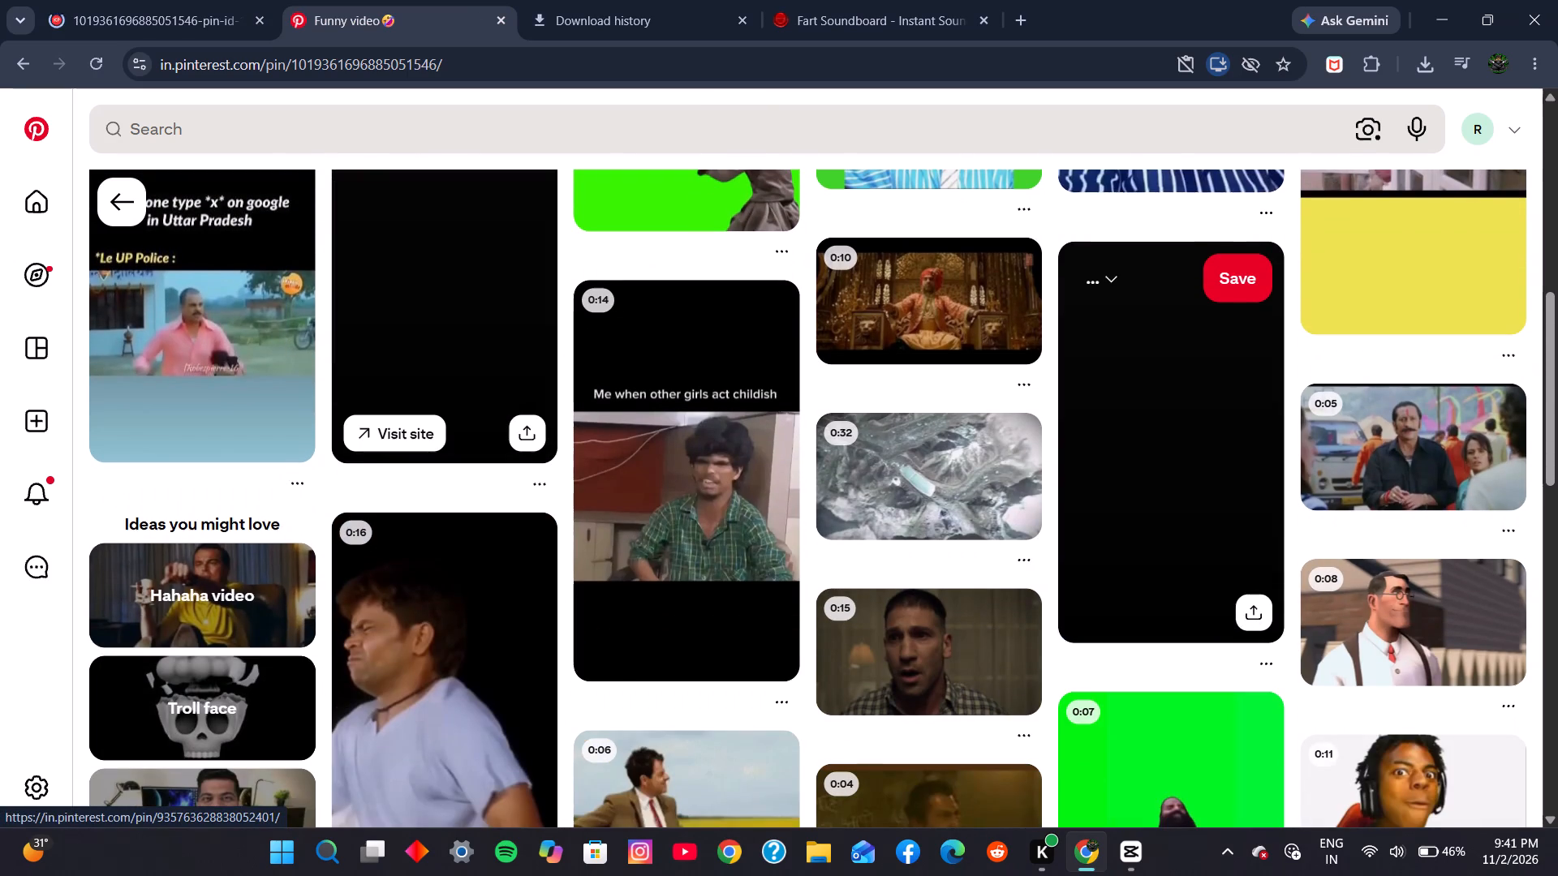
Look through the clips related to the "Funny video" pin for usable memes.
scroll(529, 588, "down", 2)
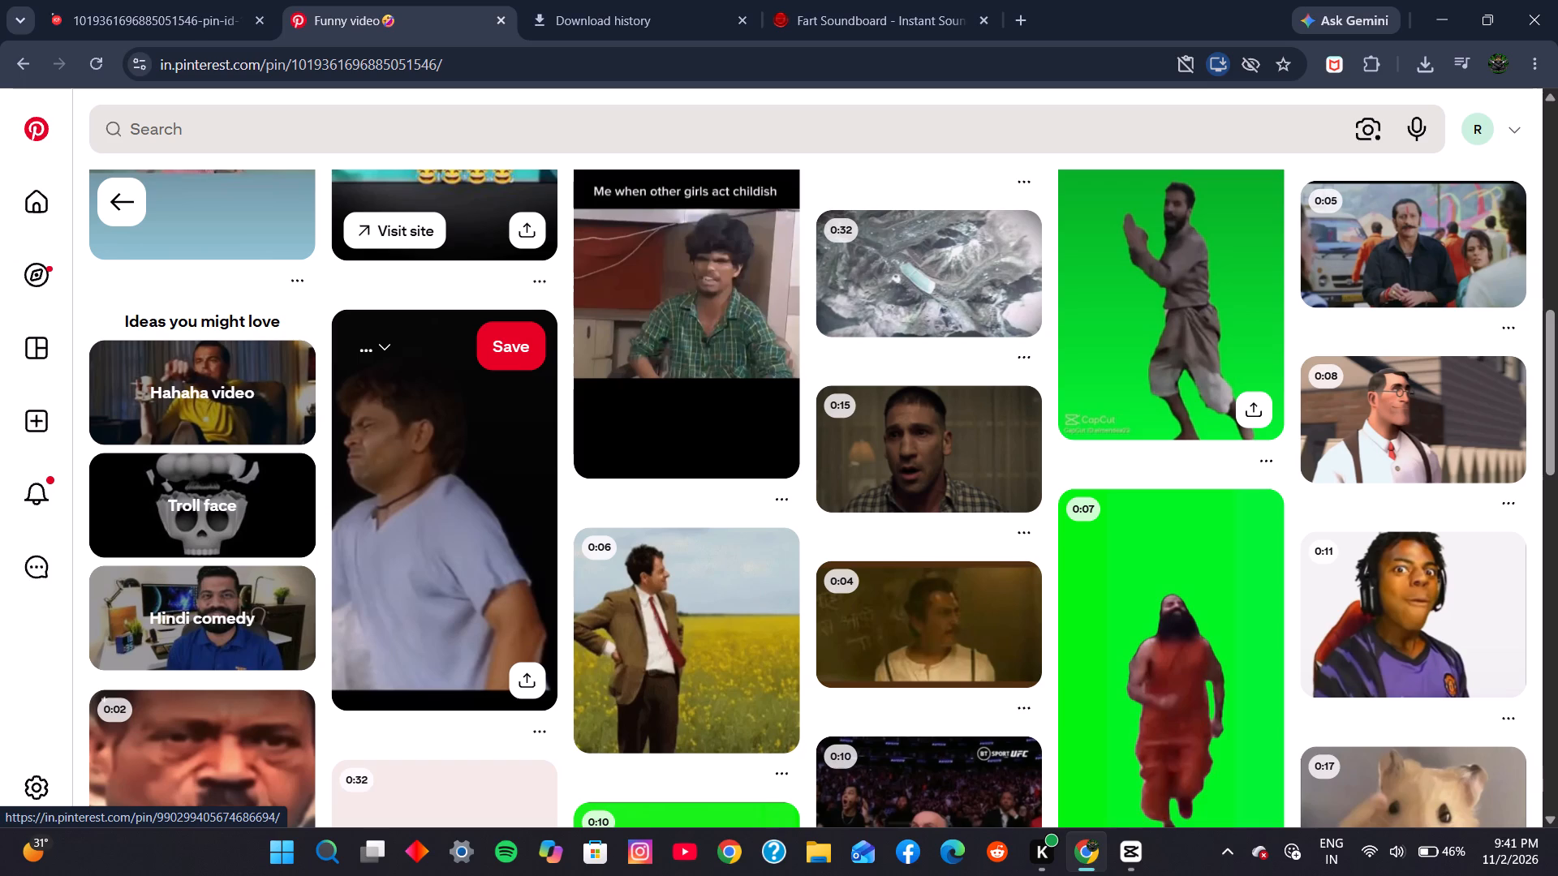
scroll(628, 573, "down", 1)
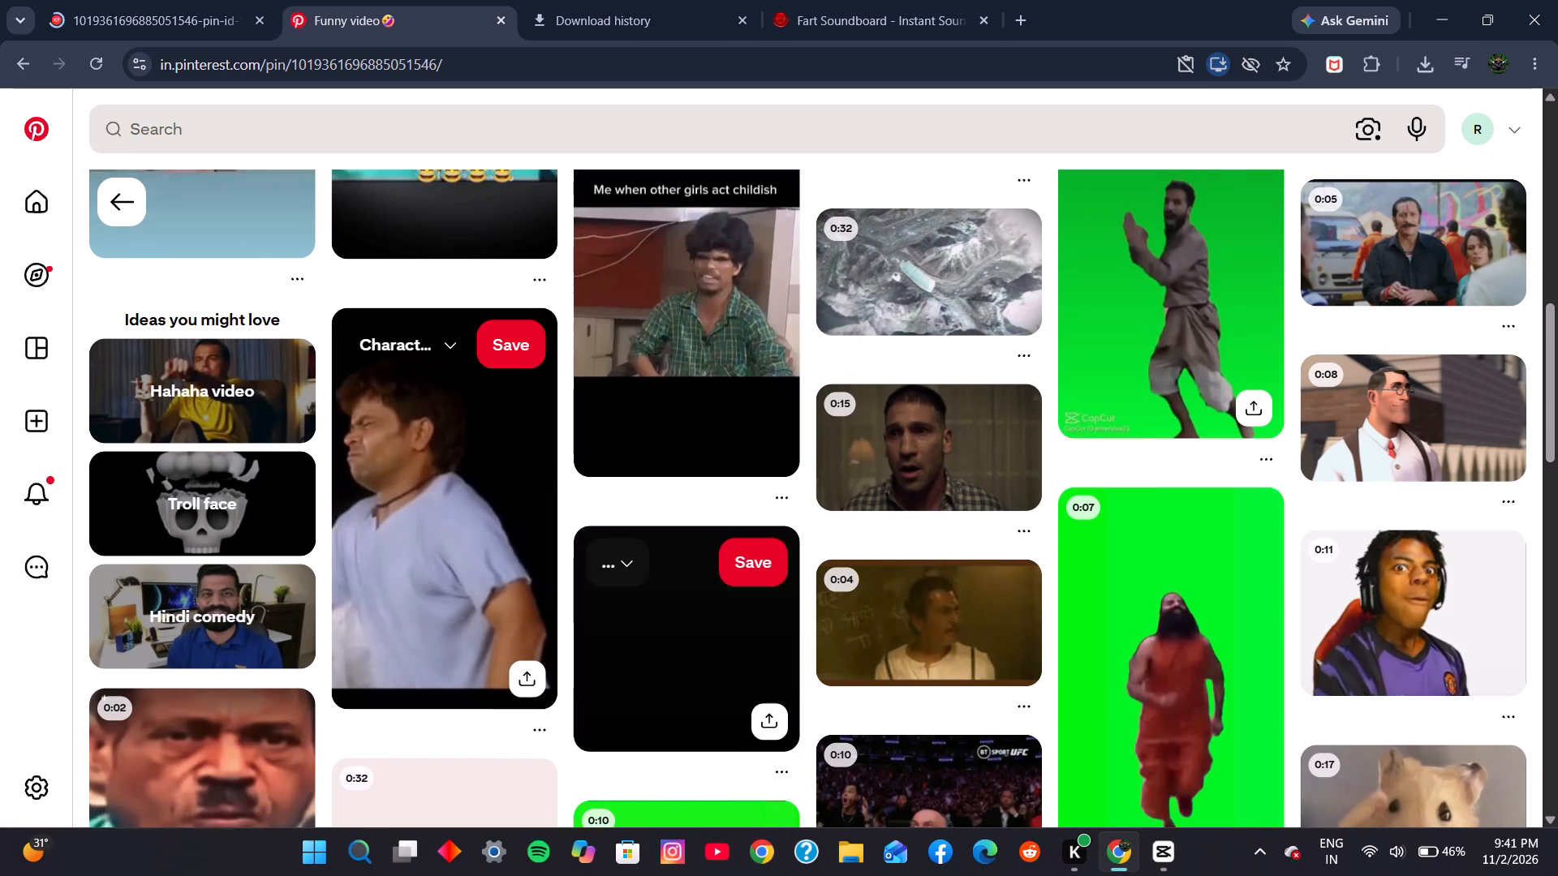
scroll(628, 573, "down", 6)
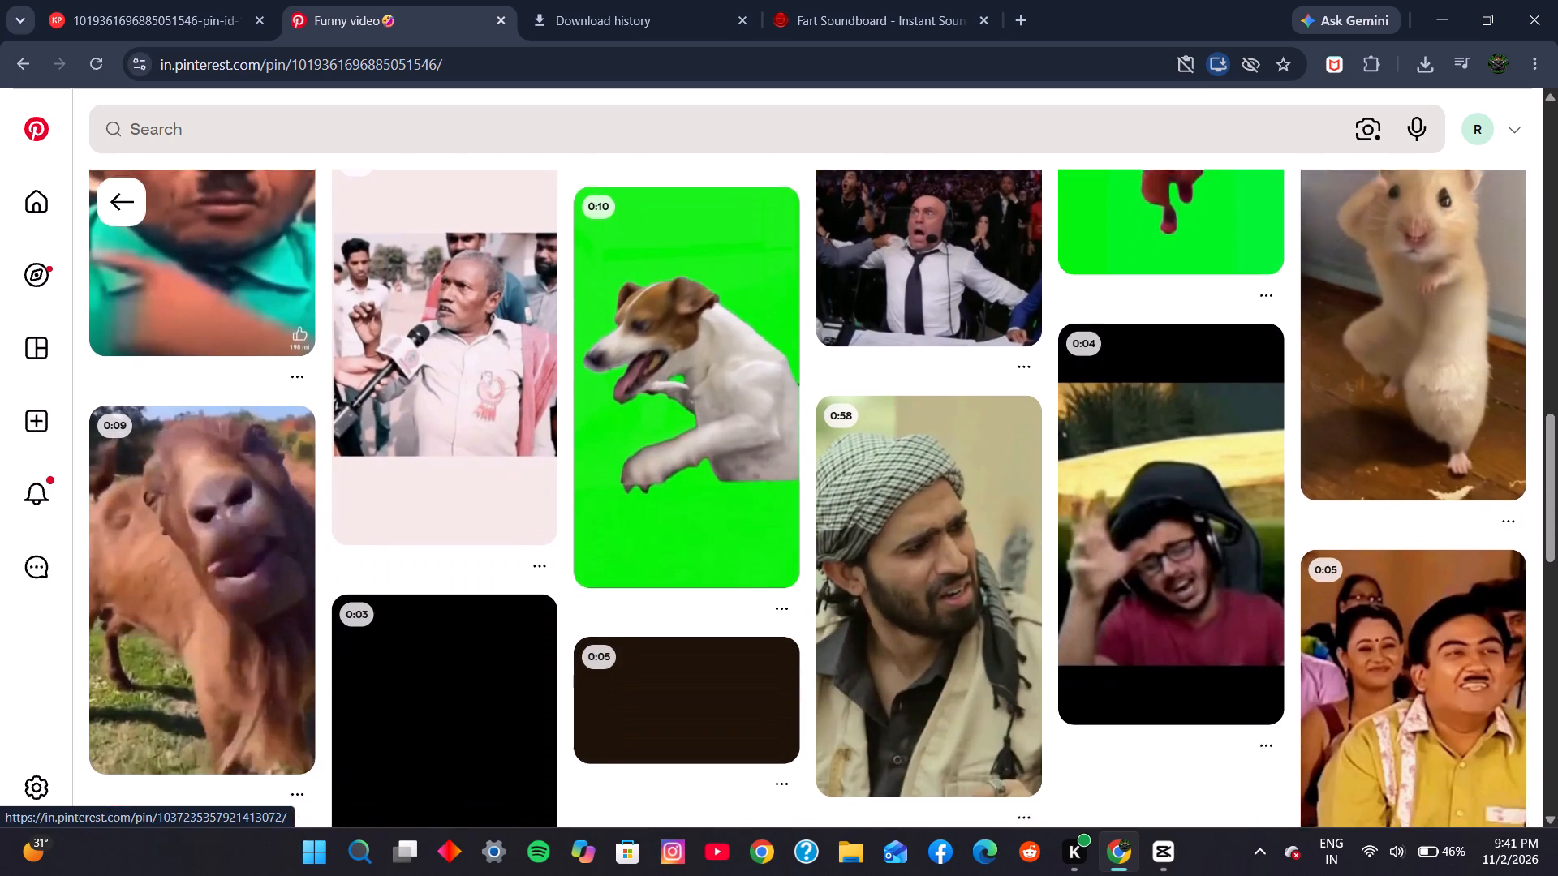
scroll(631, 576, "down", 2)
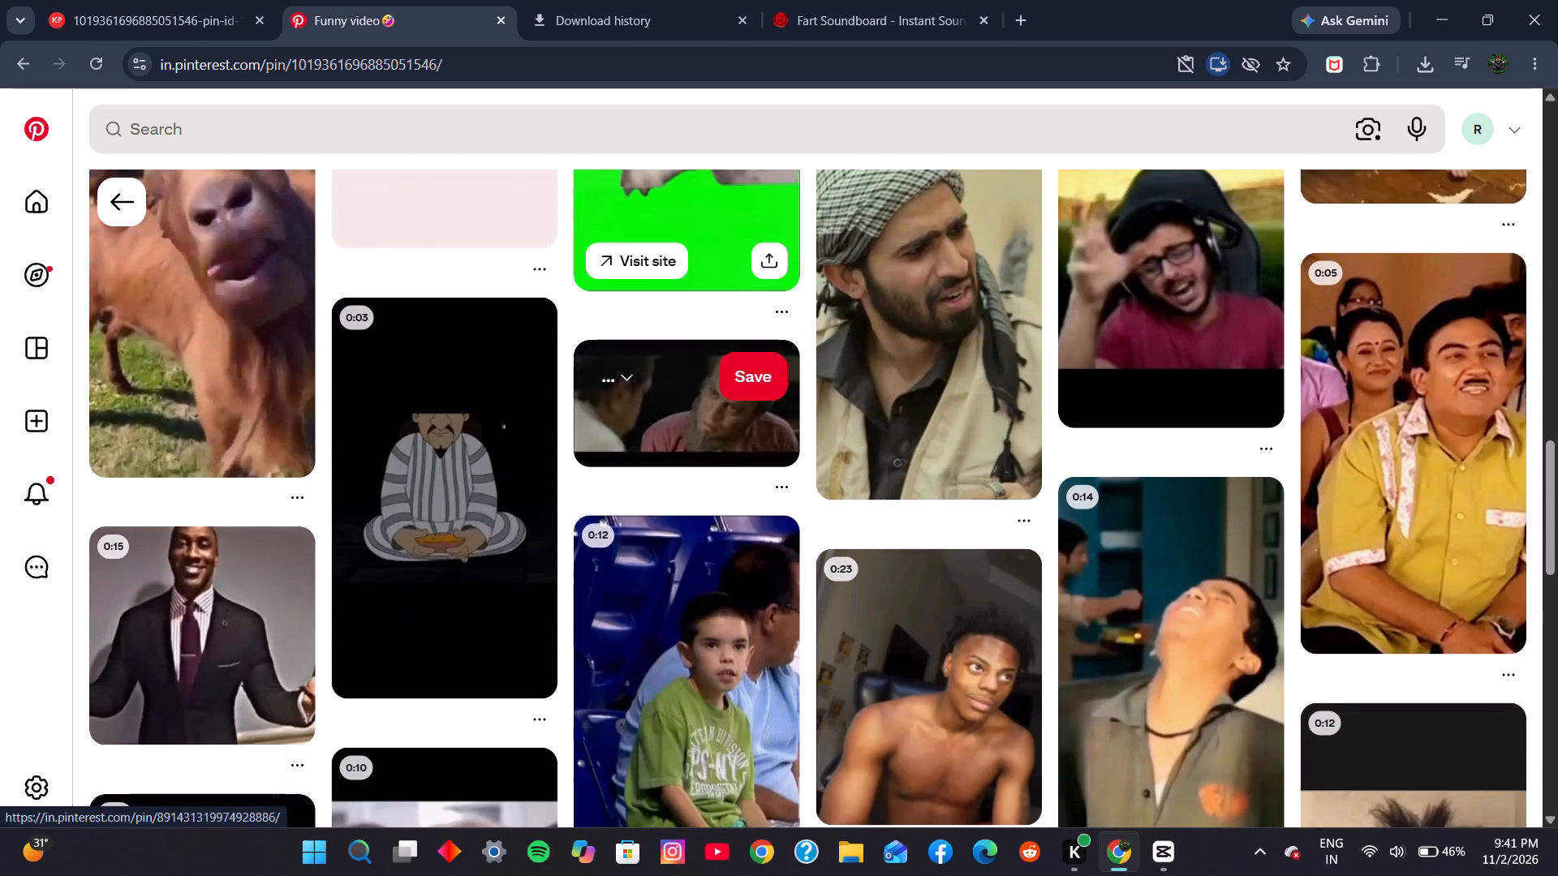
scroll(632, 576, "up", 5)
left_click(177, 20)
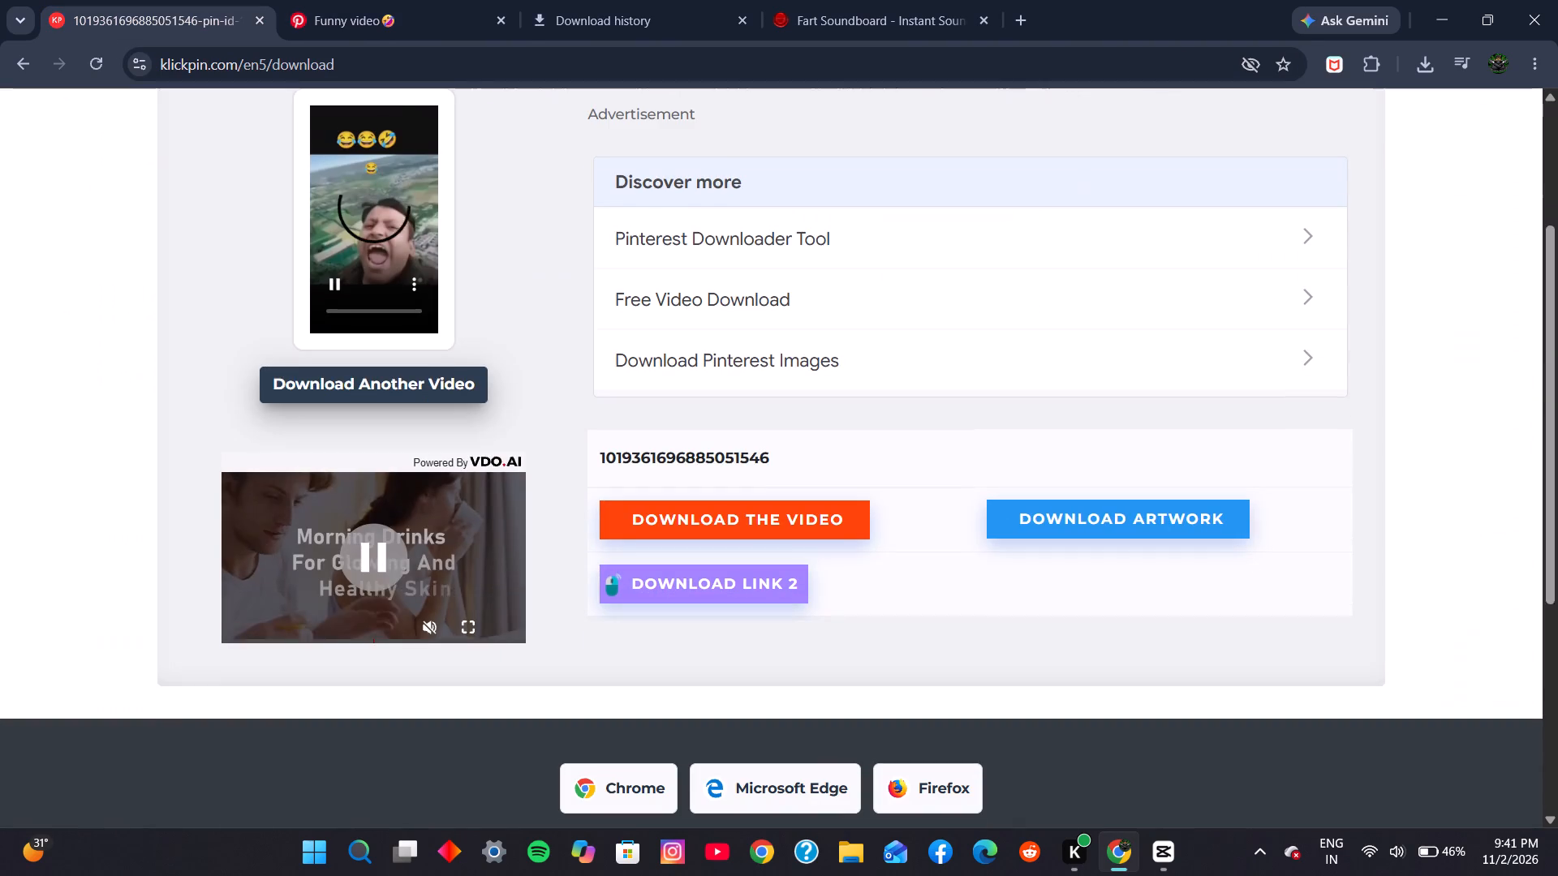
left_click(415, 287)
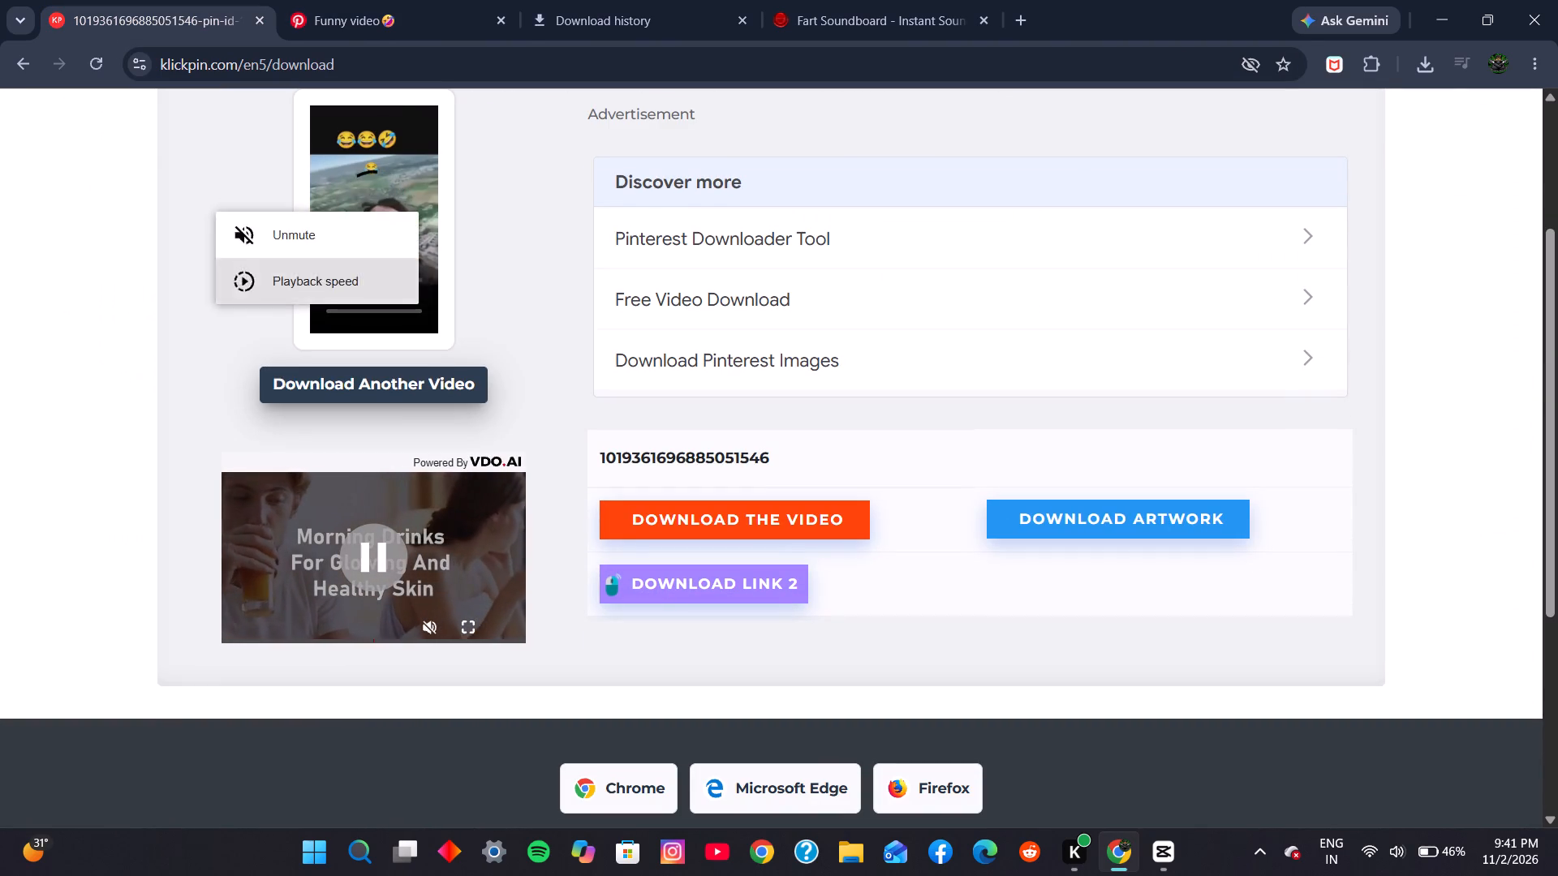
left_click(520, 278)
left_click(413, 285)
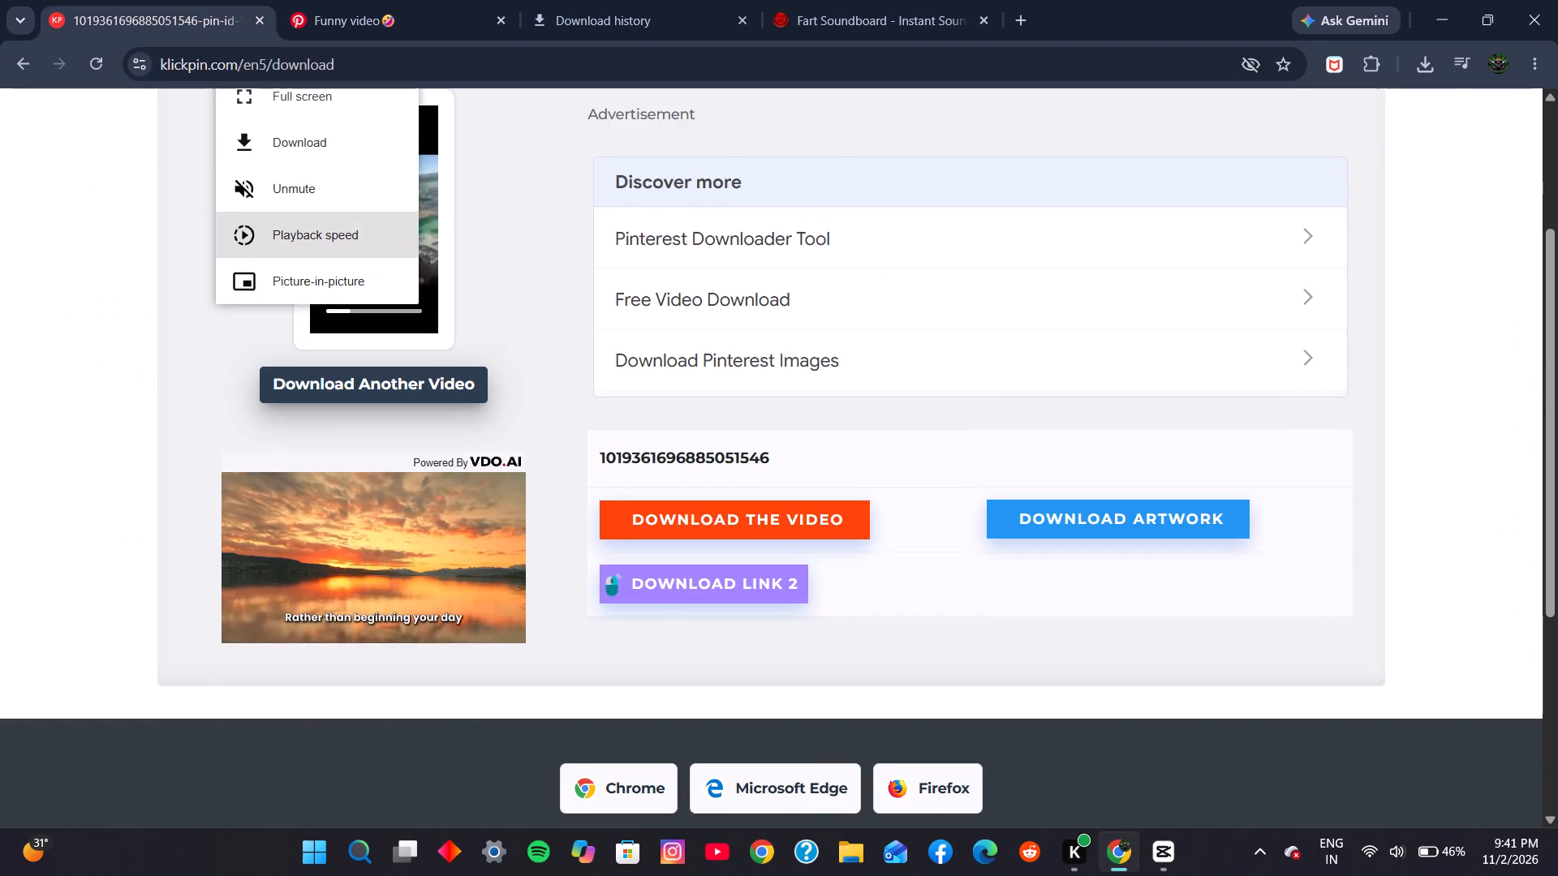
left_click(352, 135)
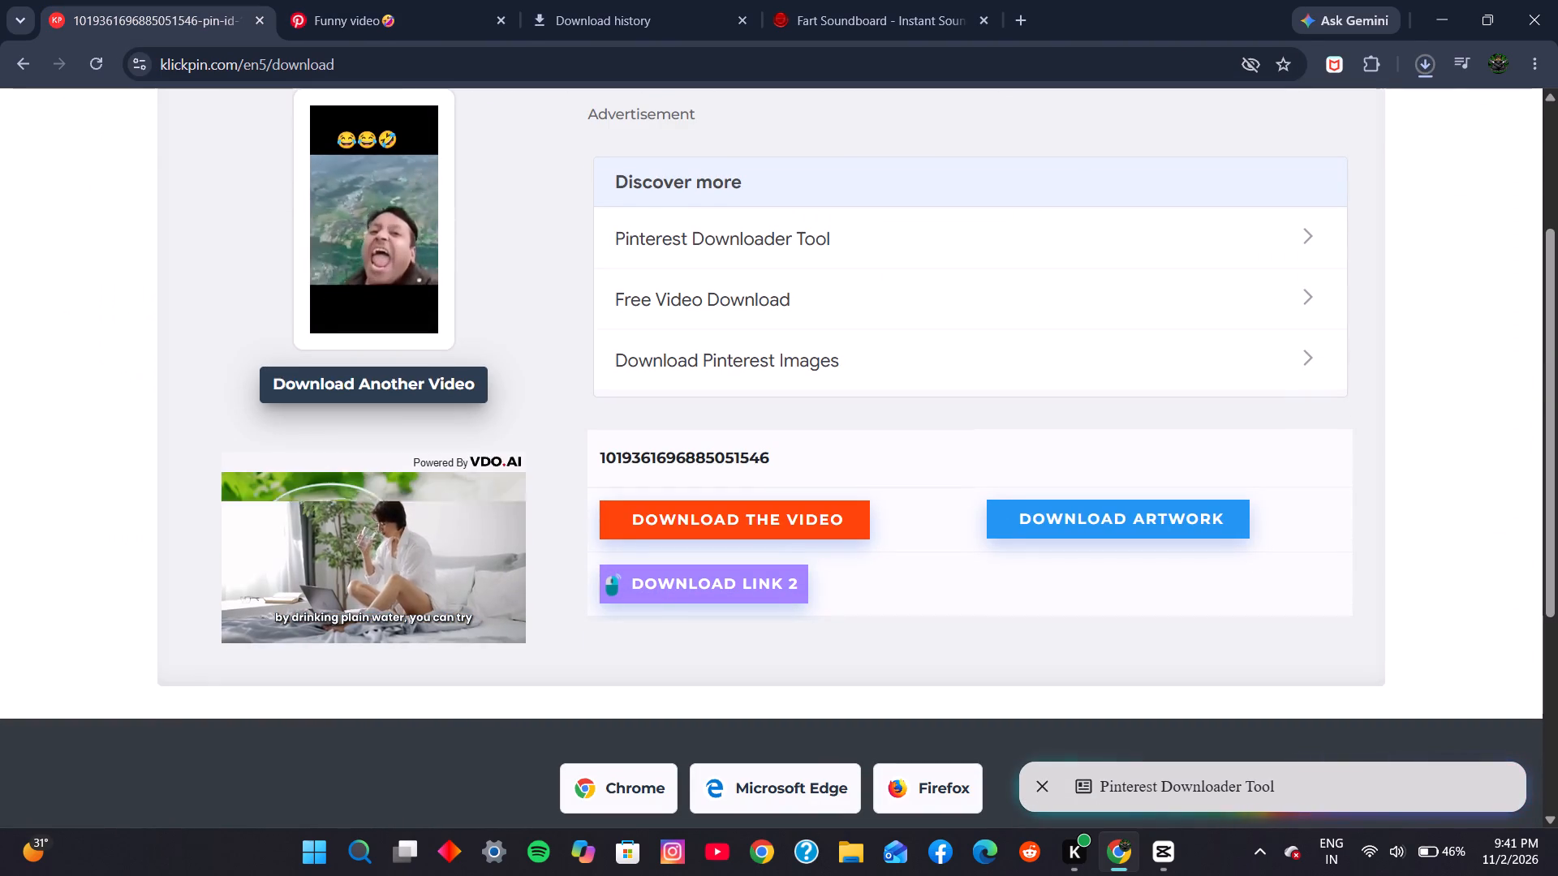
Switch to CapCut, play the gameplay from 00:02:17:24, and split the 1.1x gameplay segment at 00:02:24:14.
left_click(1156, 854)
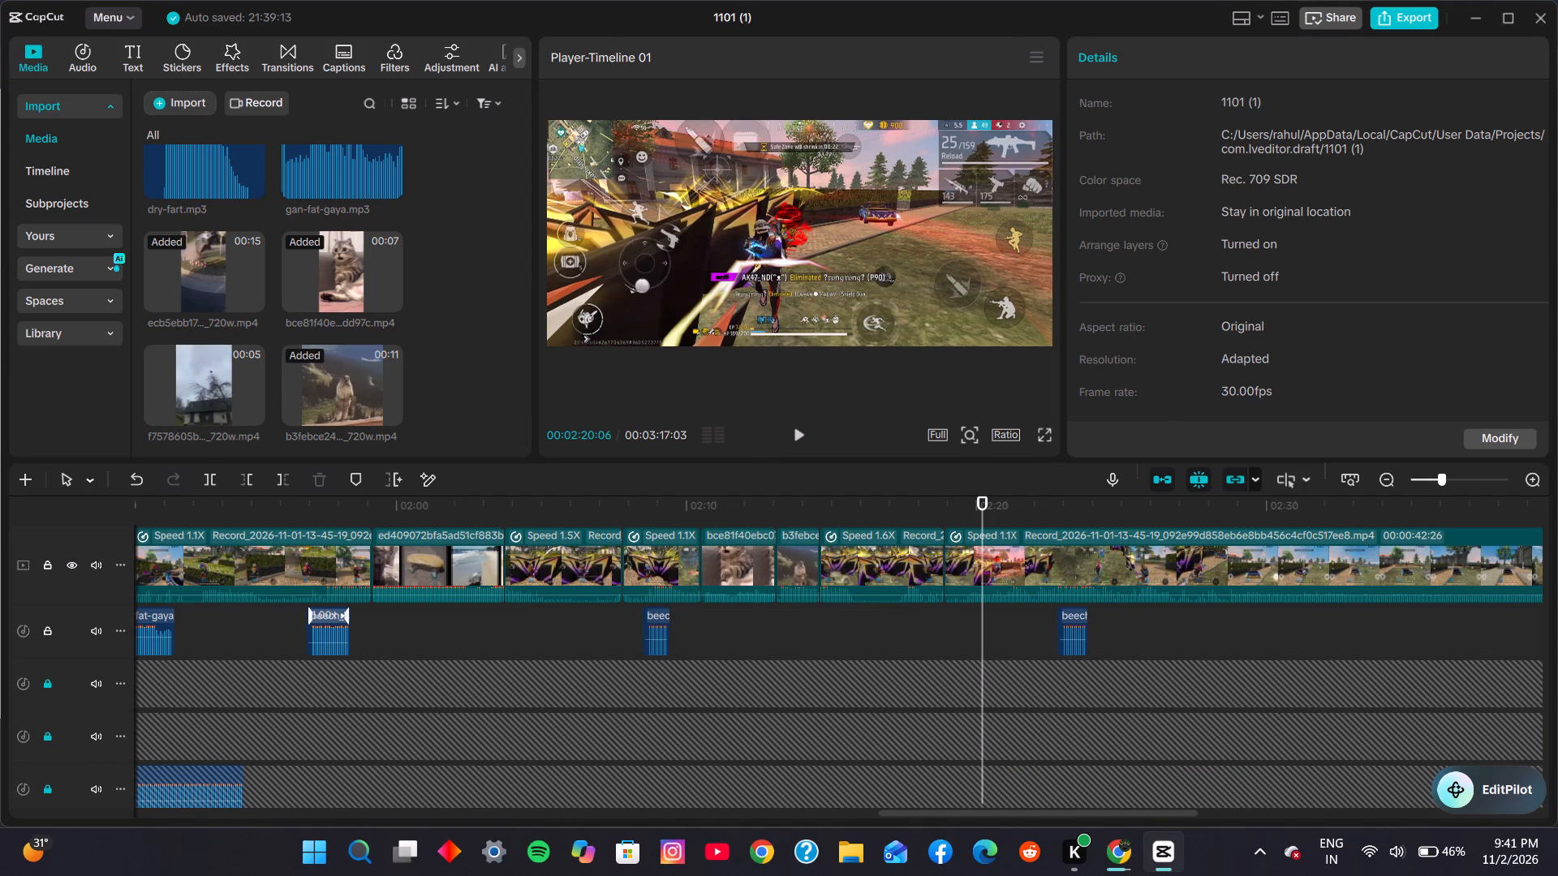
left_click(913, 633)
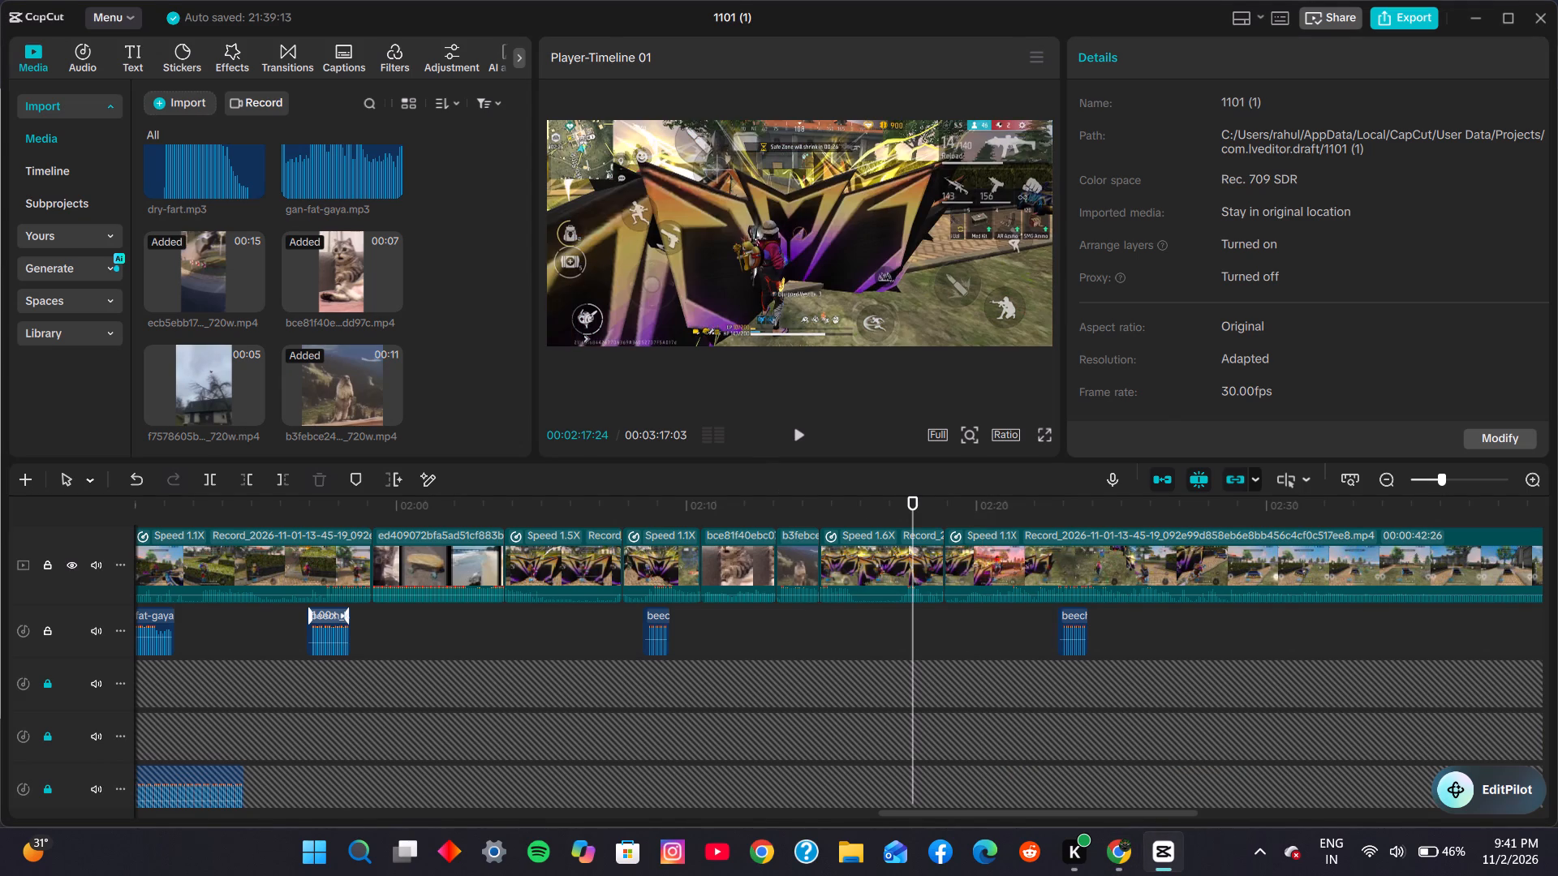
left_click(794, 439)
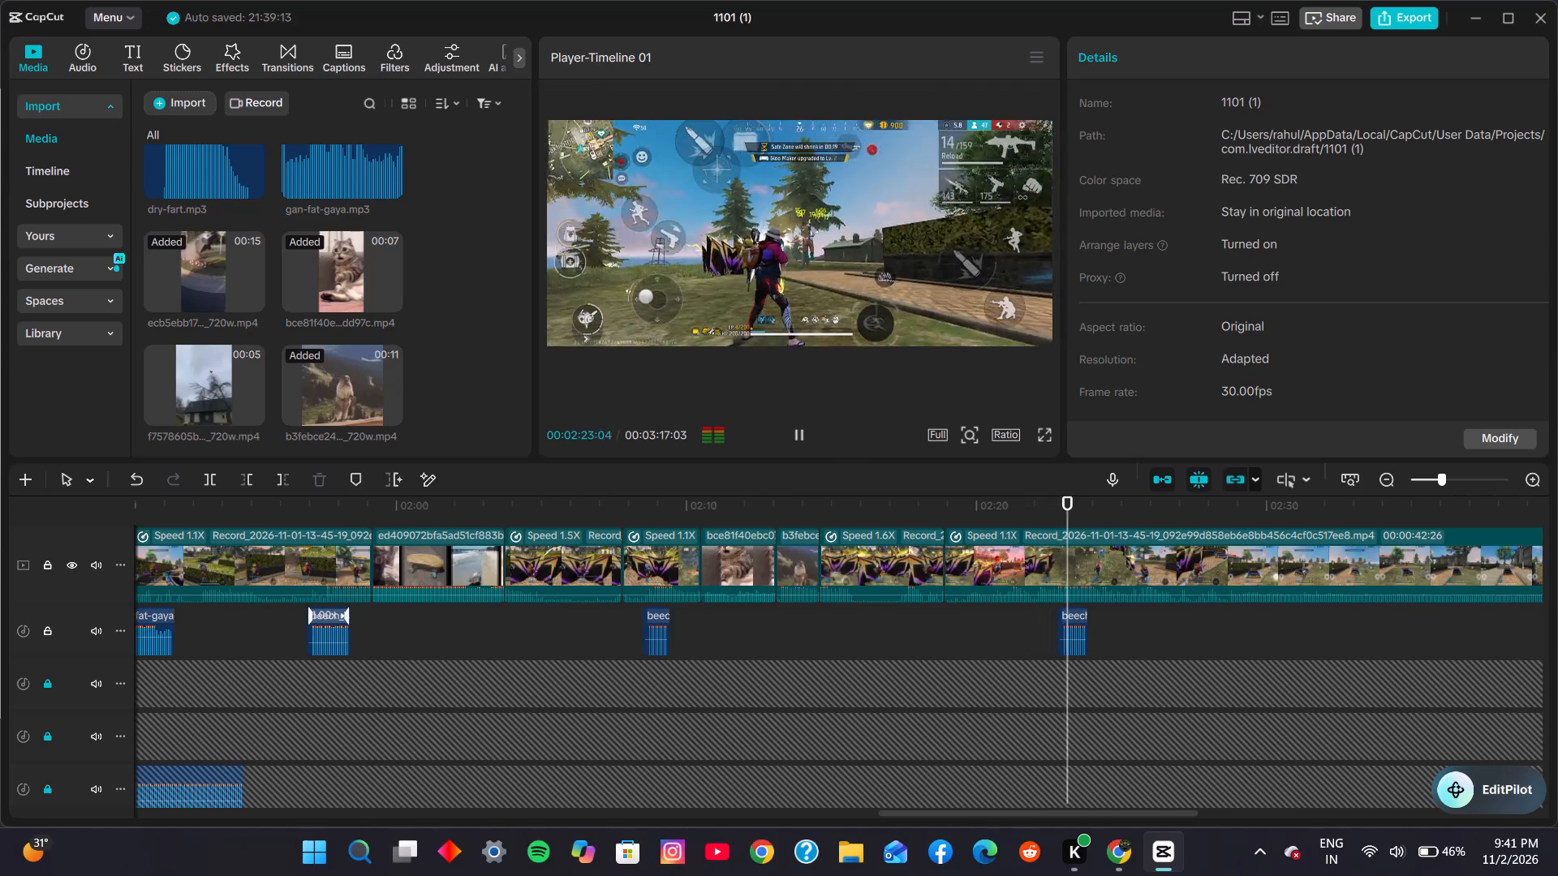
left_click(805, 436)
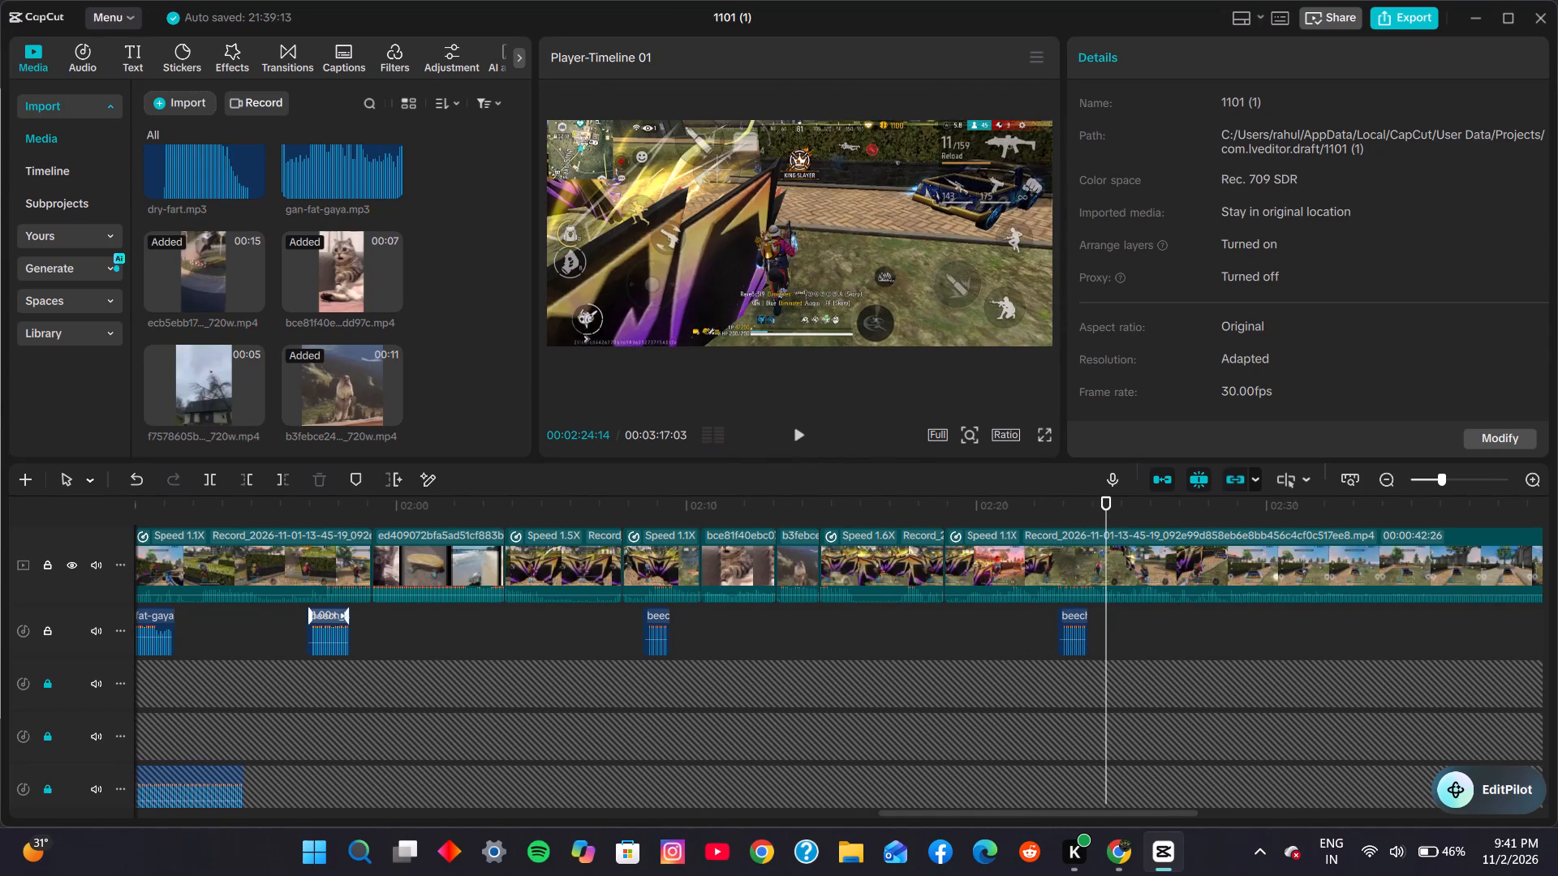
left_click(212, 479)
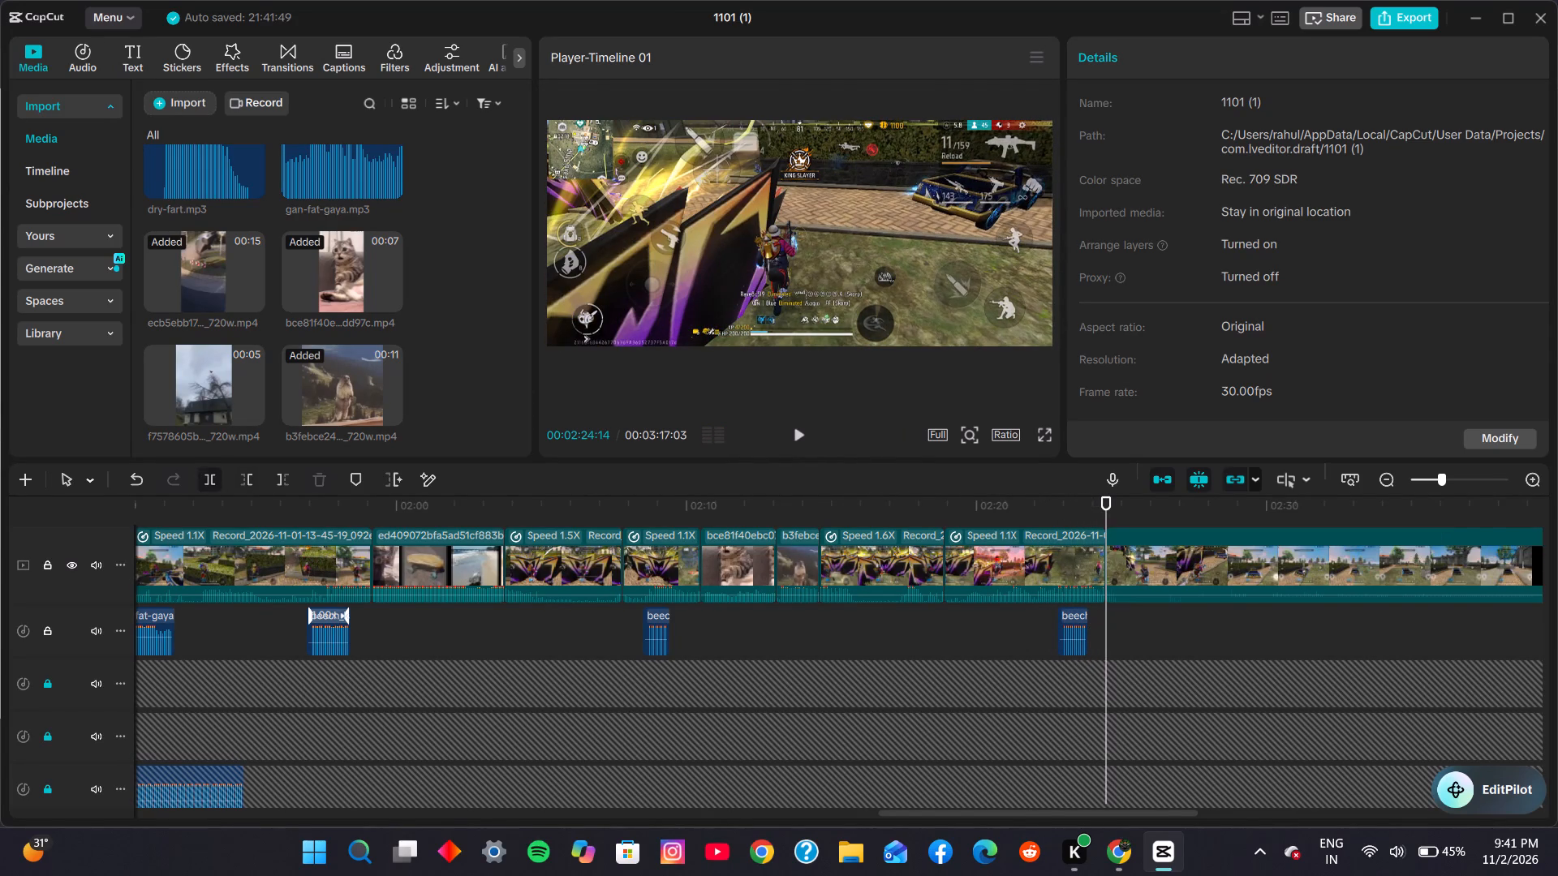
Import the downloaded laughing-man video 22db4376c9265ad9dadf92c1df168962 and insert it on the main track at 00:02:24:14.
scroll(248, 281, "down", 2)
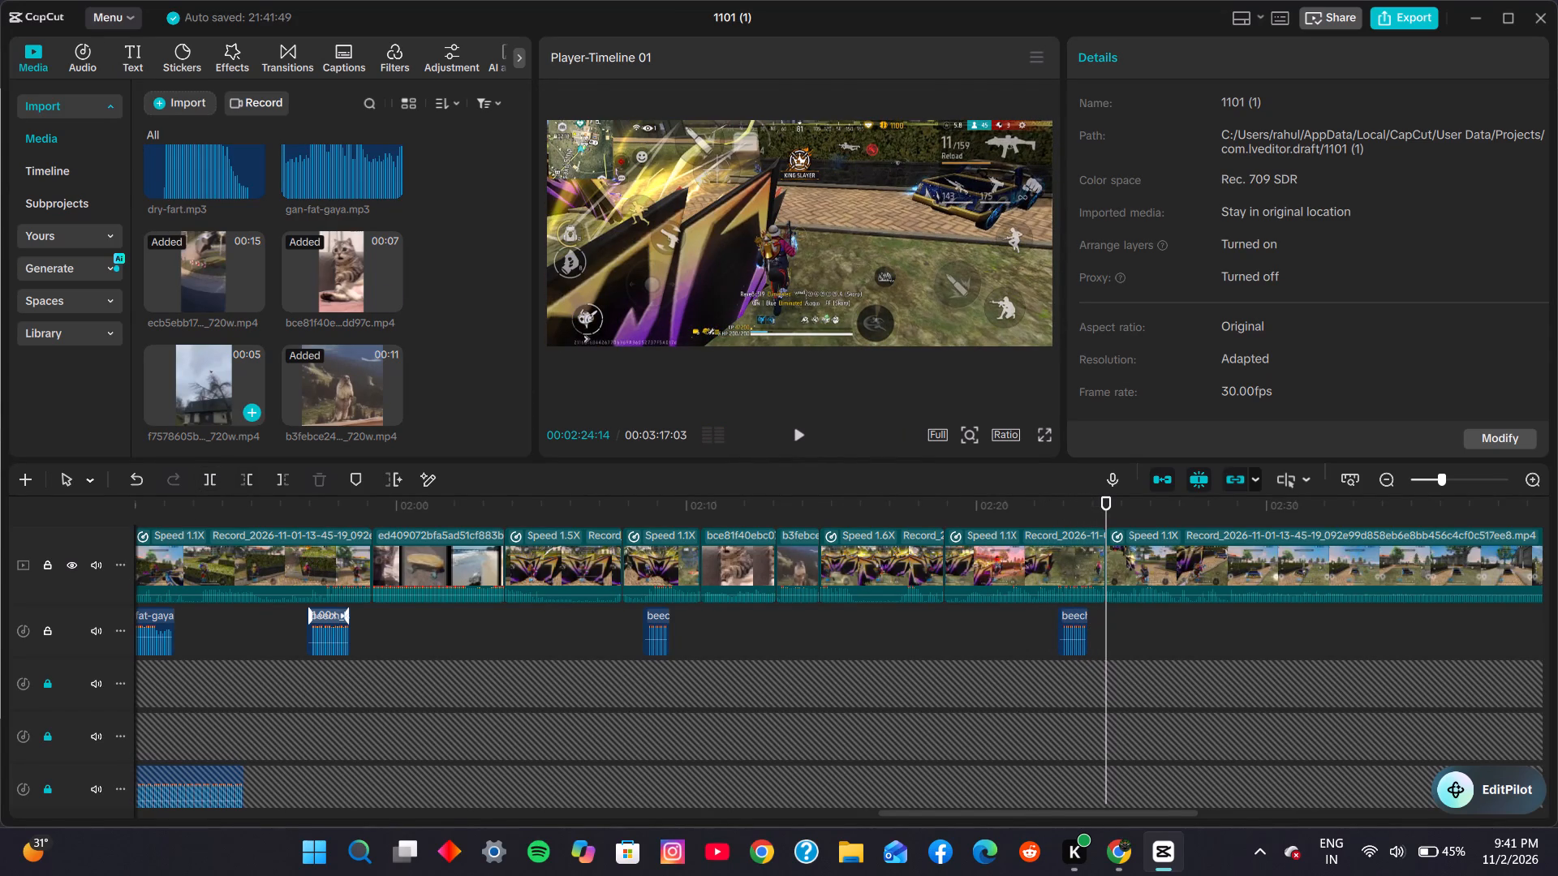
left_click(179, 102)
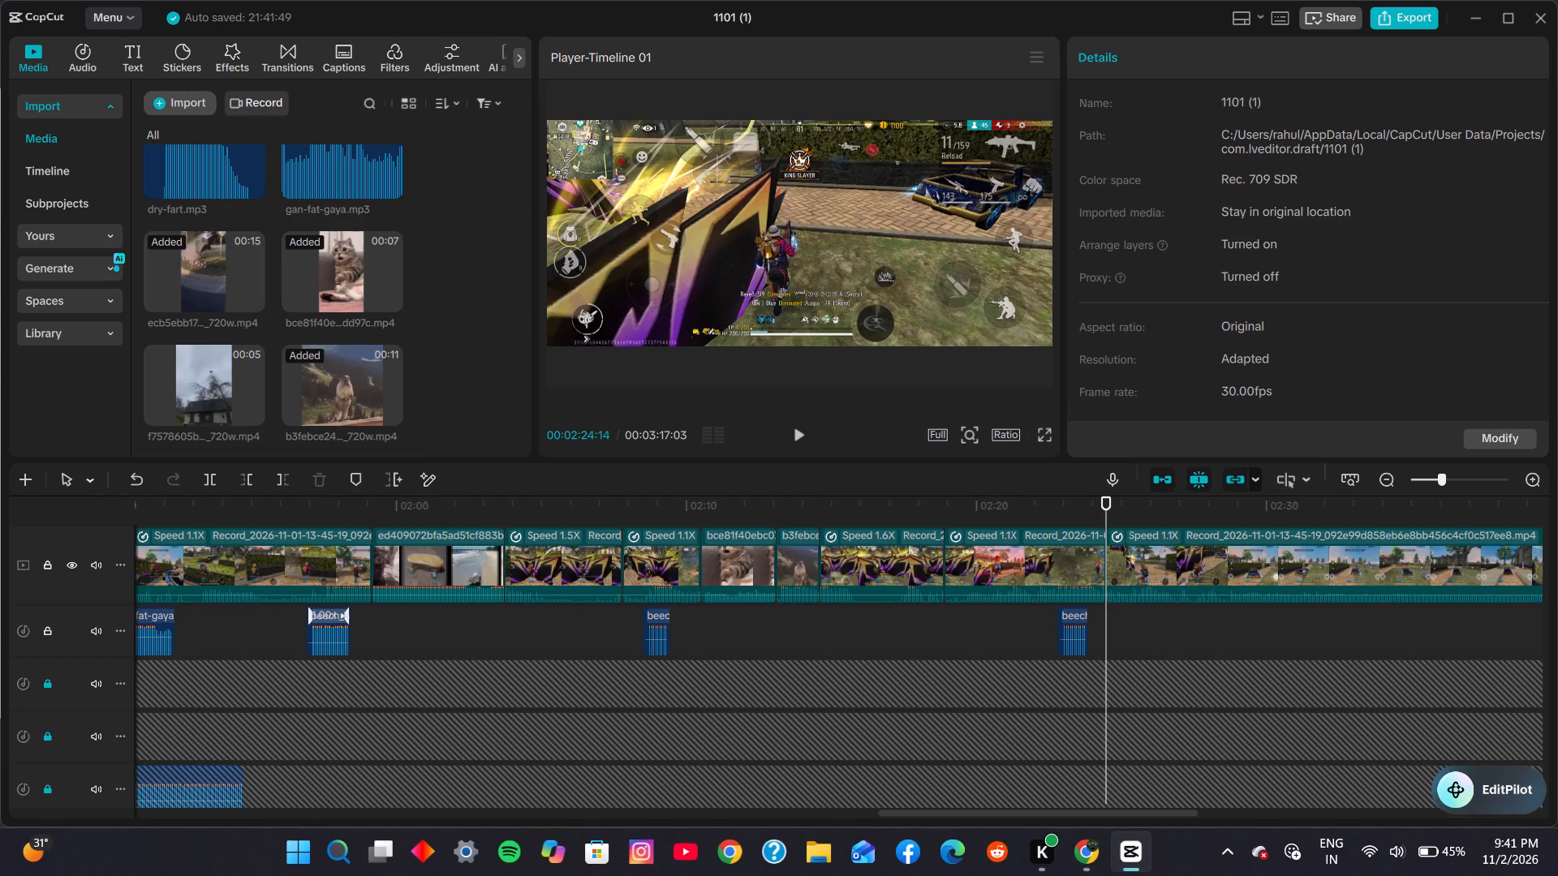
left_click(247, 144)
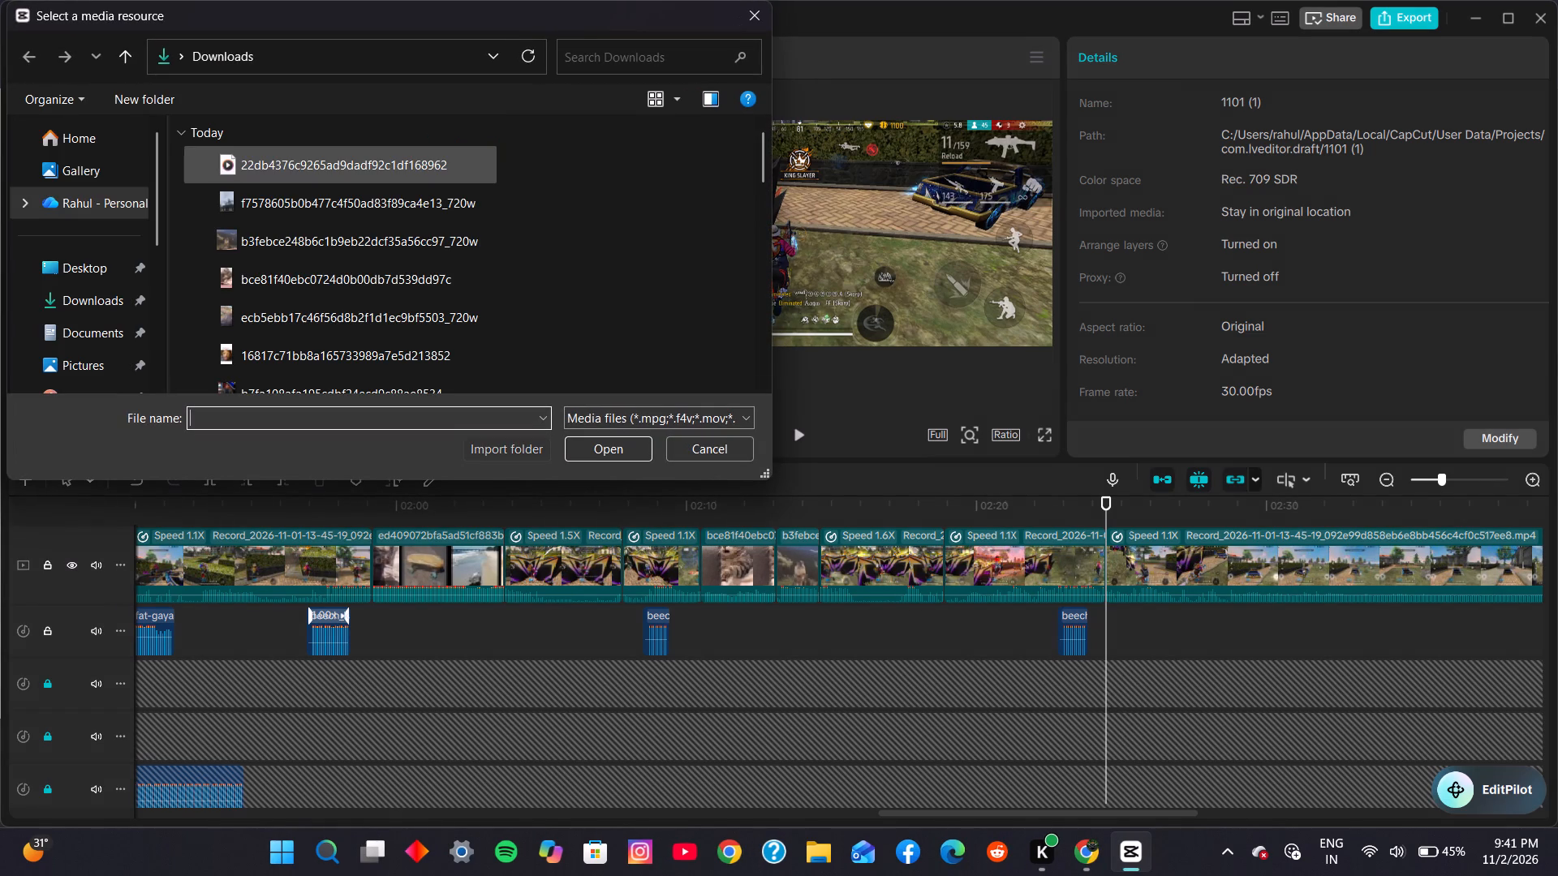
left_click(329, 159)
left_click(609, 453)
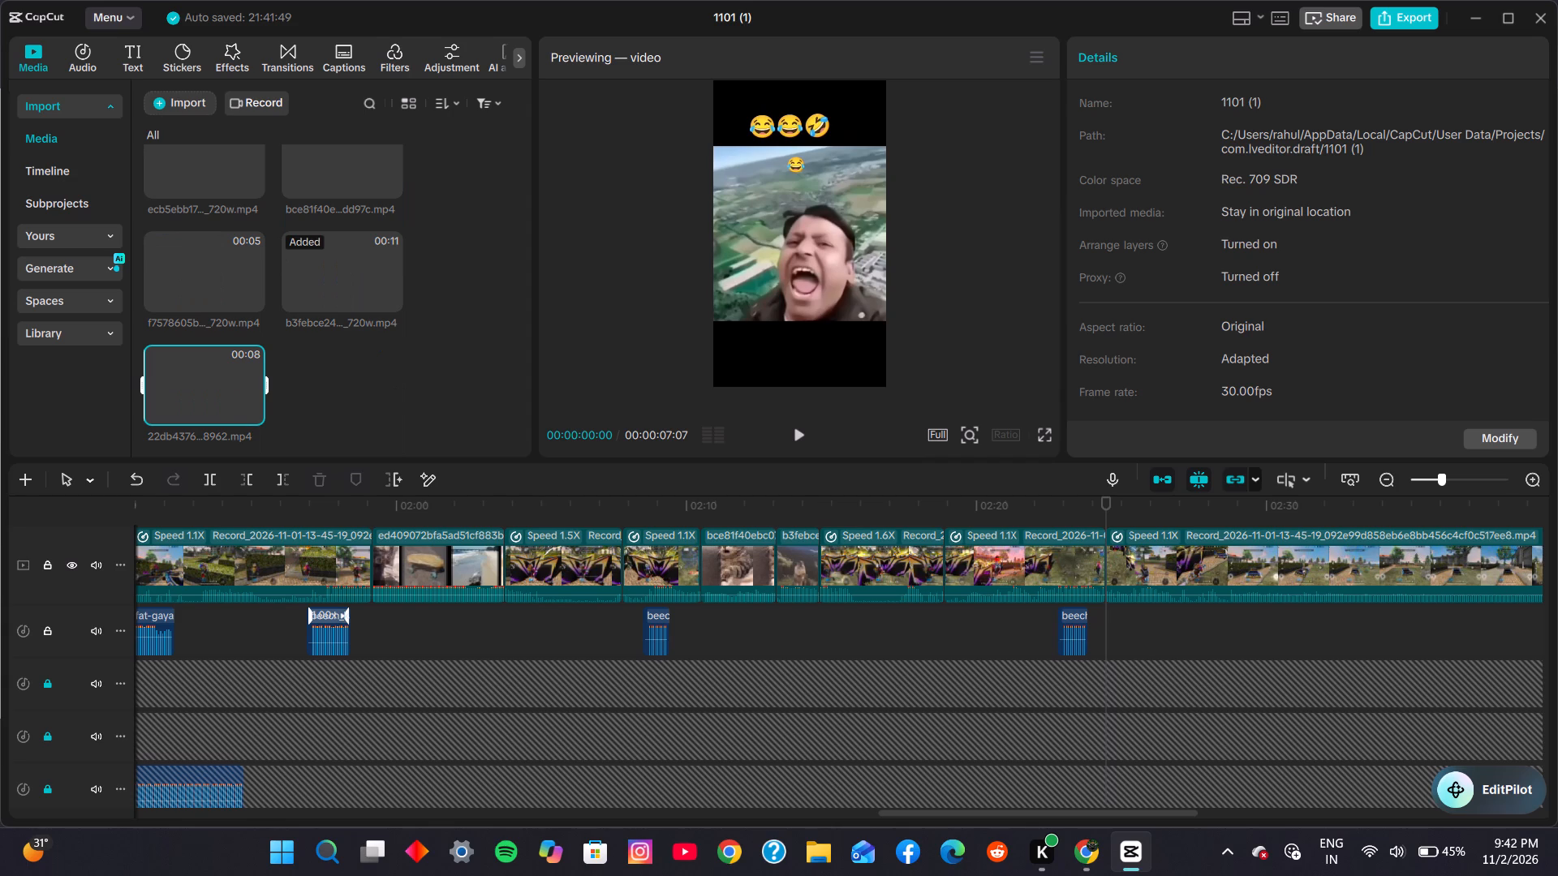
left_click(252, 410)
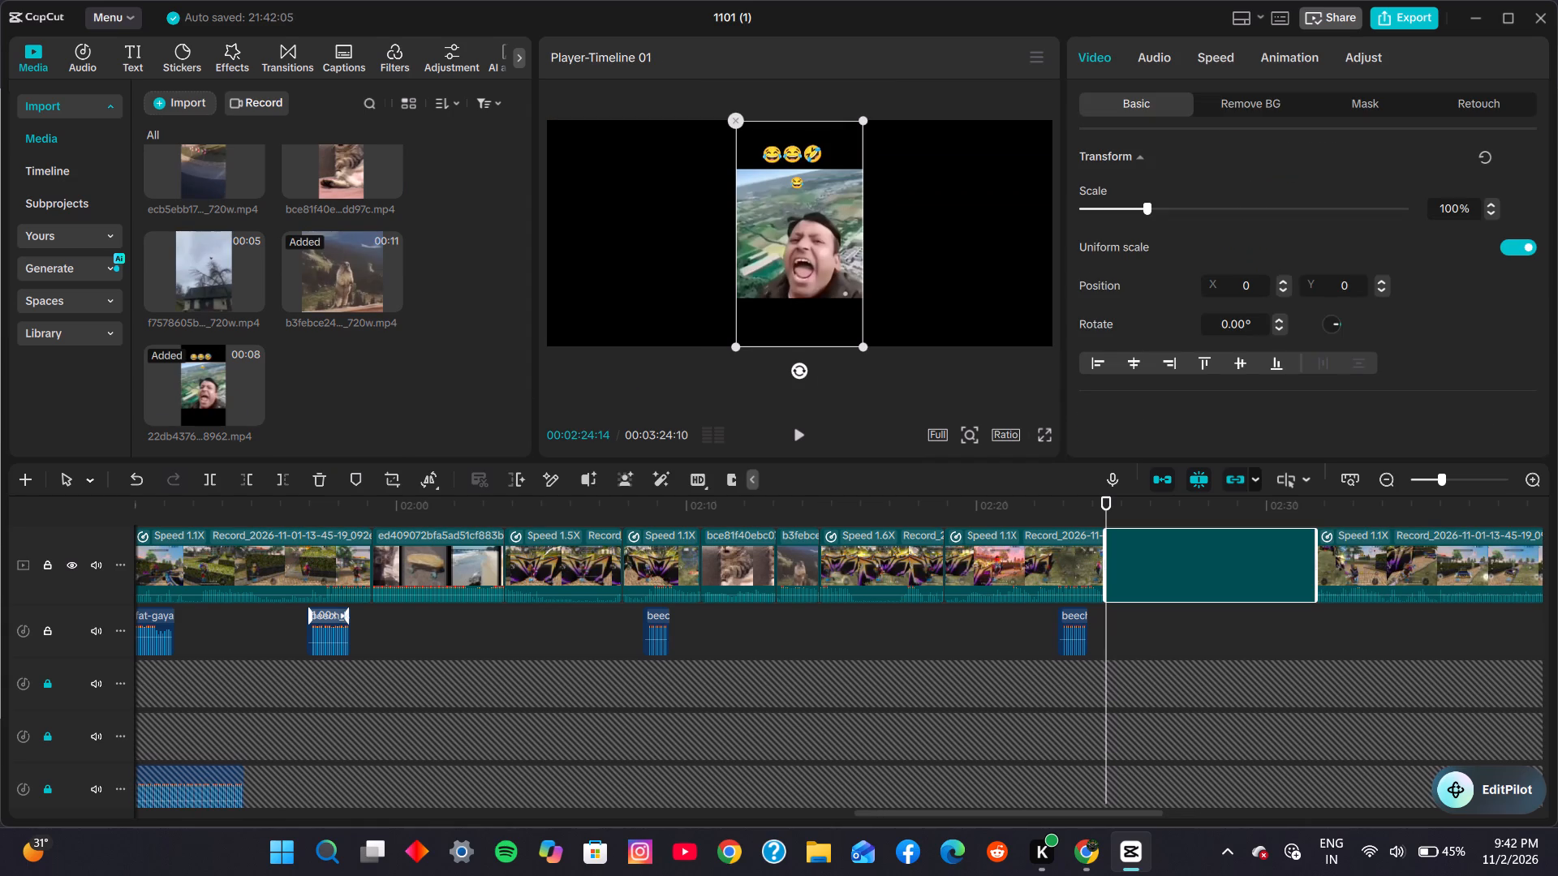
Play through the cut into the laughing-man clip and trim about 9 frames off the clip's start.
left_click(1052, 508)
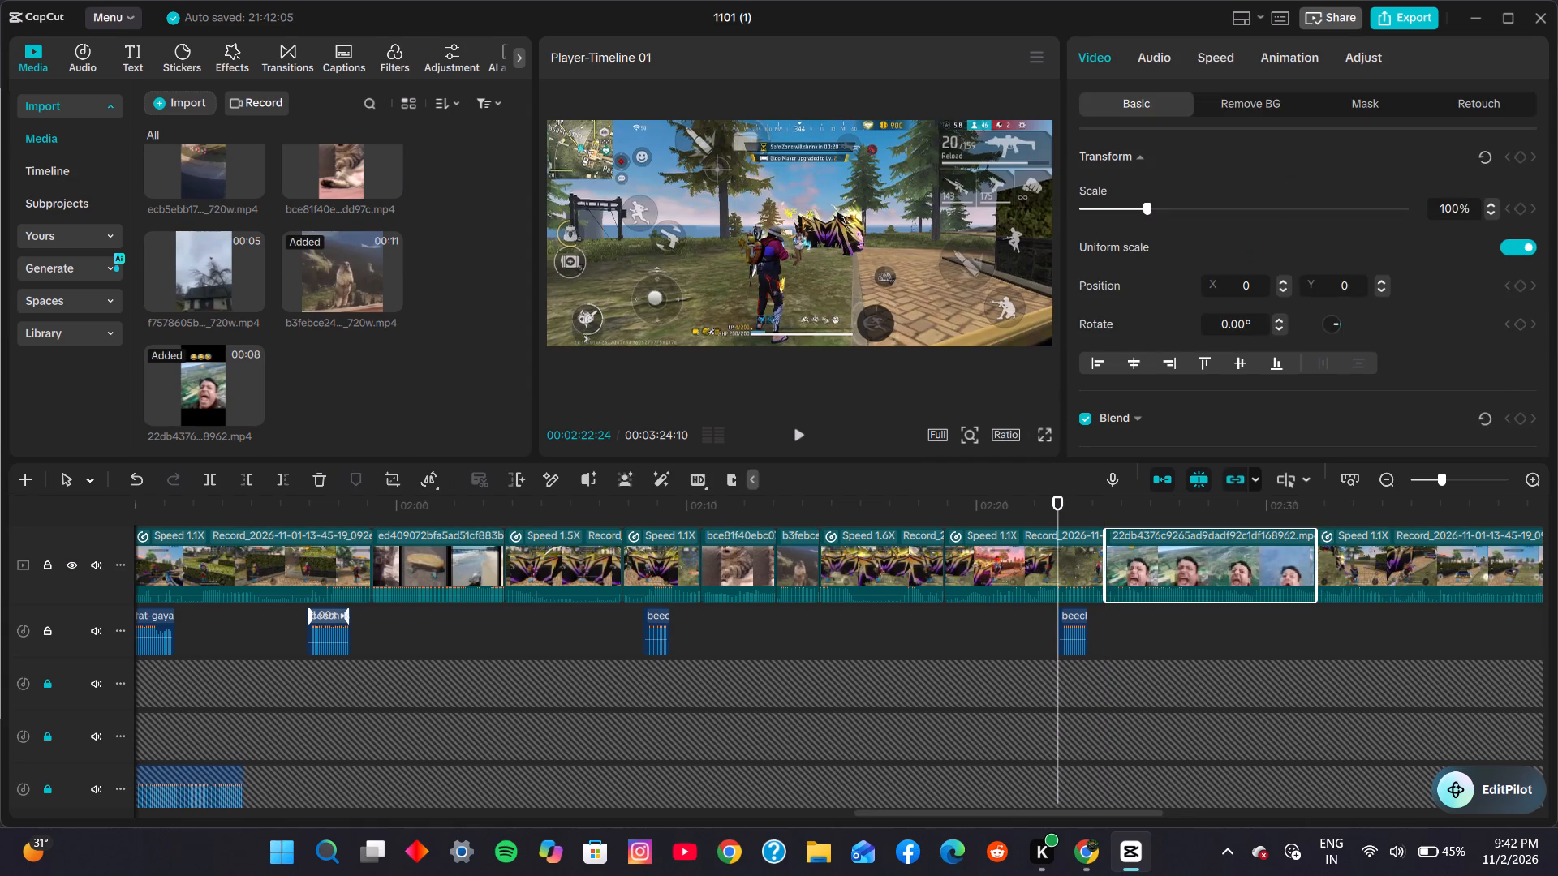
left_click(799, 431)
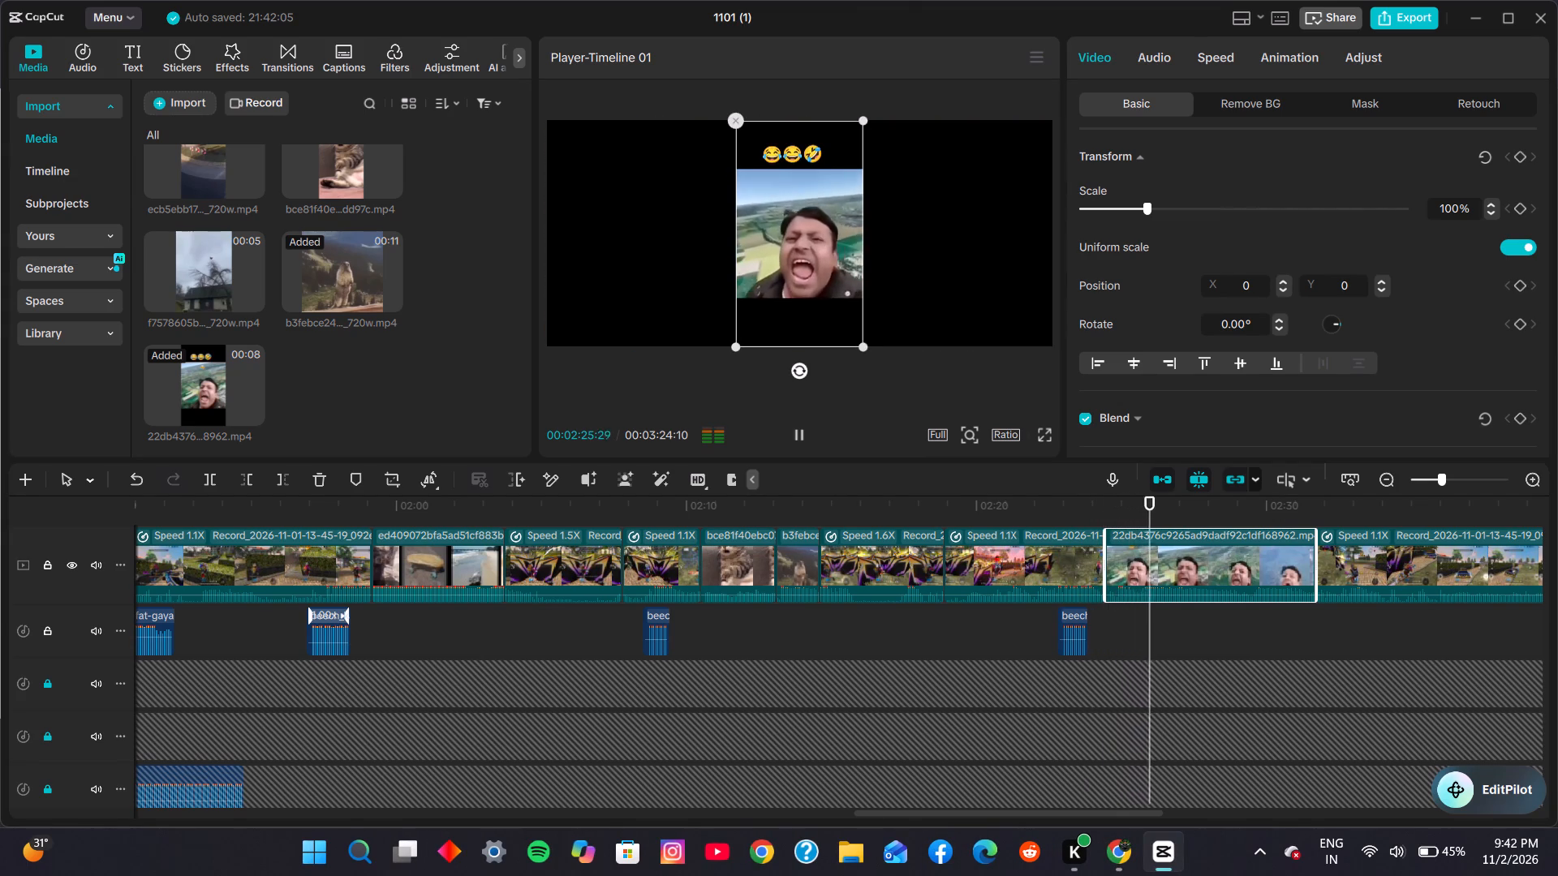
left_click(802, 436)
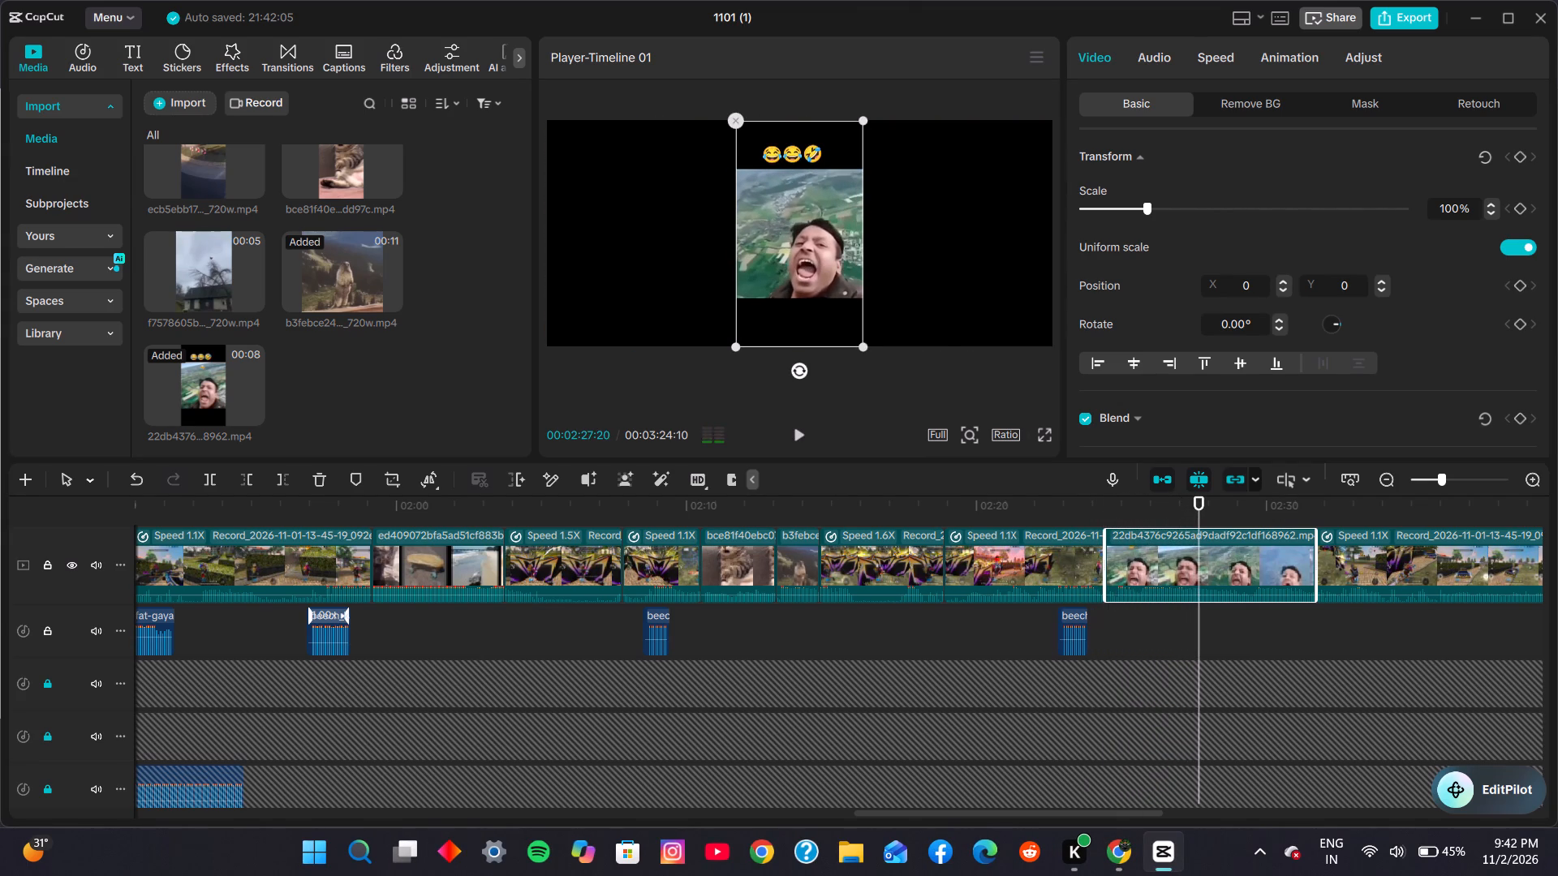
left_click(1090, 513)
left_click(804, 432)
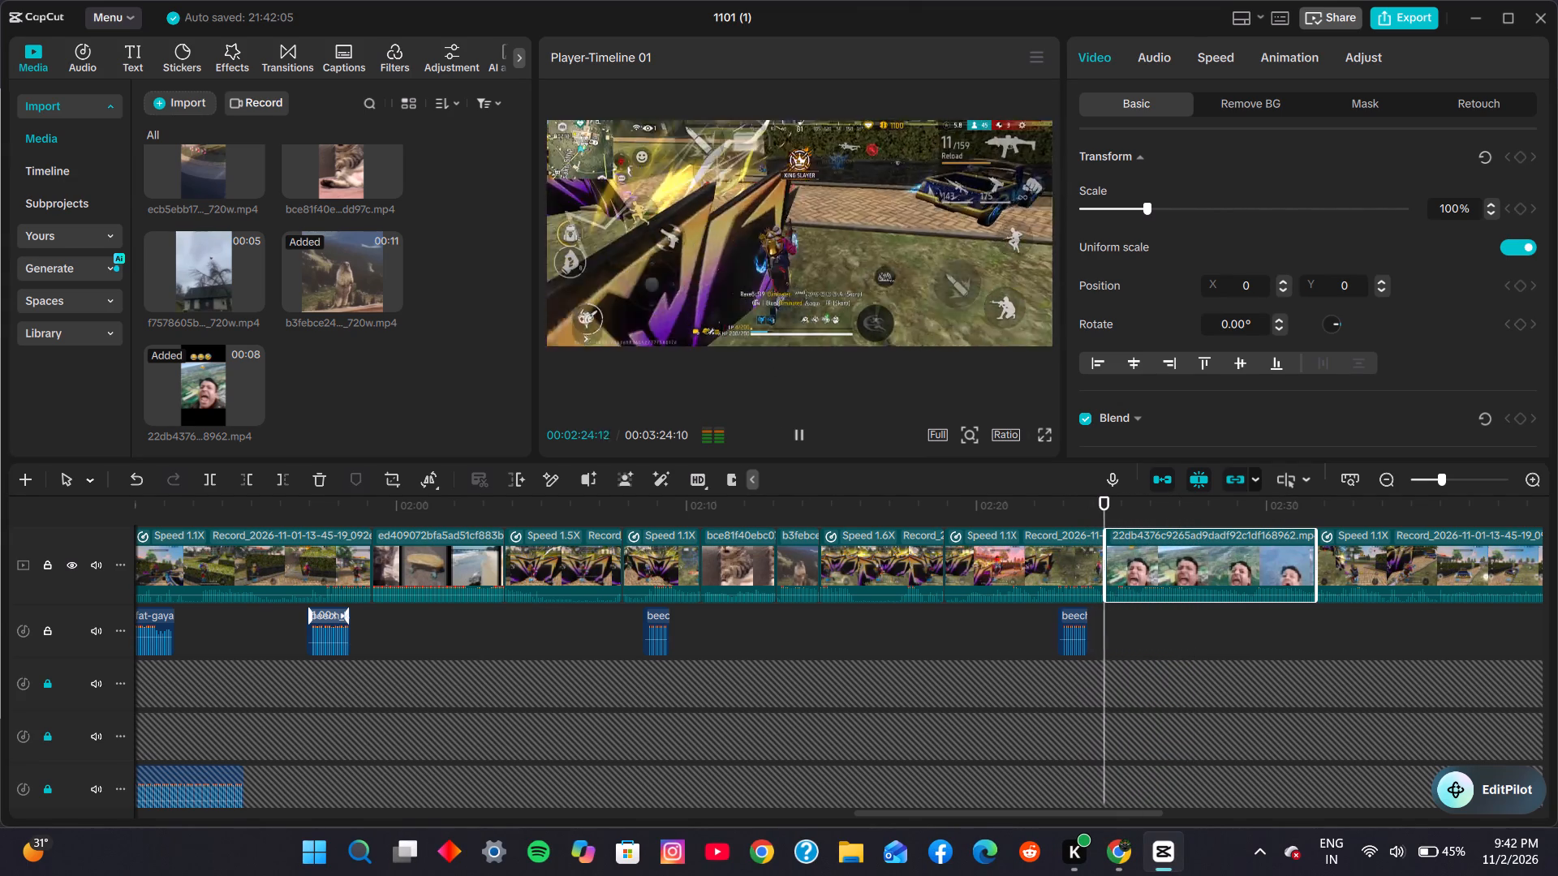
left_click(804, 432)
left_click(1105, 556)
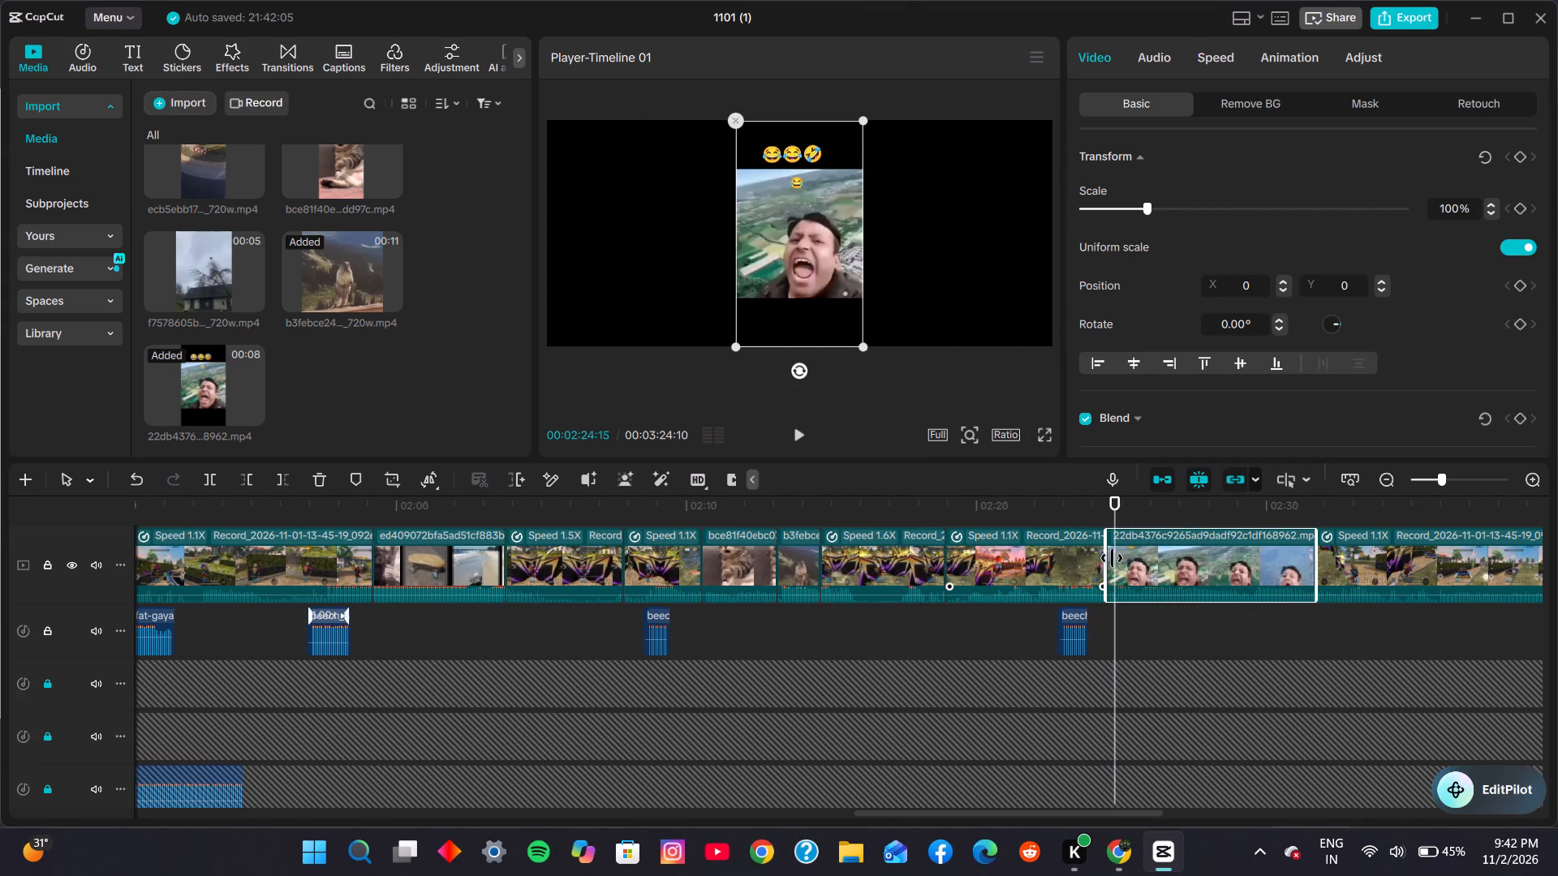
Play the laughing-man clip from just before its start and trim its end back to 00:02:28:06.
left_click(1086, 509)
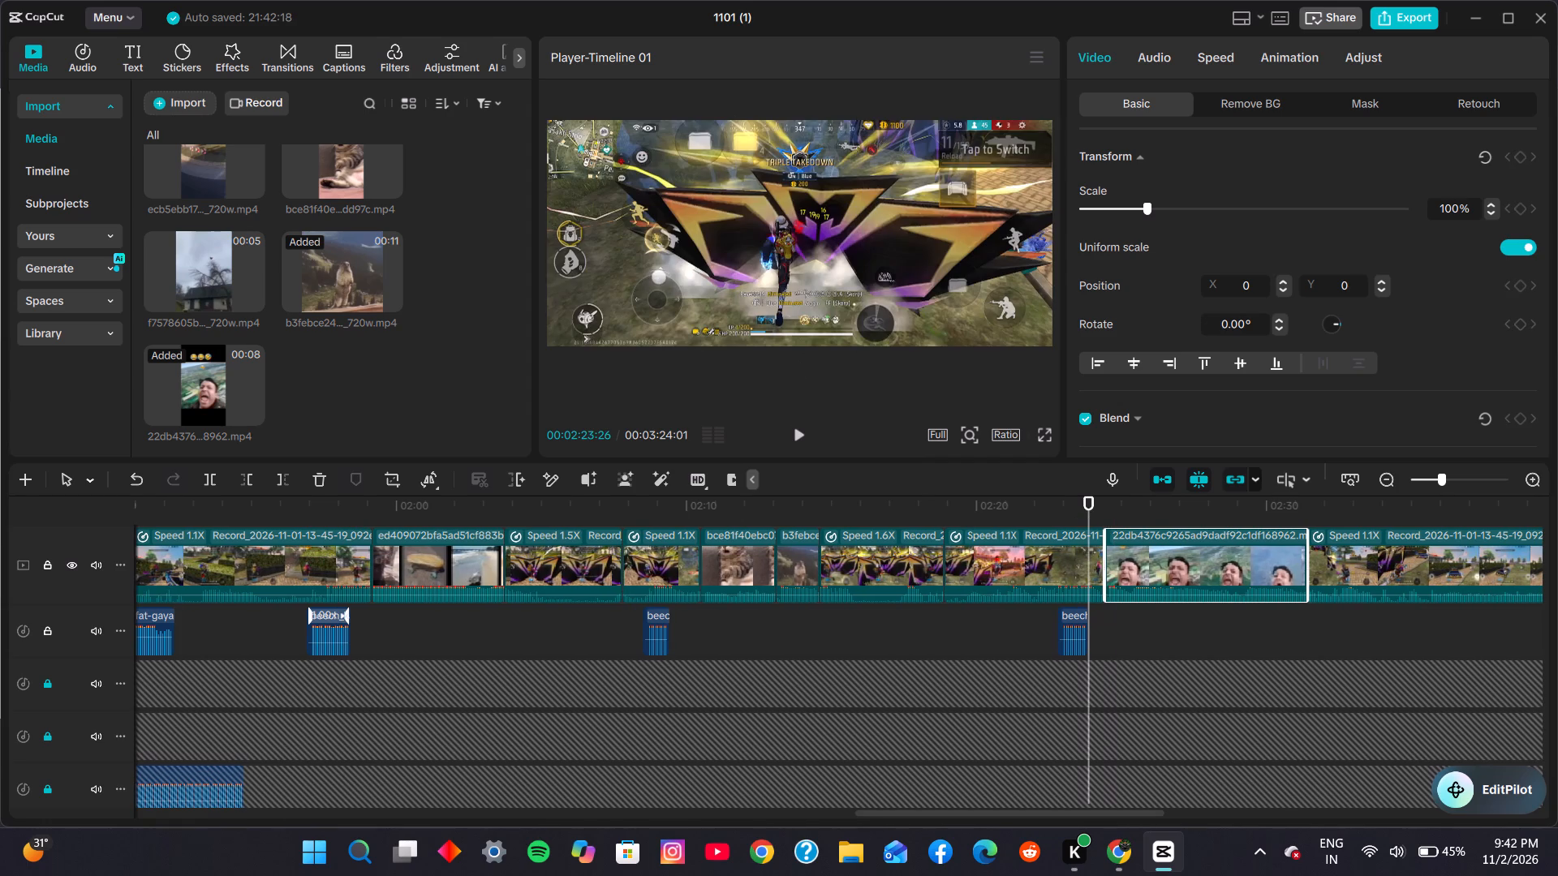
left_click(798, 434)
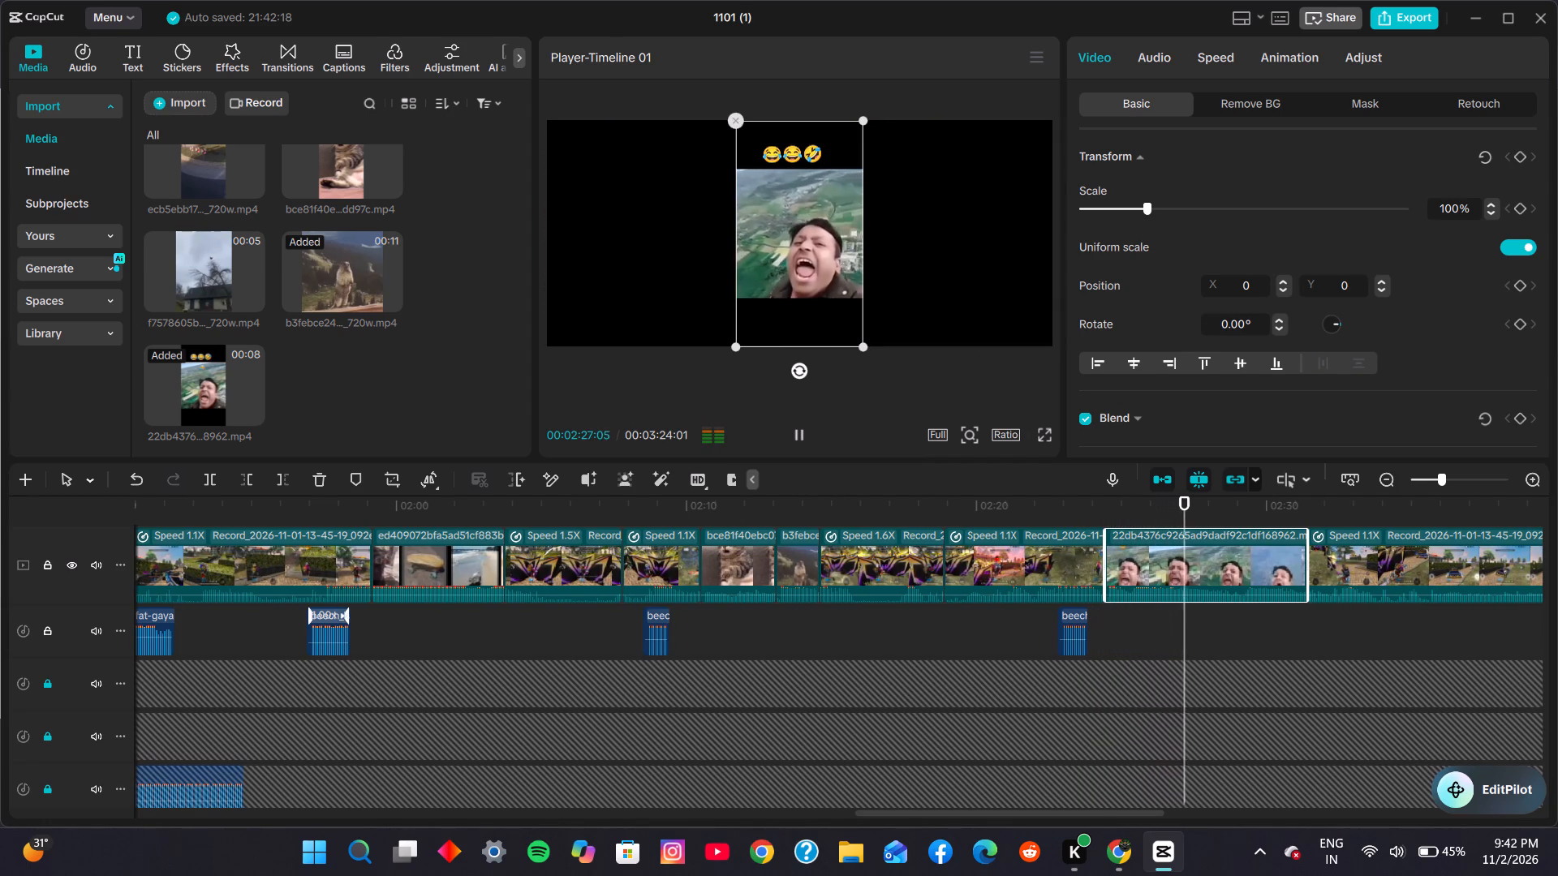
left_click(798, 434)
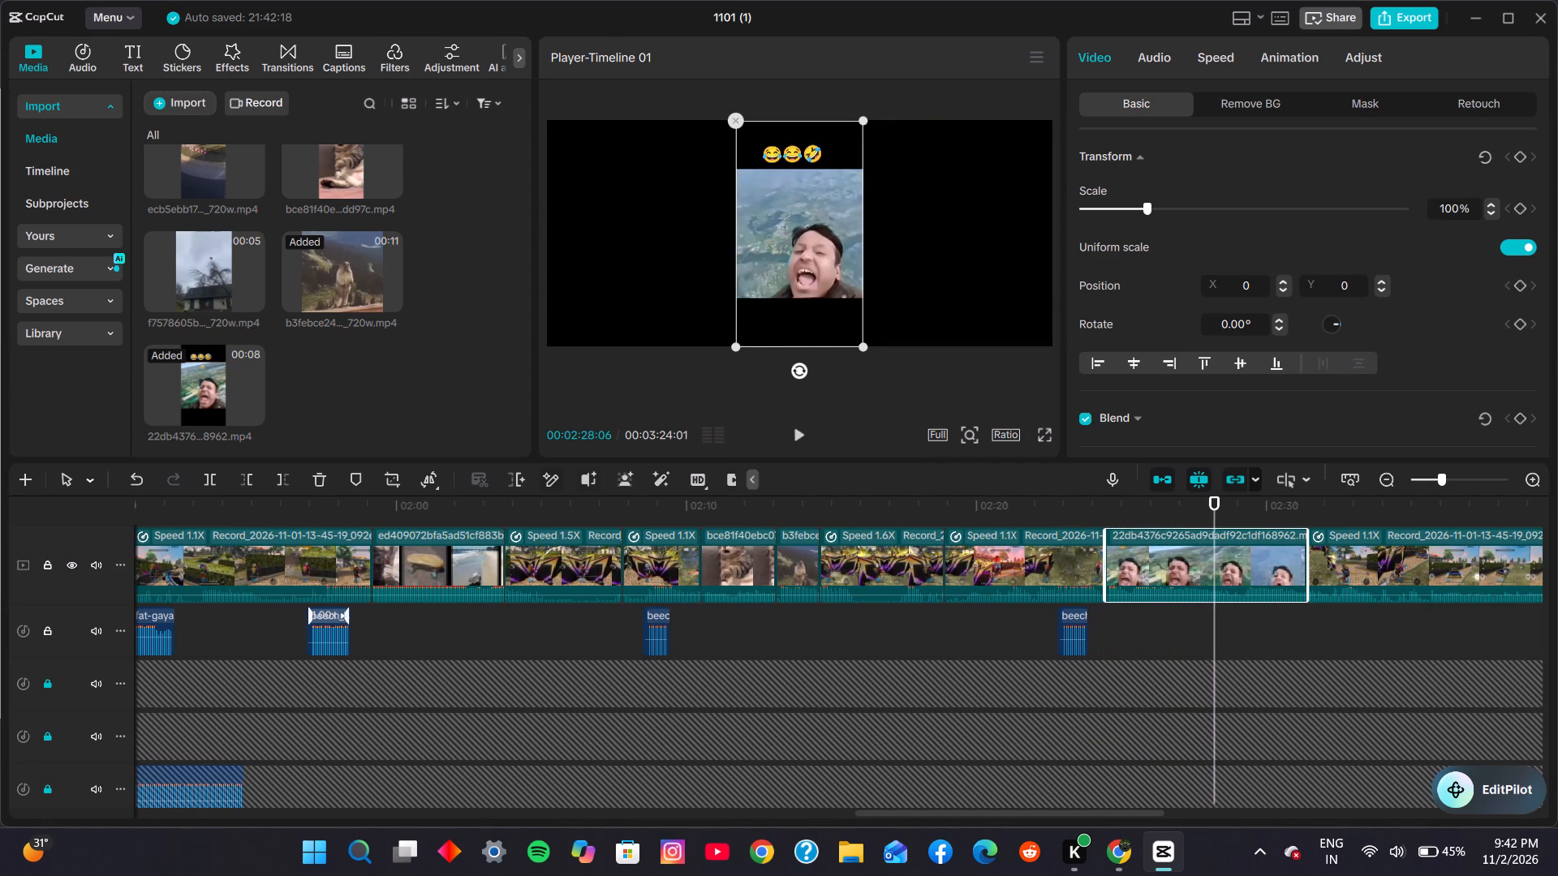
left_click_drag(1307, 552, 1219, 563)
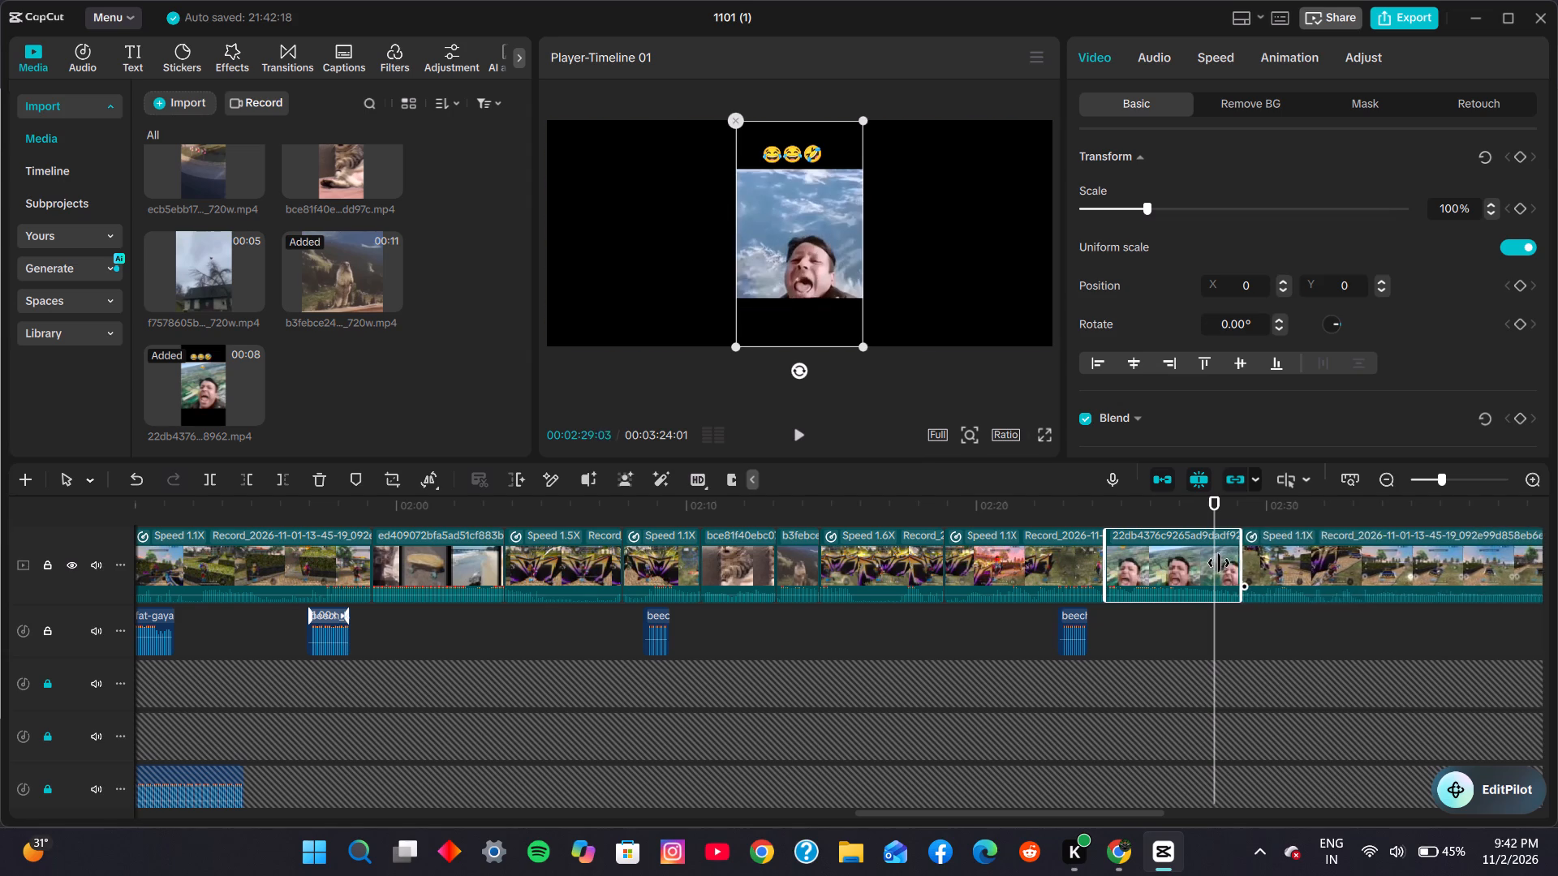
left_click_drag(1219, 563, 1216, 563)
Play on from 00:02:25:02 and split the 1.1x gameplay segment after the laughing-man clip at 00:02:35:03.
left_click(1124, 509)
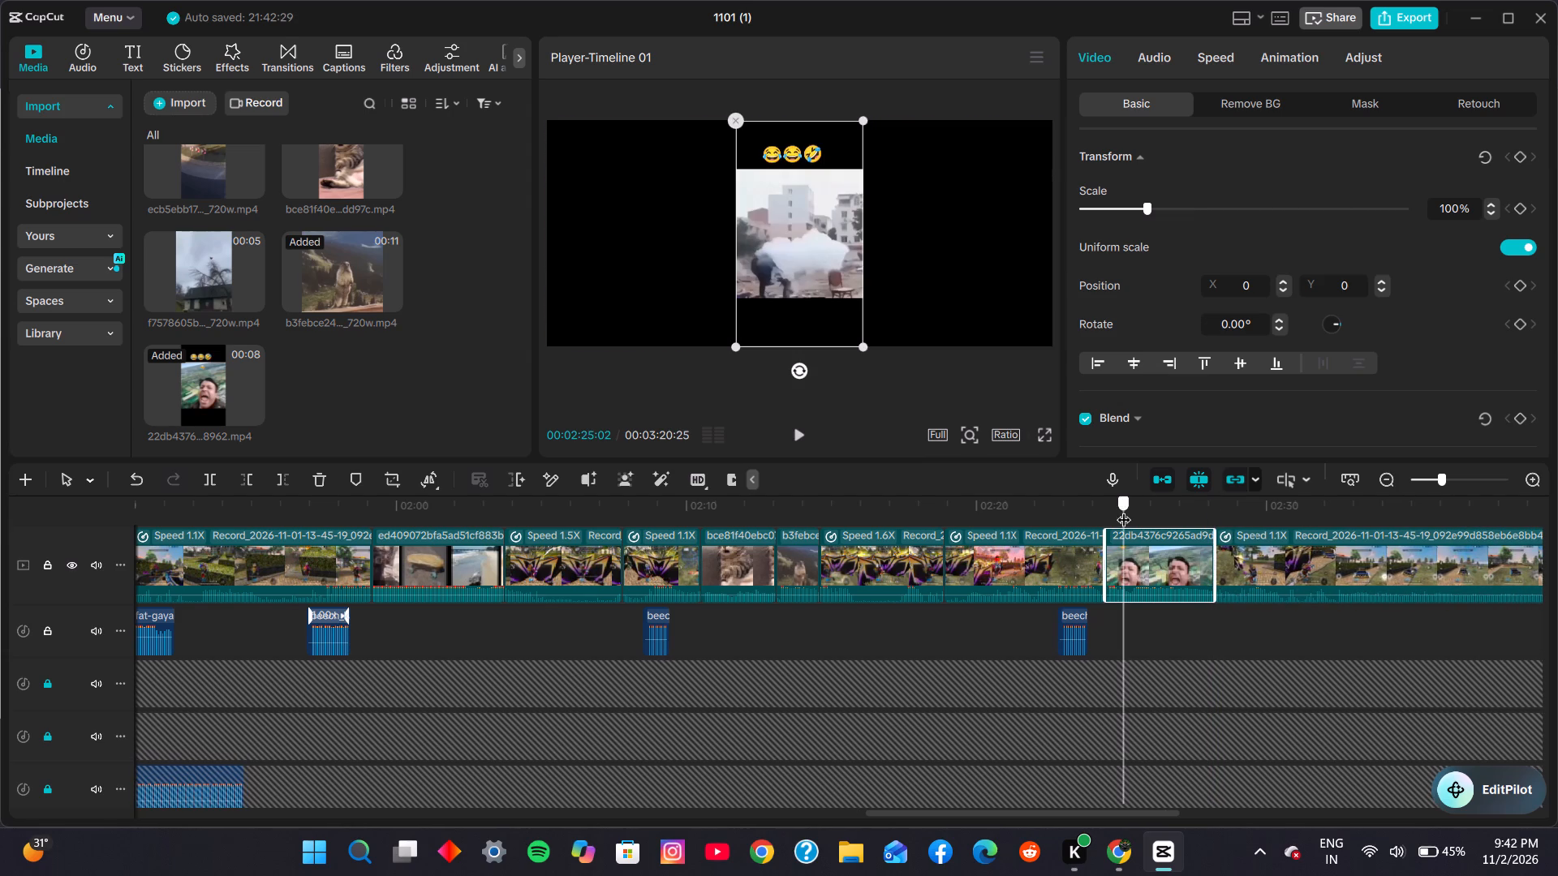
left_click(792, 431)
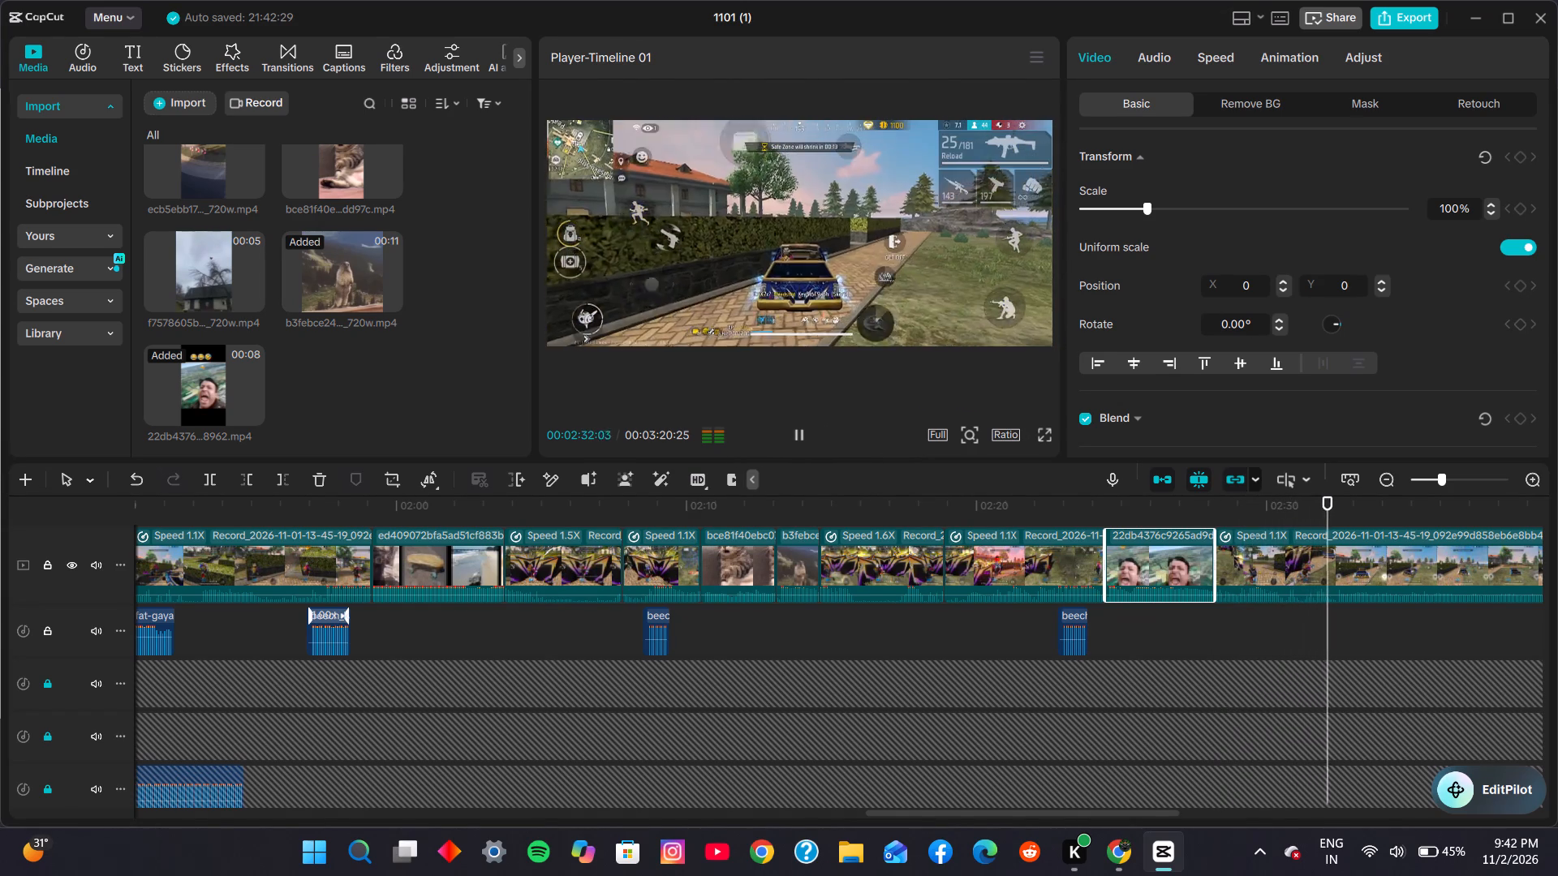
left_click(801, 427)
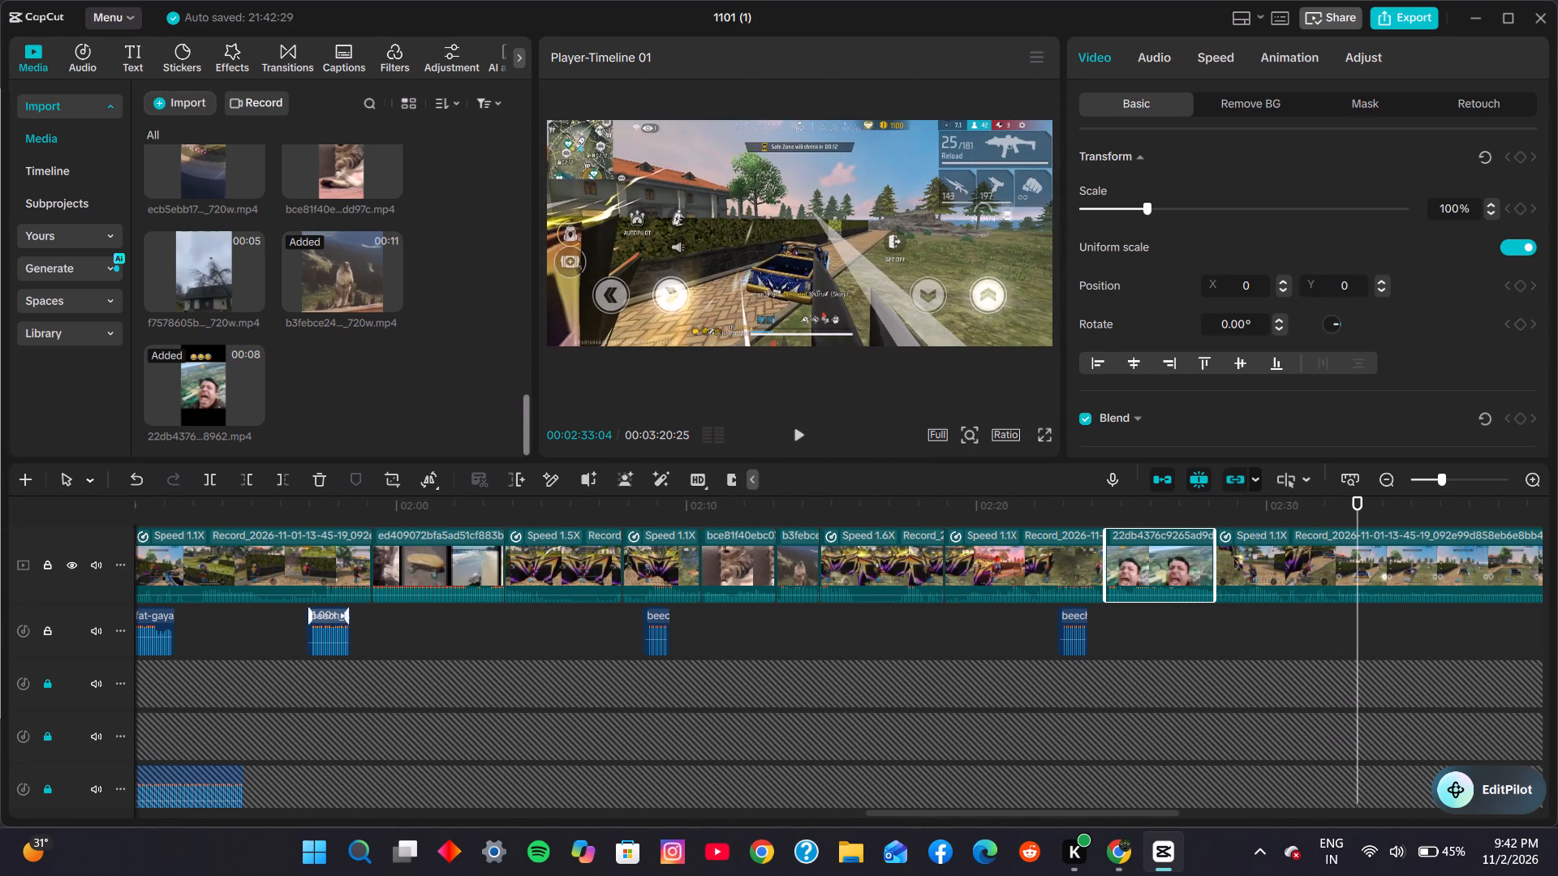
left_click(796, 444)
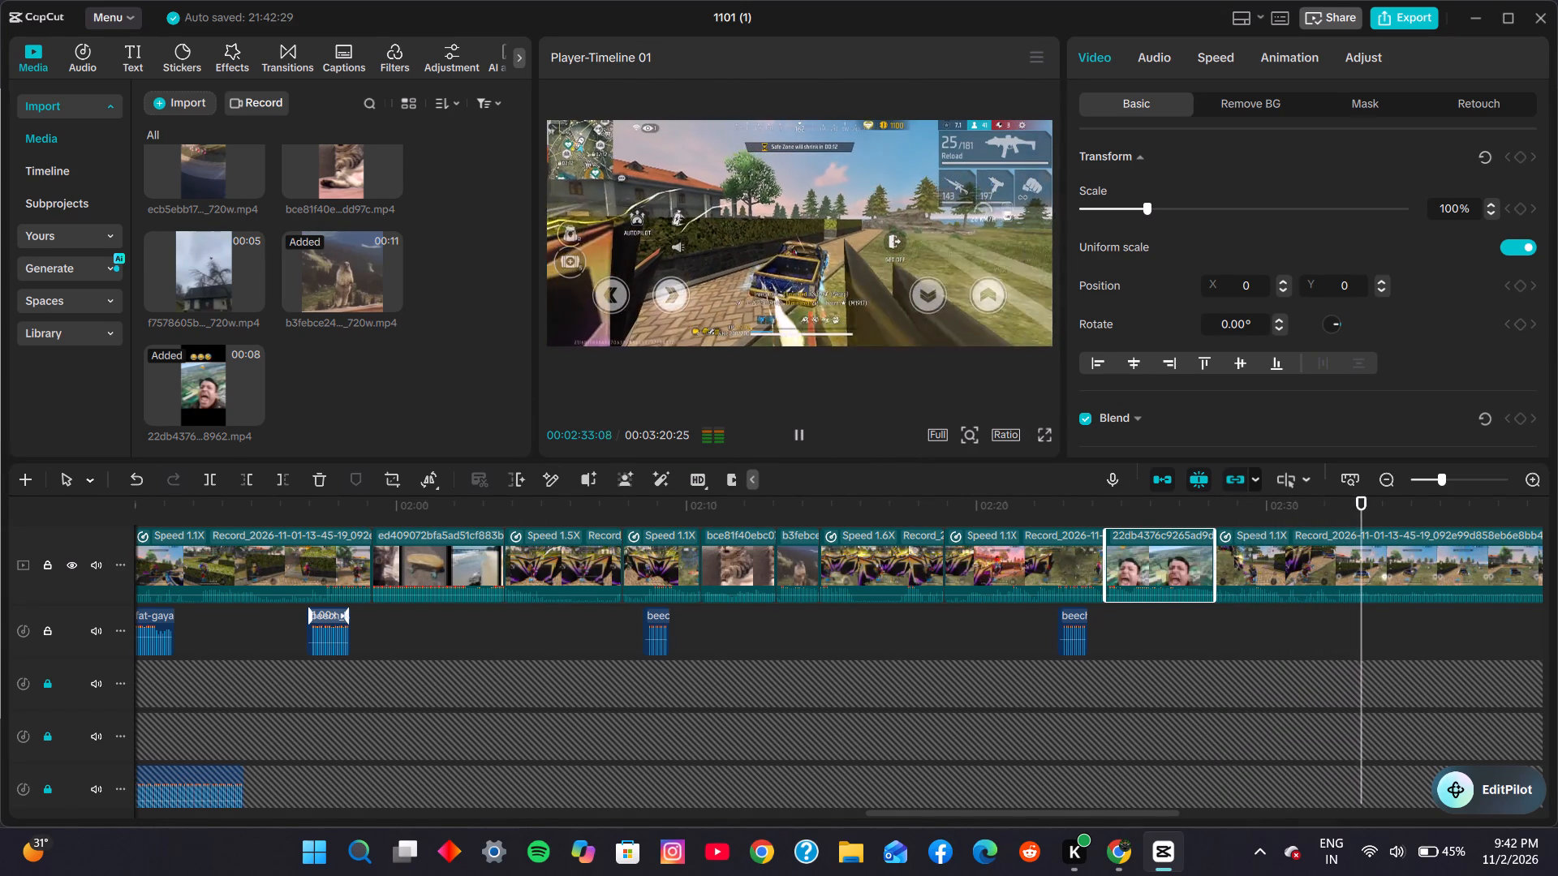
left_click(802, 432)
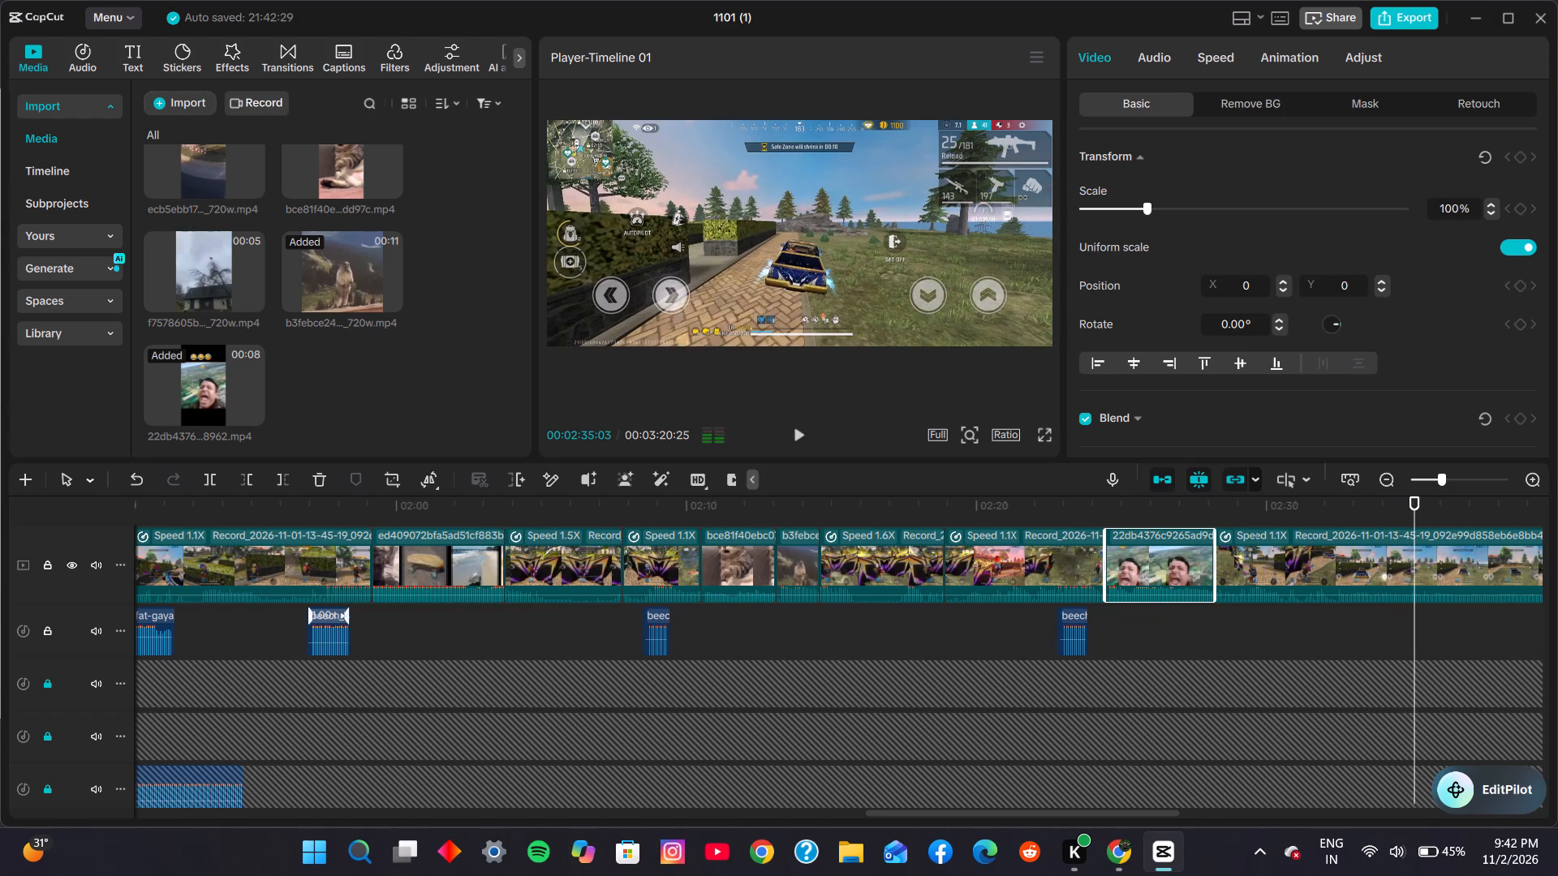
left_click(211, 485)
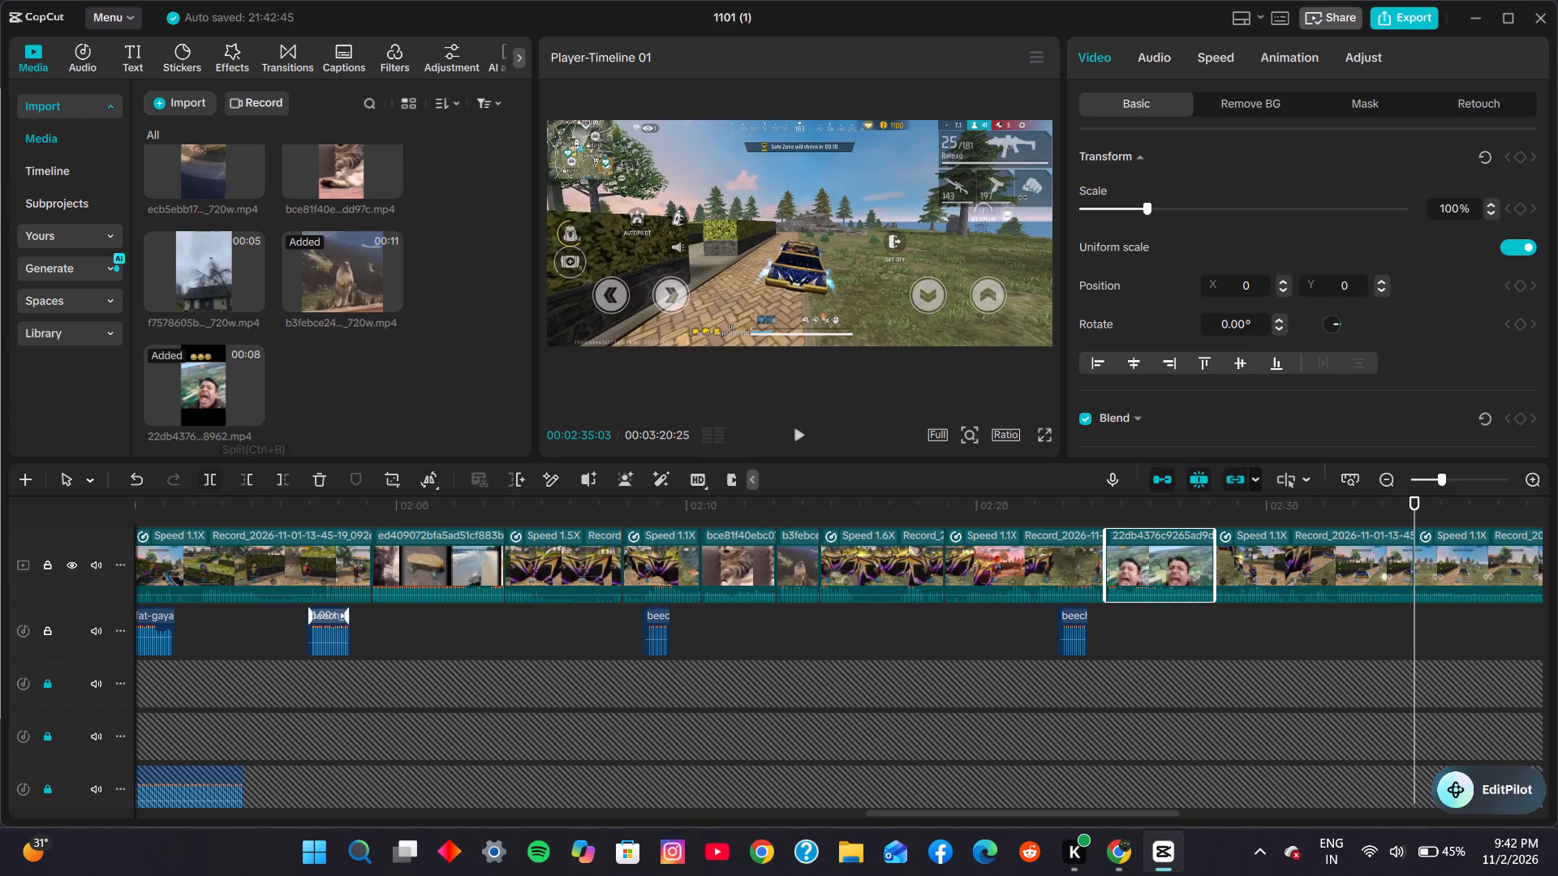
Insert the imported 9-second clip of the dog and cat in a car, 4adfafe39..._720w.mp4, at 00:02:35:03.
scroll(314, 333, "up", 4)
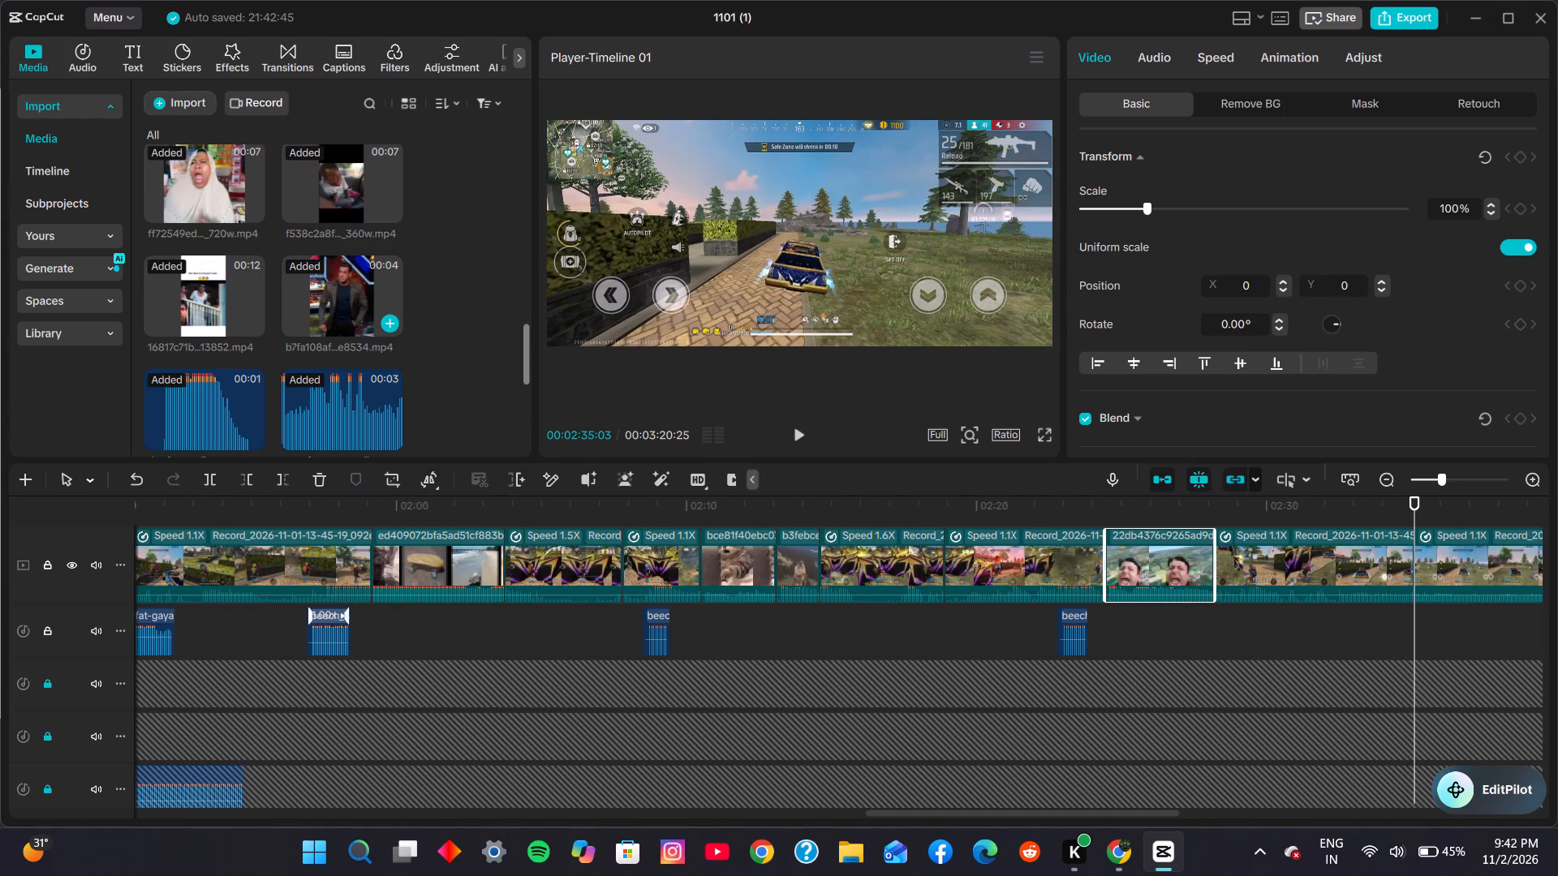
scroll(353, 303, "up", 2)
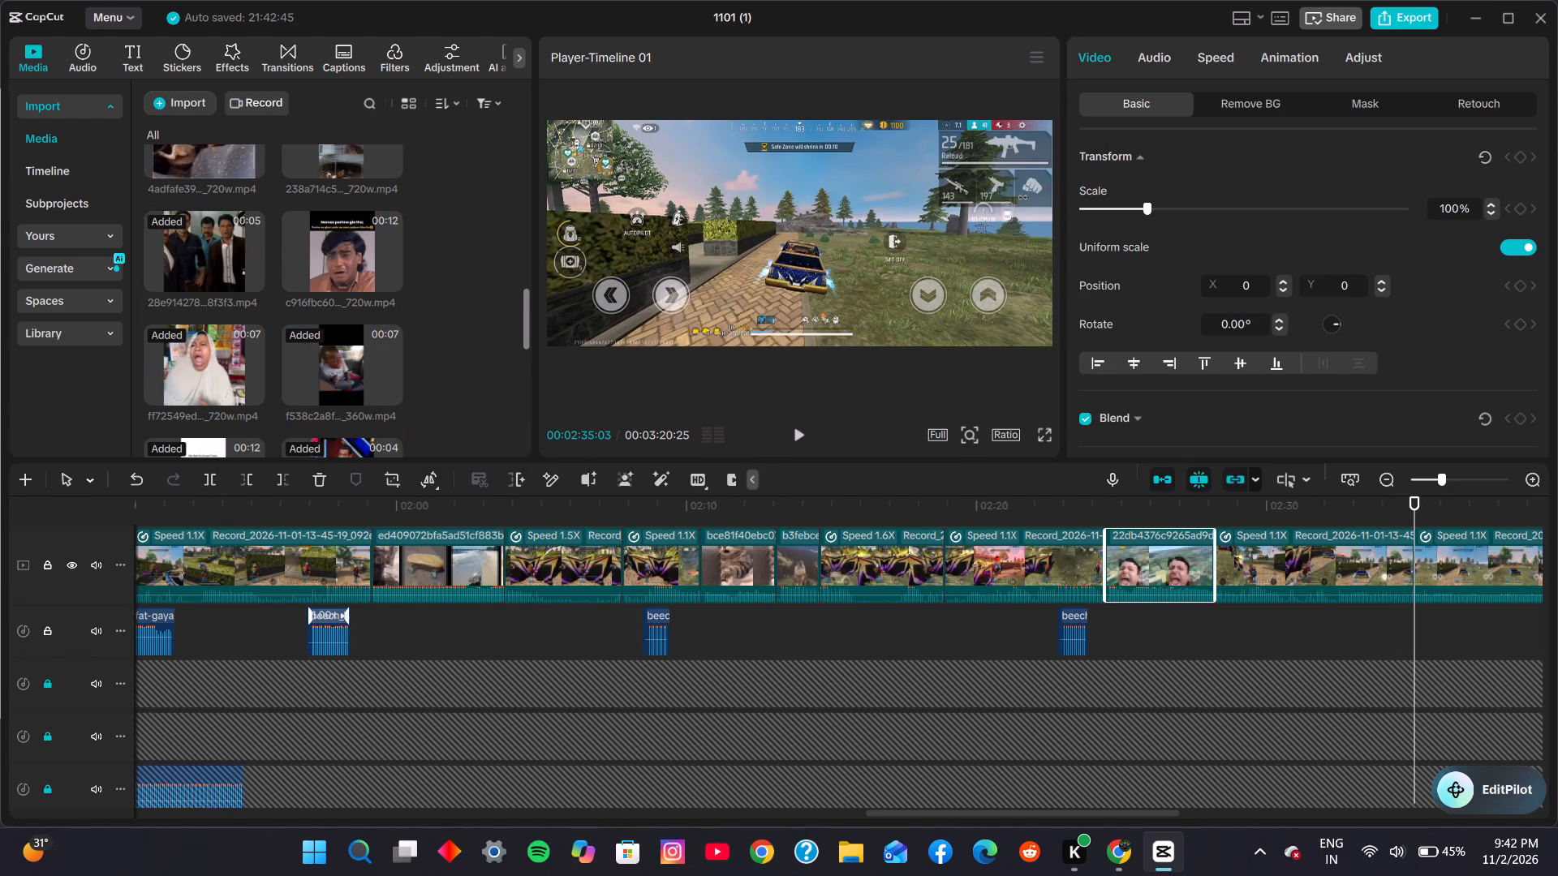
scroll(353, 303, "up", 1)
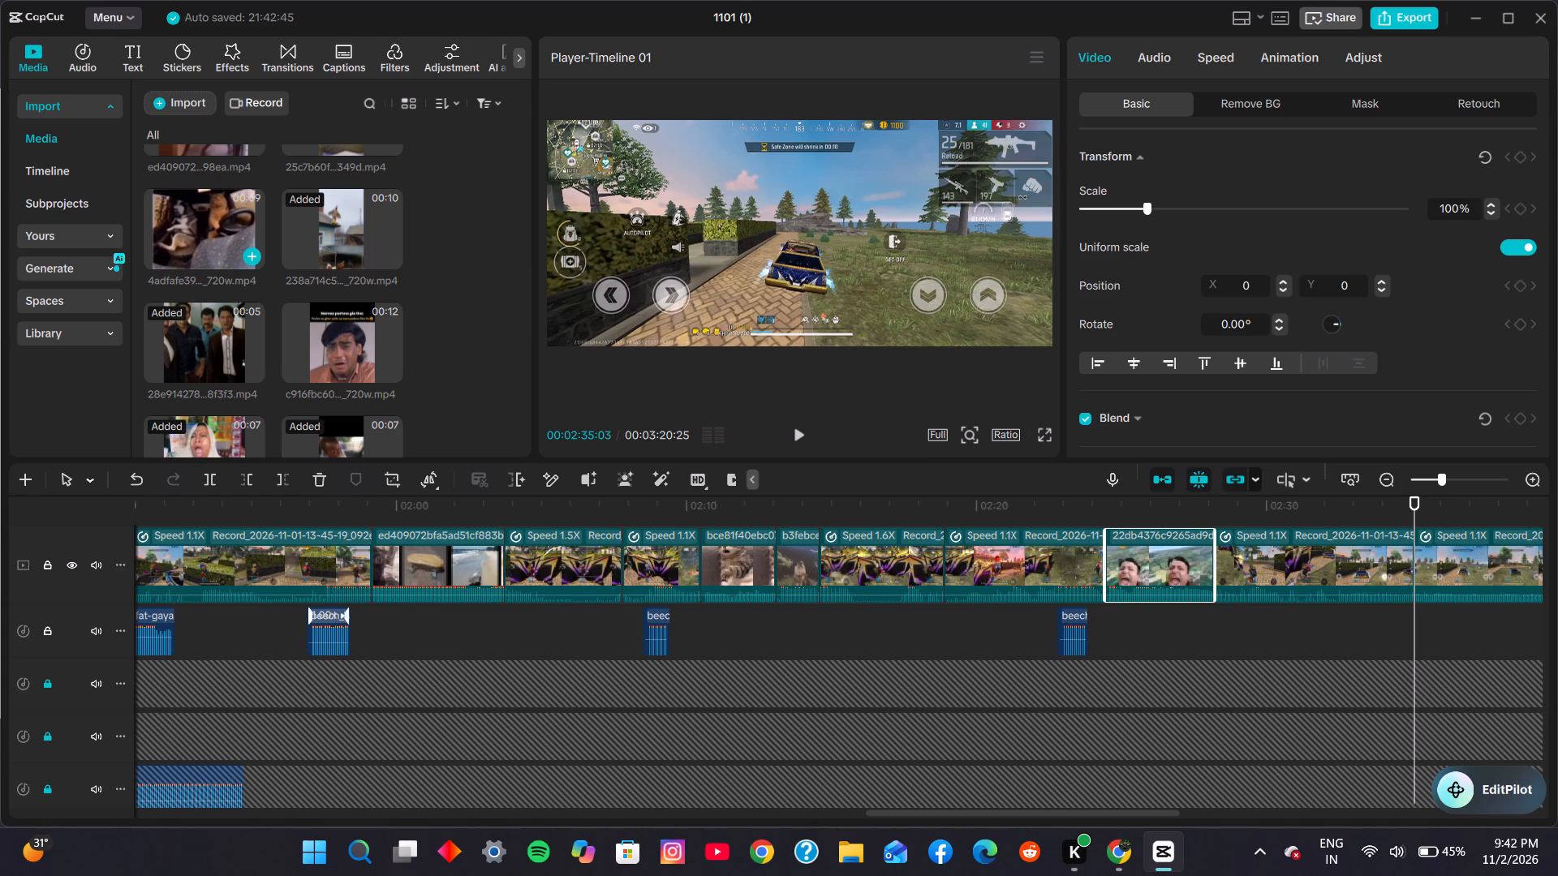
left_click(252, 259)
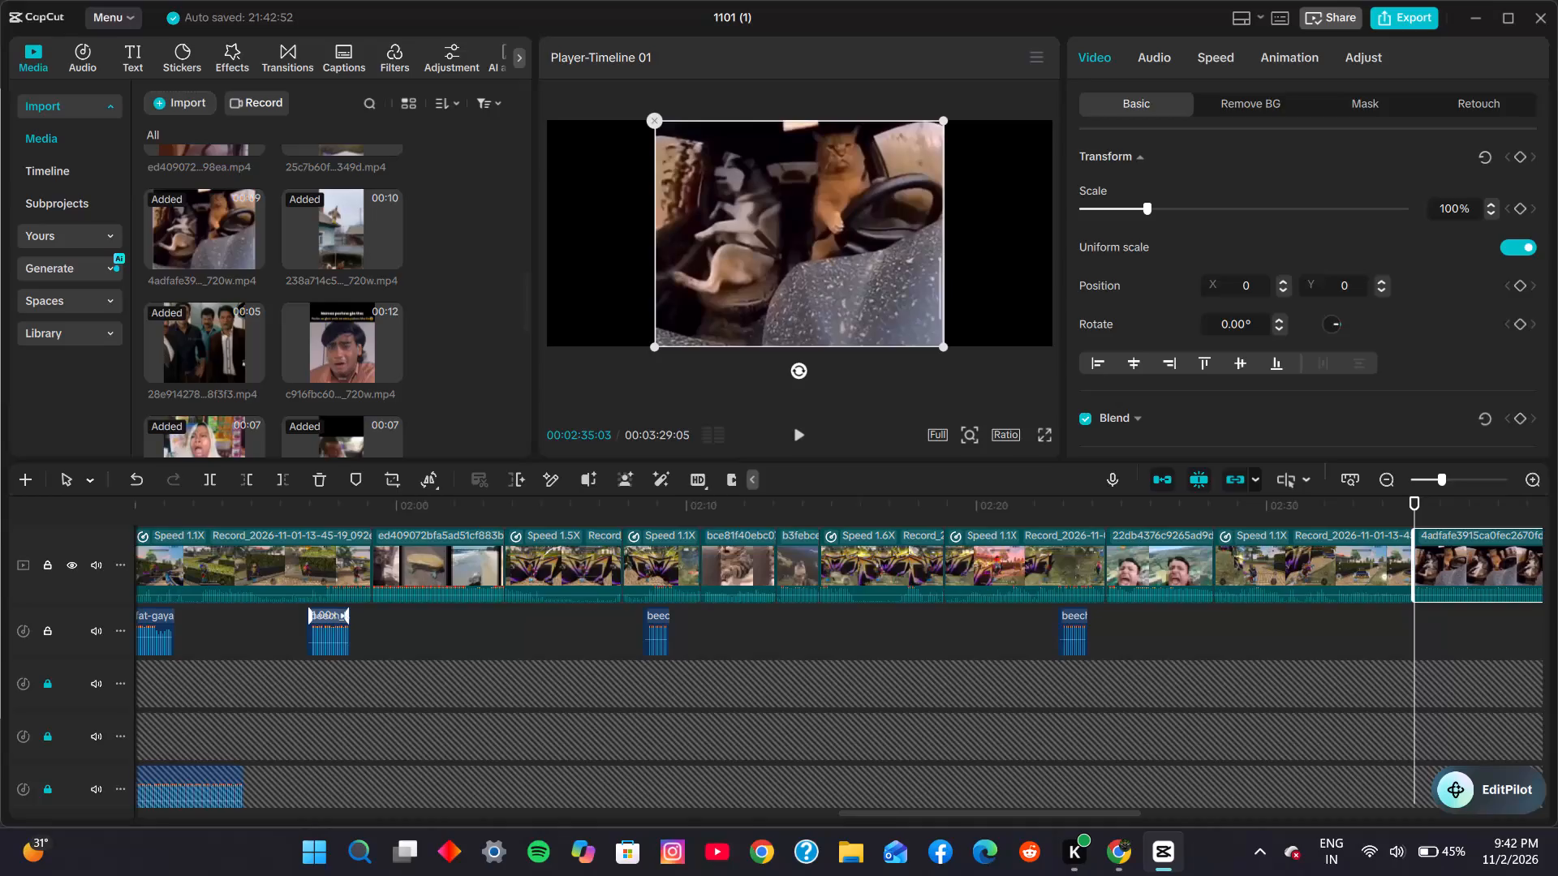
Scale the dog-and-cat clip down to 89% in the frame.
left_click_drag(939, 341, 893, 324)
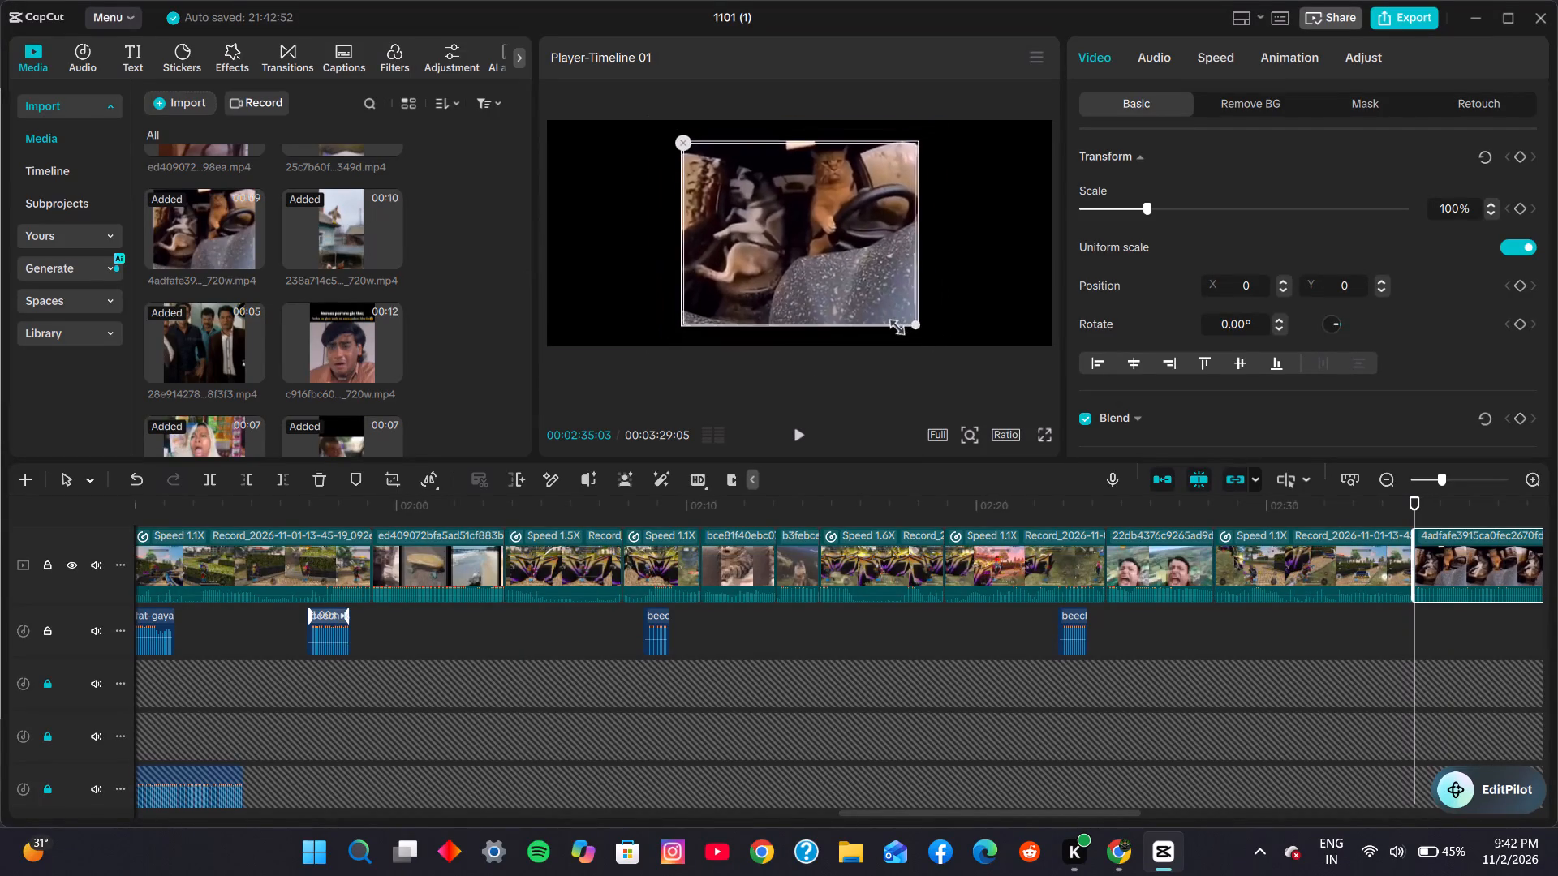
left_click_drag(893, 324, 915, 329)
left_click(851, 410)
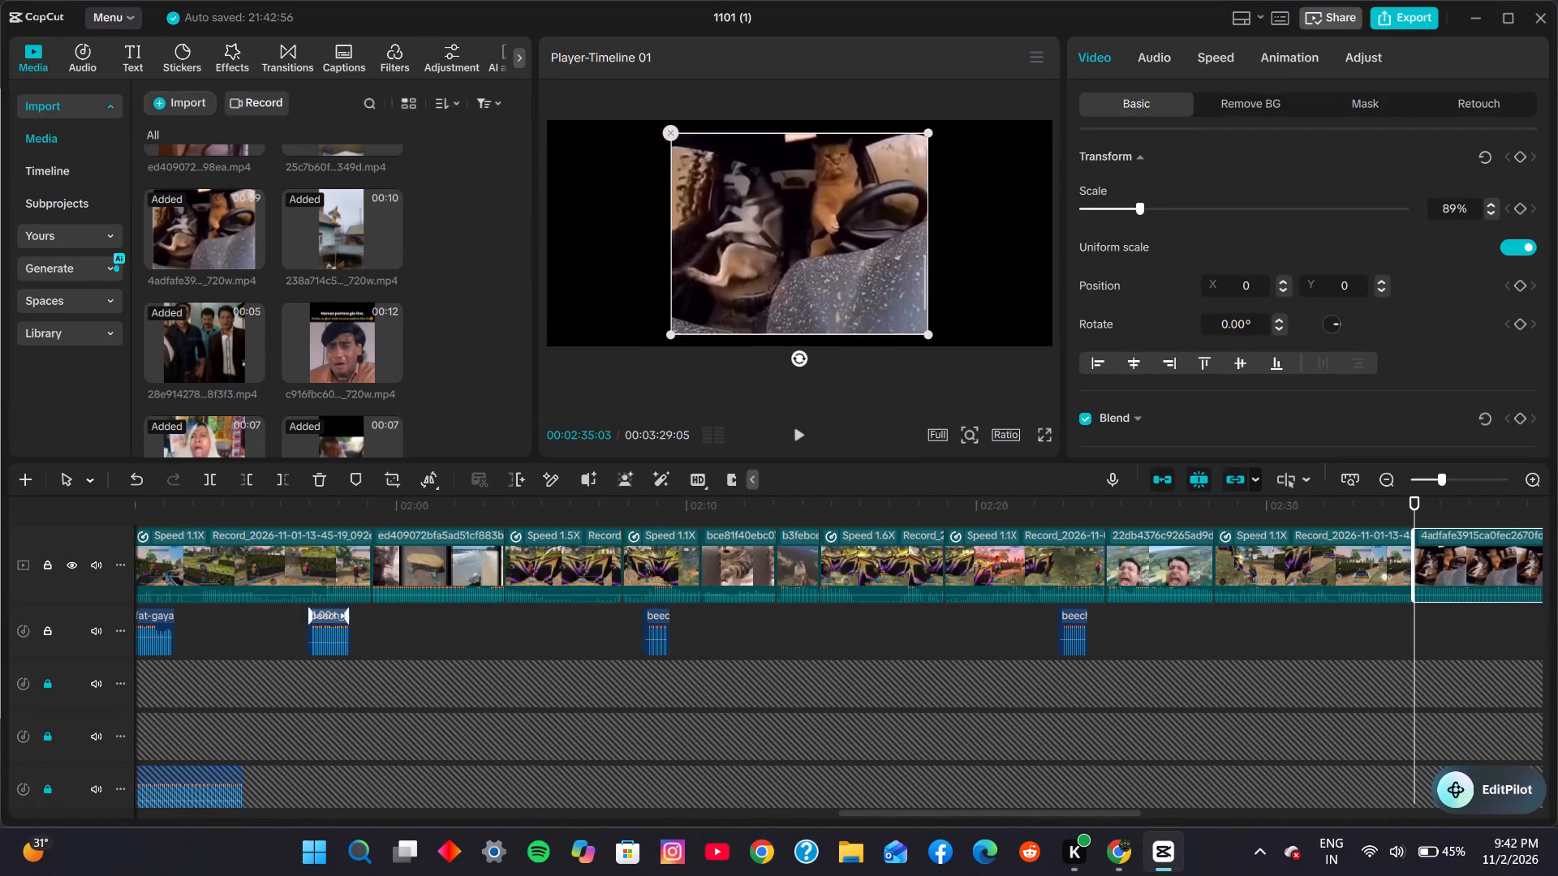
Play from 00:02:32:25 through the dog-and-cat clip and trim its end back to 00:02:40:27.
left_click(1349, 623)
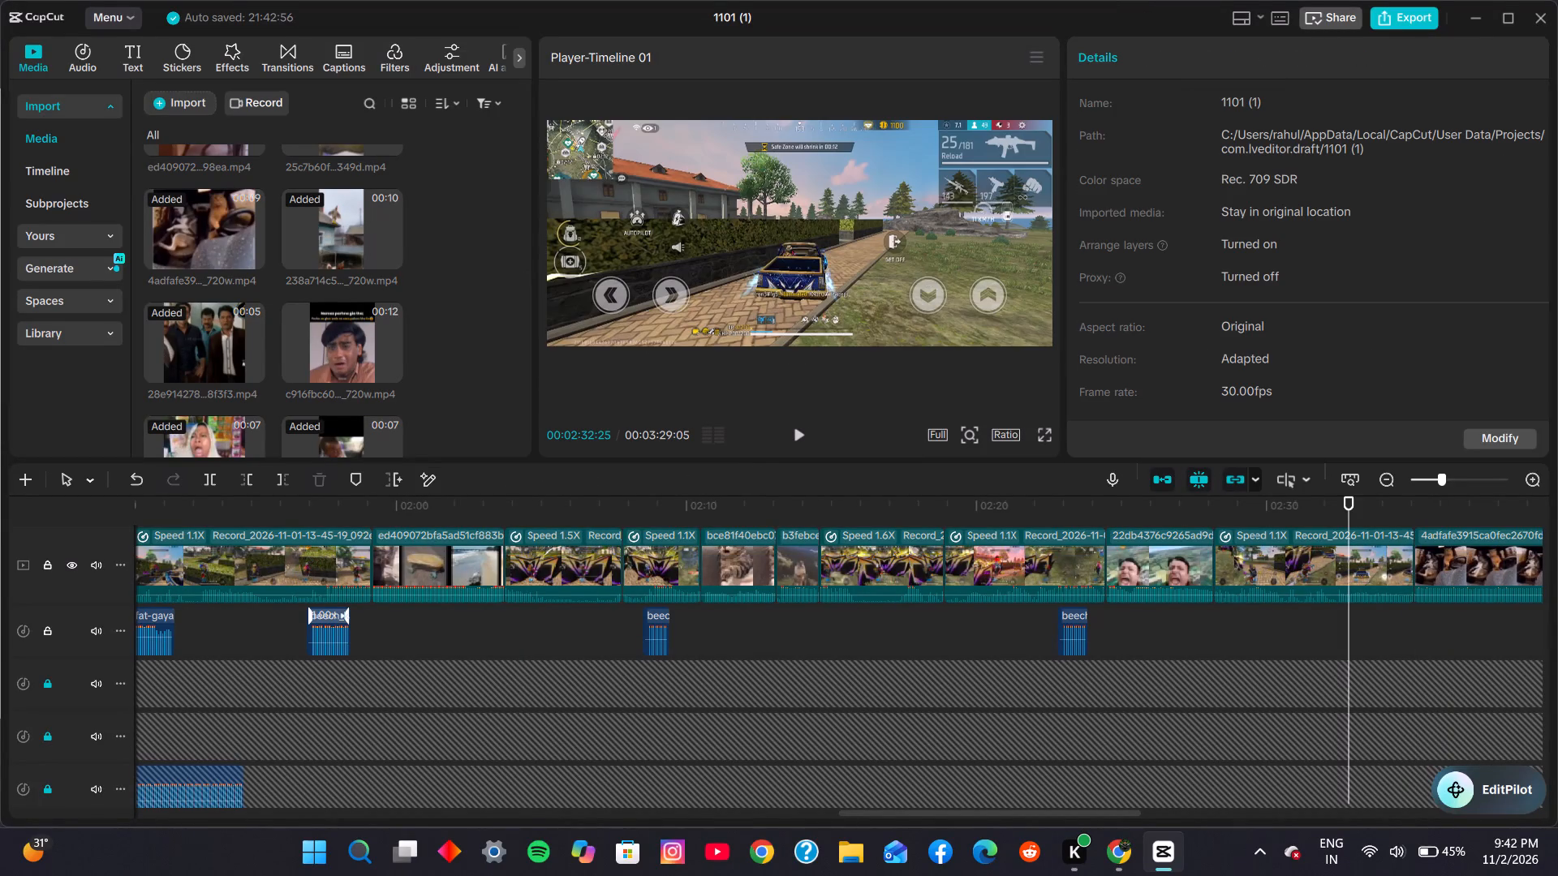
left_click(799, 437)
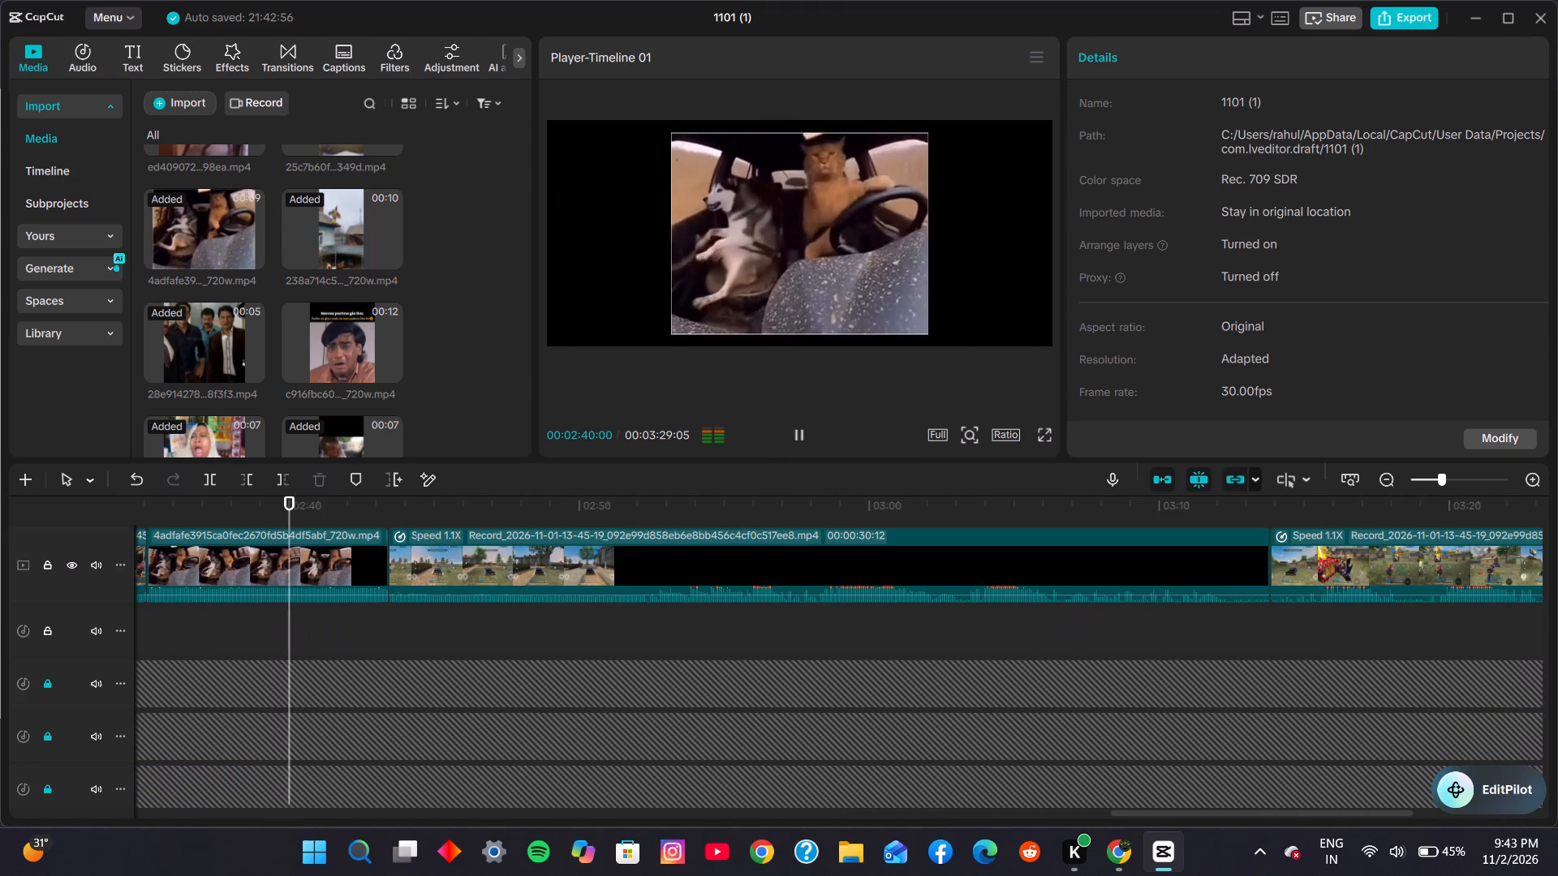
left_click(802, 433)
left_click(352, 549)
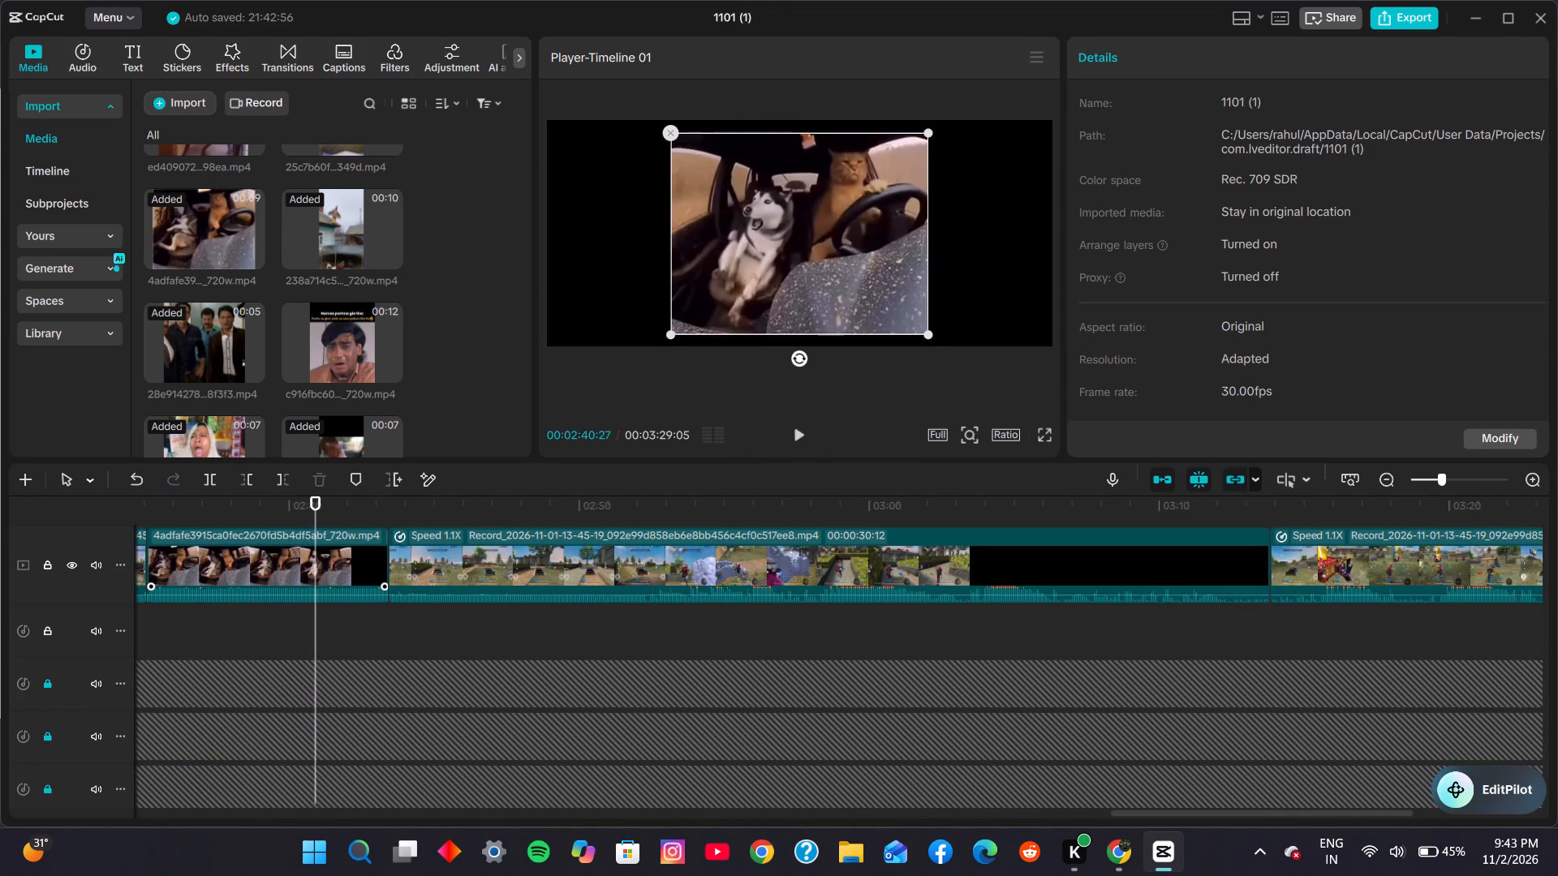
left_click_drag(389, 543, 325, 552)
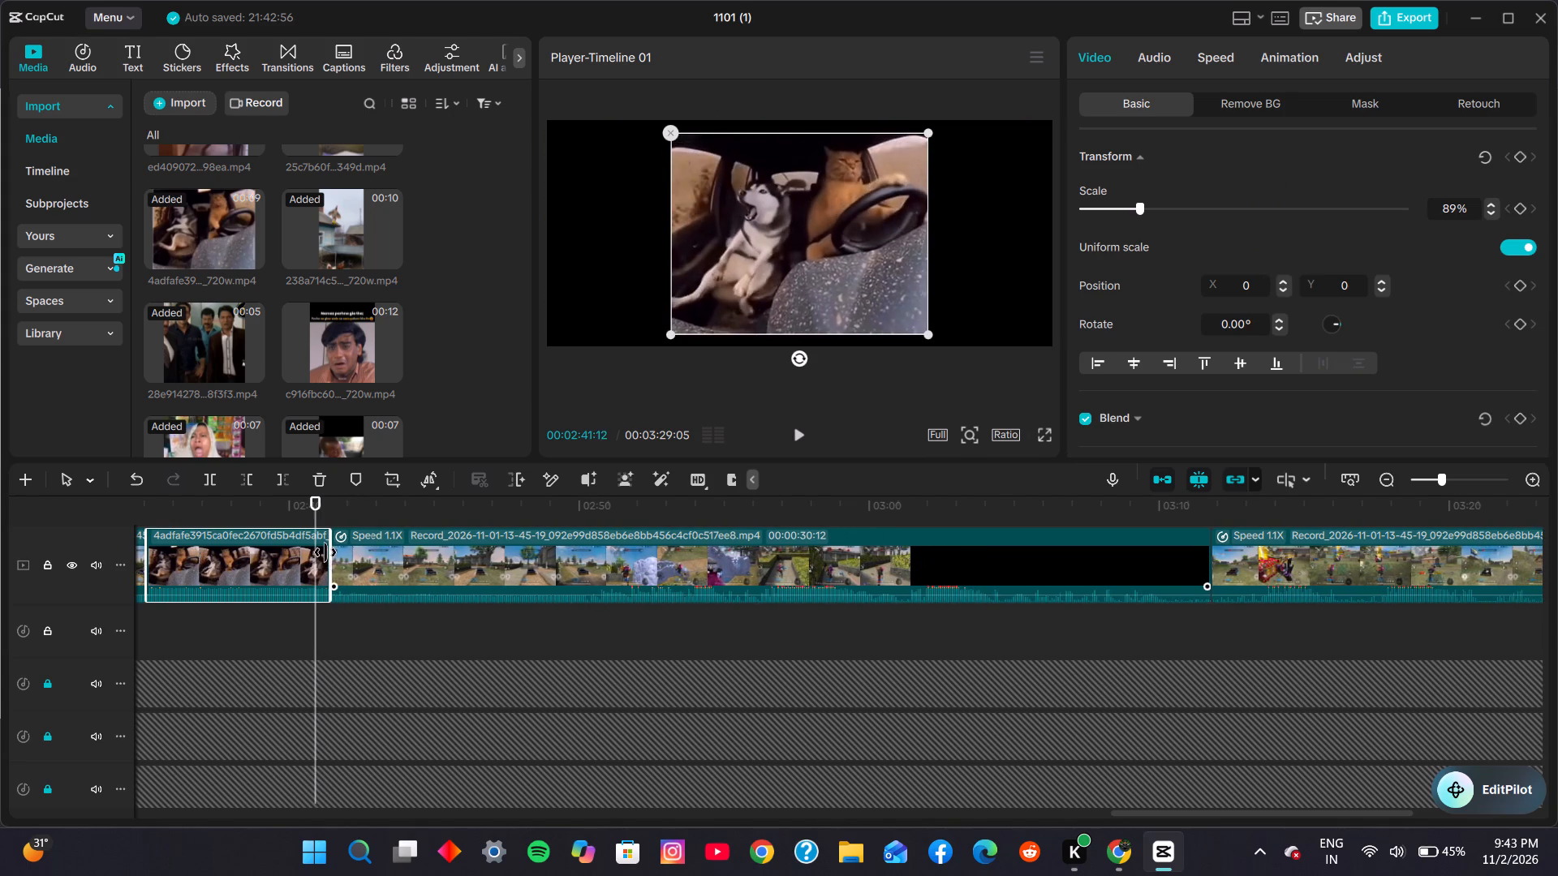
left_click_drag(325, 552, 311, 553)
Split the gameplay after the dog-and-cat clip at 00:02:48:26, delete the portion before the cut, and play across the new join.
scroll(626, 659, "down", 12)
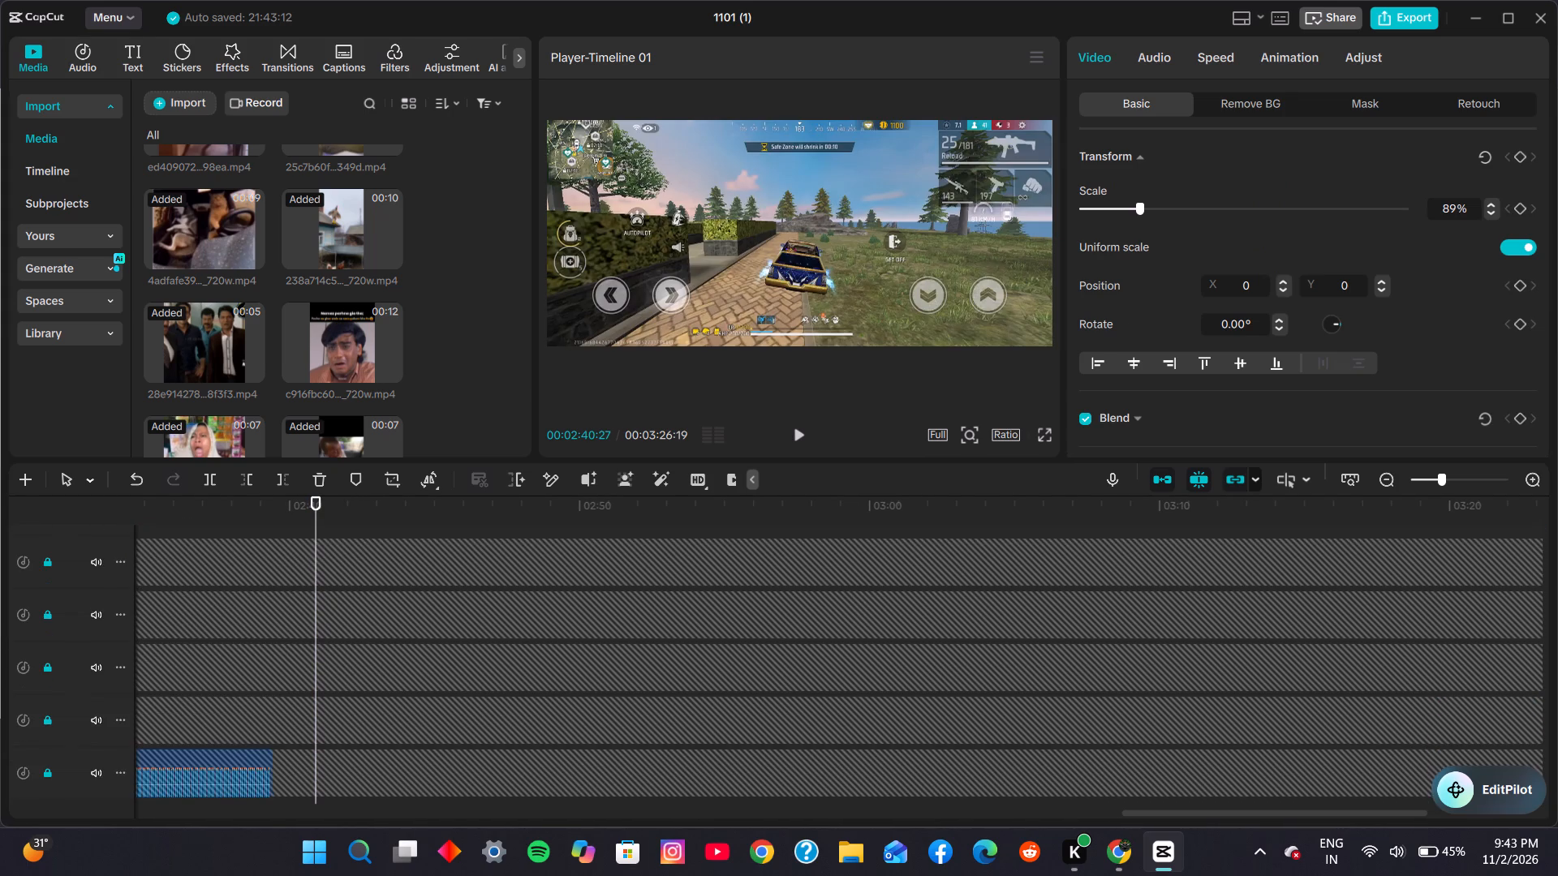
scroll(629, 651, "down", 1)
scroll(629, 651, "up", 9)
left_click(799, 431)
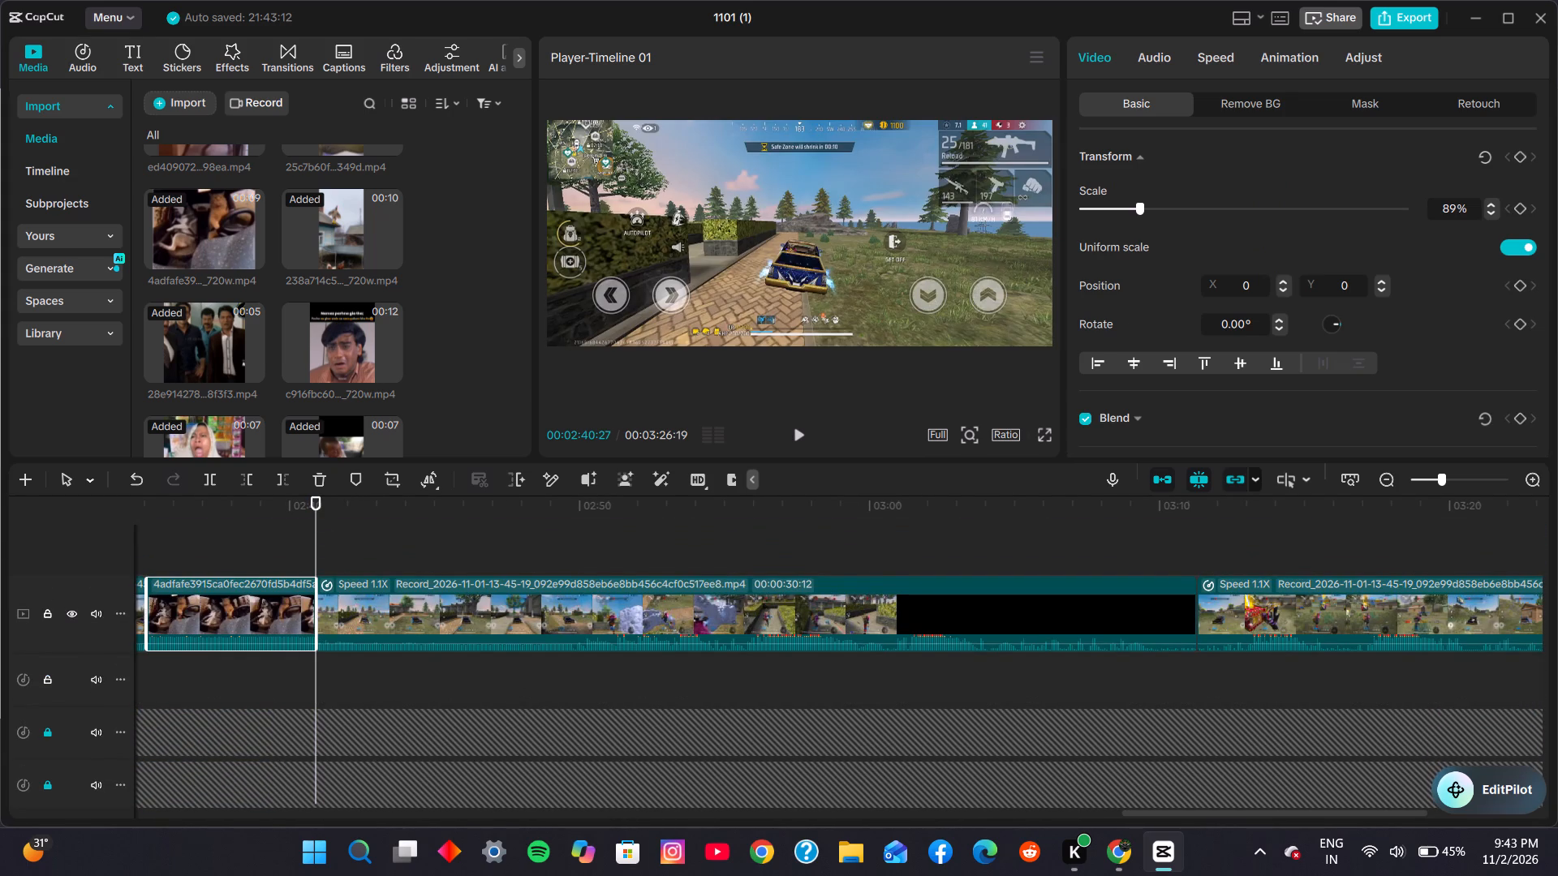
left_click(799, 432)
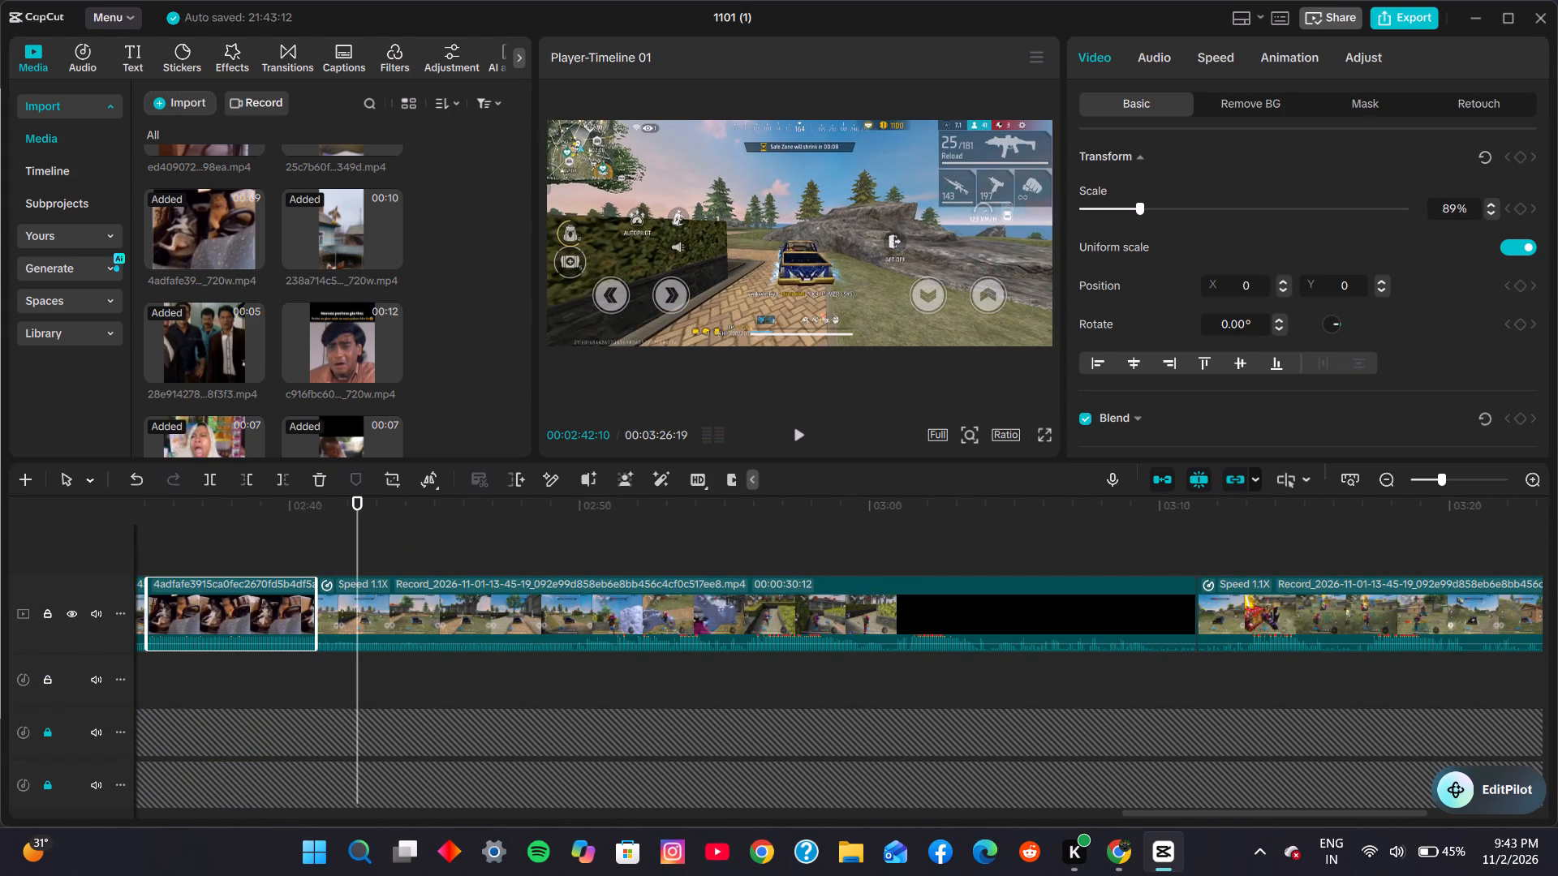
left_click(797, 439)
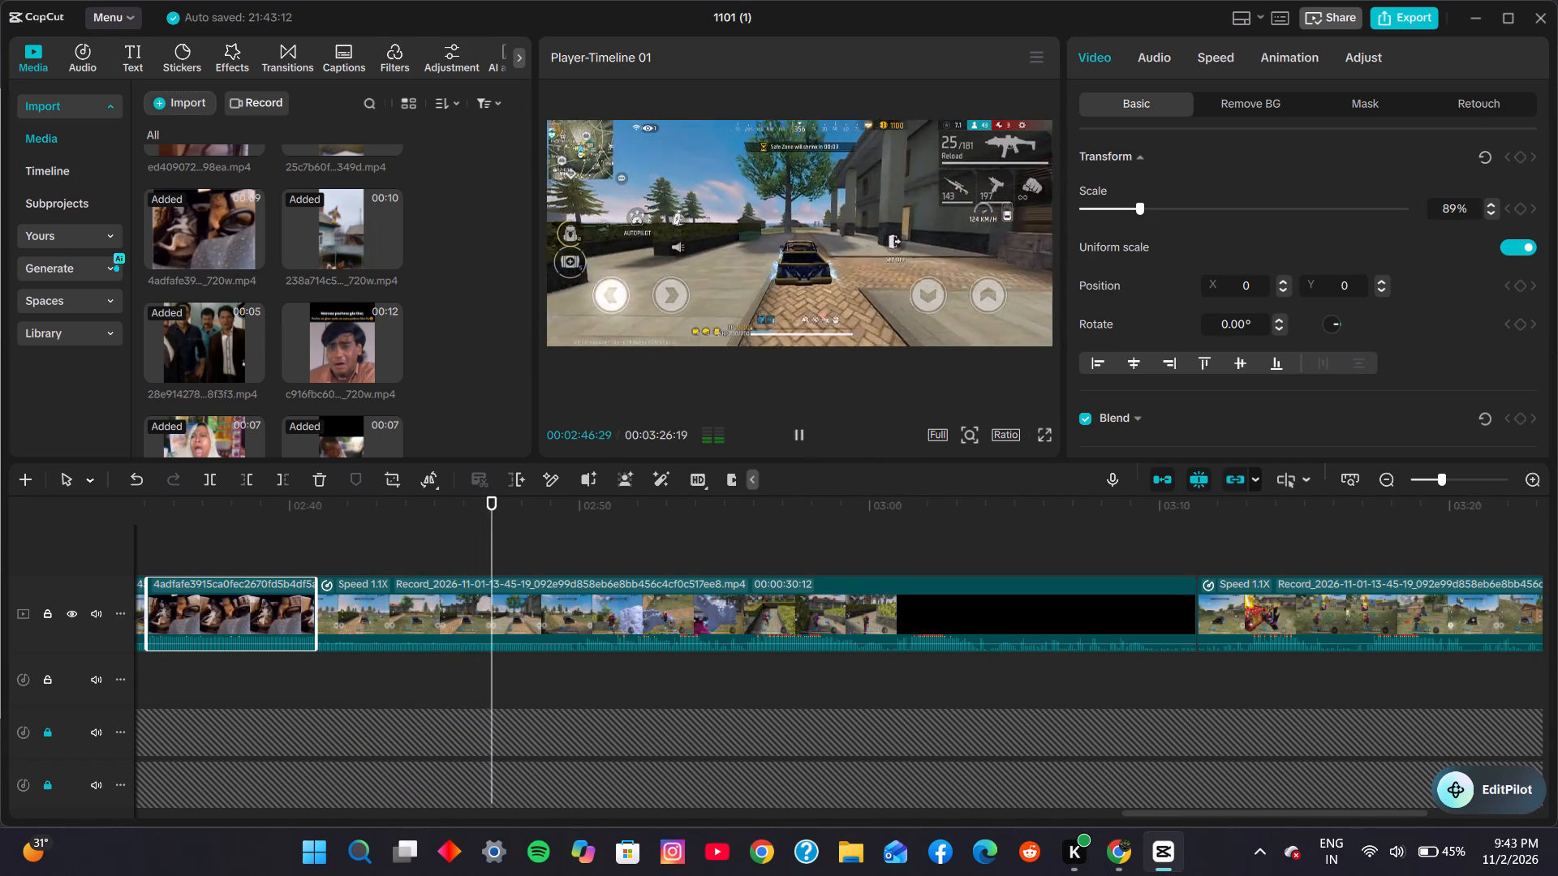
left_click(799, 438)
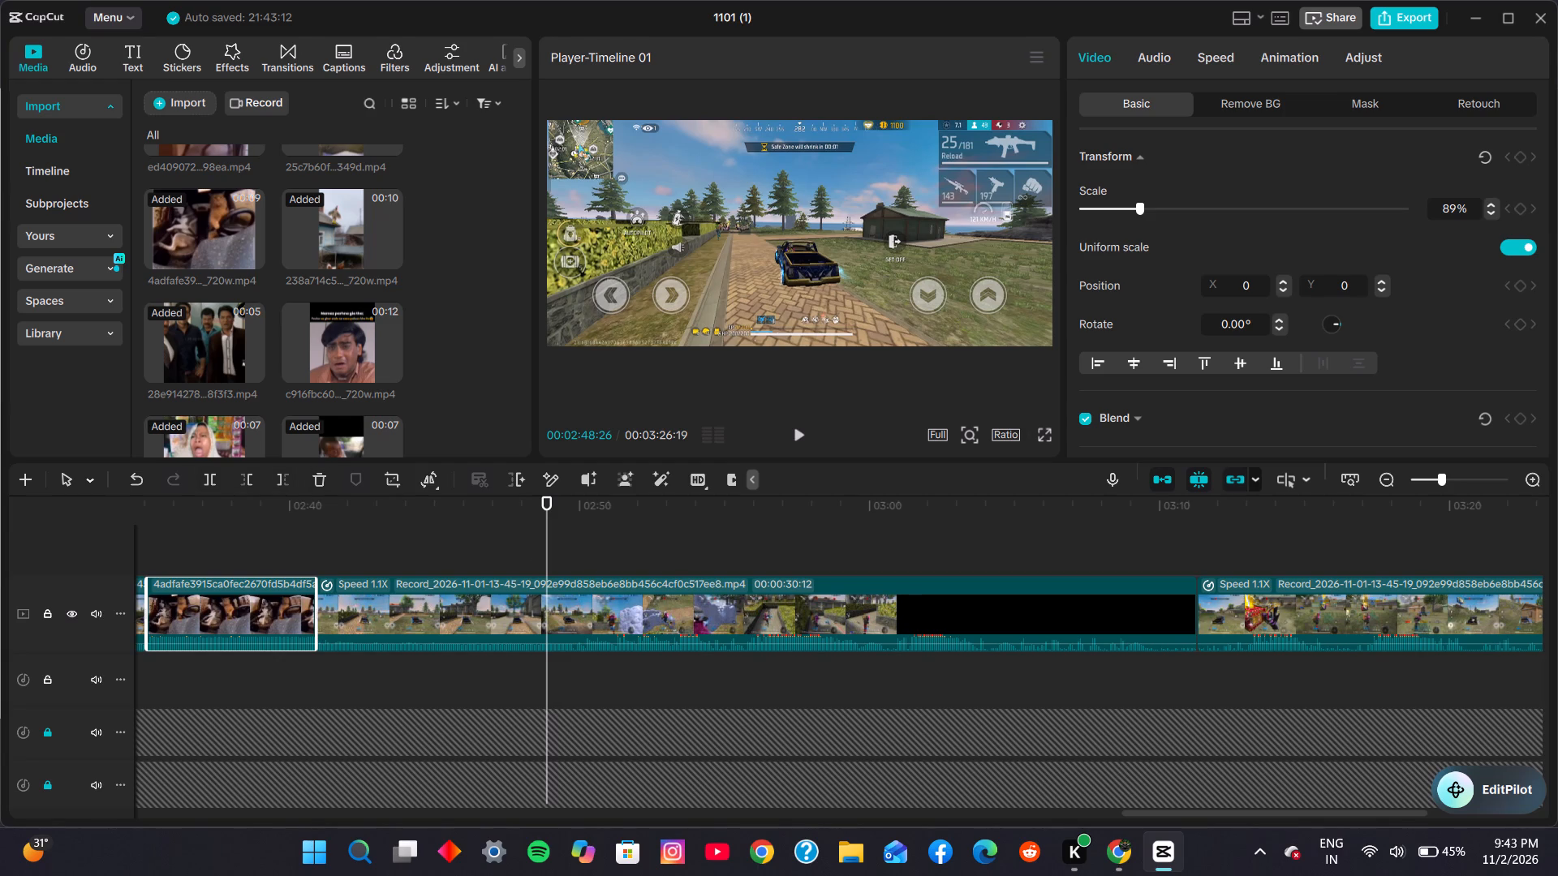
left_click(208, 479)
left_click(361, 583)
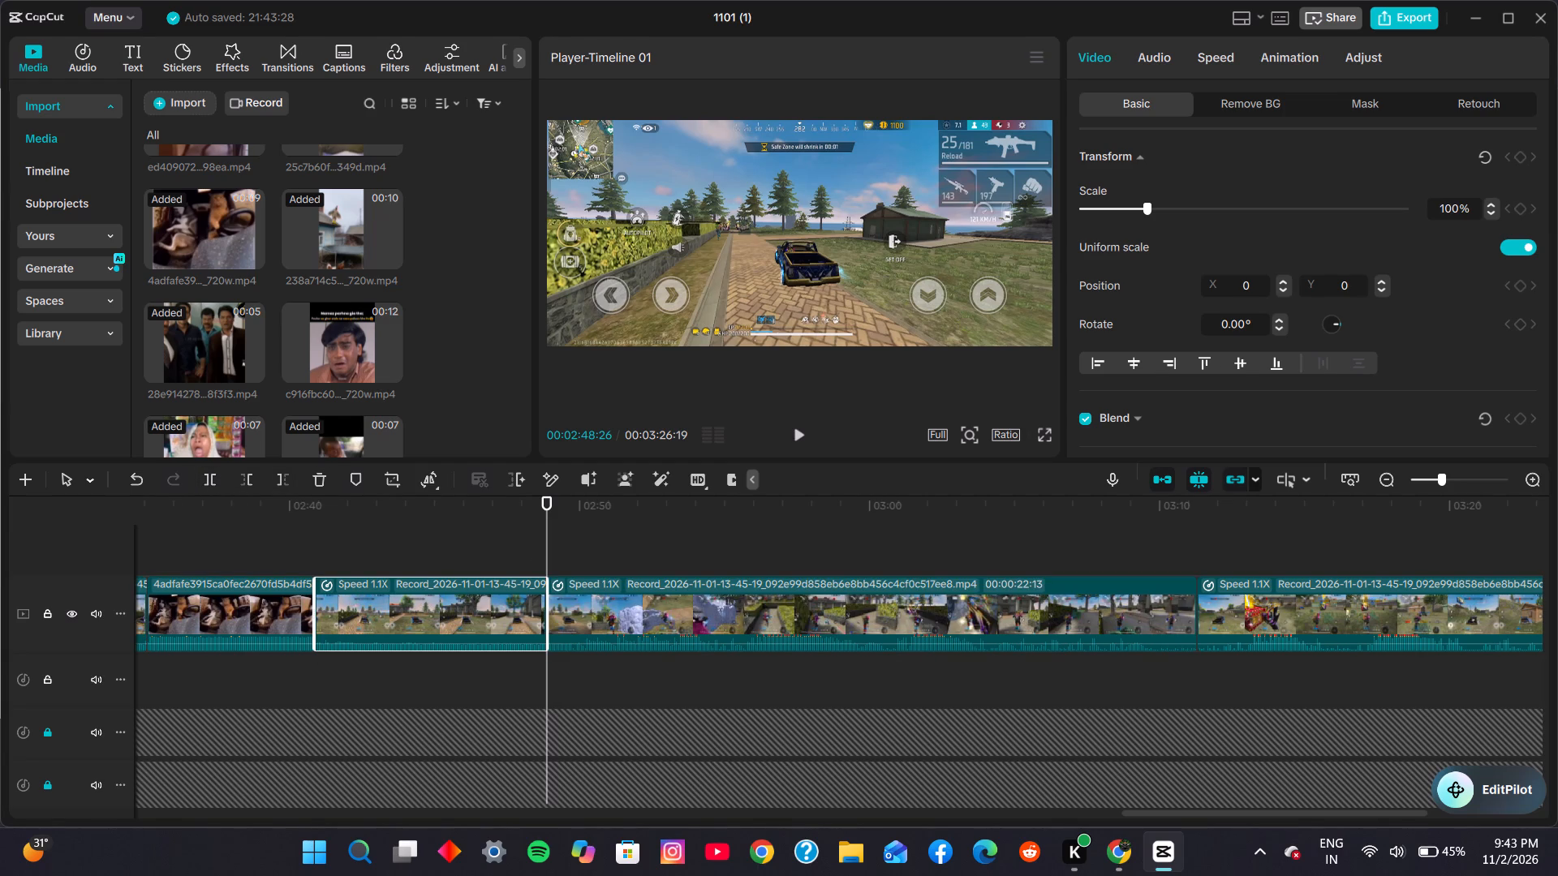
left_click(321, 480)
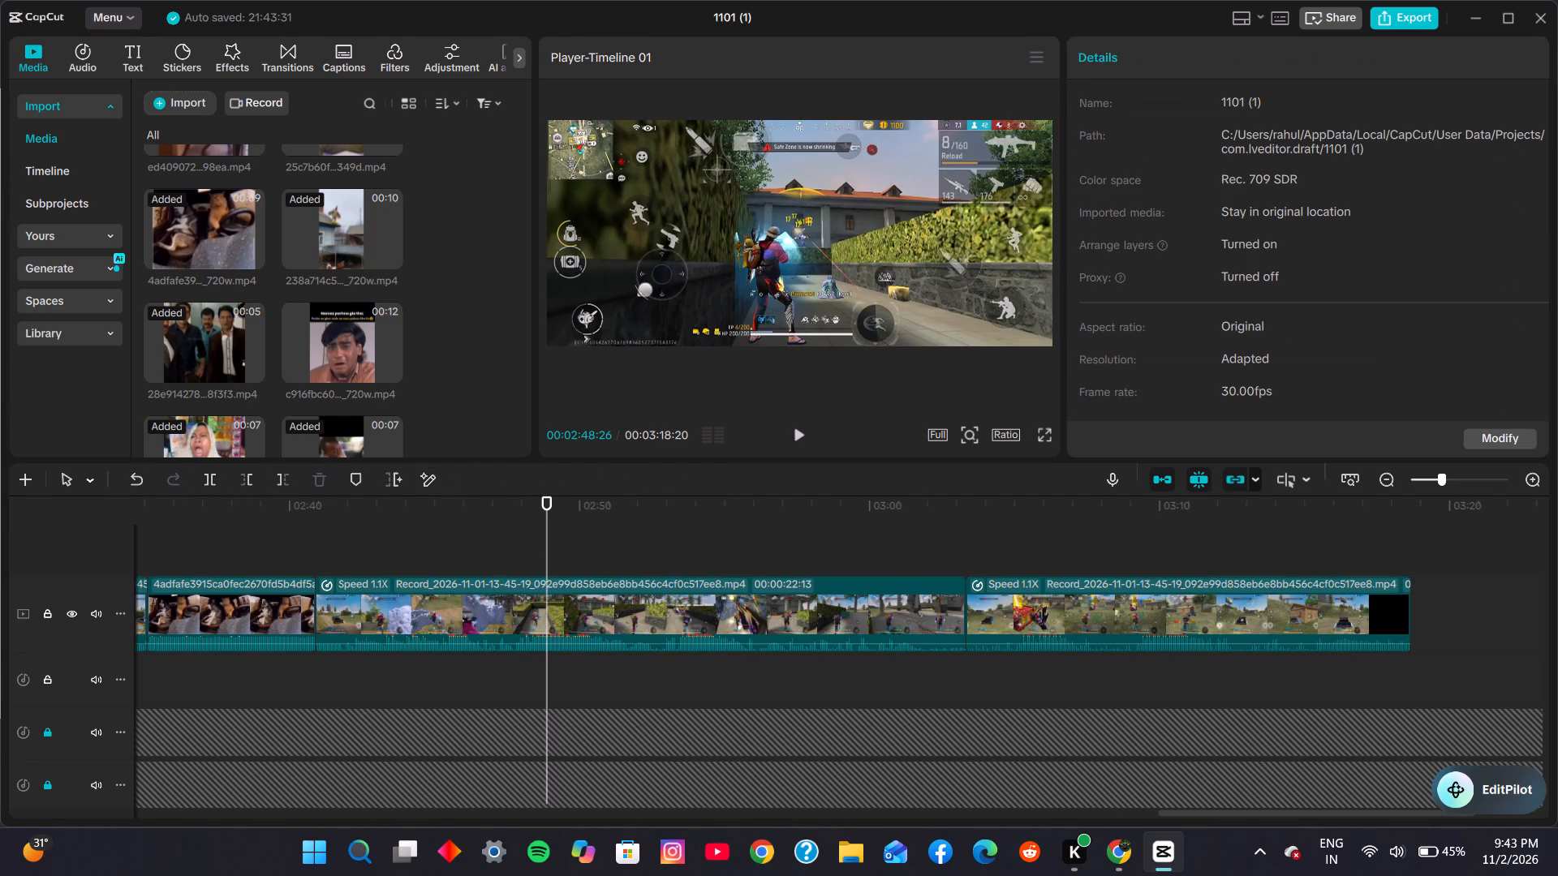
left_click(278, 537)
left_click(812, 440)
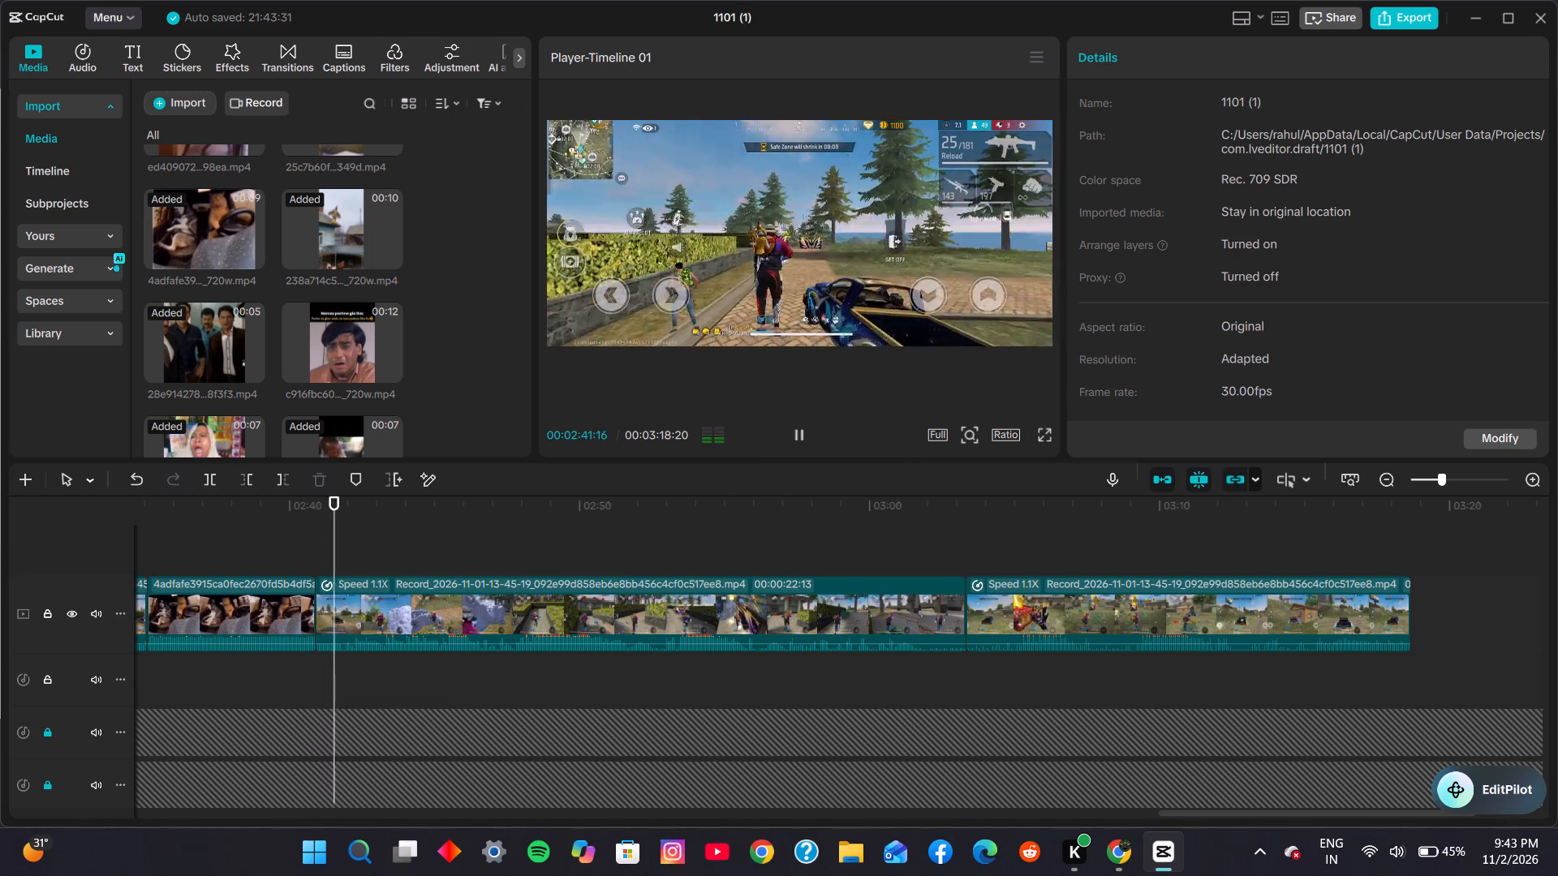
left_click(804, 440)
Unlock the bottom music track and paste a copy of its clip, subway_surfers.mp3, onto a new track below, starting at about 00:02:39.
scroll(517, 711, "down", 2)
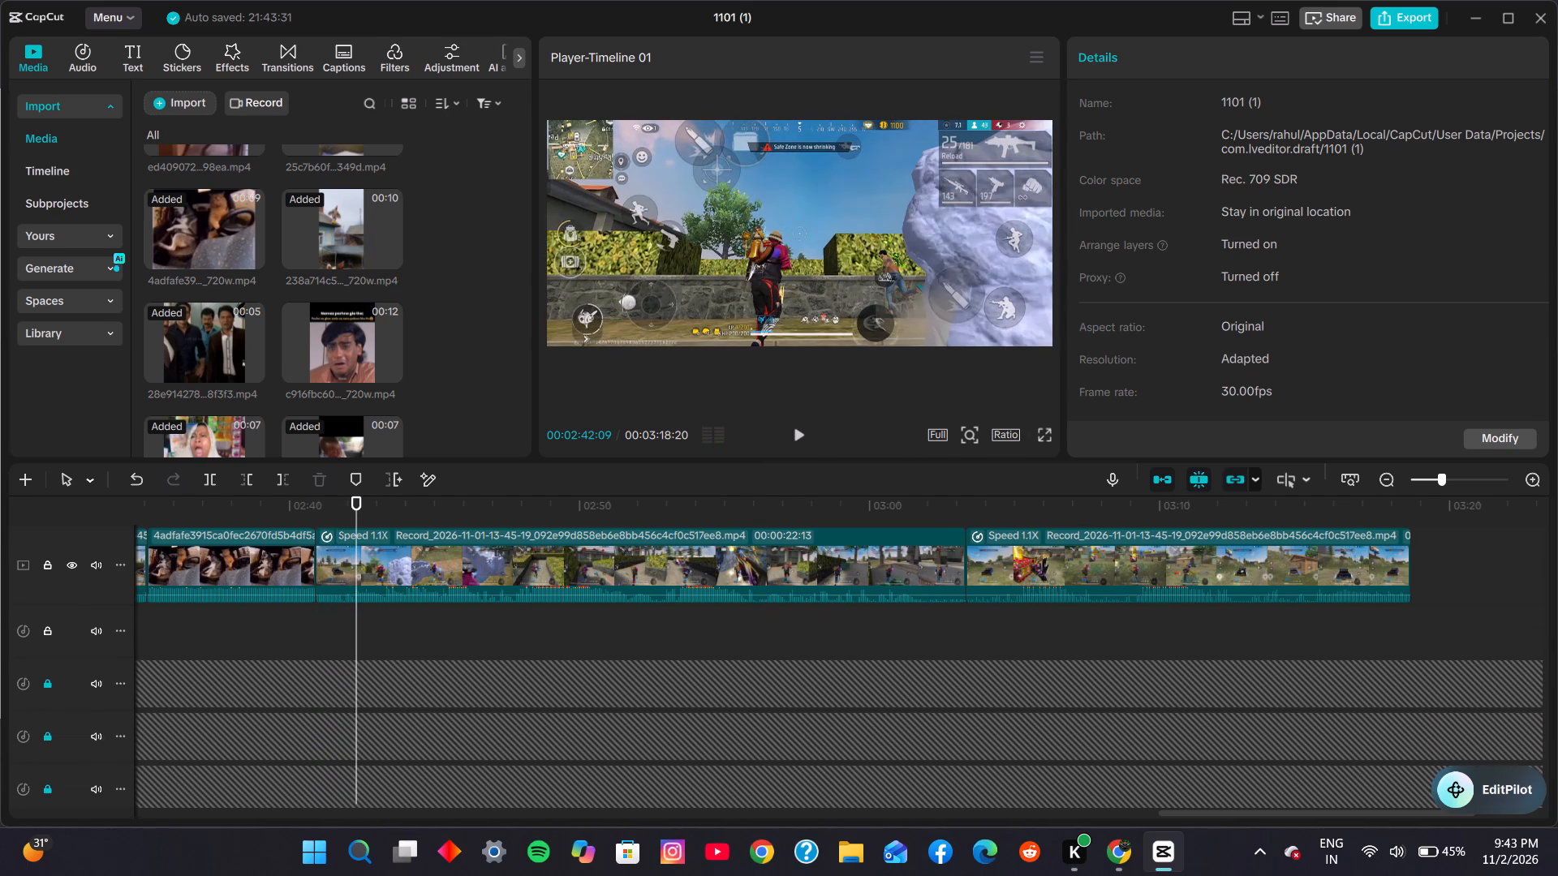
scroll(517, 711, "down", 9)
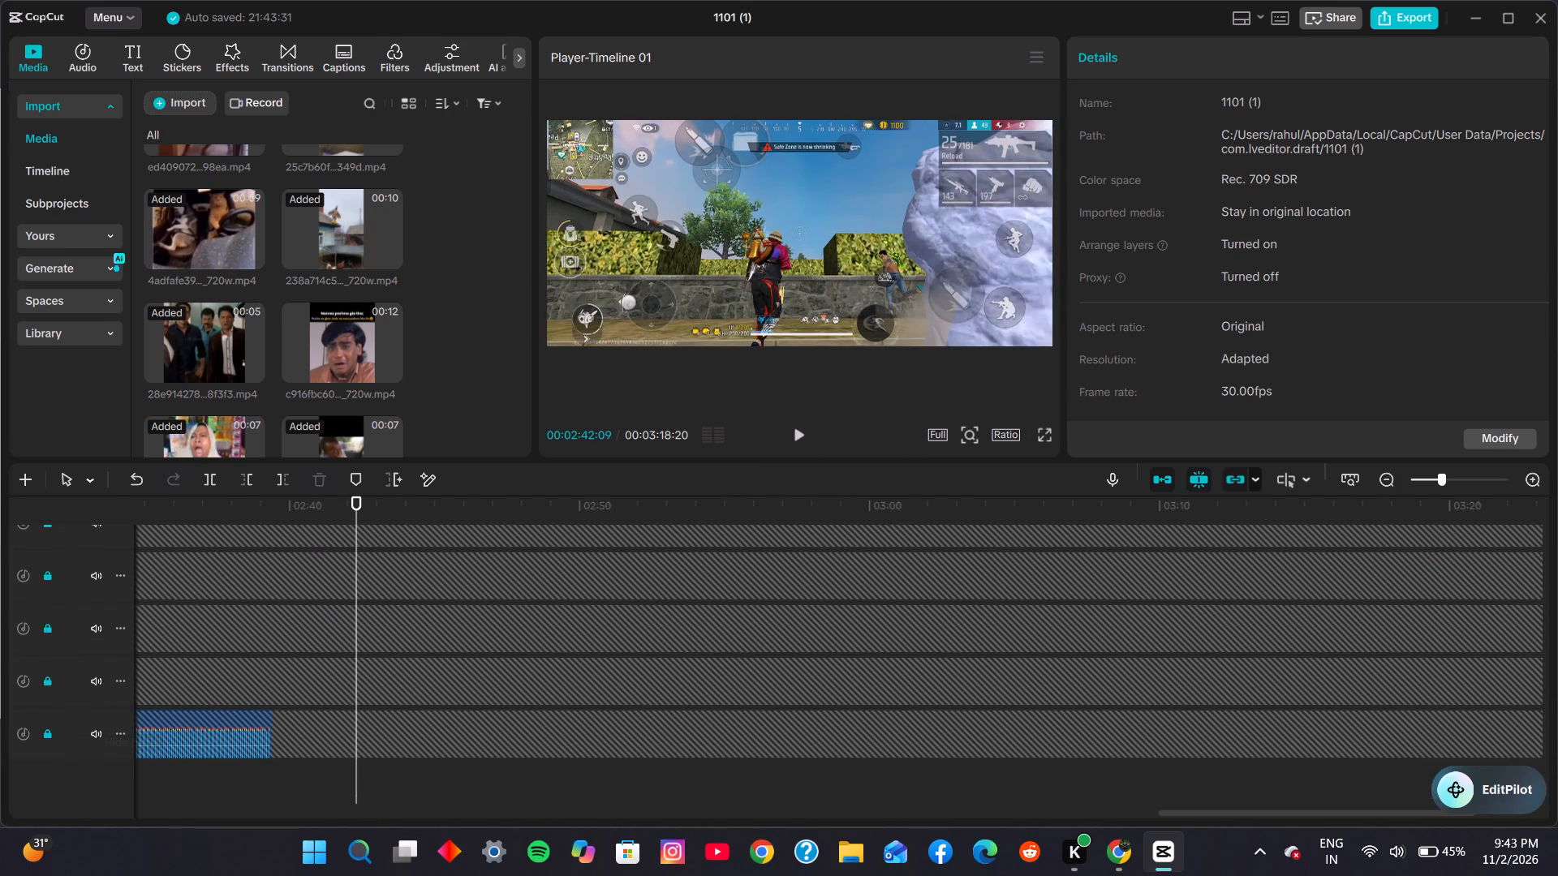
left_click(44, 737)
left_click(252, 715)
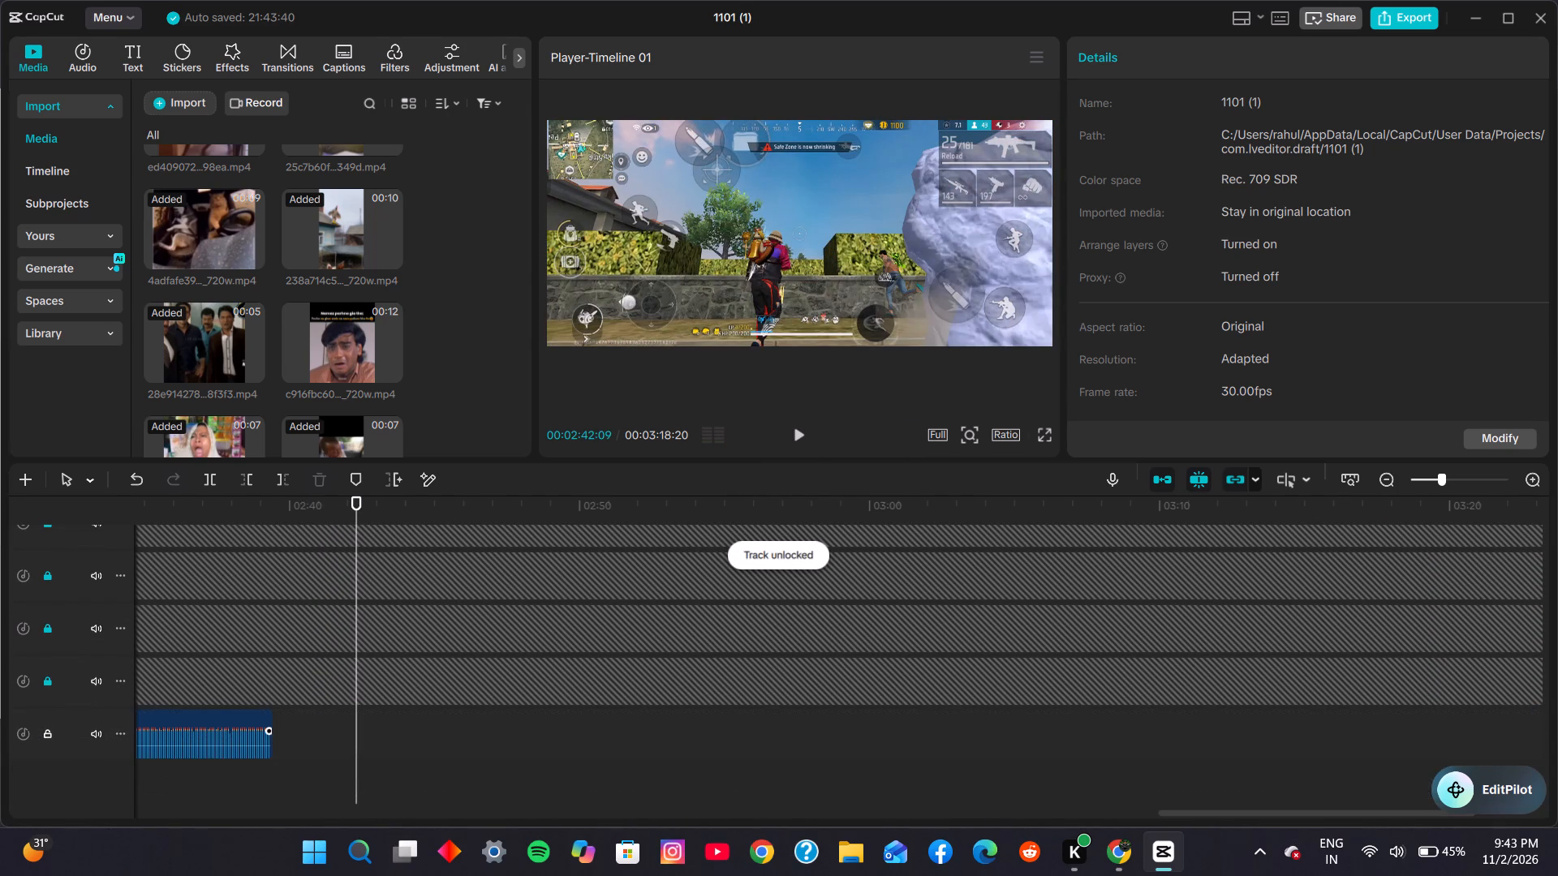
right_click(252, 714)
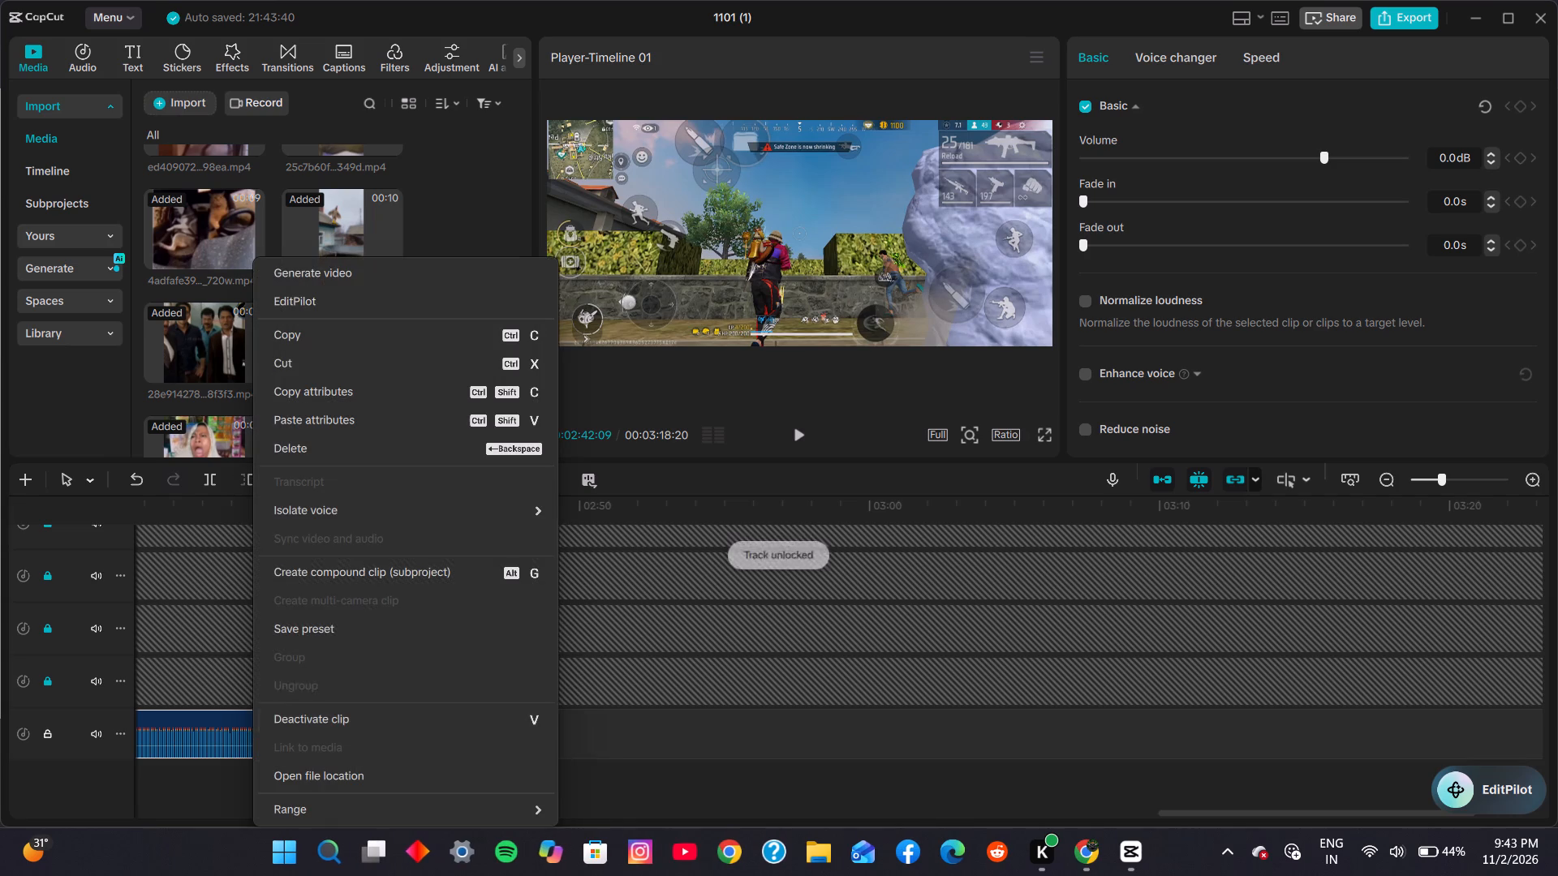
left_click(378, 331)
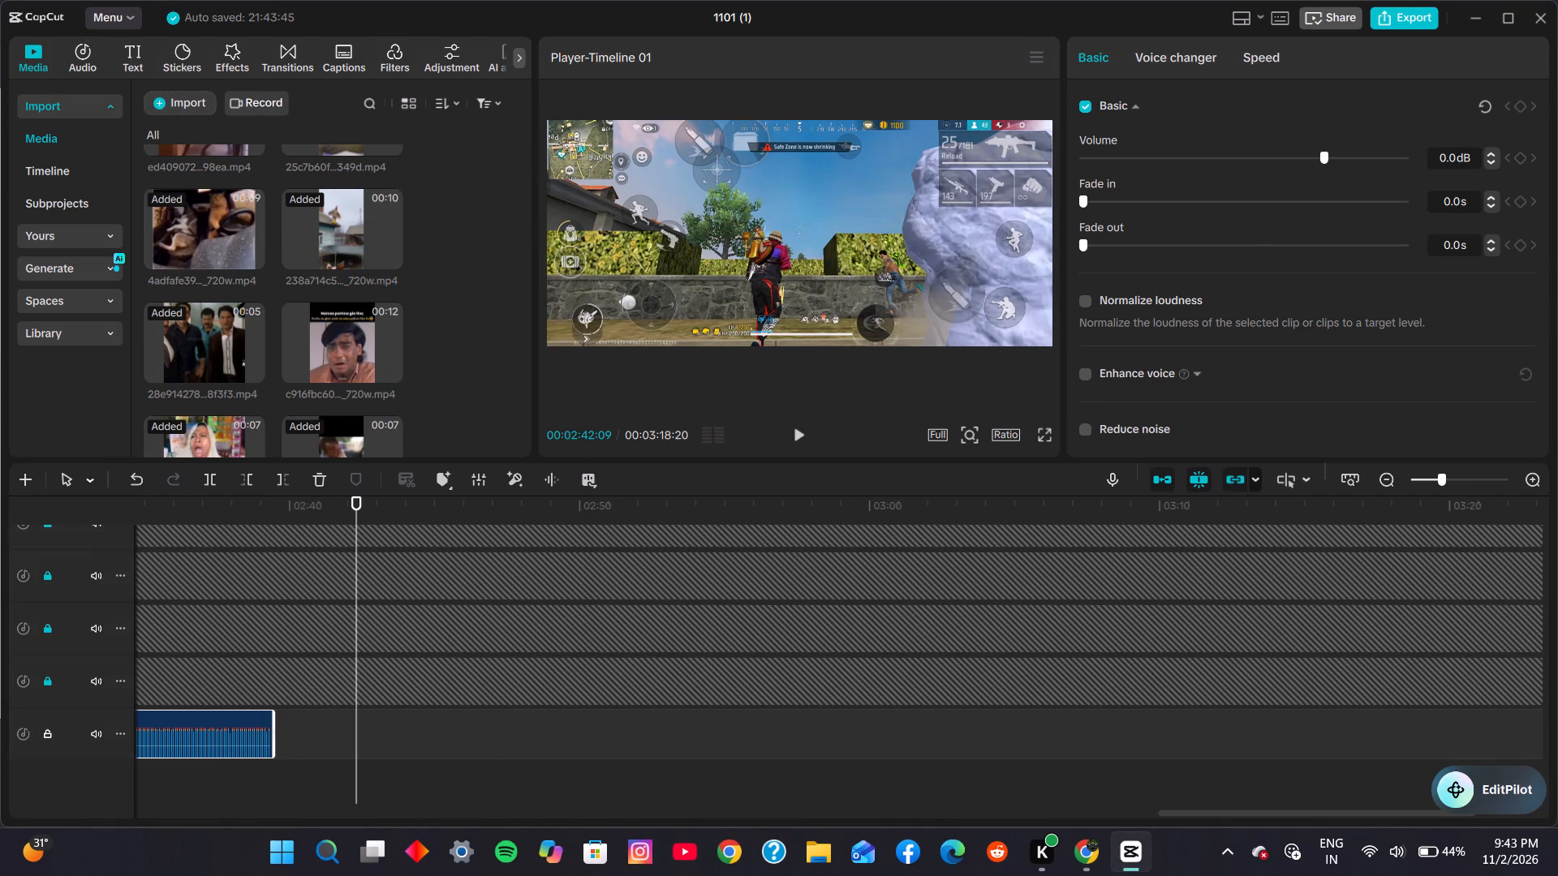
left_click(314, 737)
right_click(314, 736)
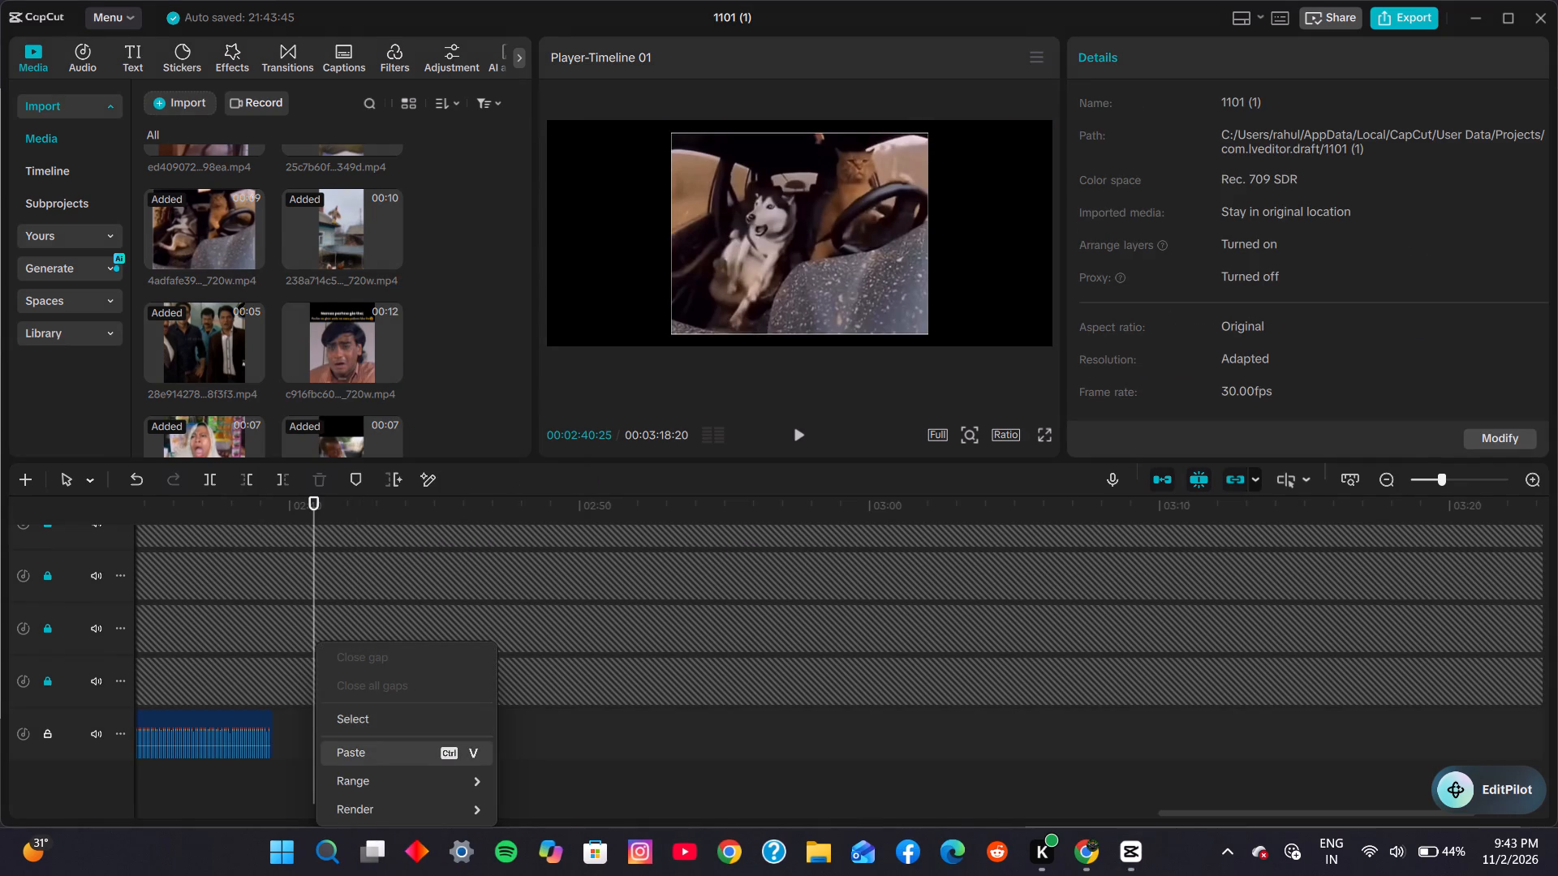
left_click(415, 755)
left_click_drag(435, 715, 376, 769)
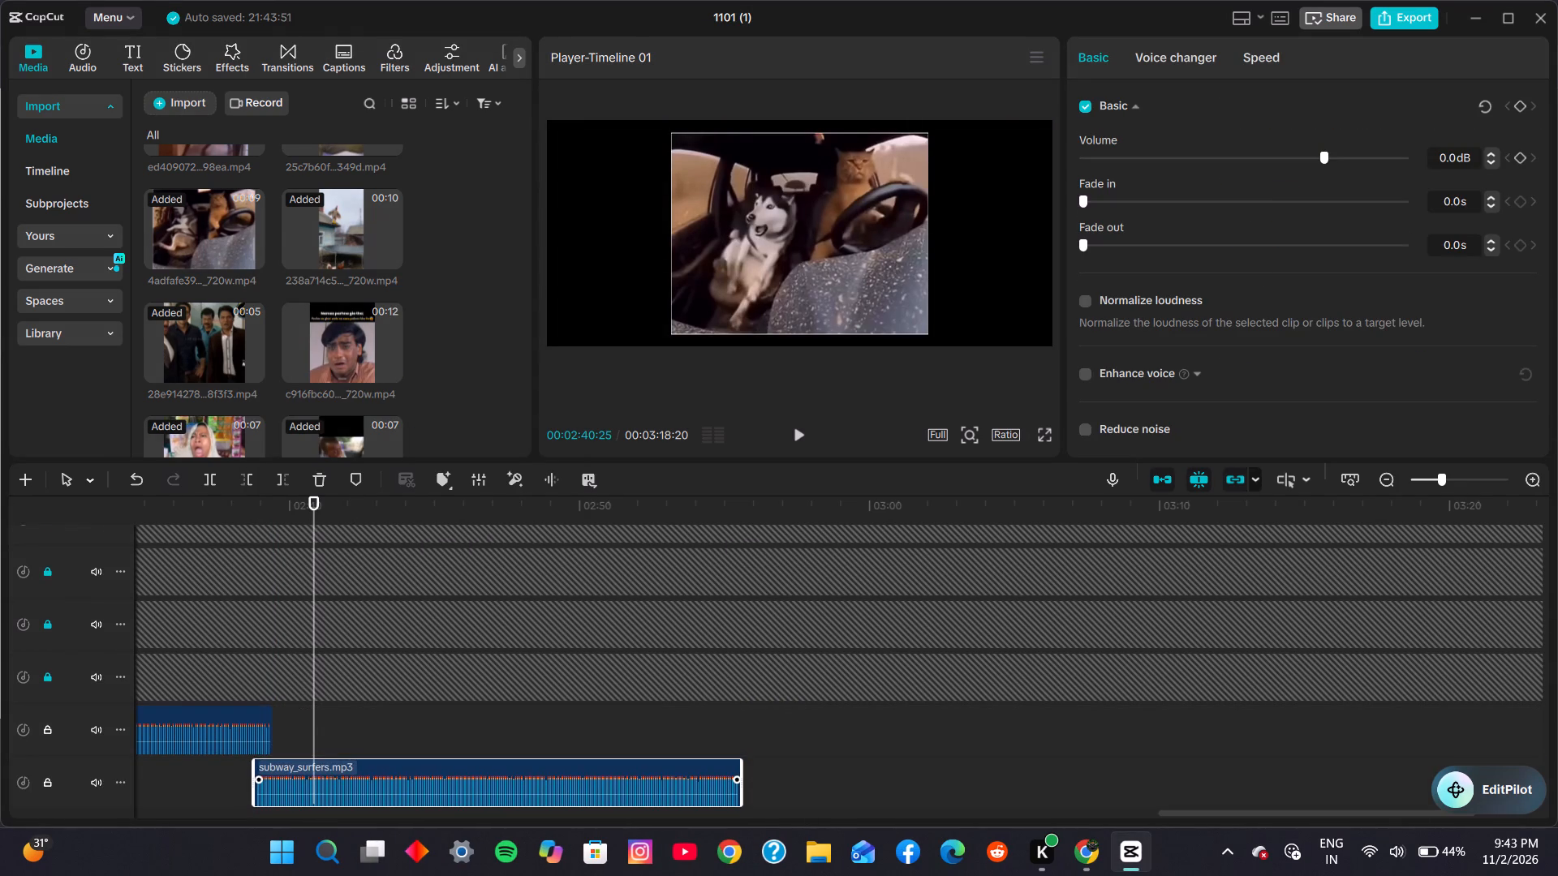
Paste a second copy of subway_surfers.mp3 onto another new track below, starting at about 00:02:55 near the previous copy's end.
scroll(454, 716, "down", 4)
left_click(784, 724)
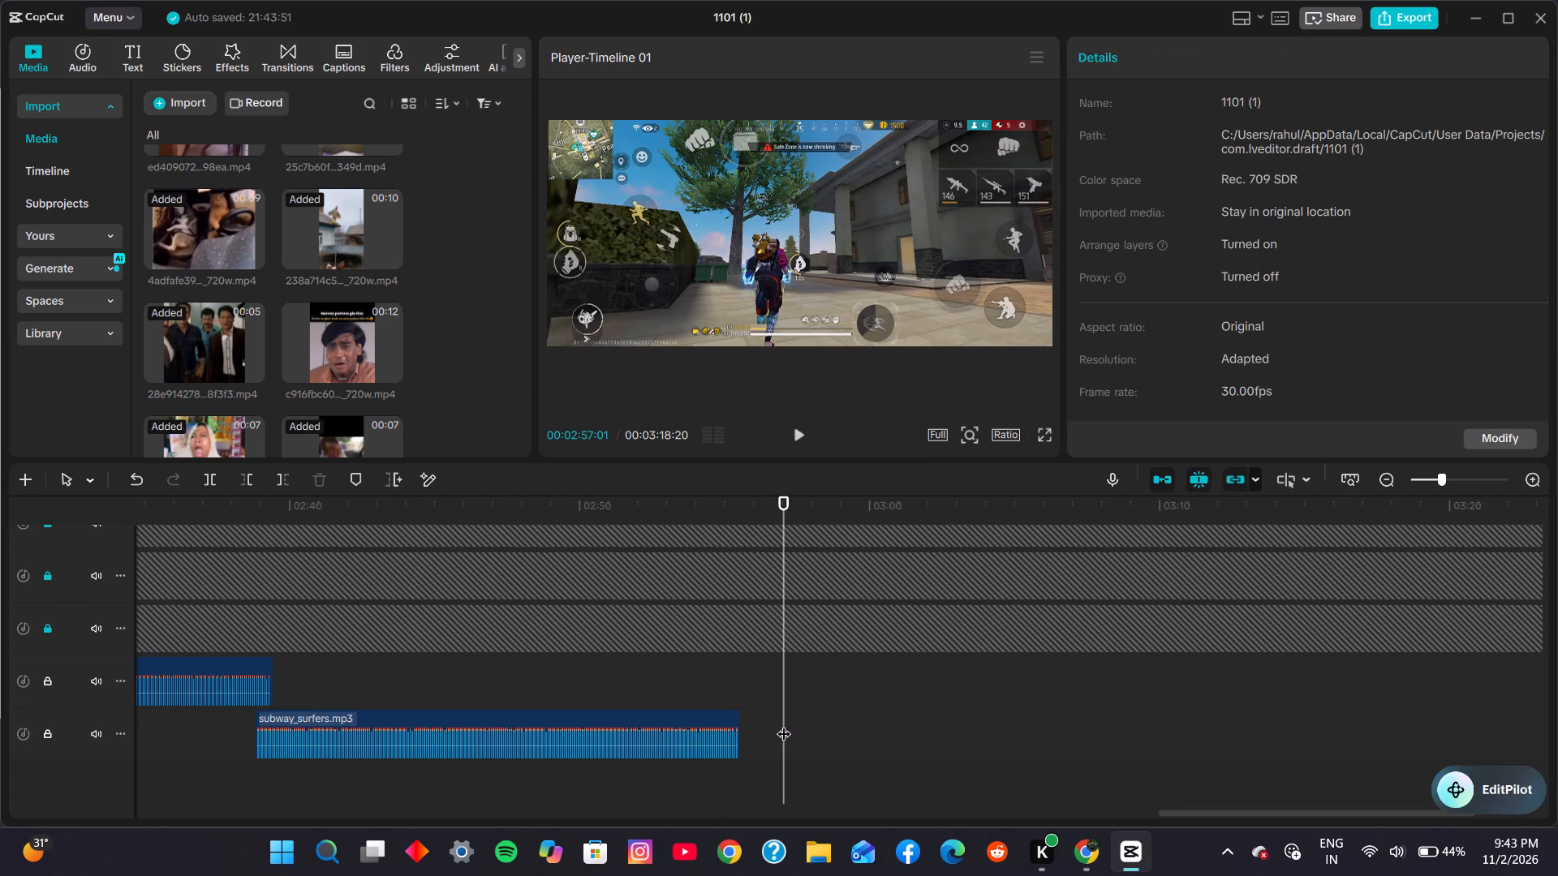
right_click(781, 726)
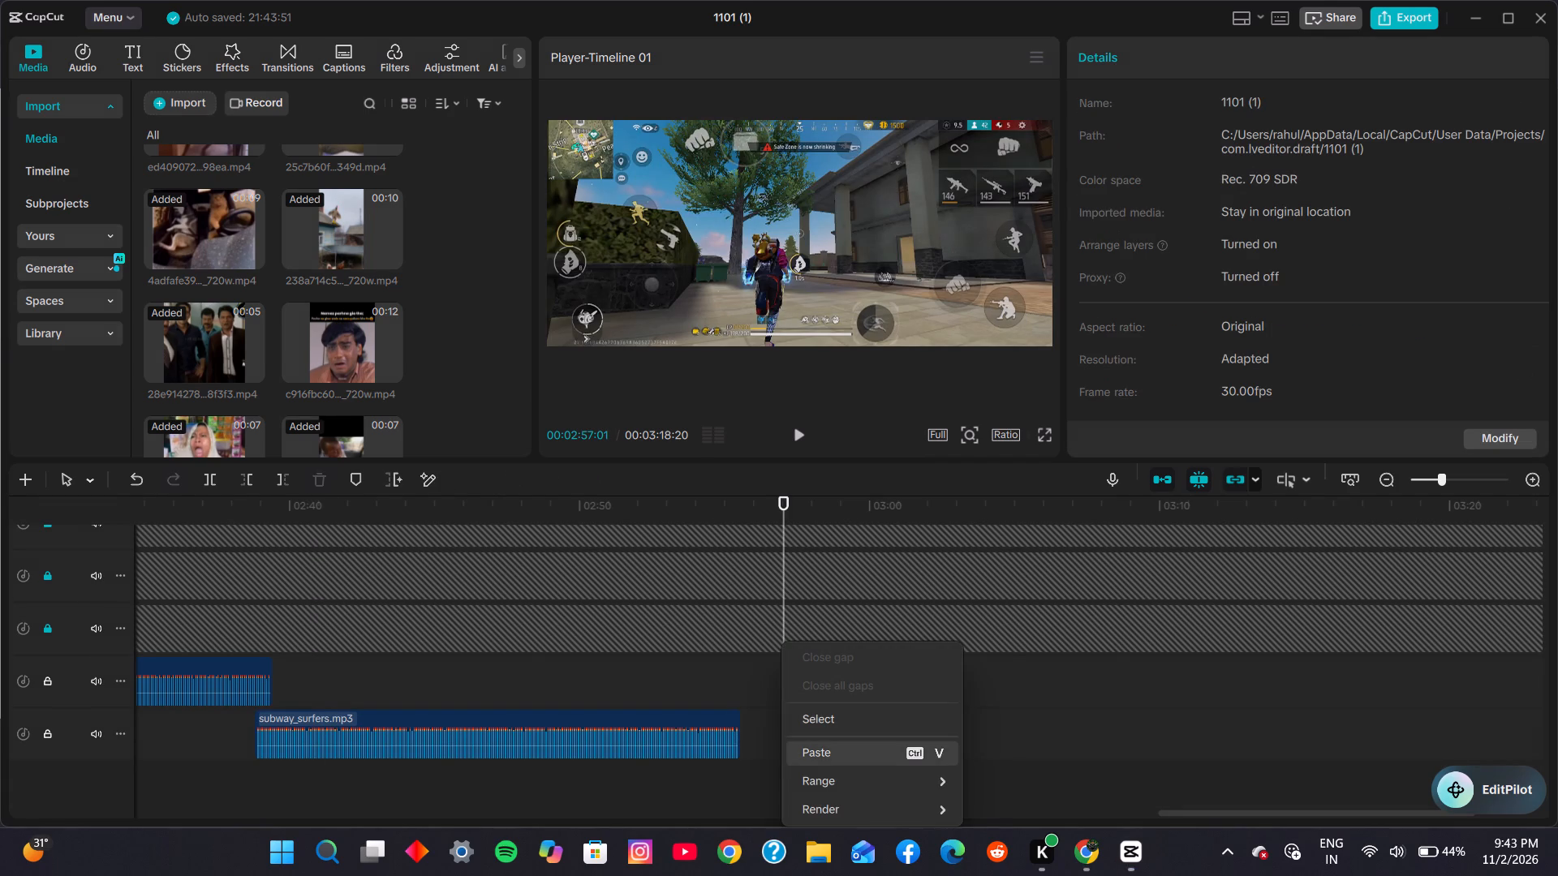
left_click(824, 754)
left_click_drag(904, 663, 876, 741)
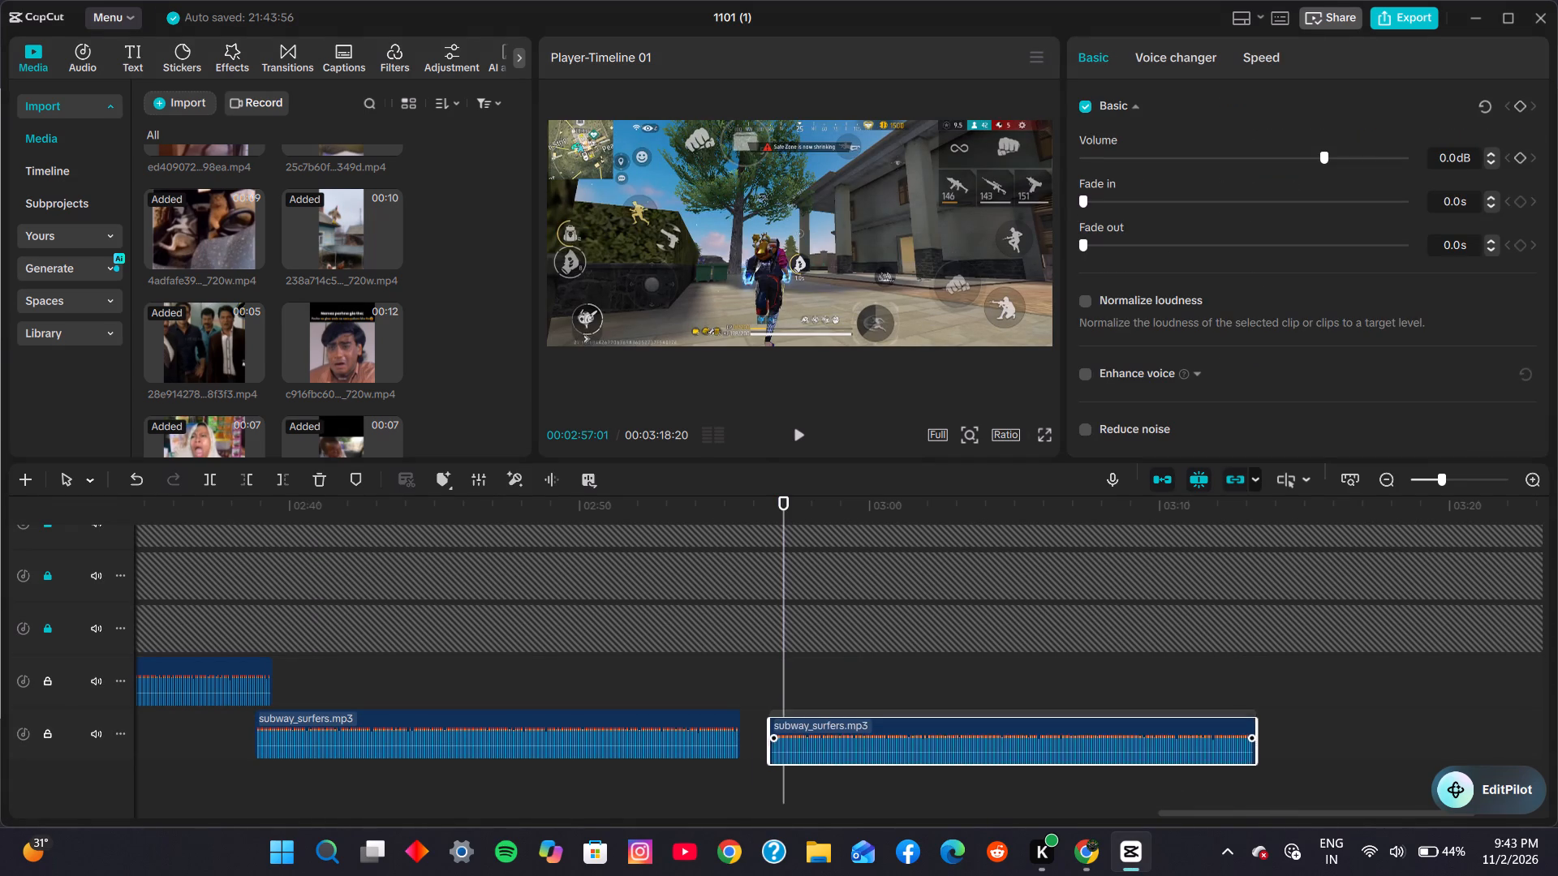
left_click_drag(876, 741, 845, 768)
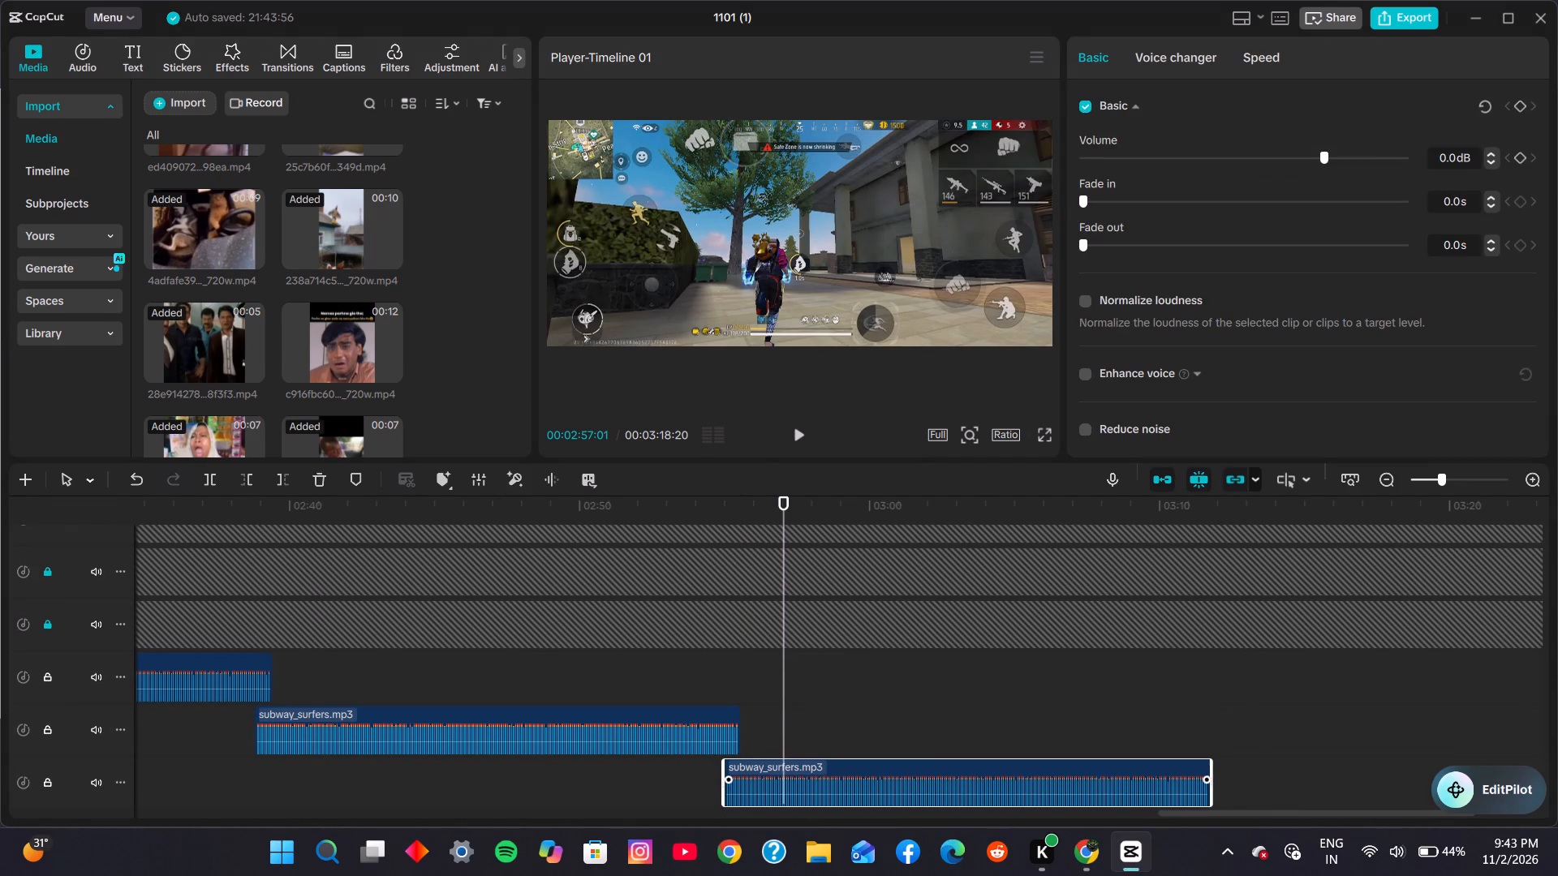
Paste a third copy of subway_surfers.mp3 onto a new bottom track, starting at about 00:03:11 near the second copy's end.
left_click(1174, 715)
left_click(1212, 711)
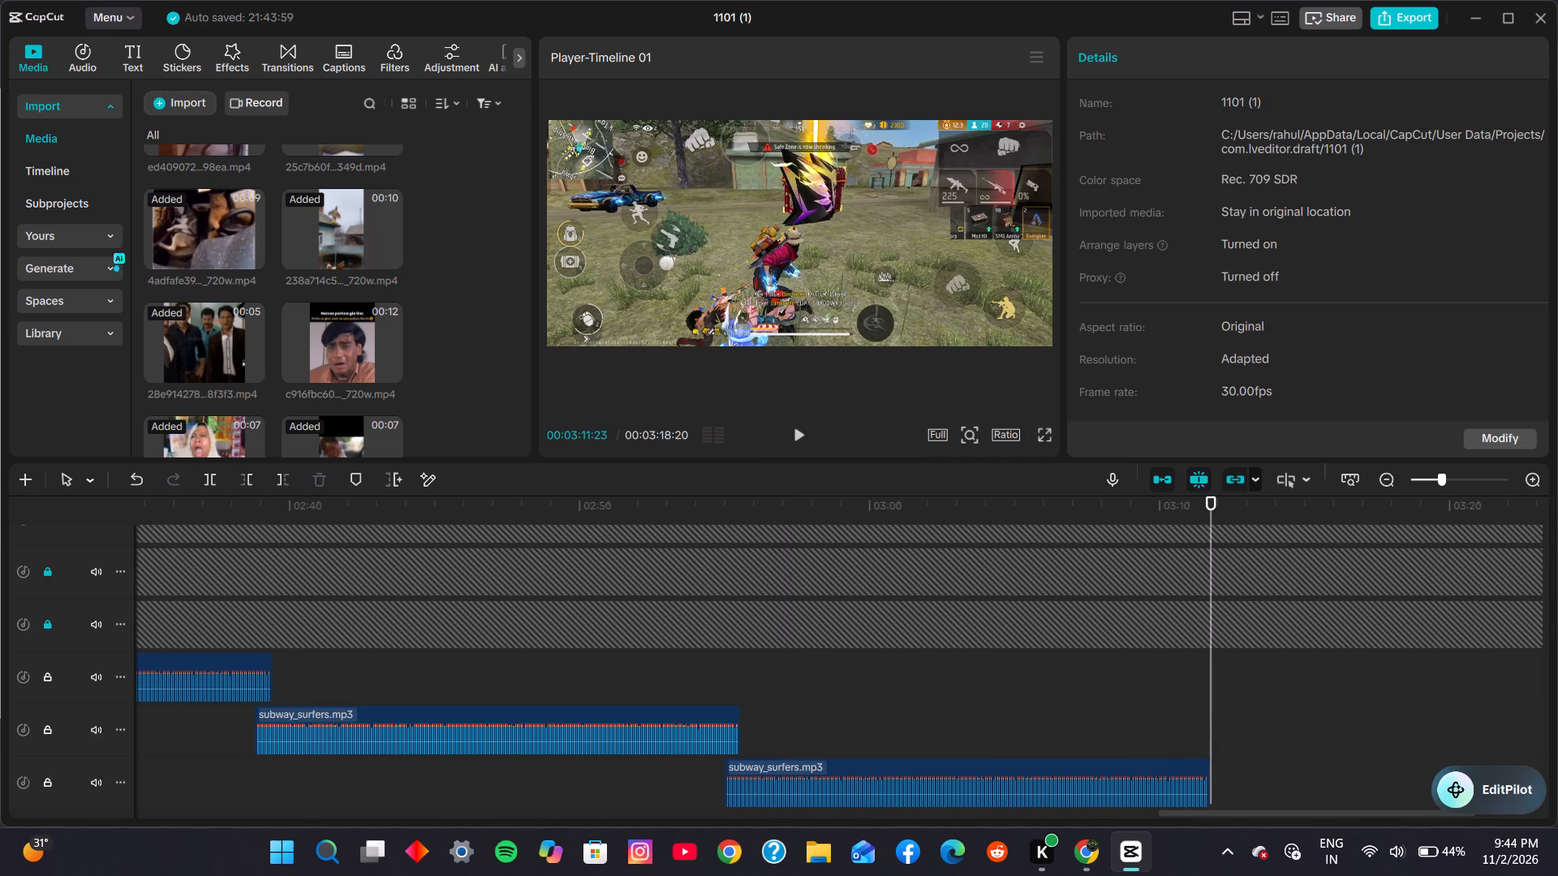
right_click(1276, 716)
left_click(1319, 741)
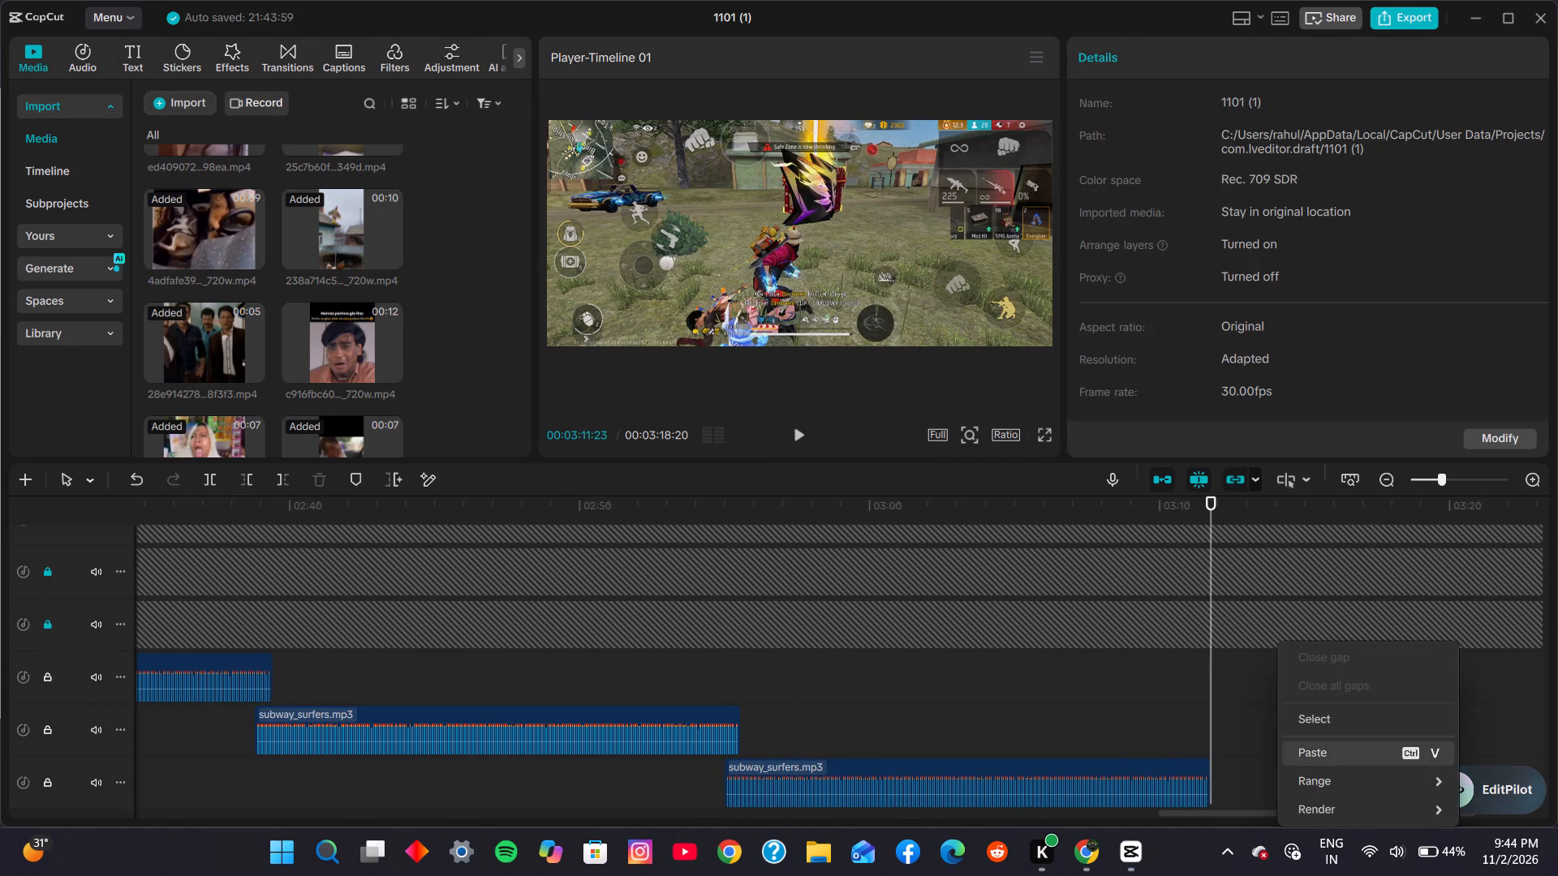
left_click_drag(1333, 656, 1355, 805)
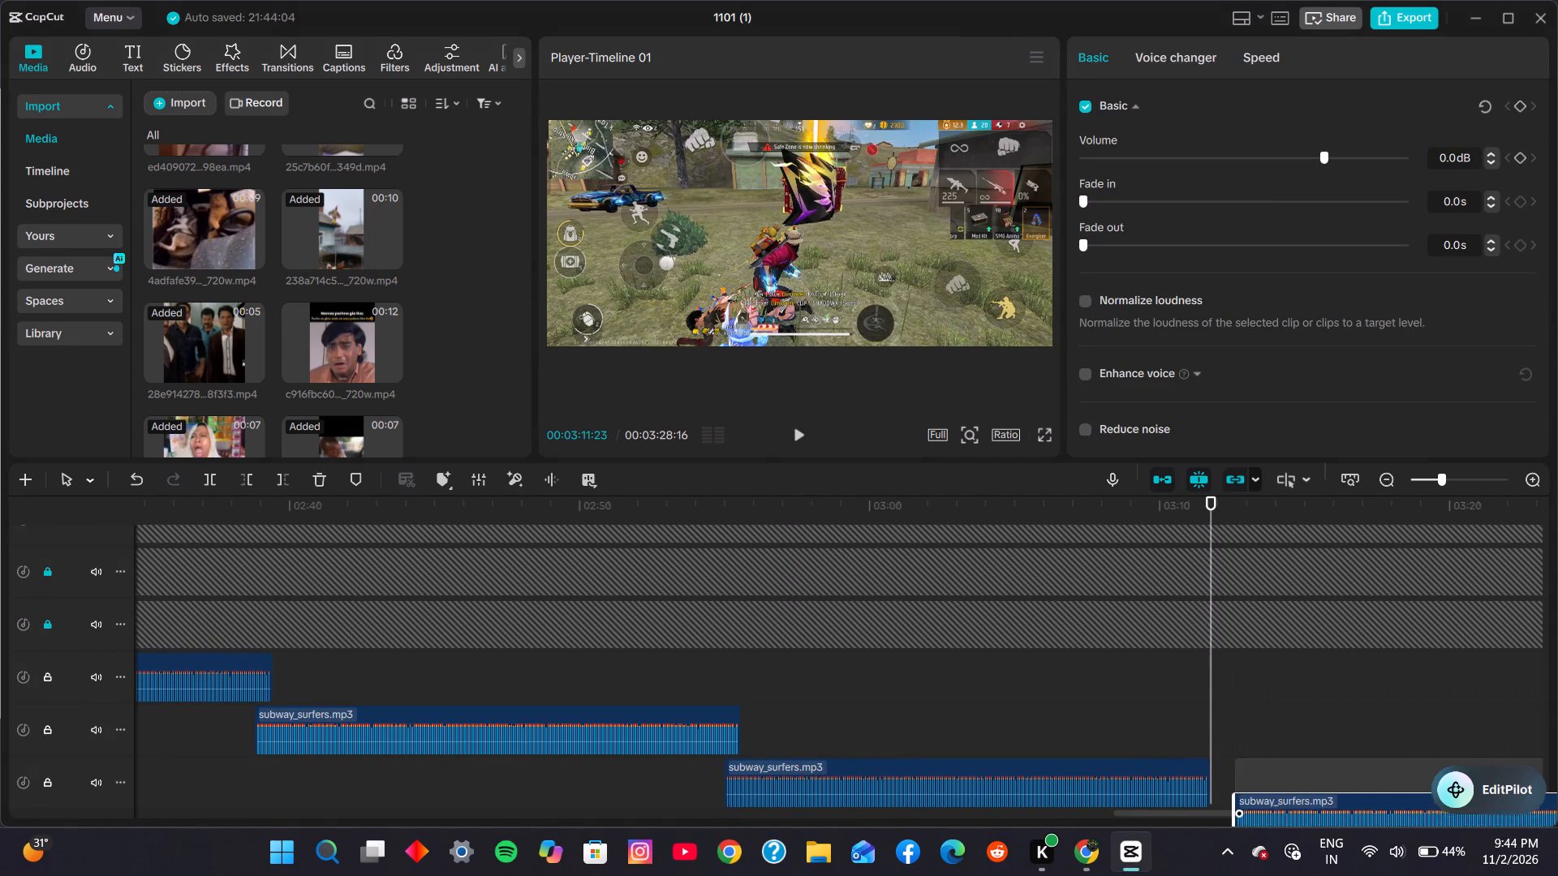
left_click_drag(1355, 805, 1328, 868)
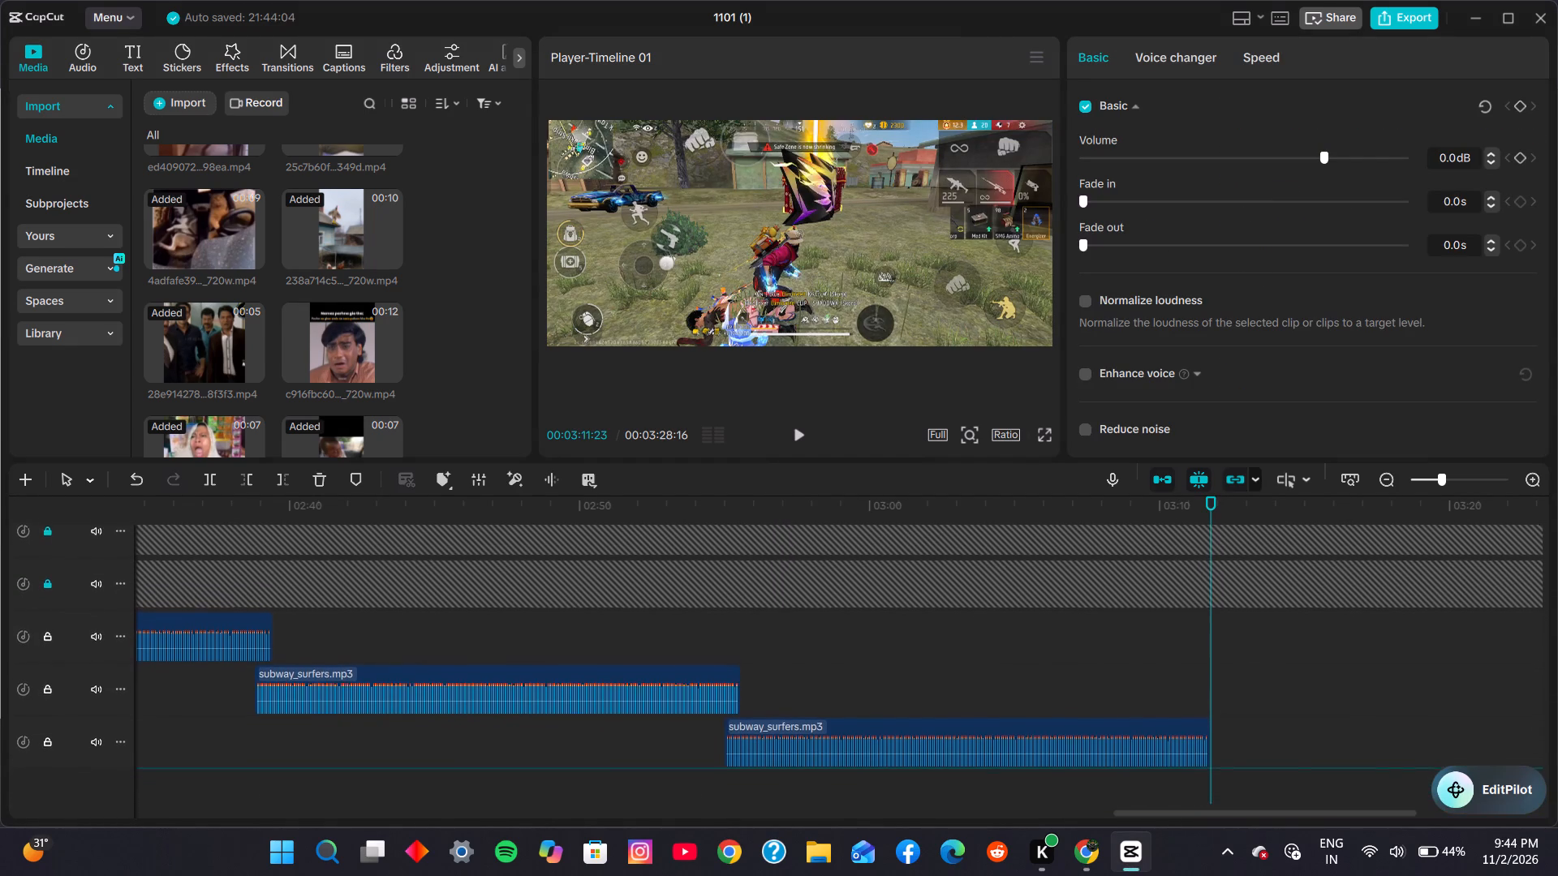
left_click_drag(1328, 868, 1321, 774)
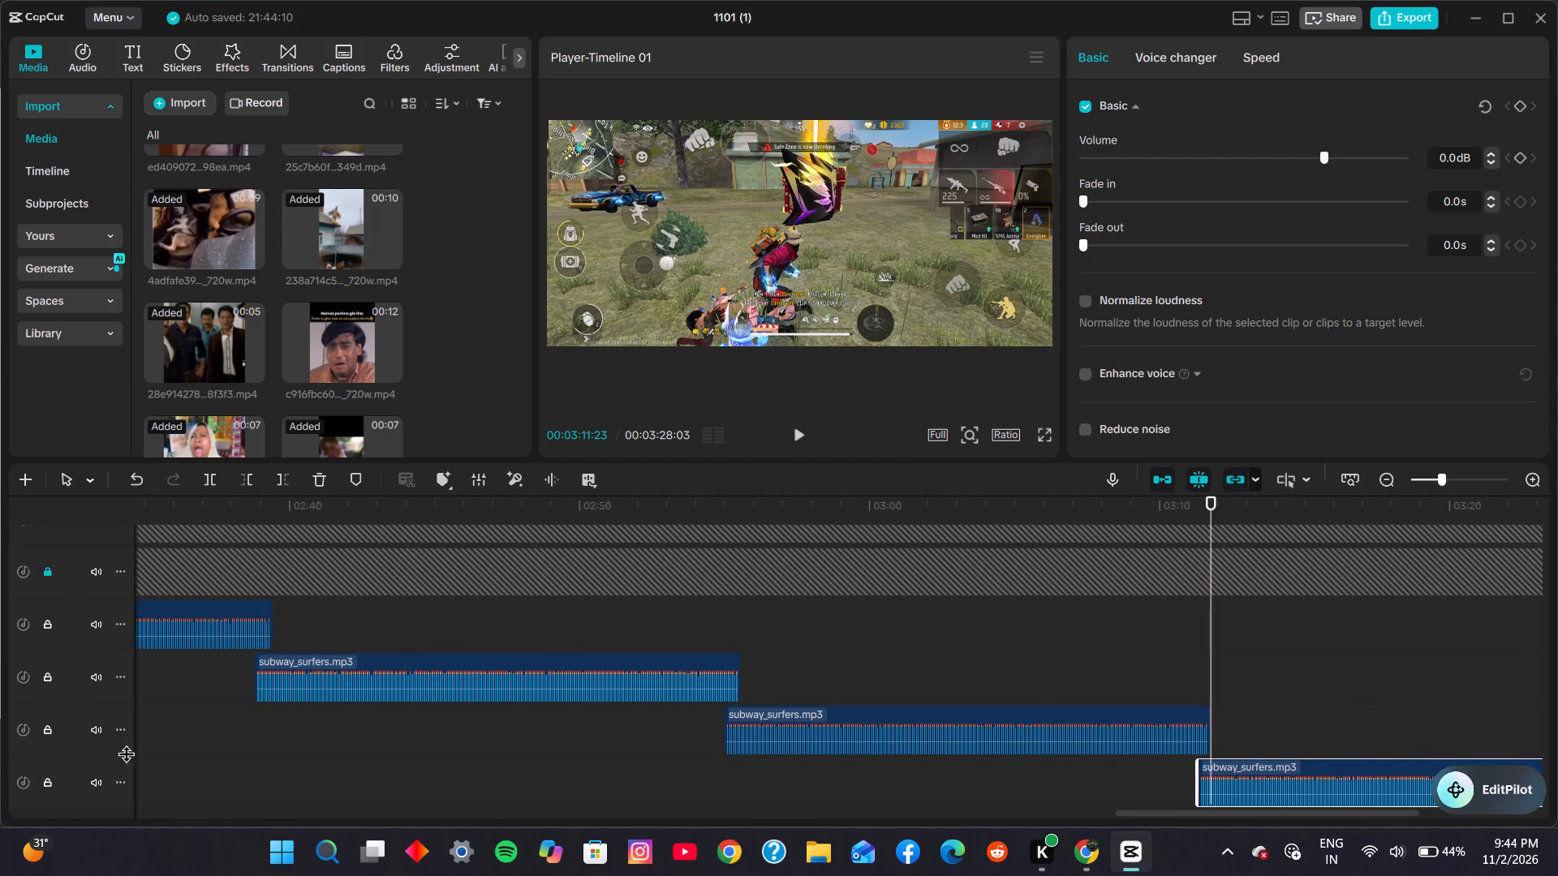
Lock the four tracks that hold the original subway_surfers.mp3 music and its three copies.
left_click(54, 781)
left_click(46, 728)
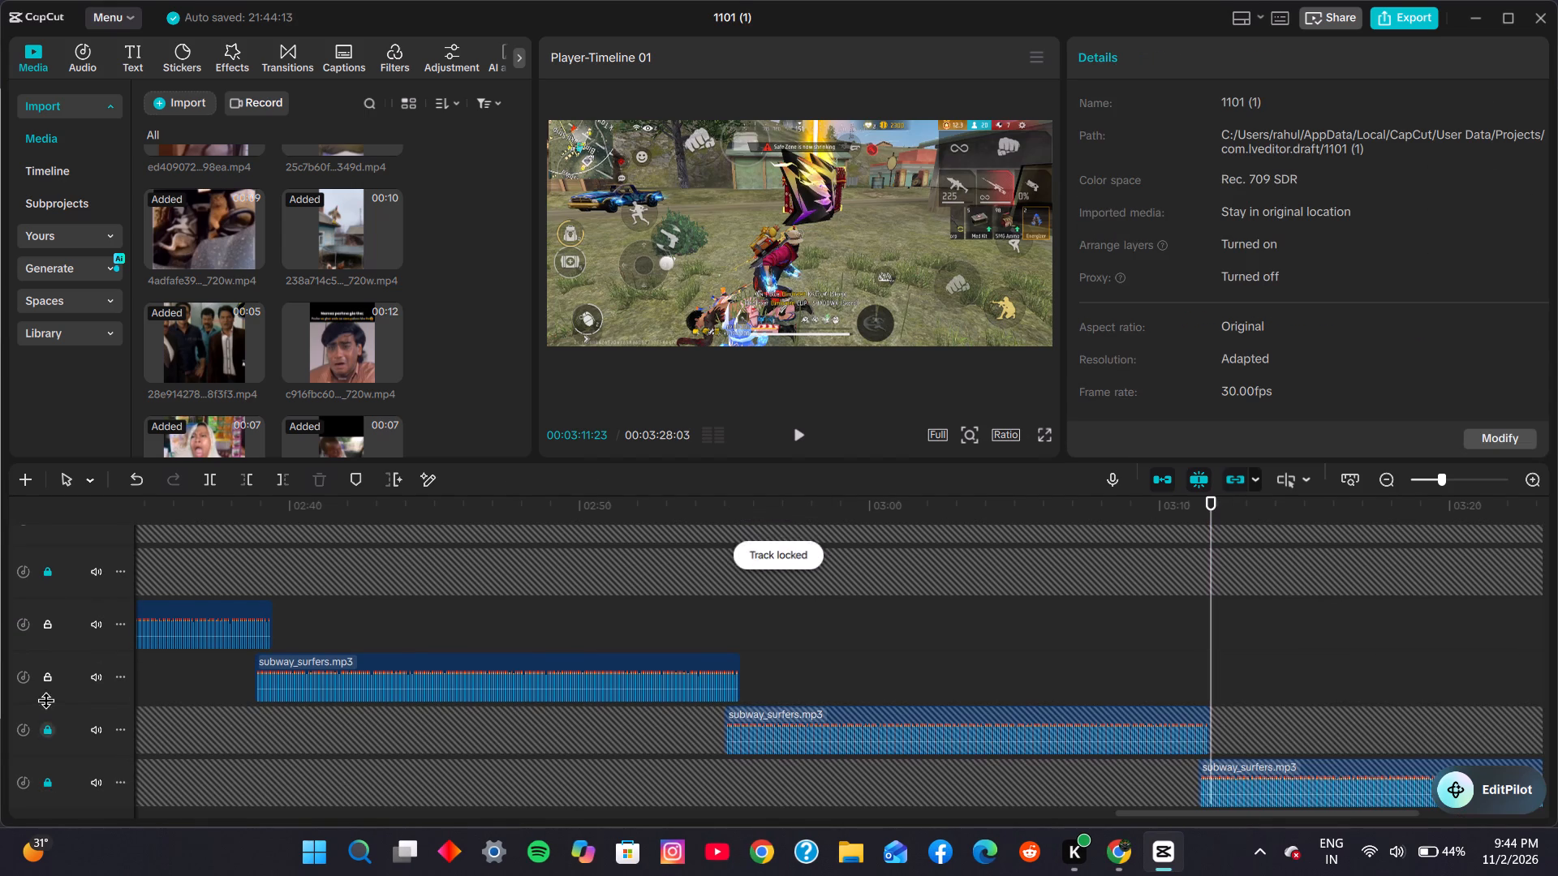
left_click(47, 684)
left_click(50, 627)
scroll(458, 632, "down", 2)
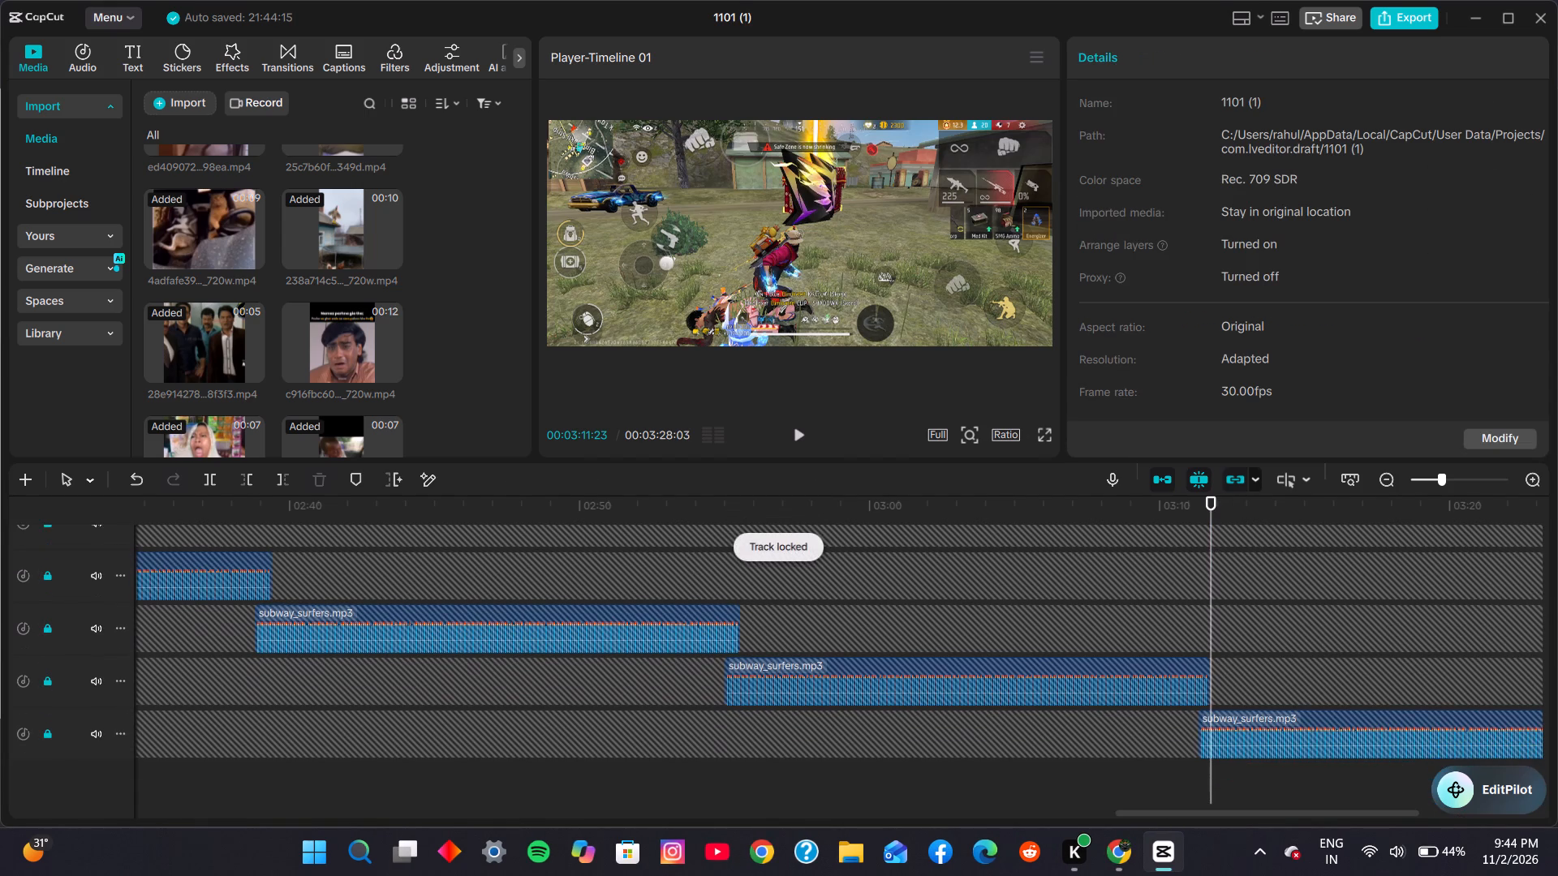
Play from 00:02:30:22 and insert the 8-second clip 22db4376...8962.mp4 at 00:02:35:01, before the dog-and-cat clip.
scroll(1017, 666, "up", 3)
left_click_drag(1166, 814, 1175, 811)
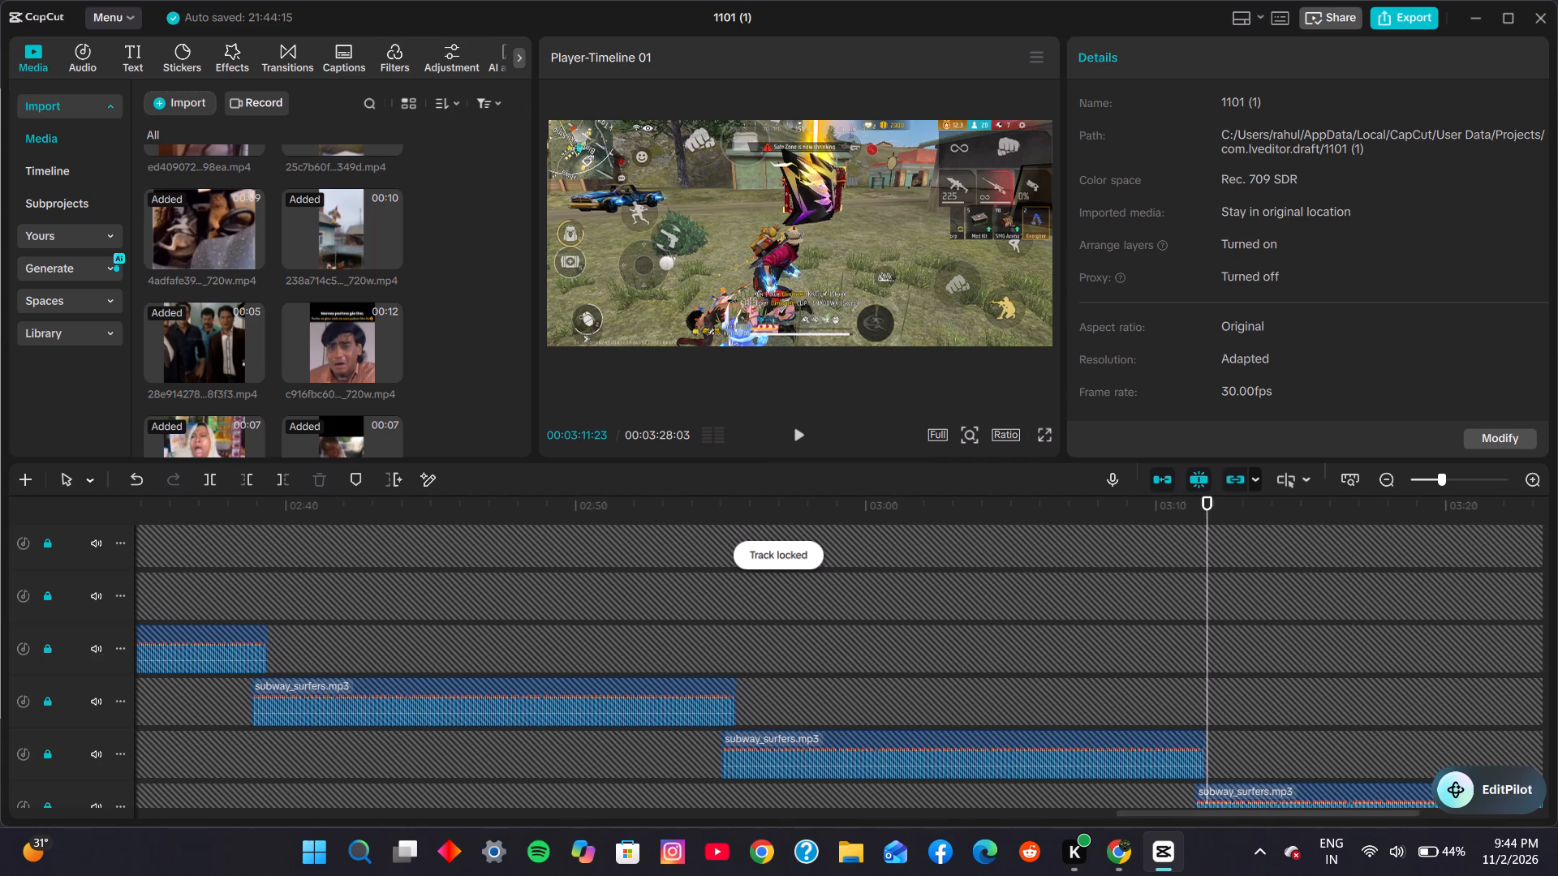
left_click_drag(1175, 811, 1280, 814)
scroll(1051, 670, "up", 12)
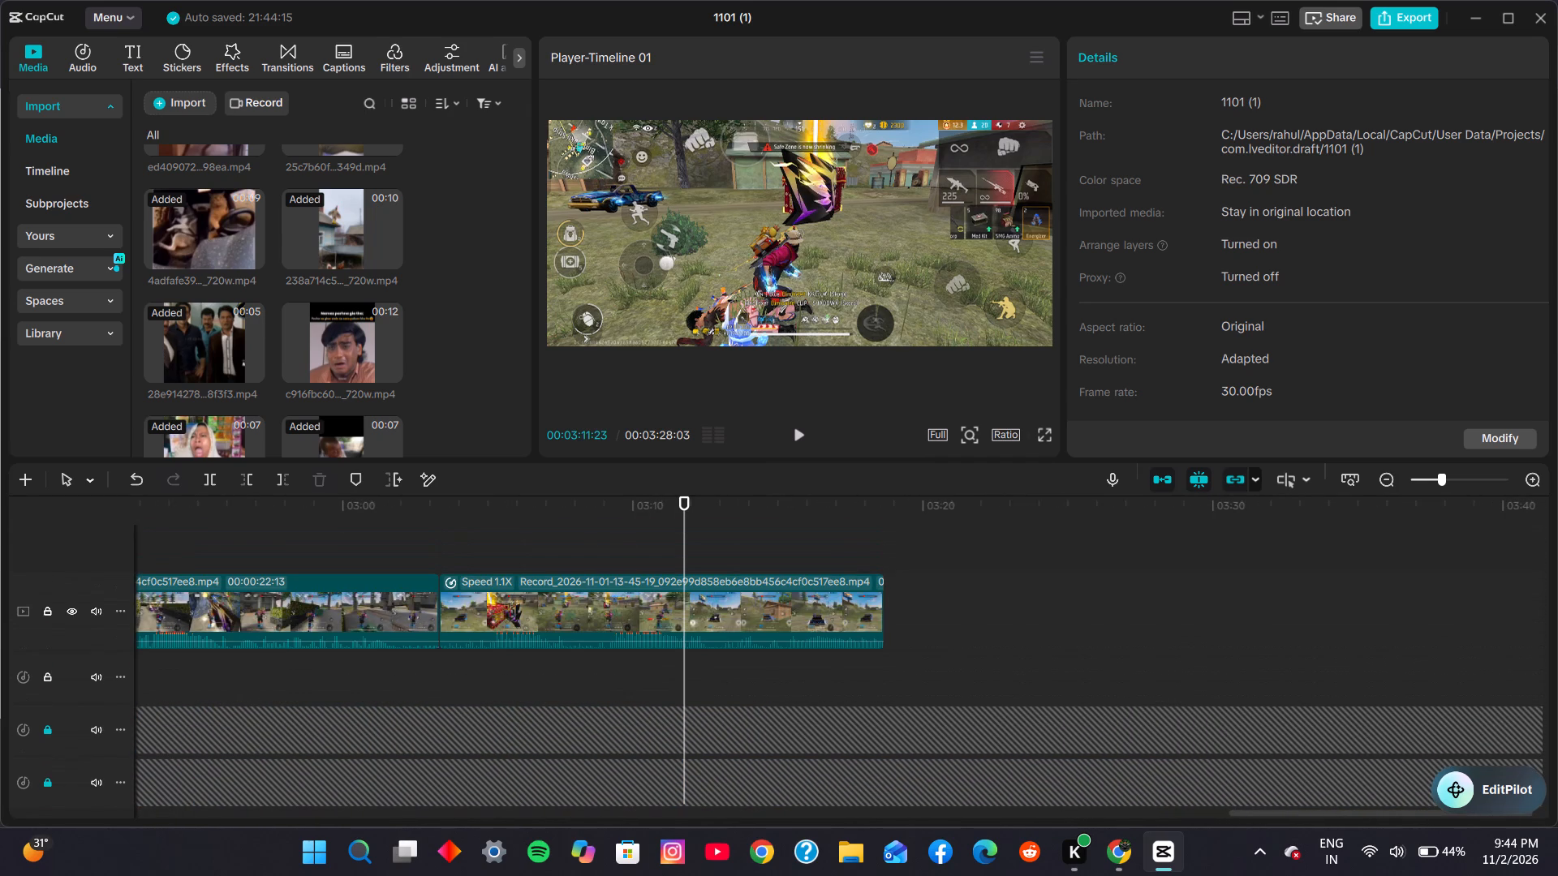
left_click_drag(605, 664, 0, 685)
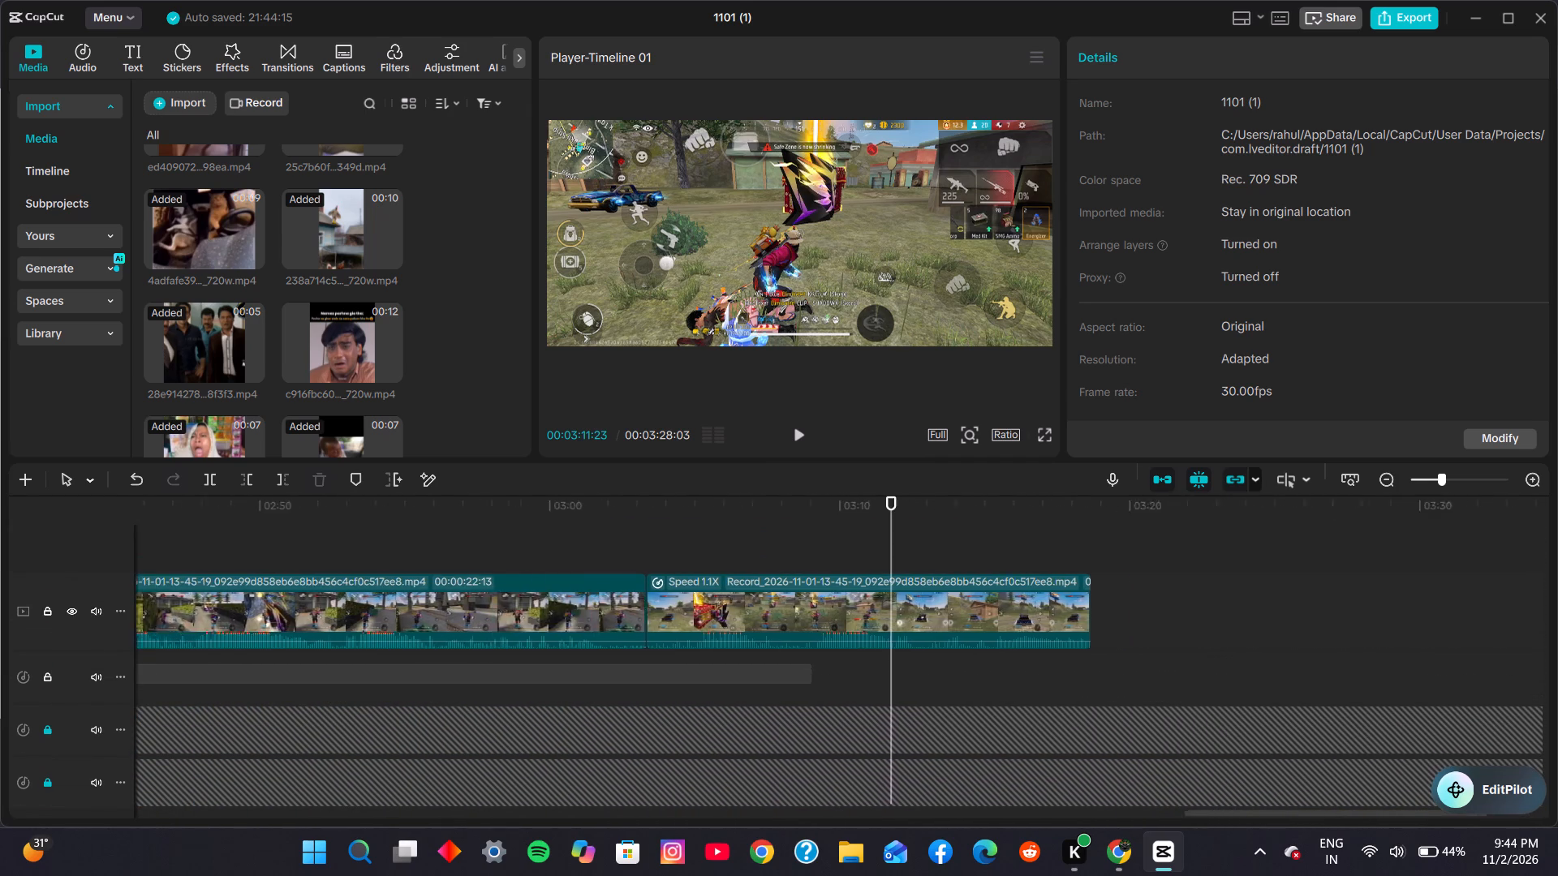
left_click_drag(0, 685, 747, 682)
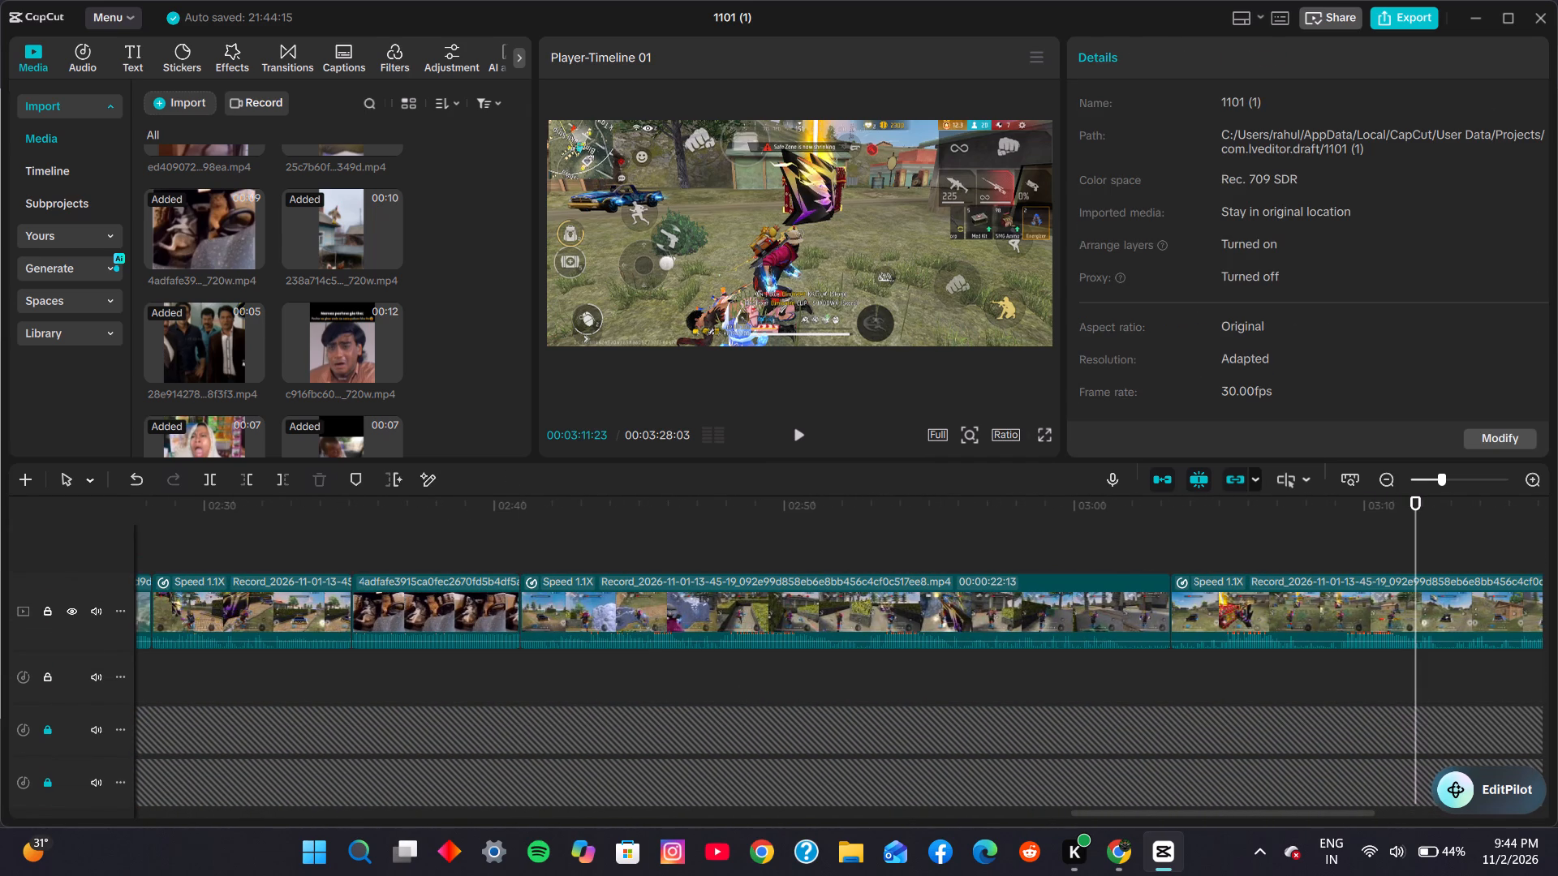
left_click(290, 674)
left_click(226, 664)
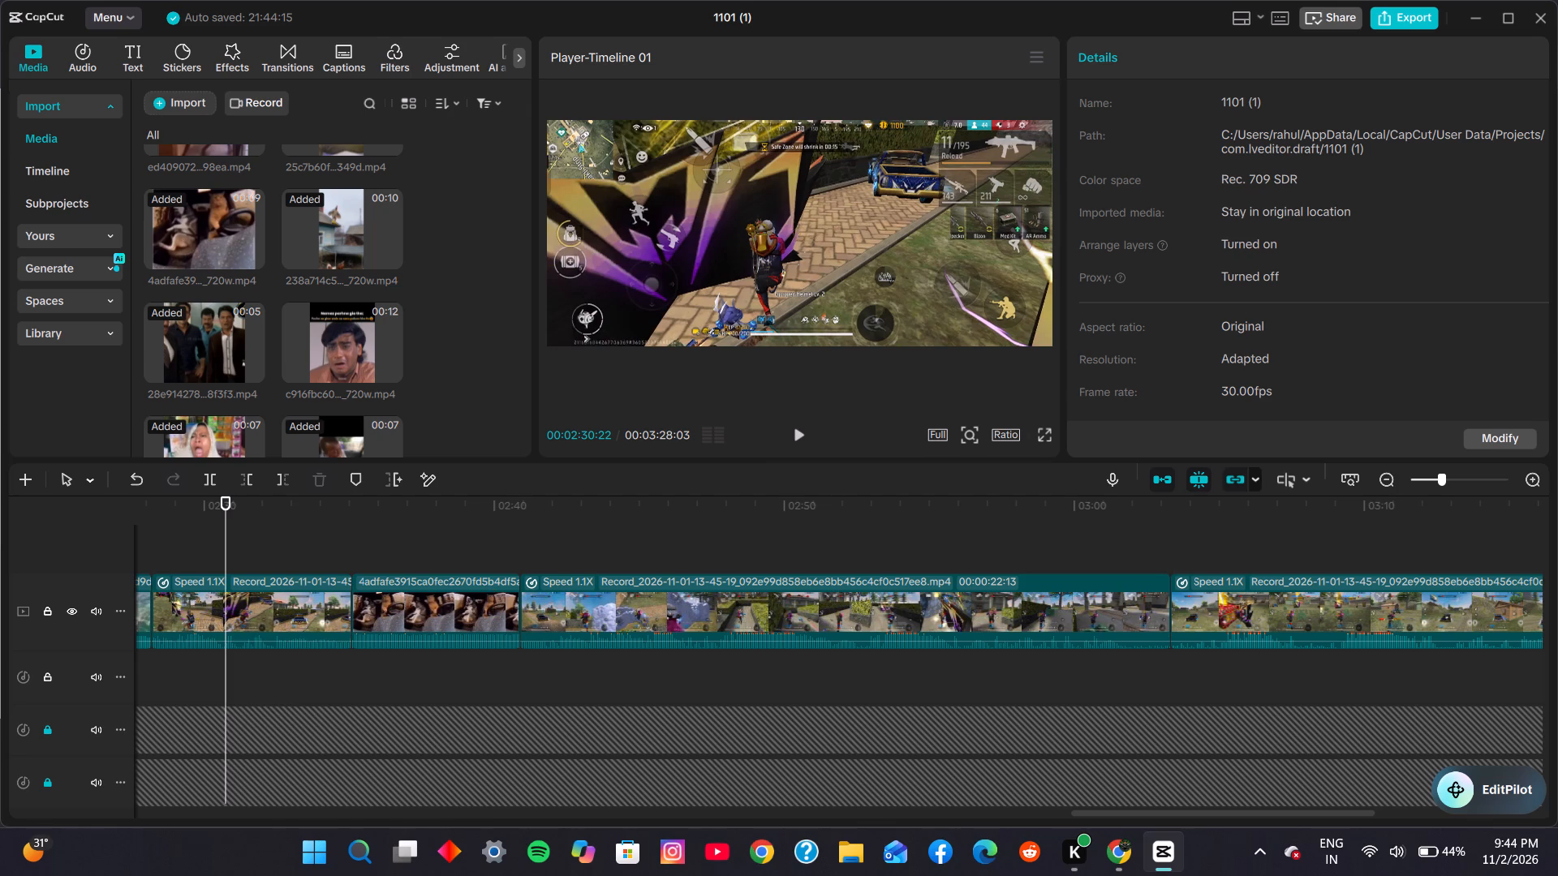
left_click(794, 432)
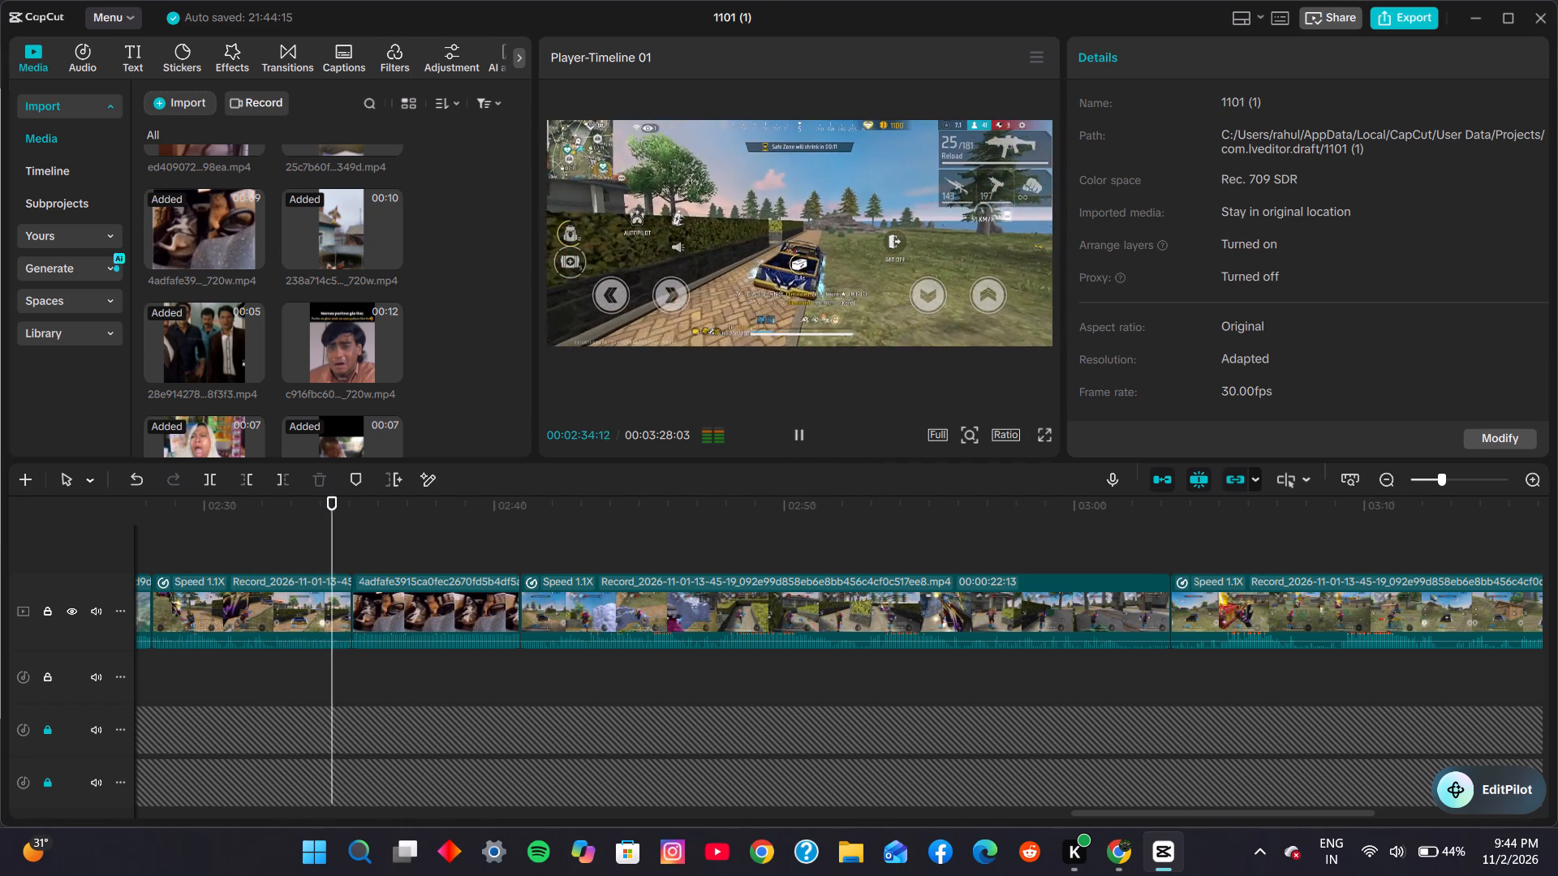
left_click(796, 434)
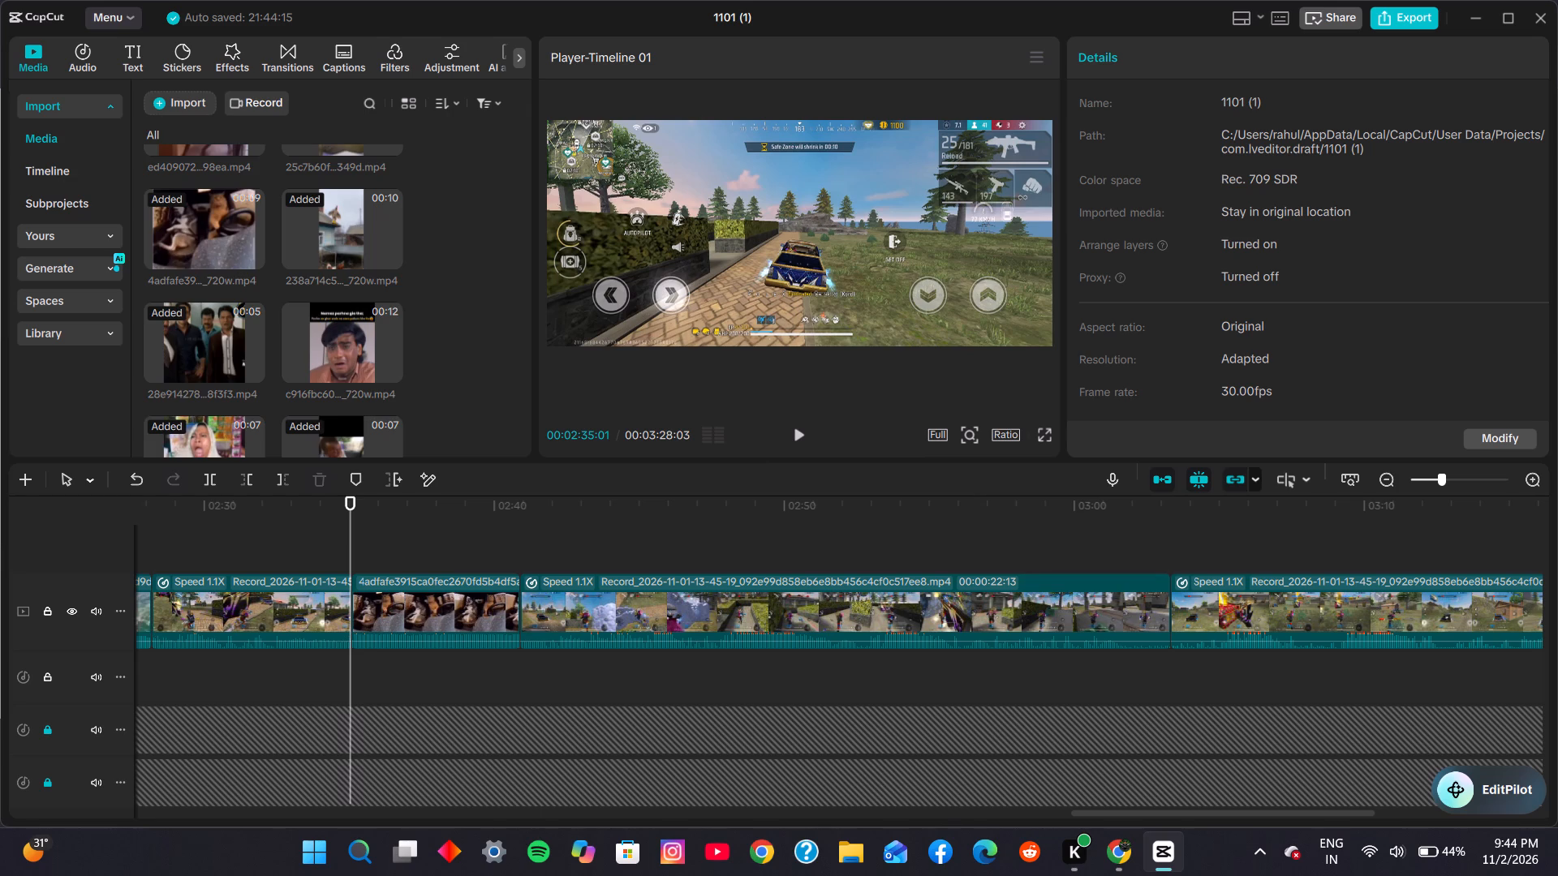
scroll(360, 409, "down", 11)
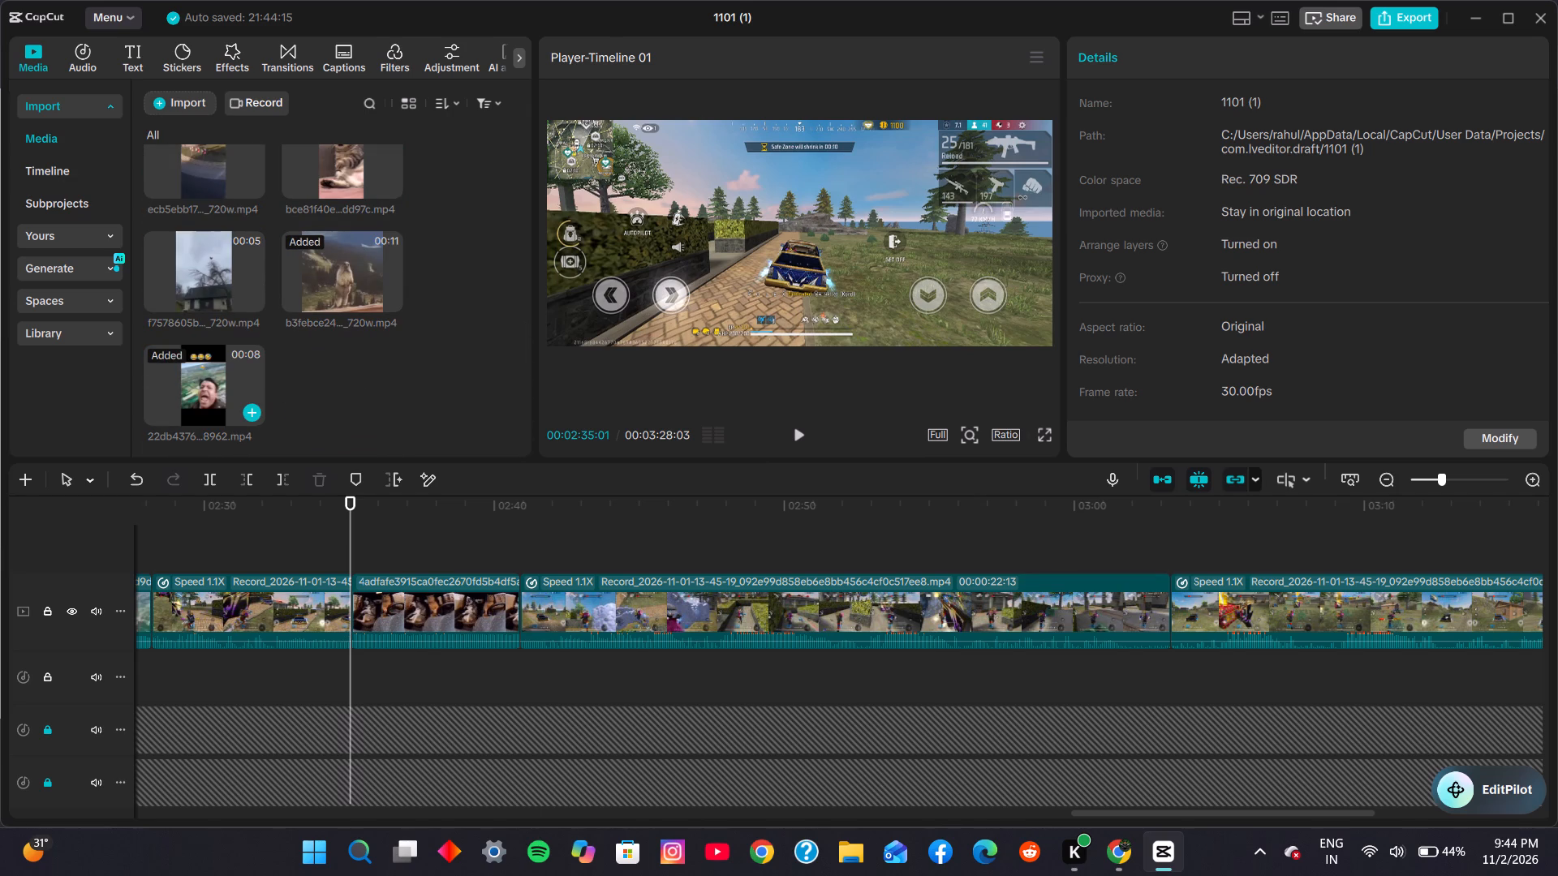
left_click(255, 410)
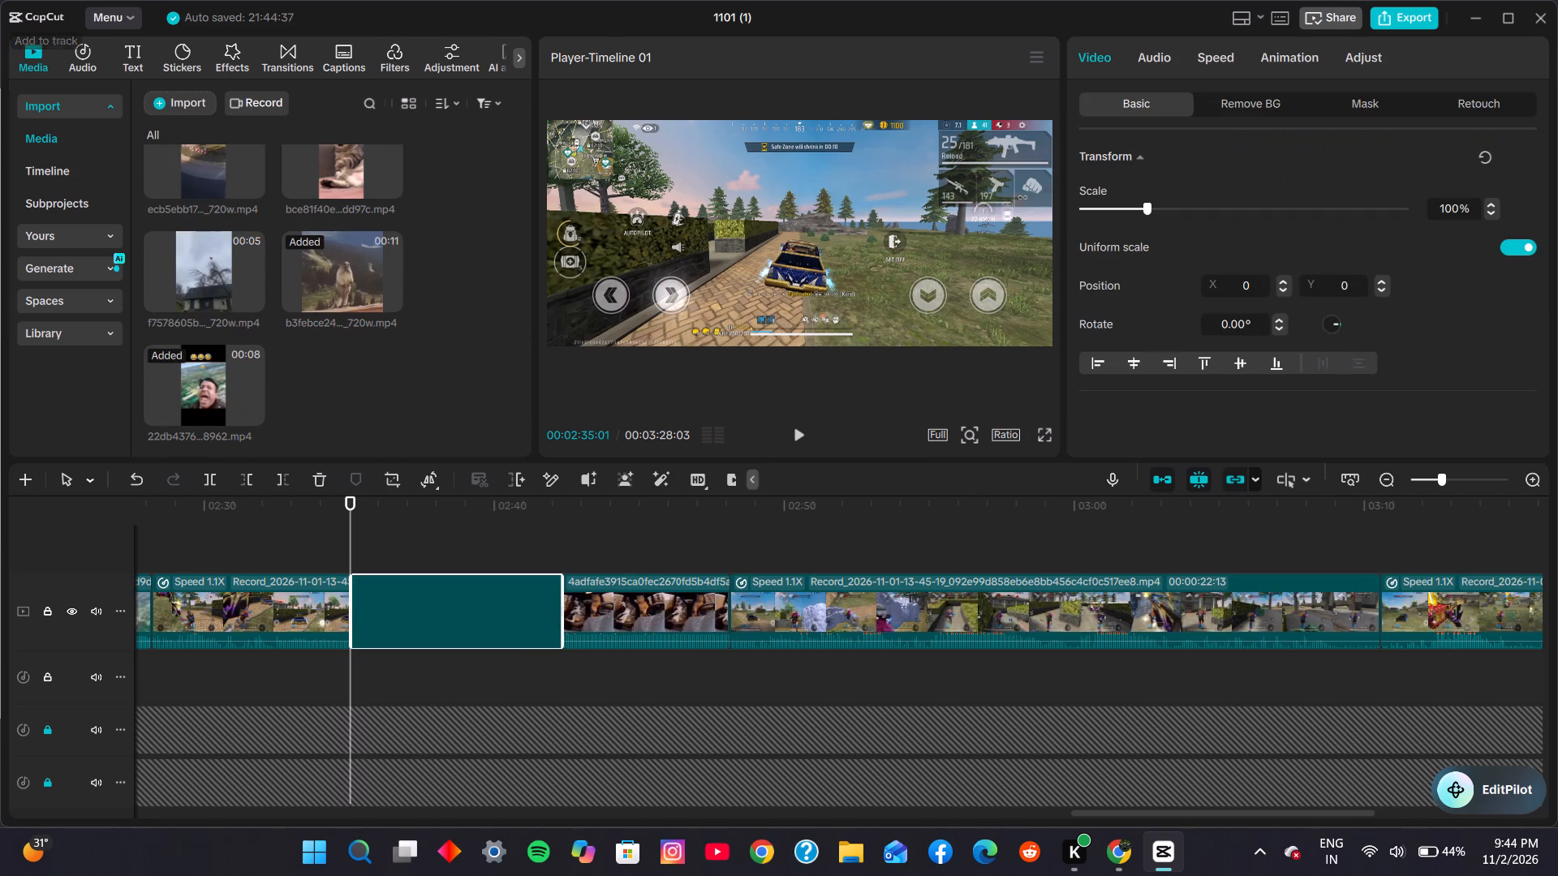
Trim both ends of the 22db4376...8962.mp4 clip, keeping only about one second of the screaming man from about 00:02:35 to 00:02:36.
left_click_drag(350, 597, 359, 596)
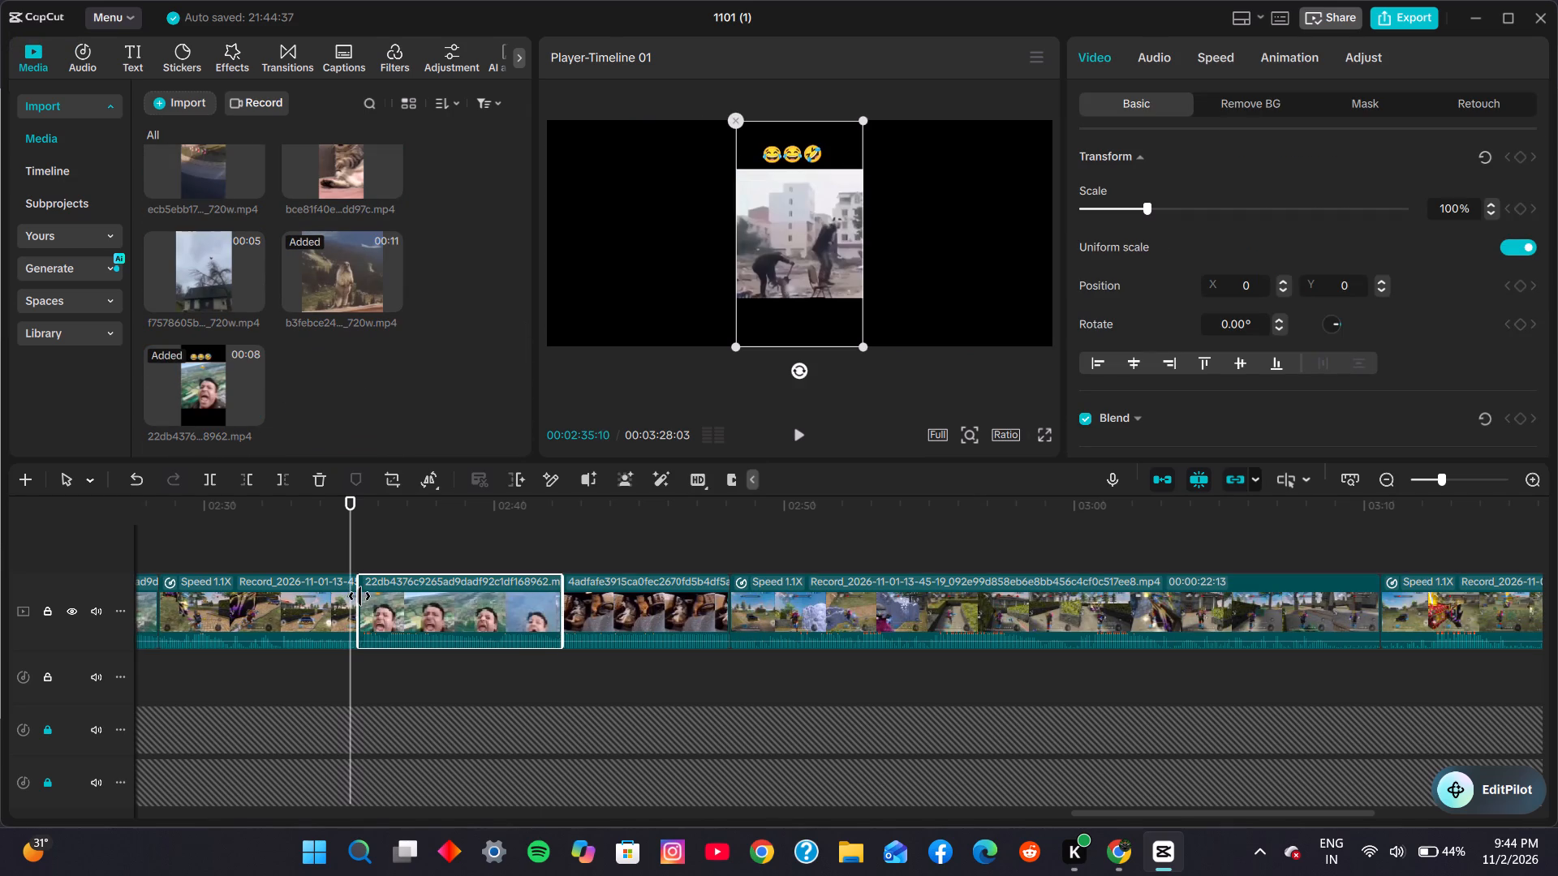
left_click_drag(359, 596, 378, 601)
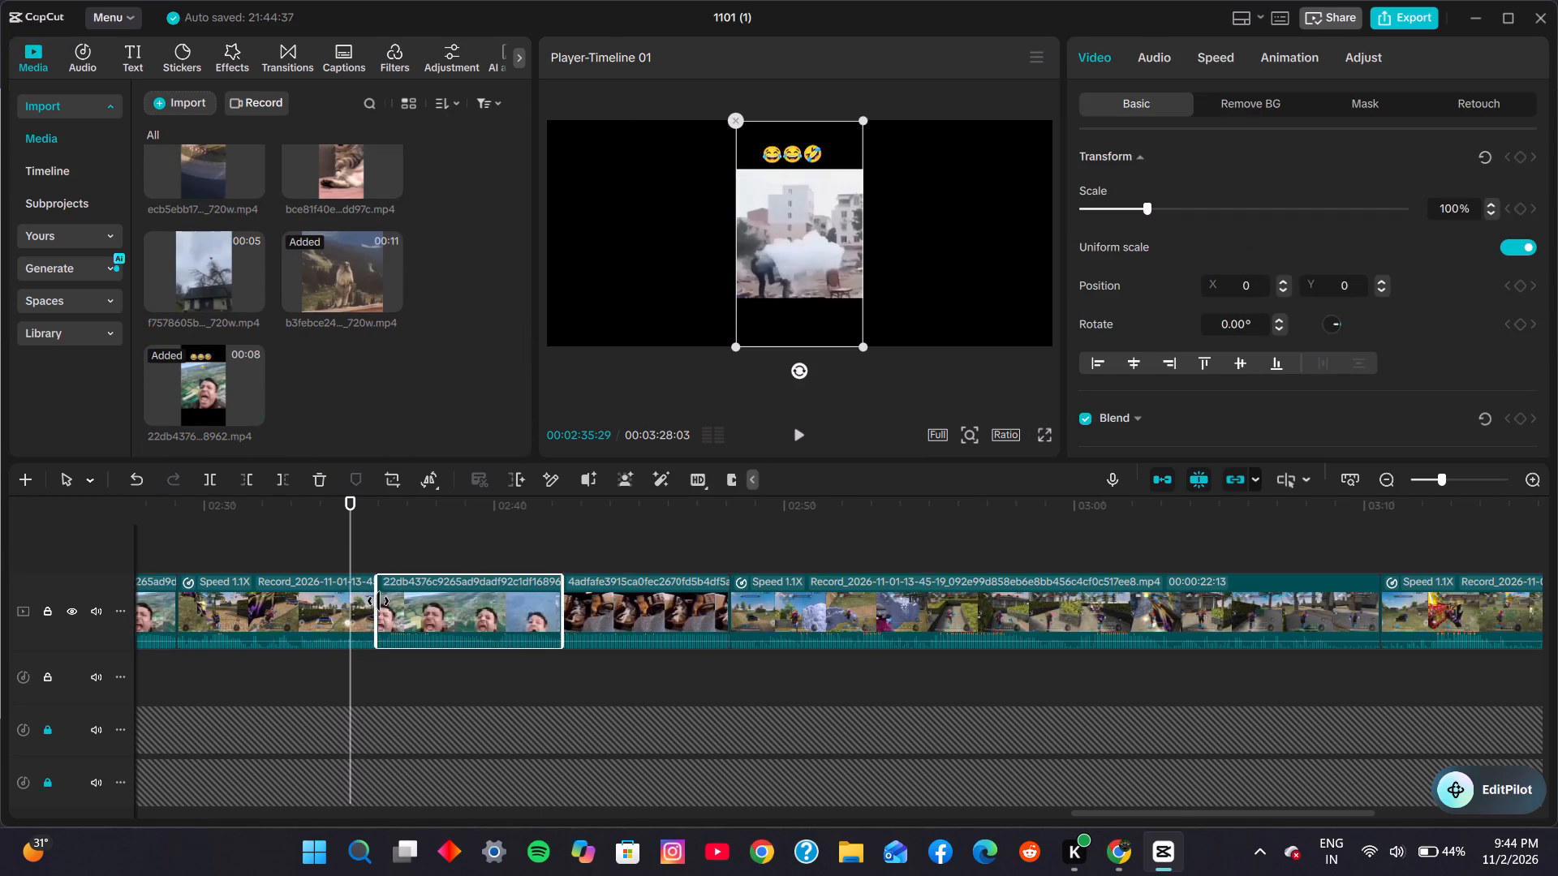
left_click_drag(378, 601, 382, 600)
left_click_drag(533, 601, 361, 618)
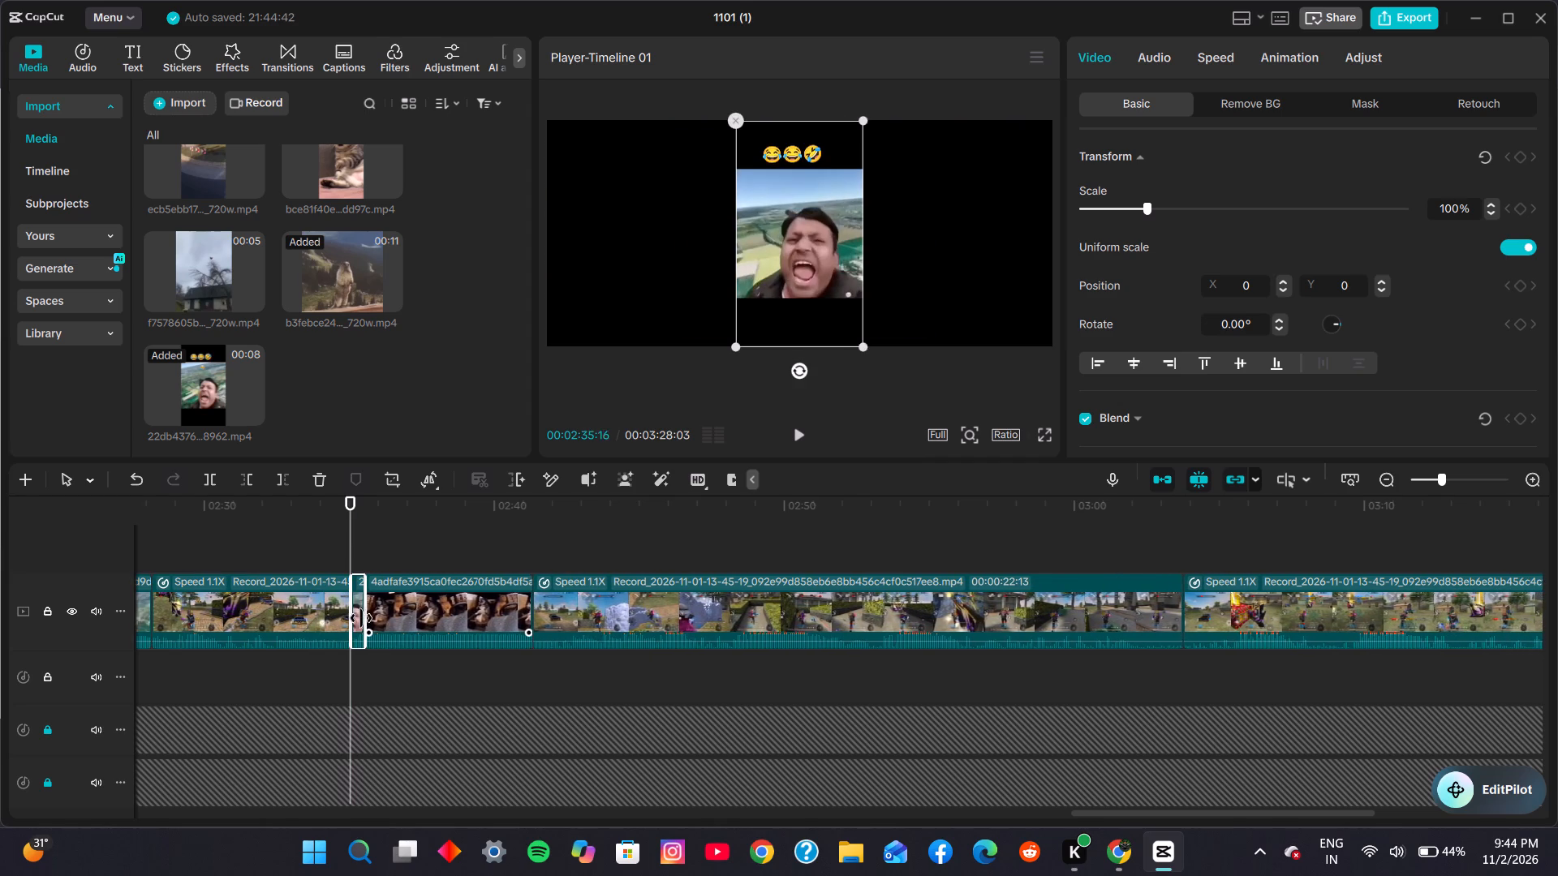
left_click_drag(361, 618, 382, 619)
Play from 00:02:34:18, shorten the end of the dog-and-cat clip to about 00:02:41, and play across the new cut.
left_click(337, 556)
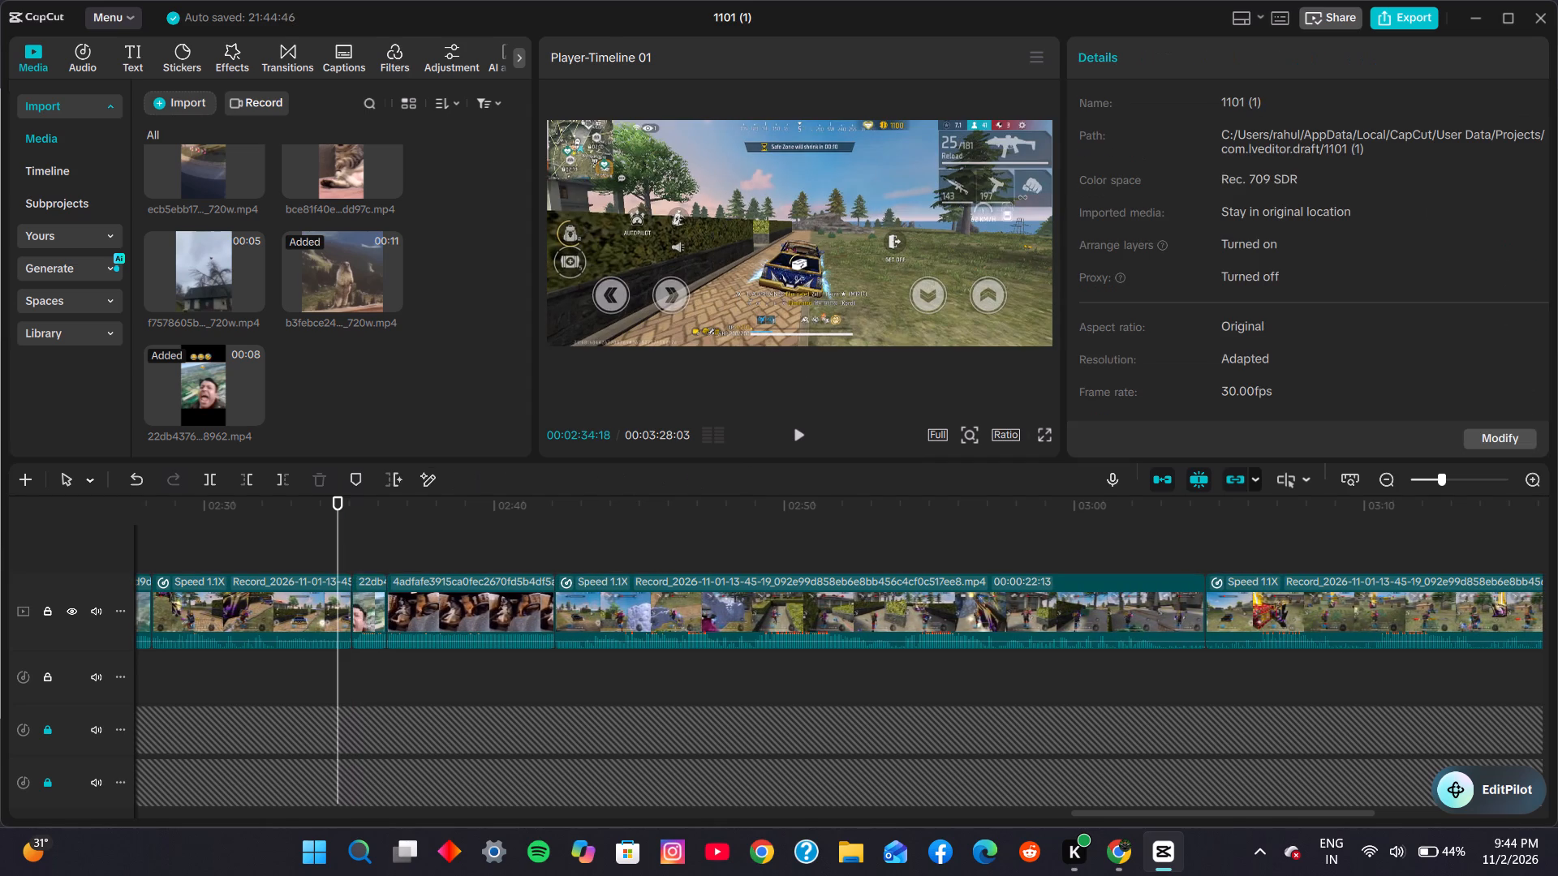
key("space")
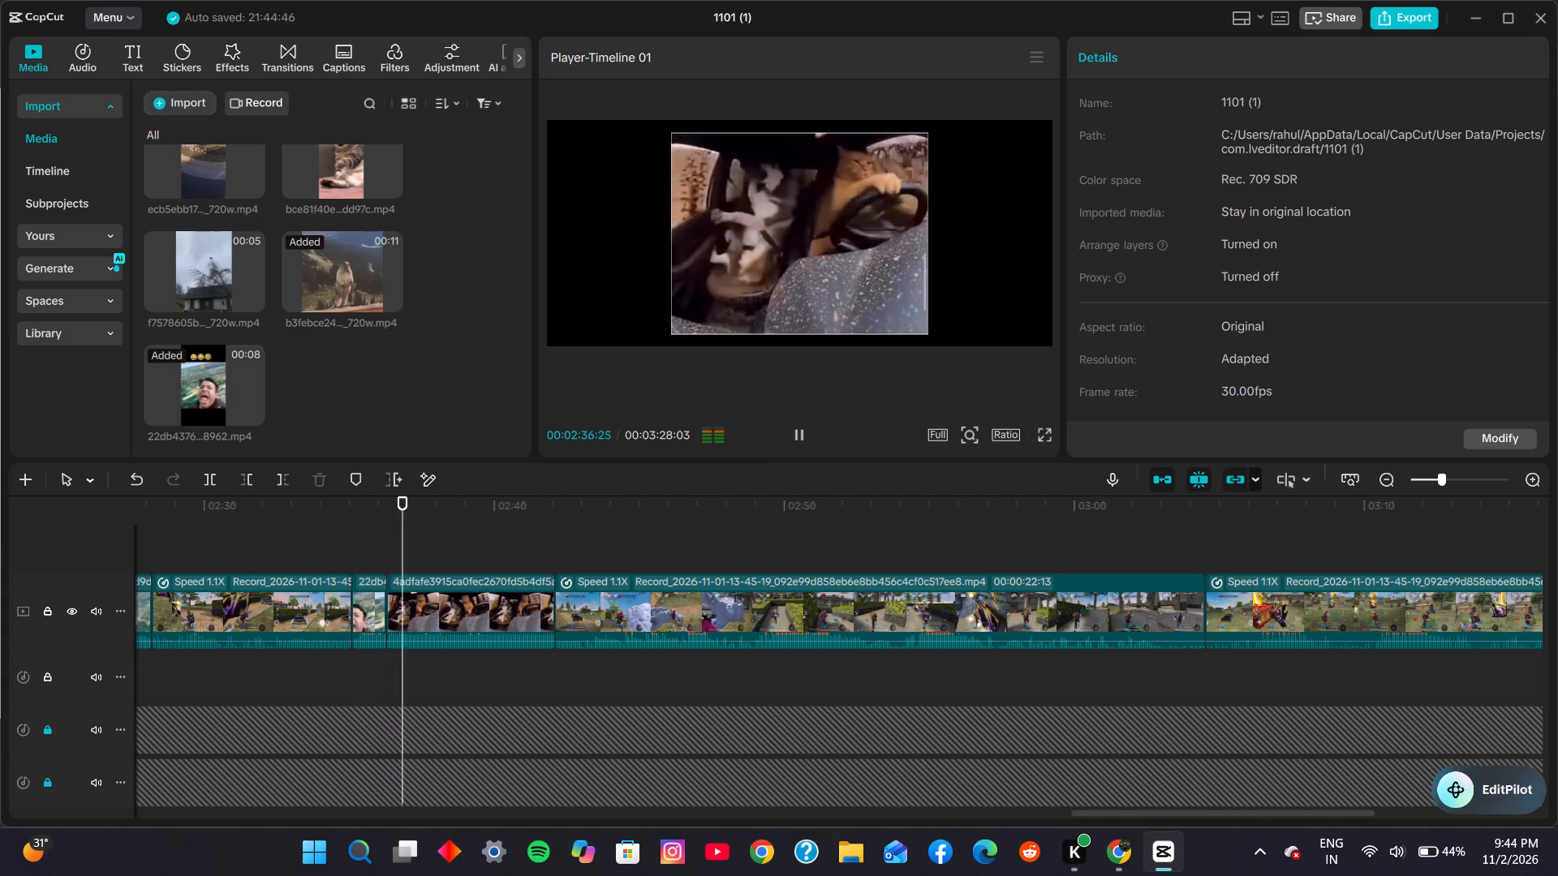
left_click(803, 438)
left_click(528, 604)
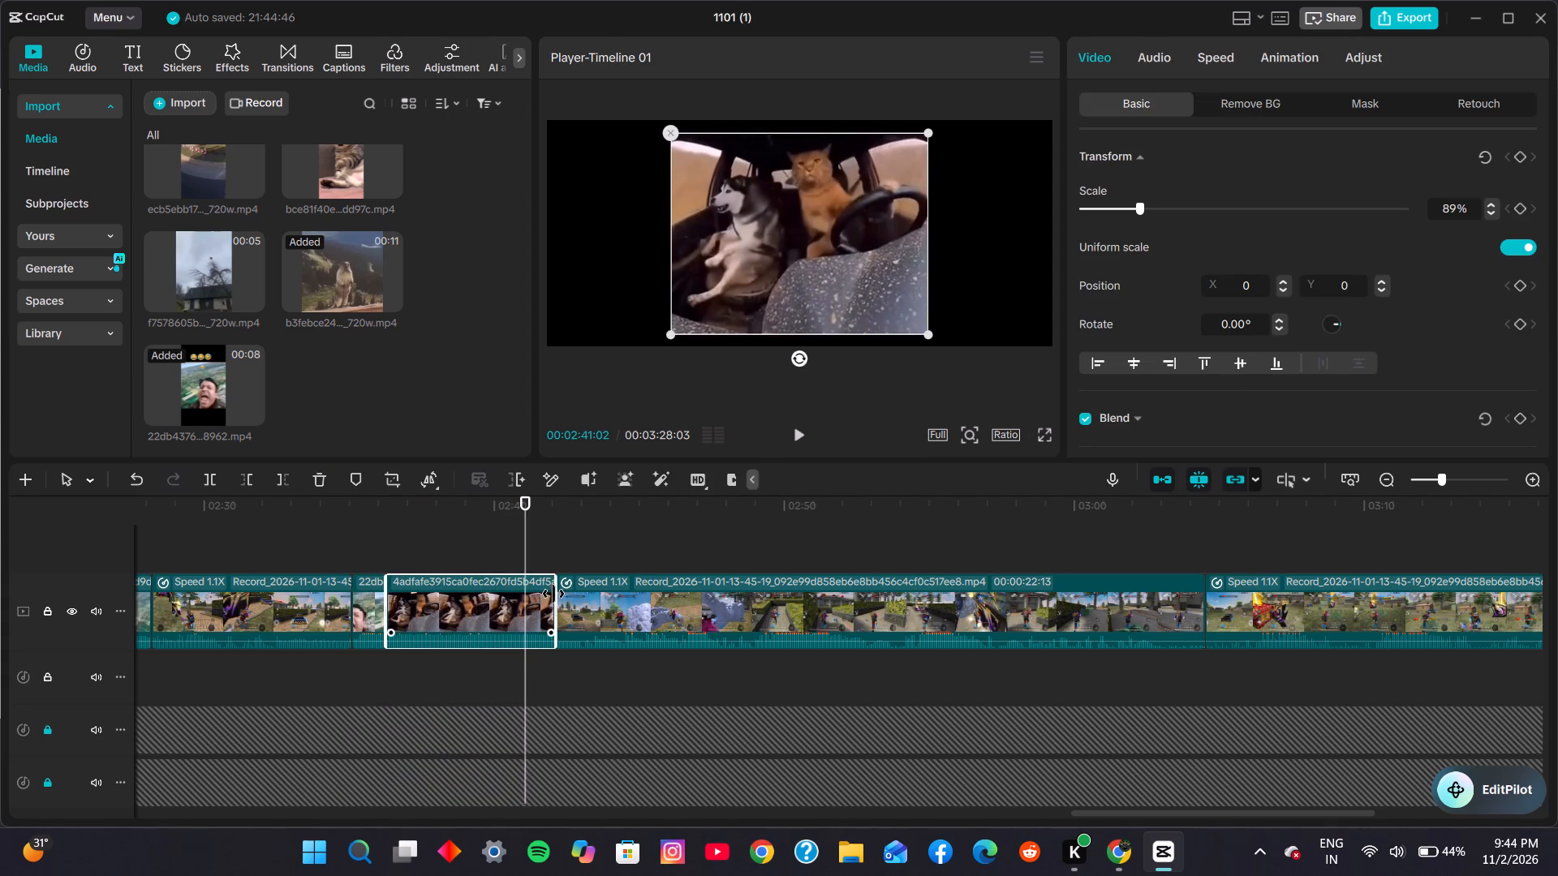
left_click_drag(553, 594, 523, 602)
left_click(510, 555)
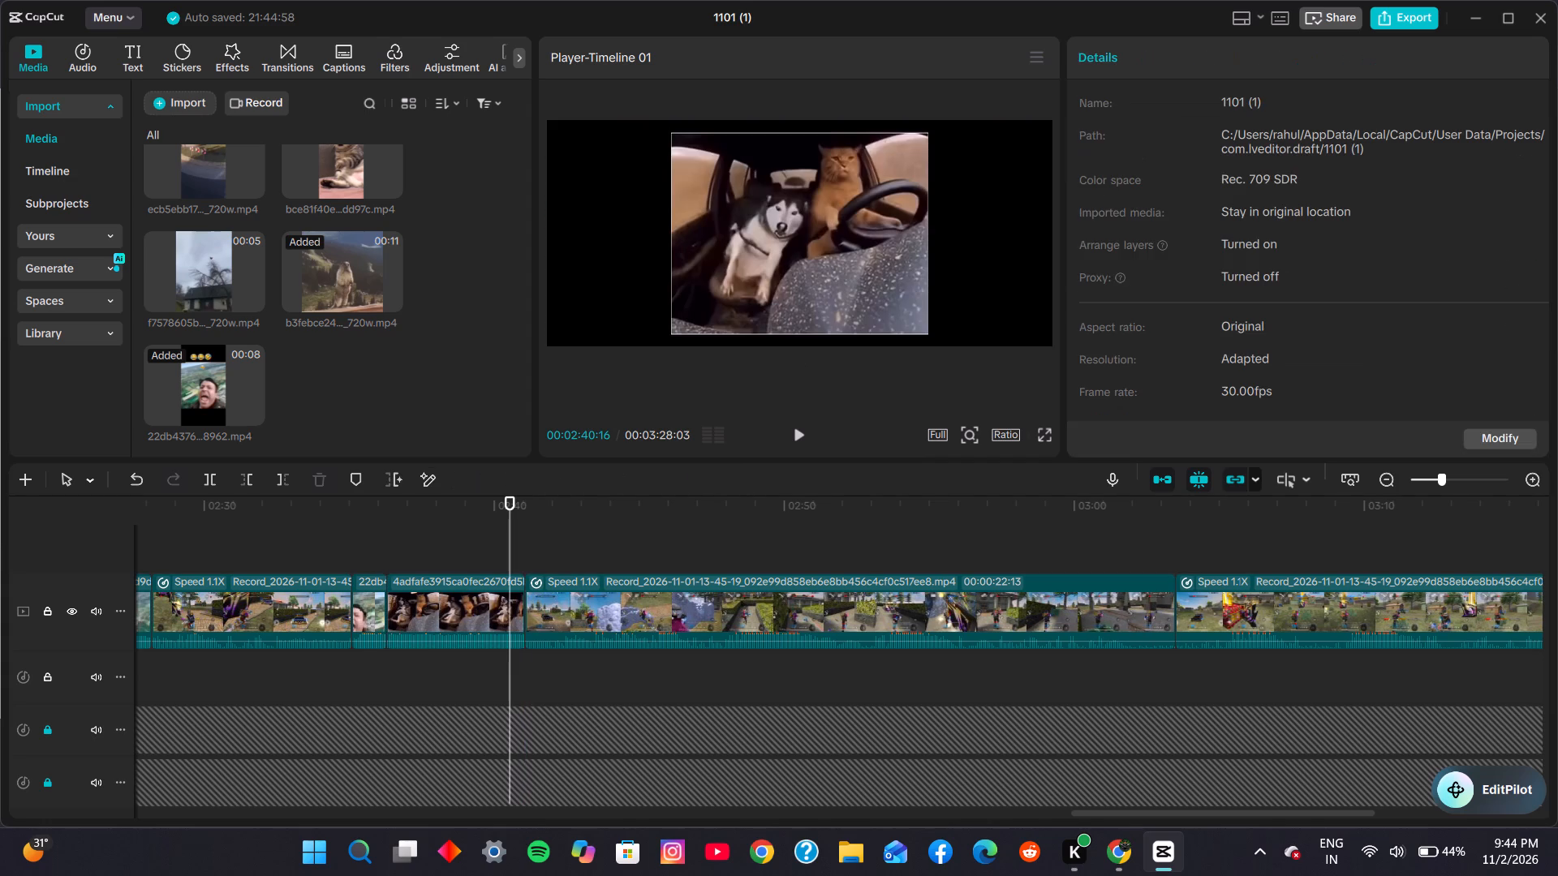
left_click(803, 435)
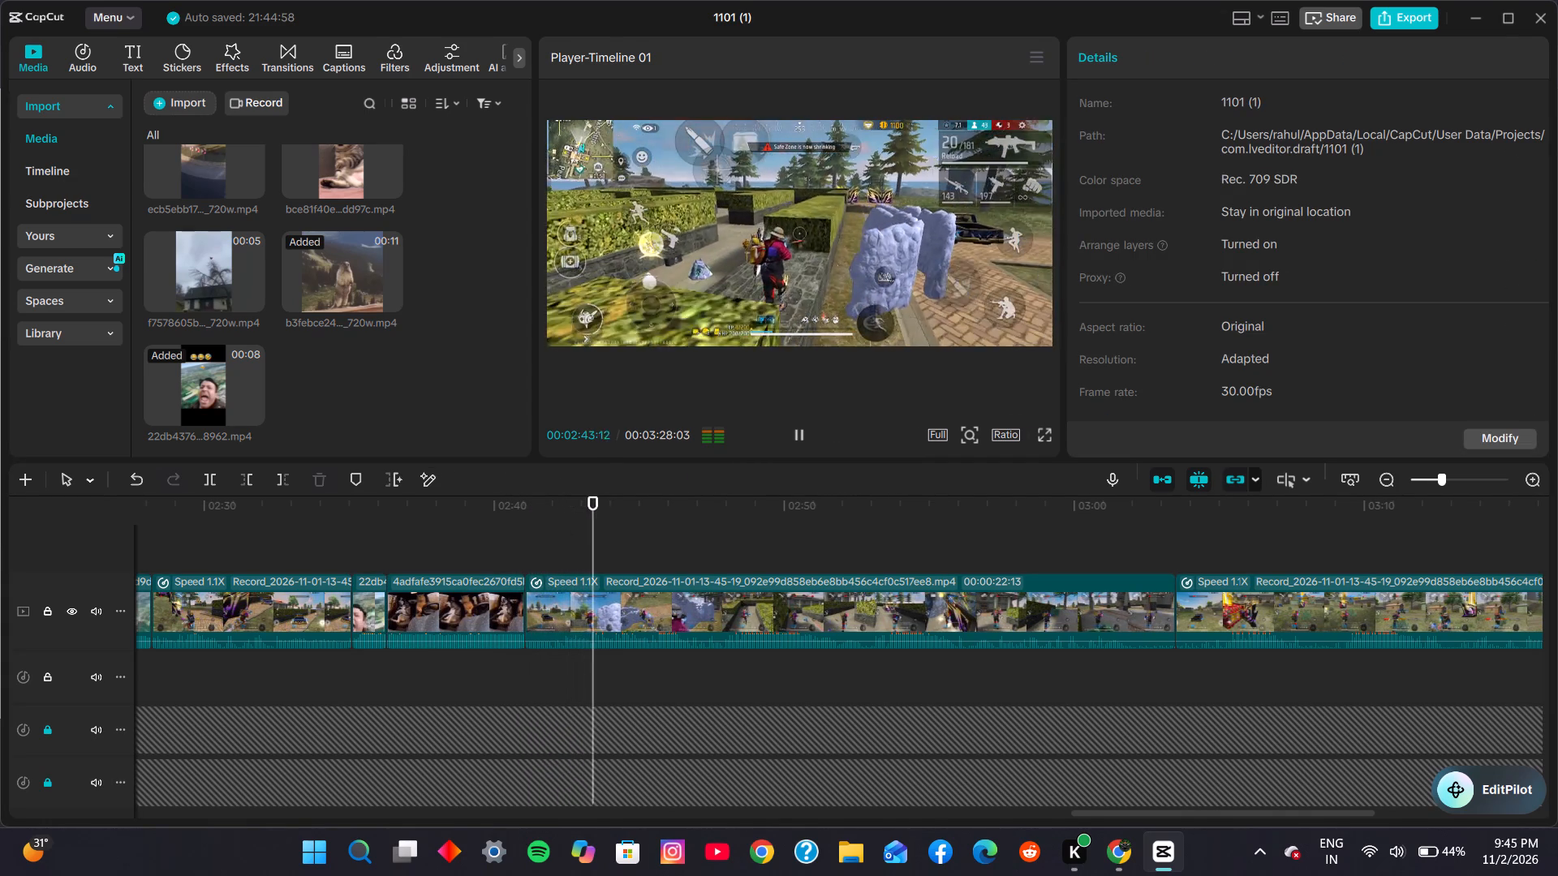
left_click(803, 435)
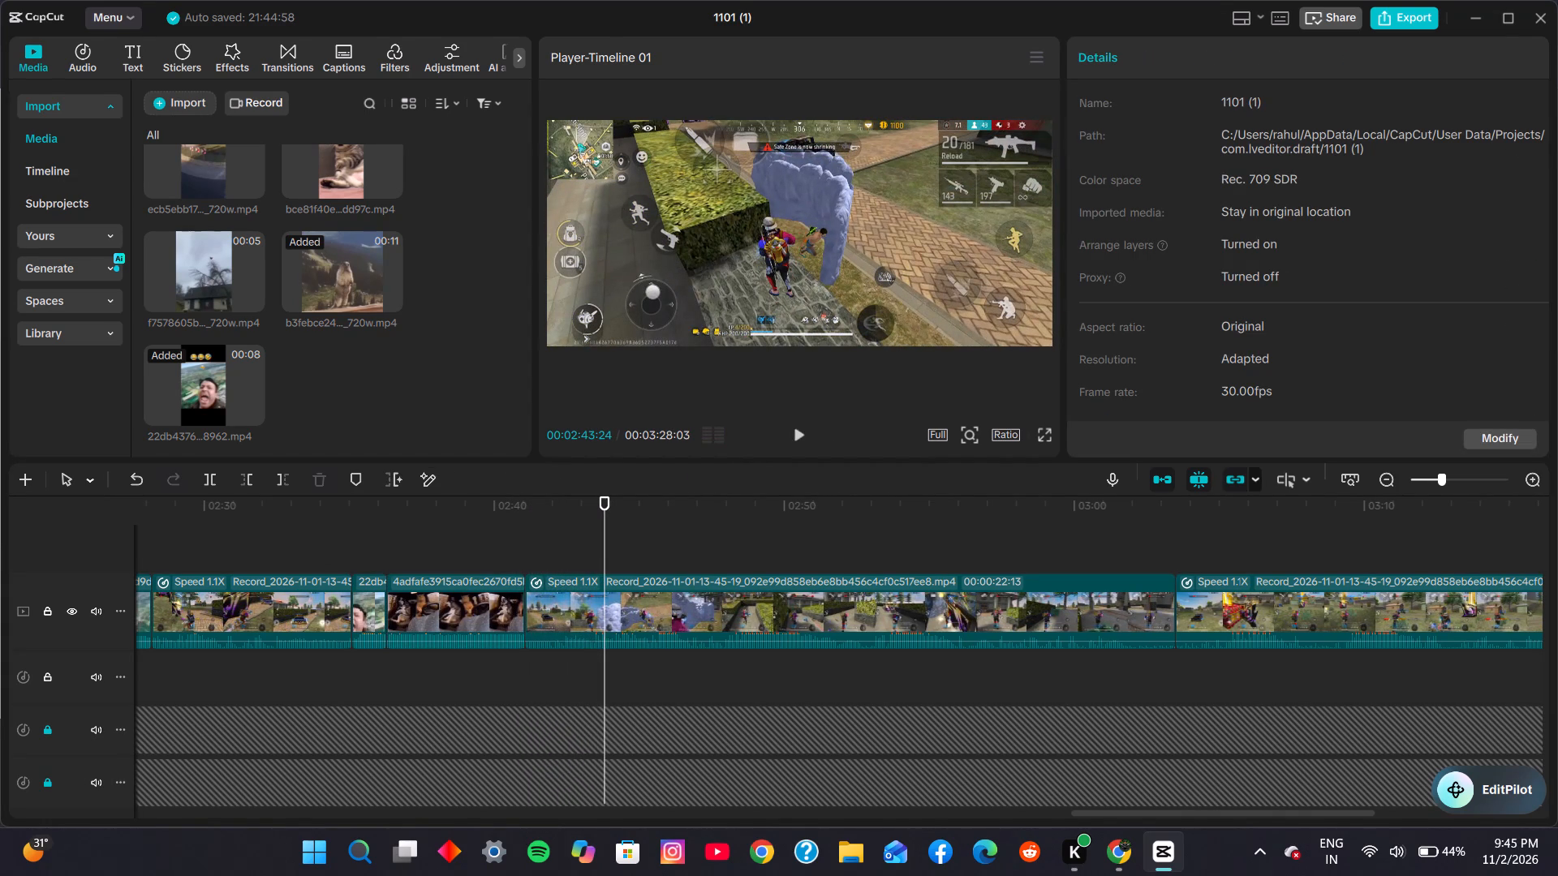
Examine how the locked subway_surfers.mp3 music tracks cover the whole video timeline.
scroll(821, 633, "down", 9)
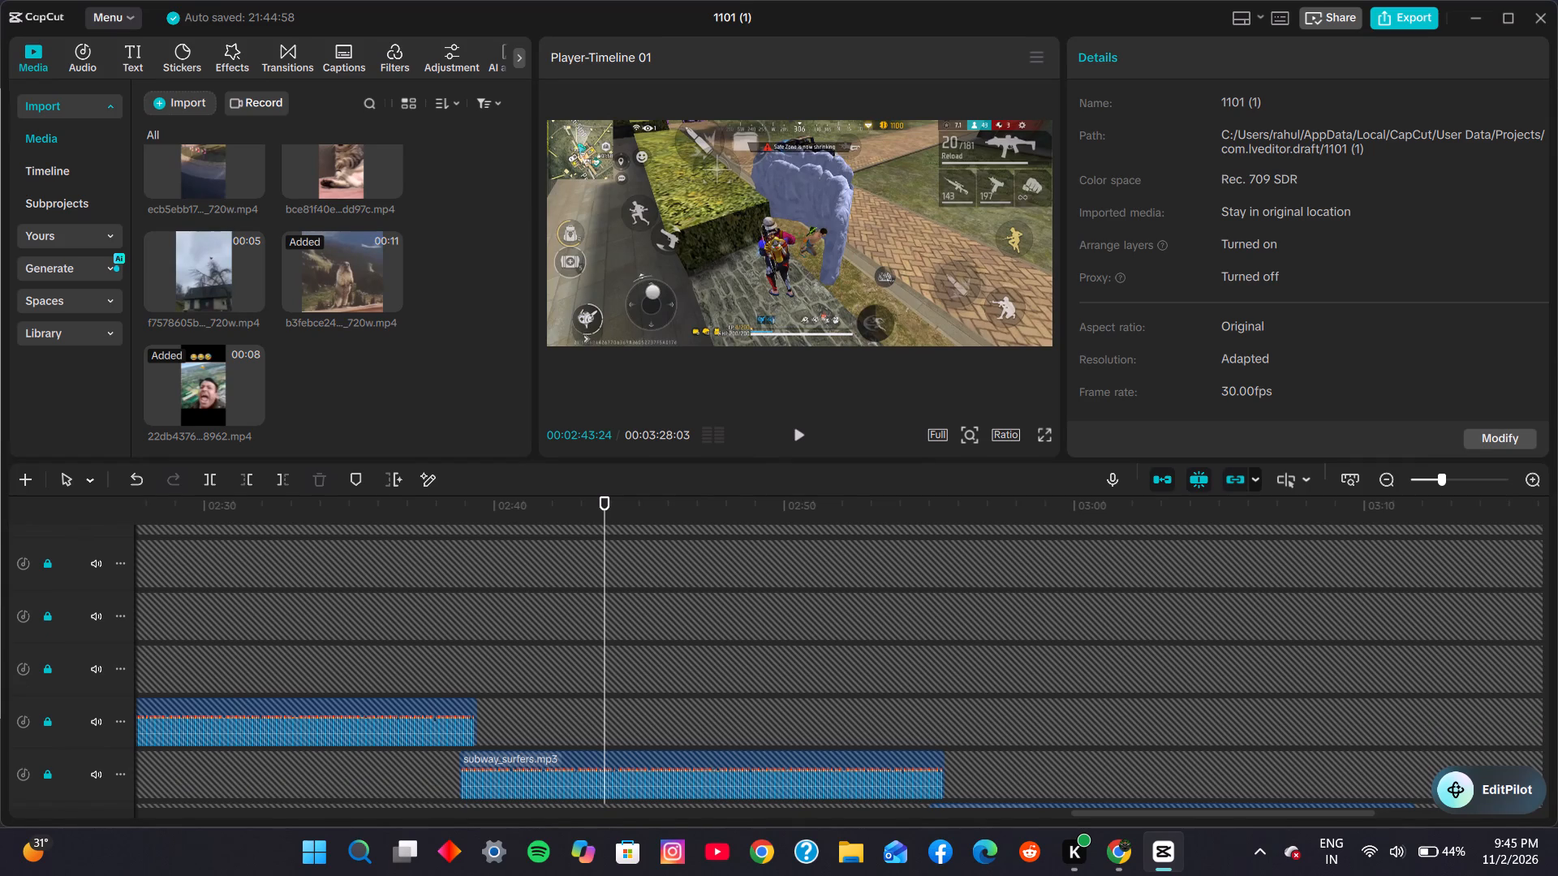
scroll(837, 644, "down", 6)
scroll(841, 627, "up", 11)
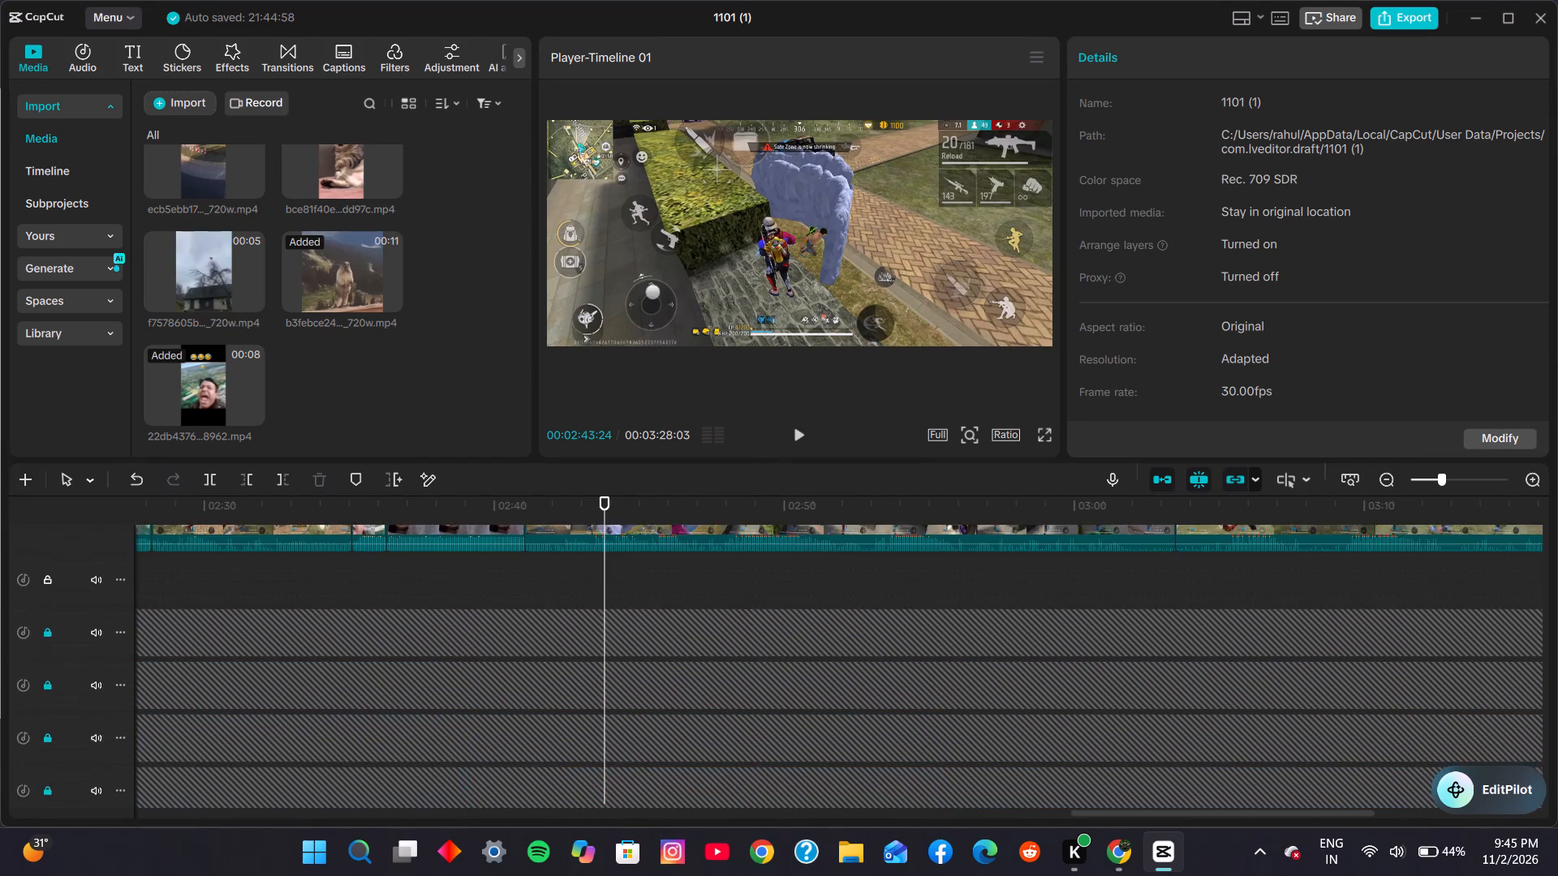
scroll(848, 619, "up", 10)
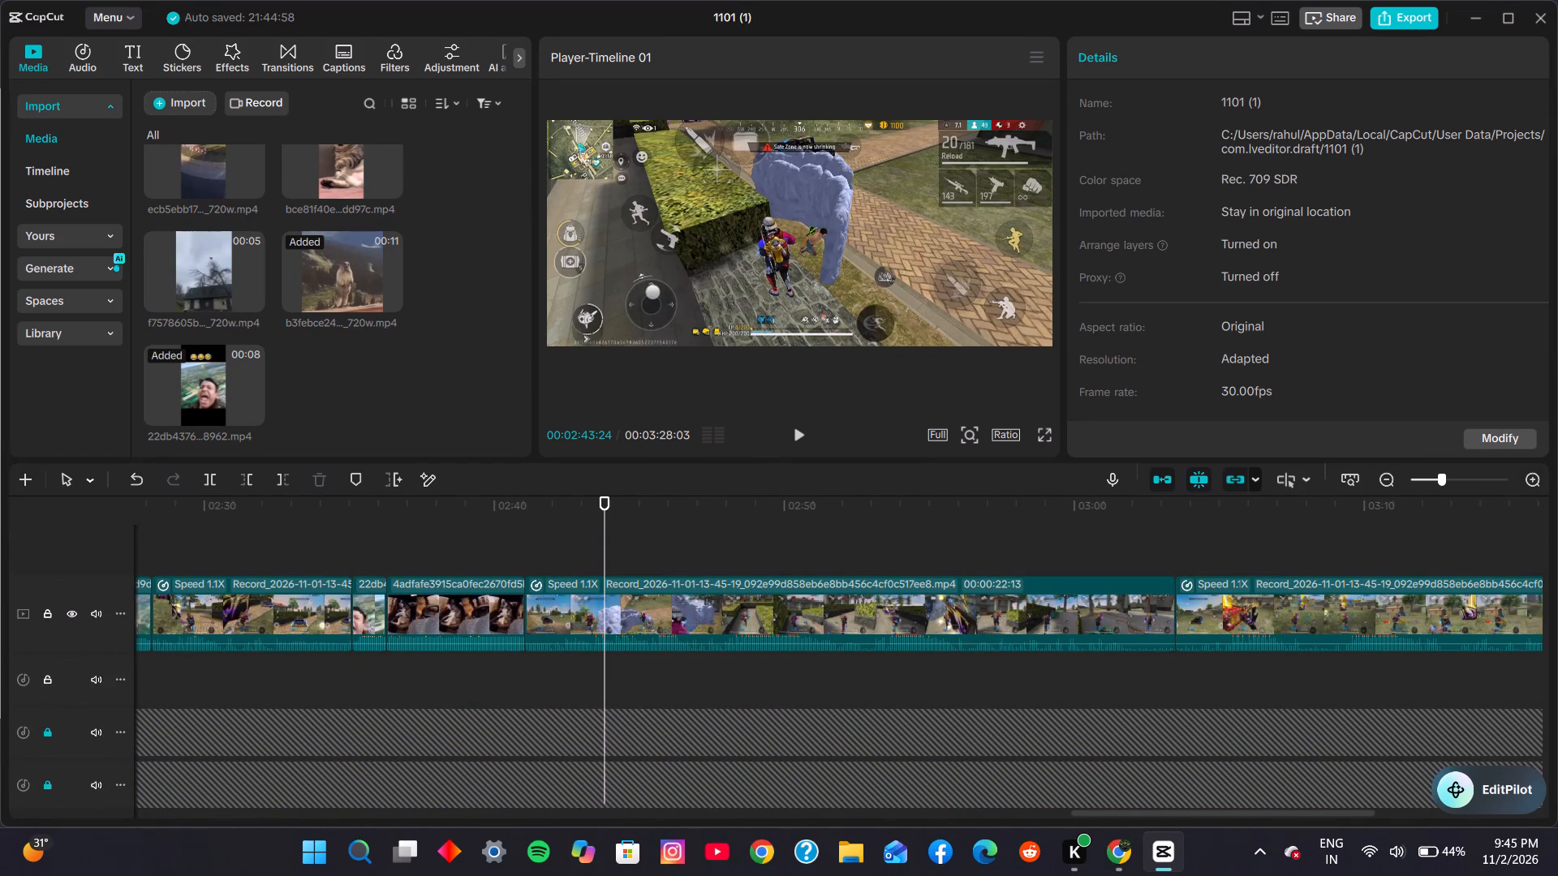
left_click_drag(1442, 483, 1339, 495)
scroll(931, 722, "down", 3)
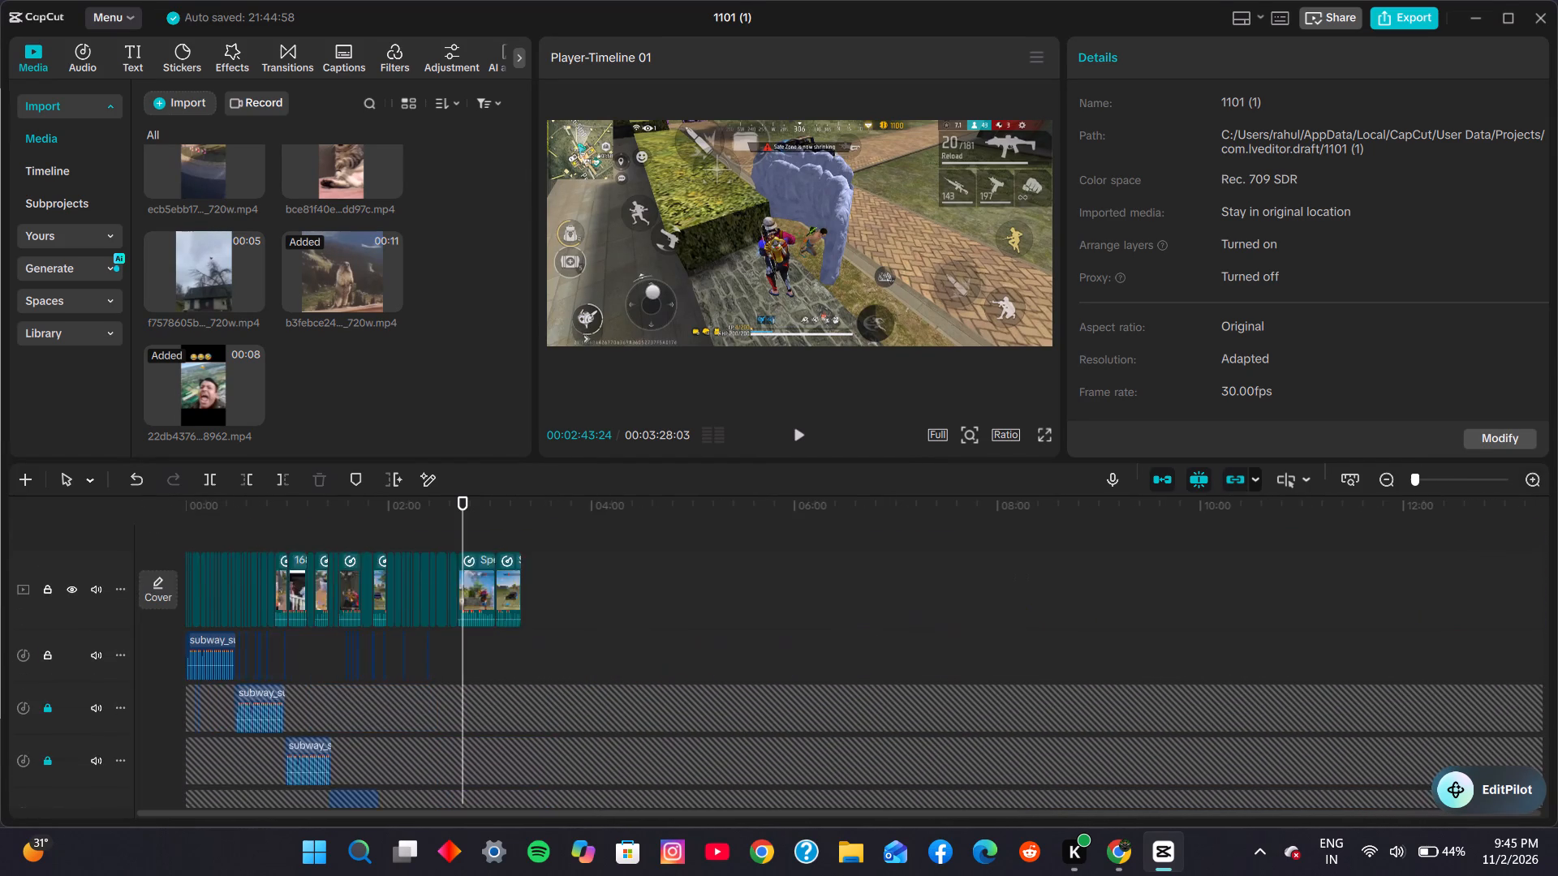
scroll(900, 725, "down", 14)
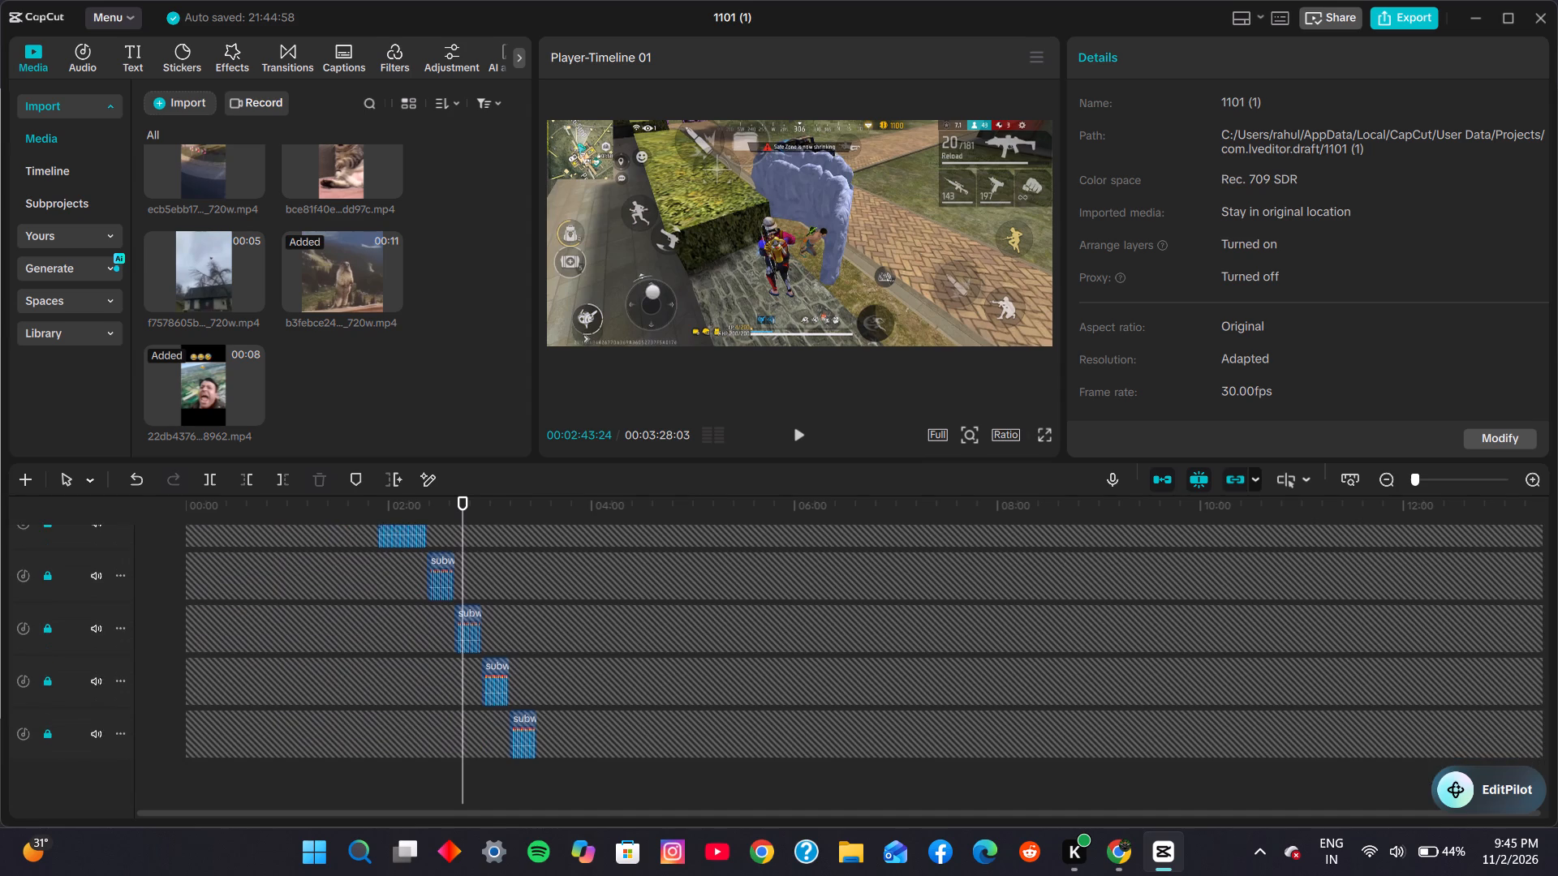
scroll(889, 699, "up", 15)
scroll(653, 689, "down", 1)
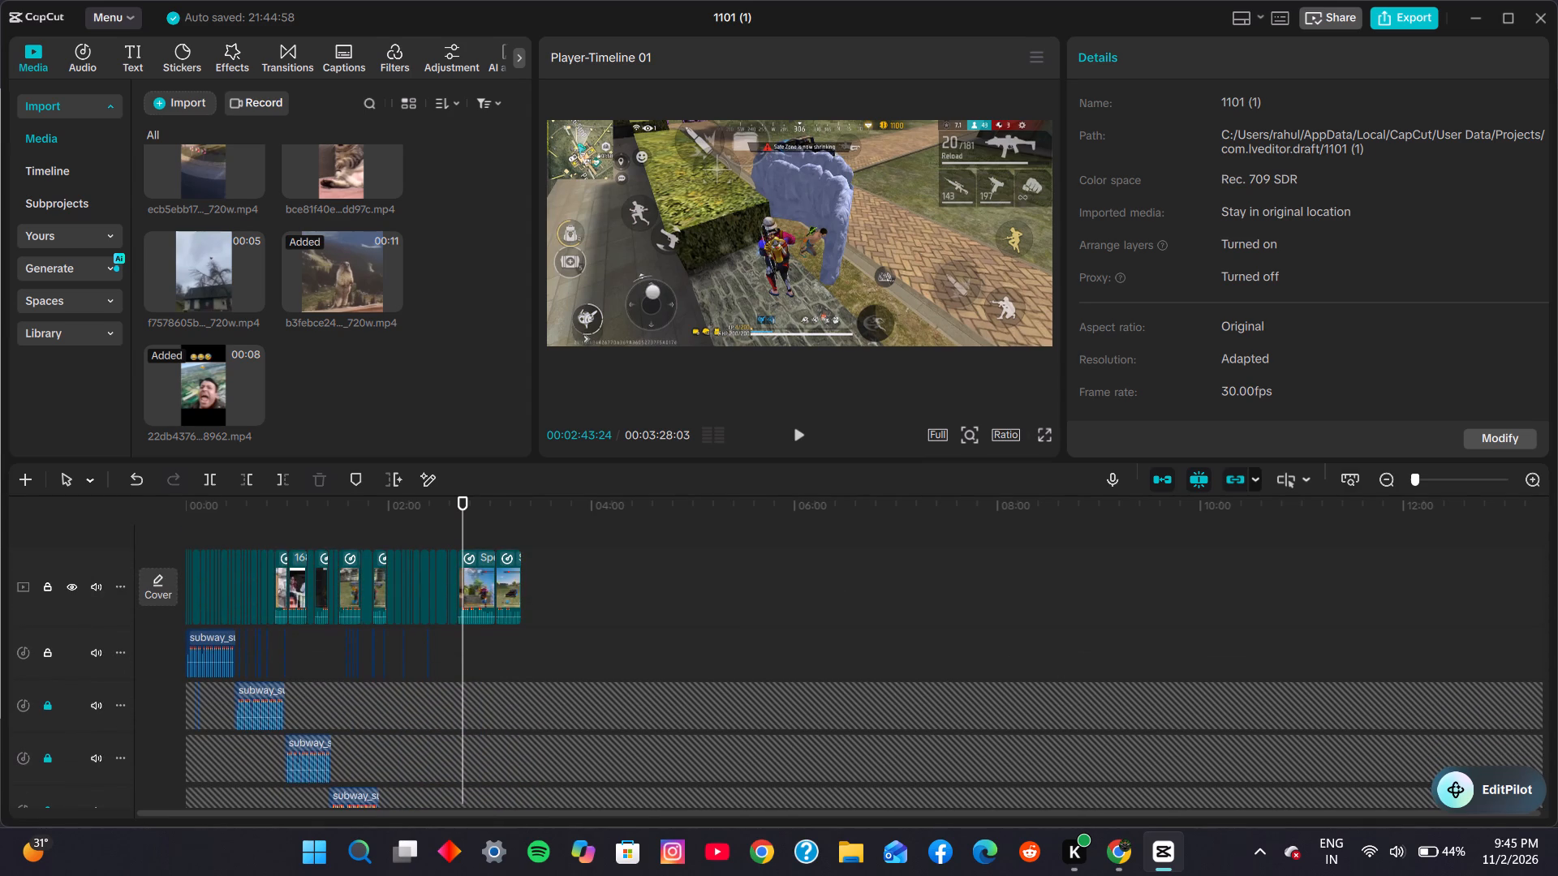
left_click(1435, 482)
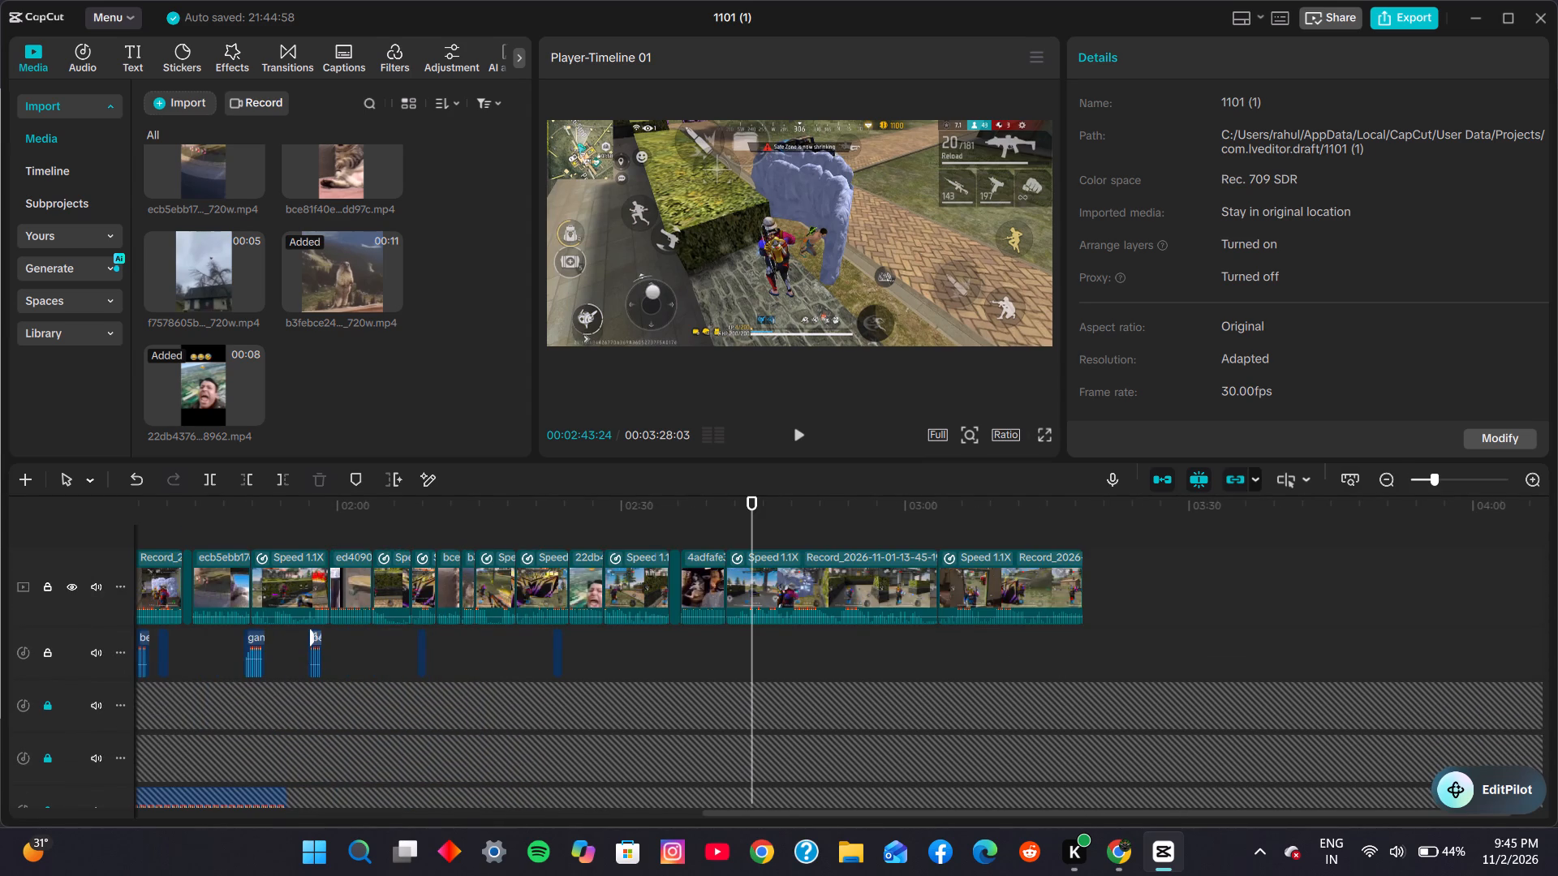
left_click(1446, 476)
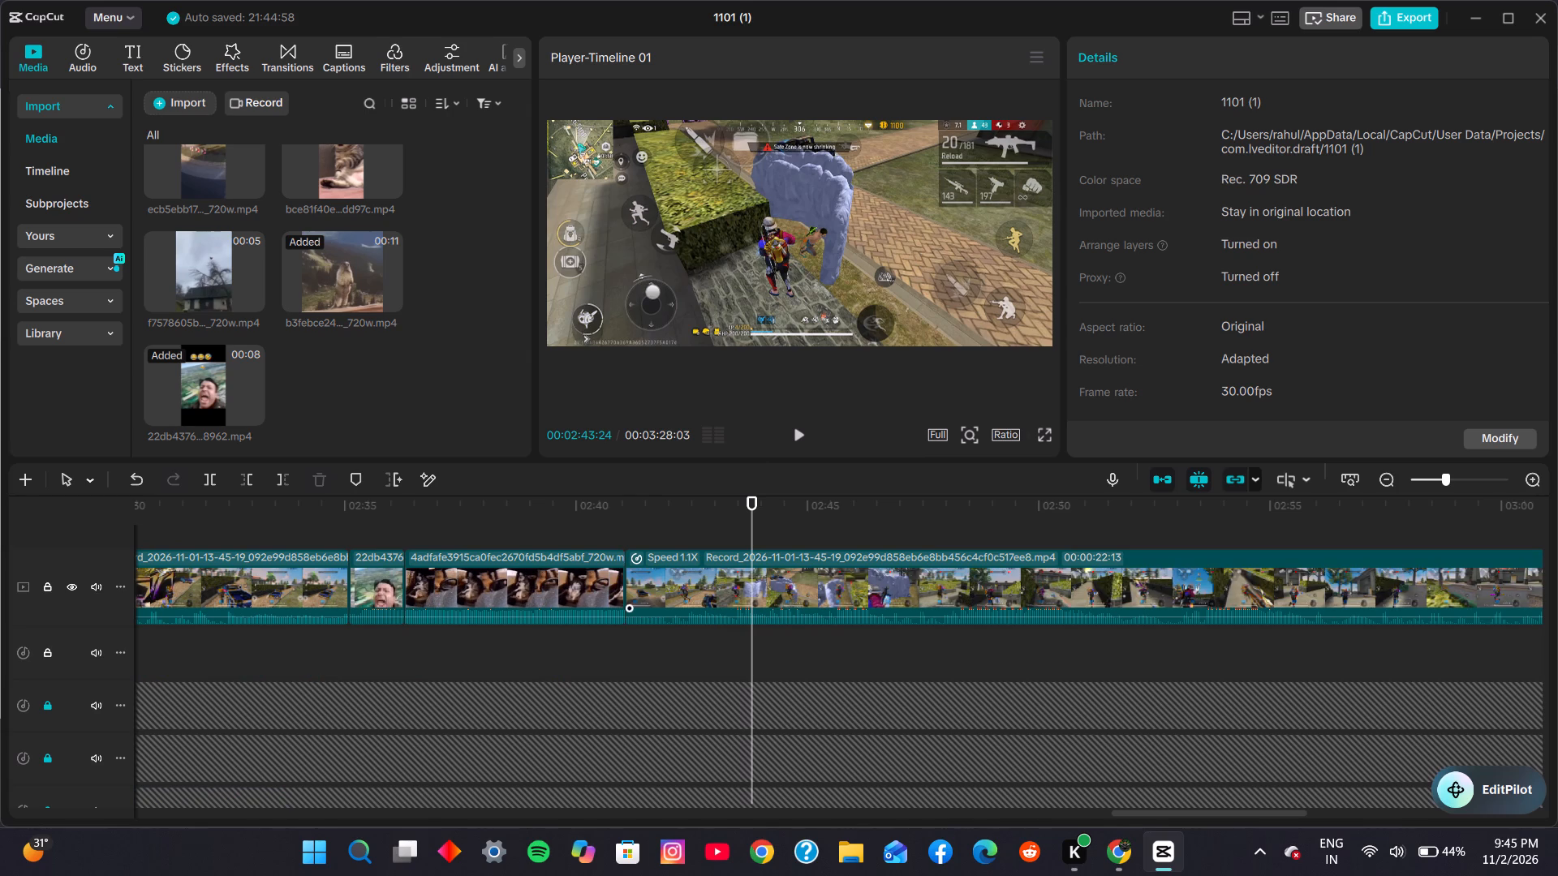
Play from about 00:02:36 through the dog-and-cat clip into the following gameplay, stopping at 00:02:42:11.
left_click(605, 617)
left_click(592, 640)
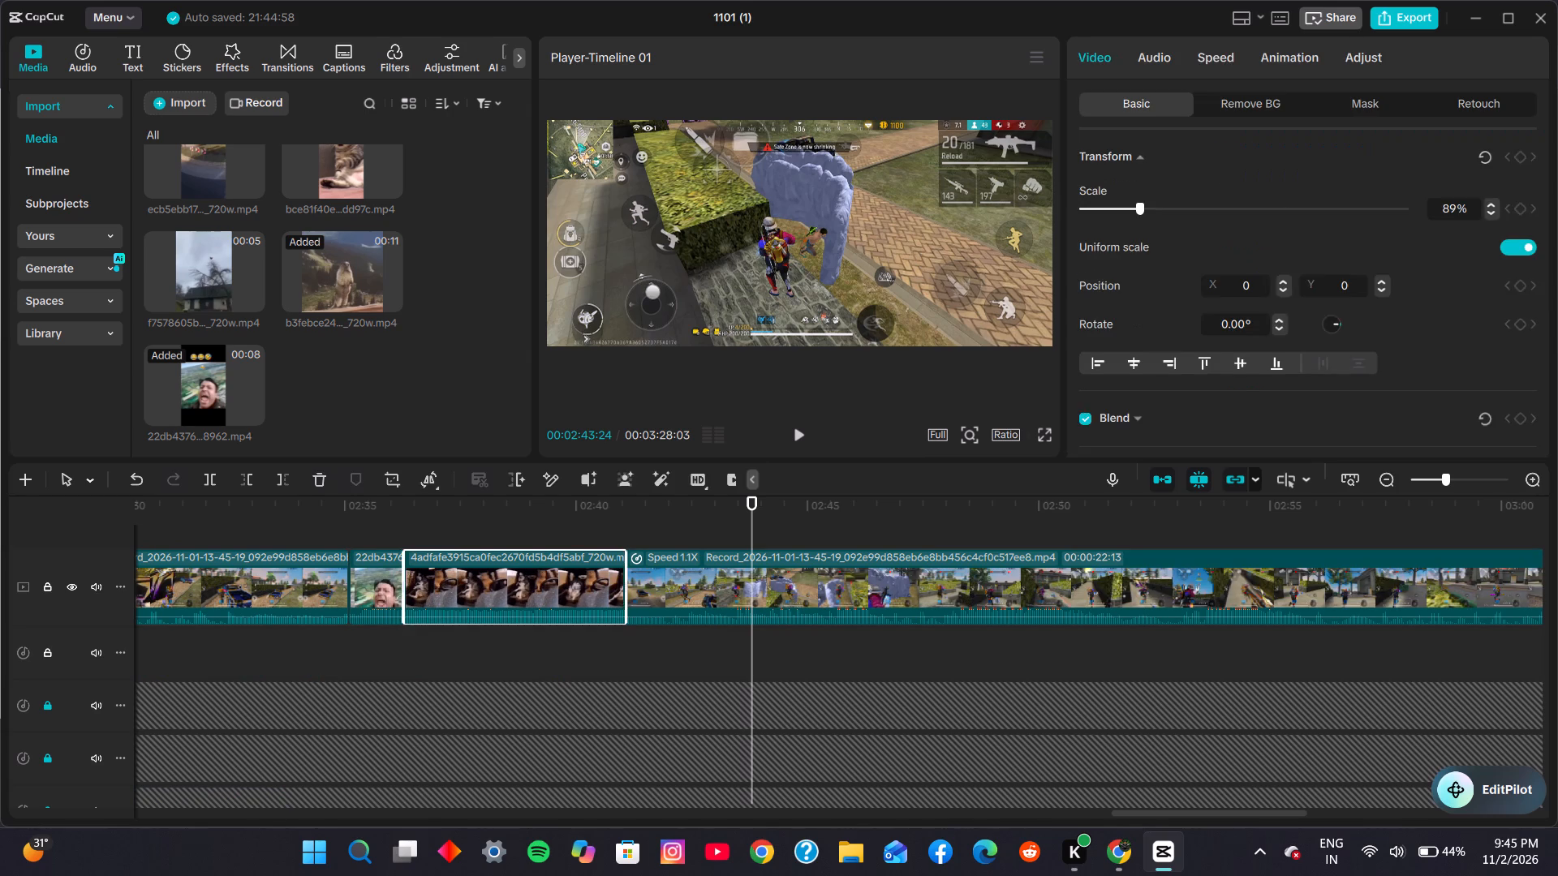
left_click(497, 643)
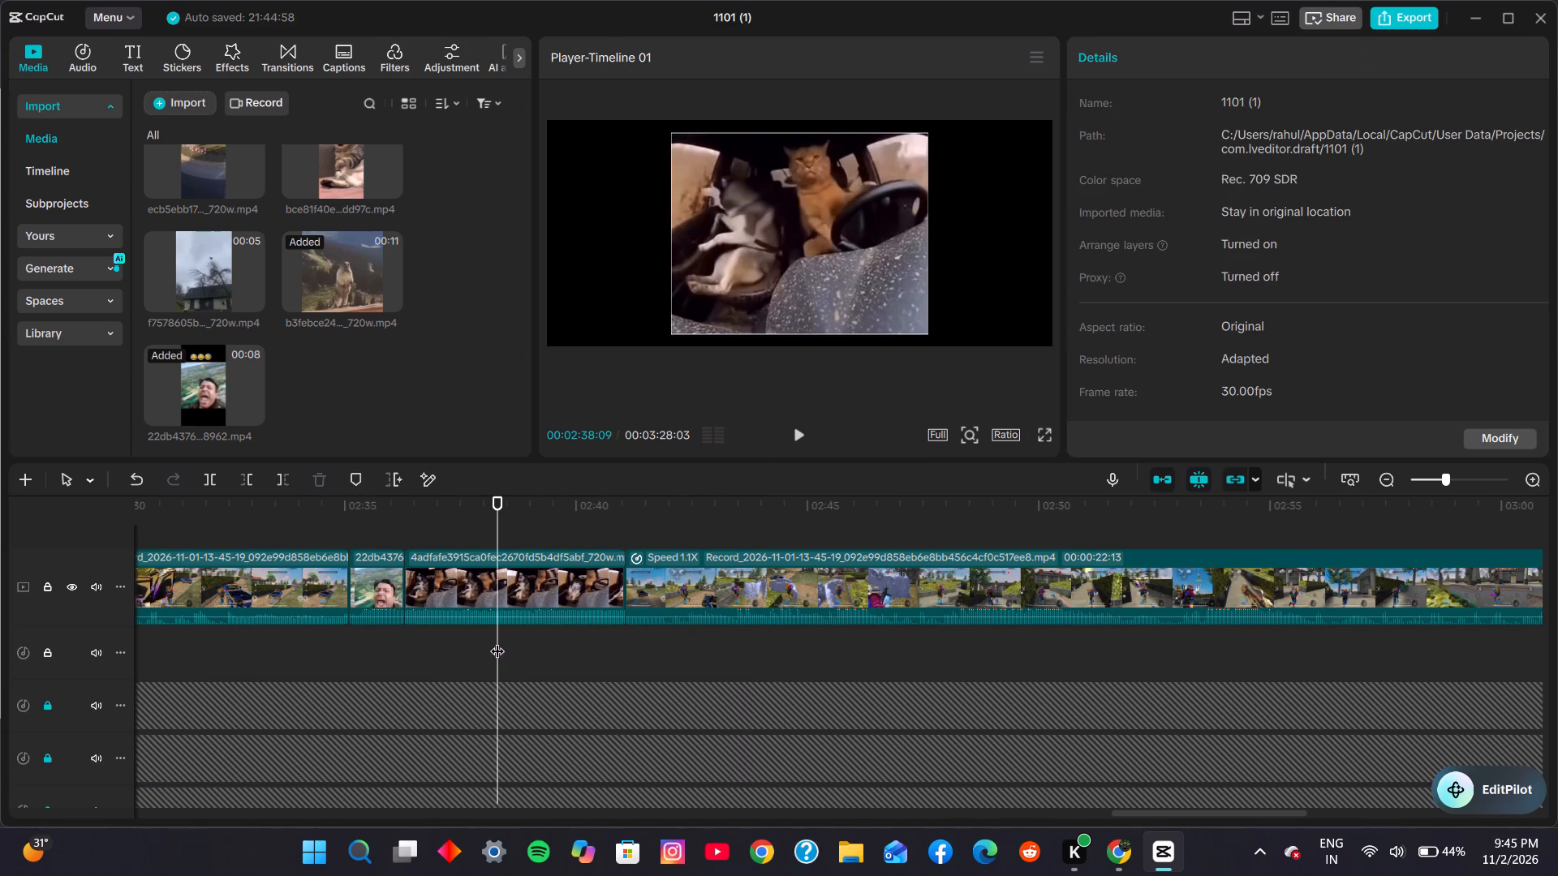
left_click(391, 650)
left_click(798, 442)
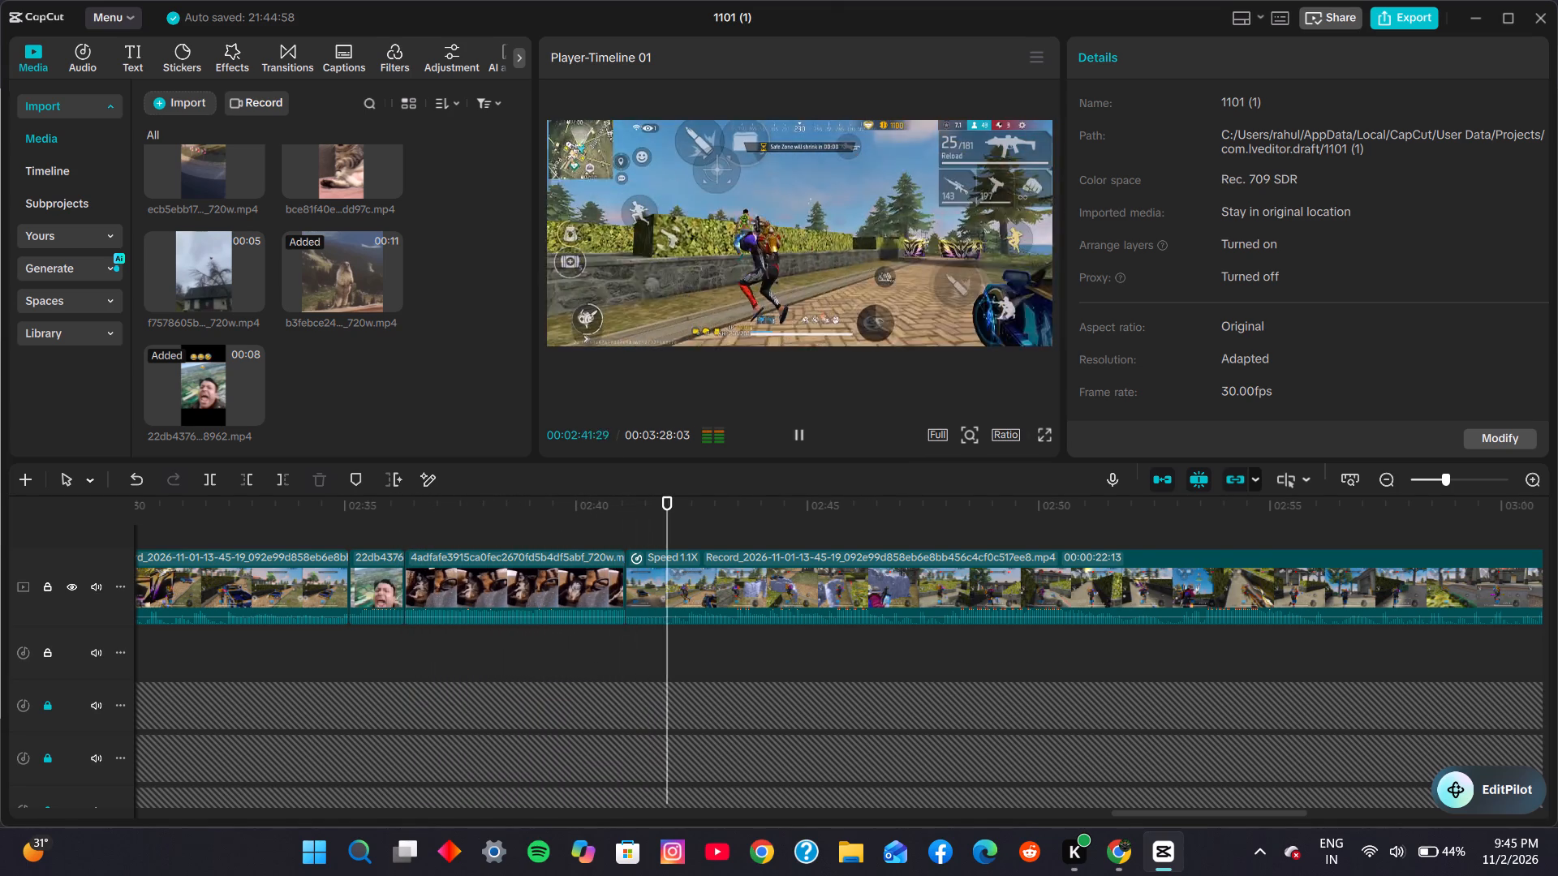
left_click(811, 440)
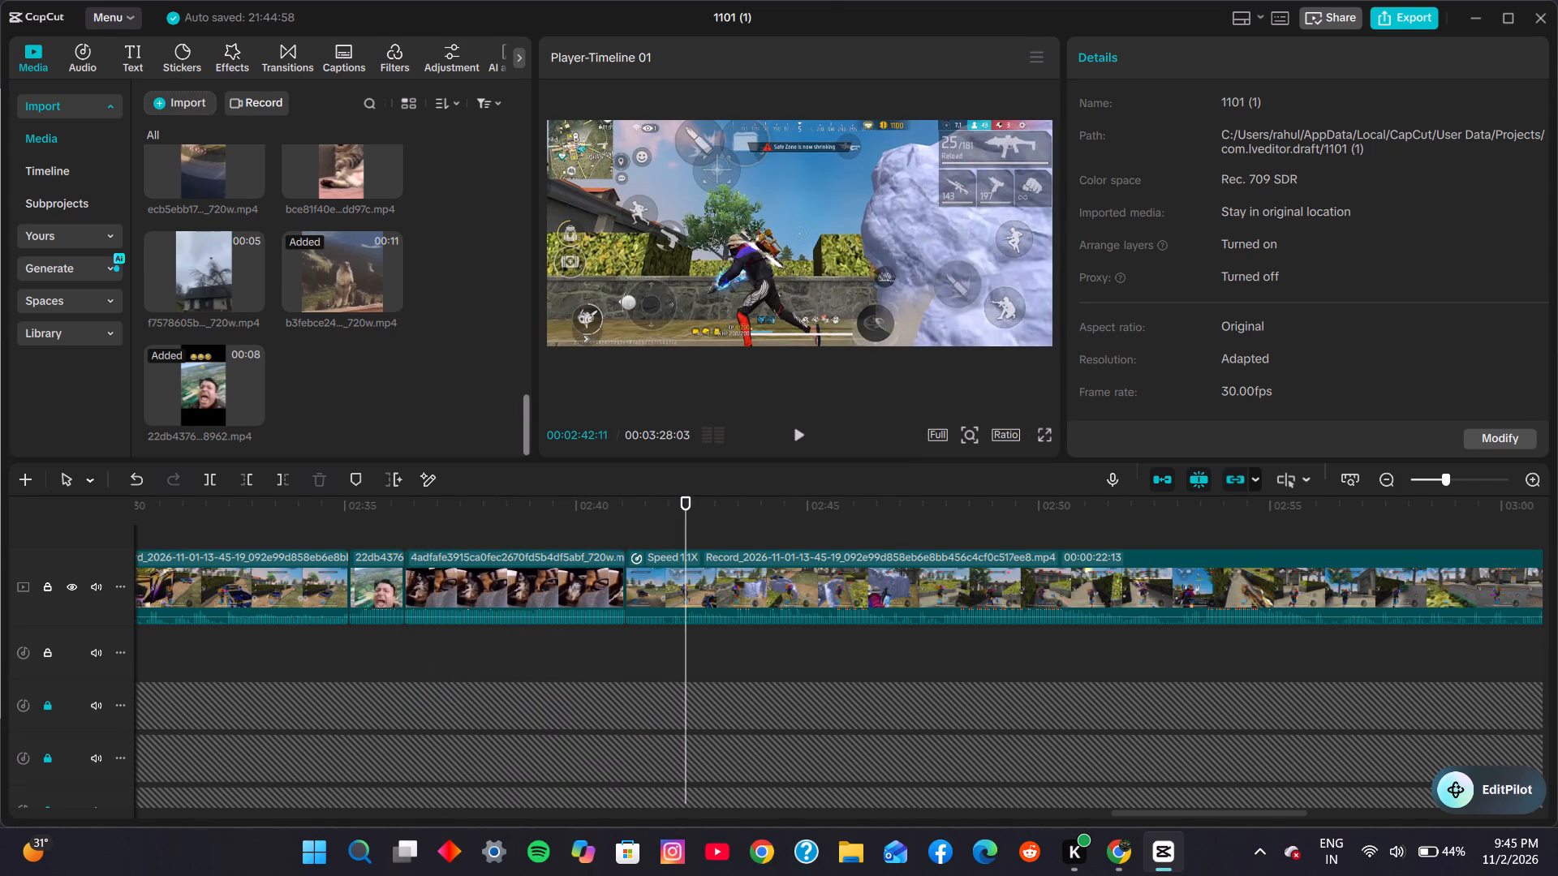
Switch to Chrome and look through Pinterest, from the funny video pin to the aja aja meme video results and the screaming chicken pin.
left_click(1126, 861)
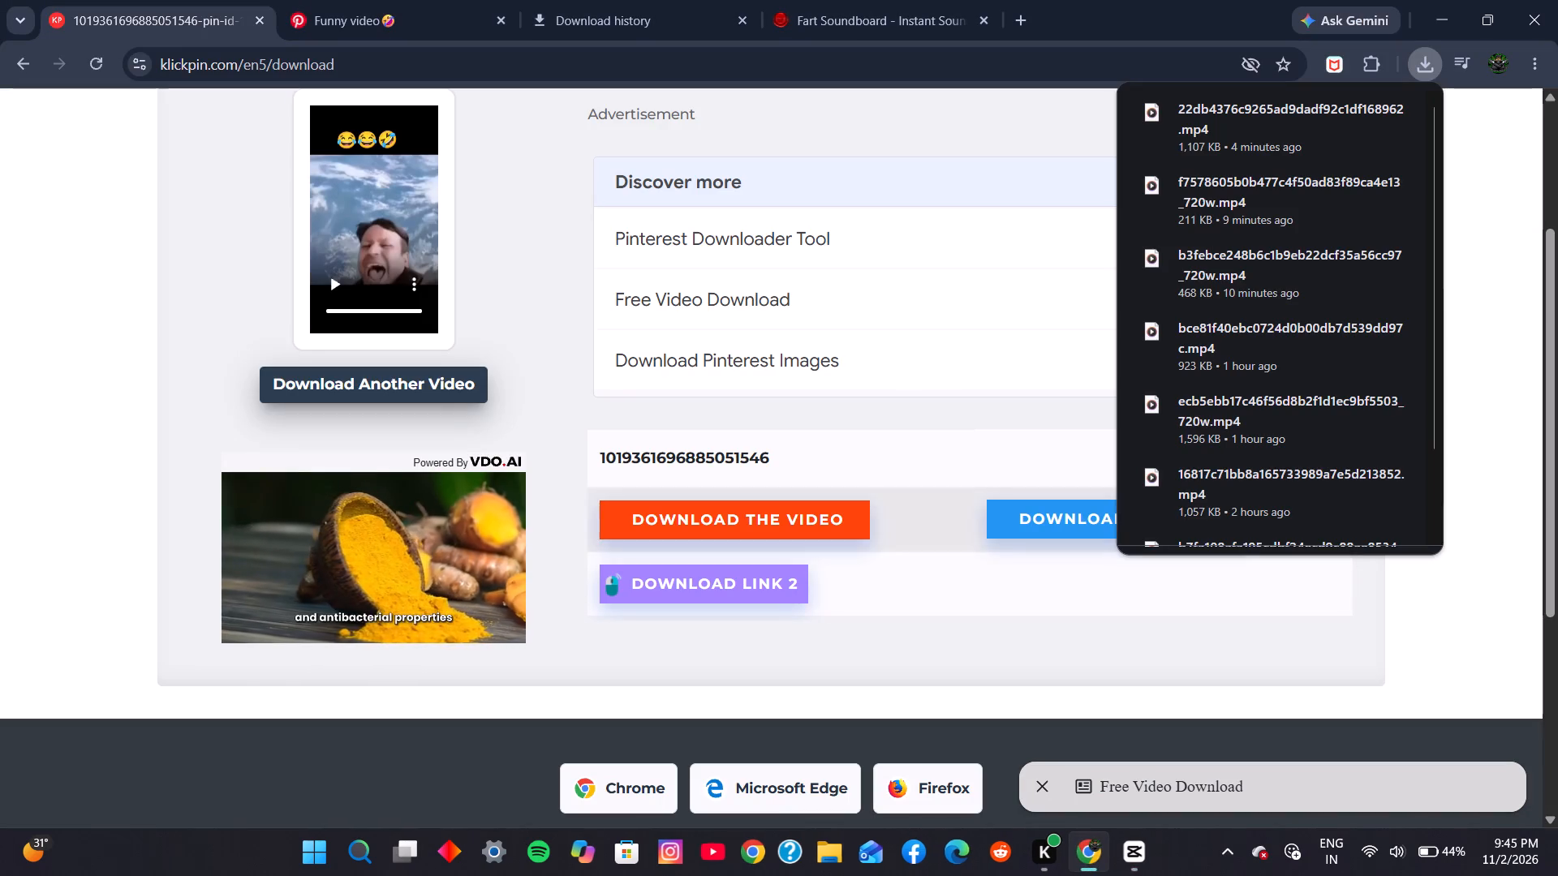
left_click(556, 465)
left_click(390, 4)
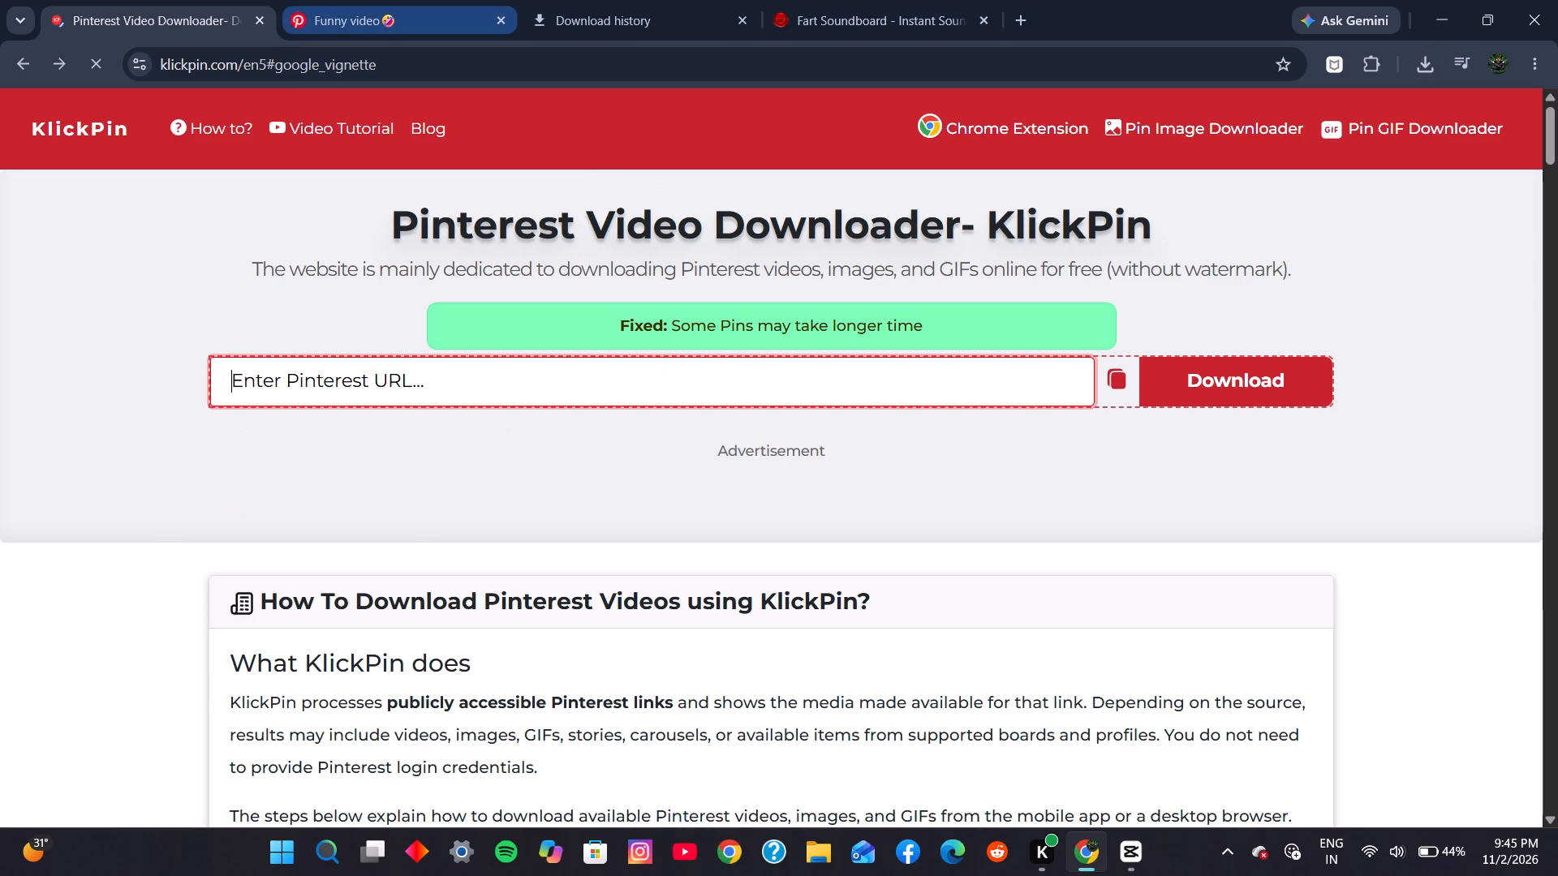
left_click_drag(817, 349, 827, 354)
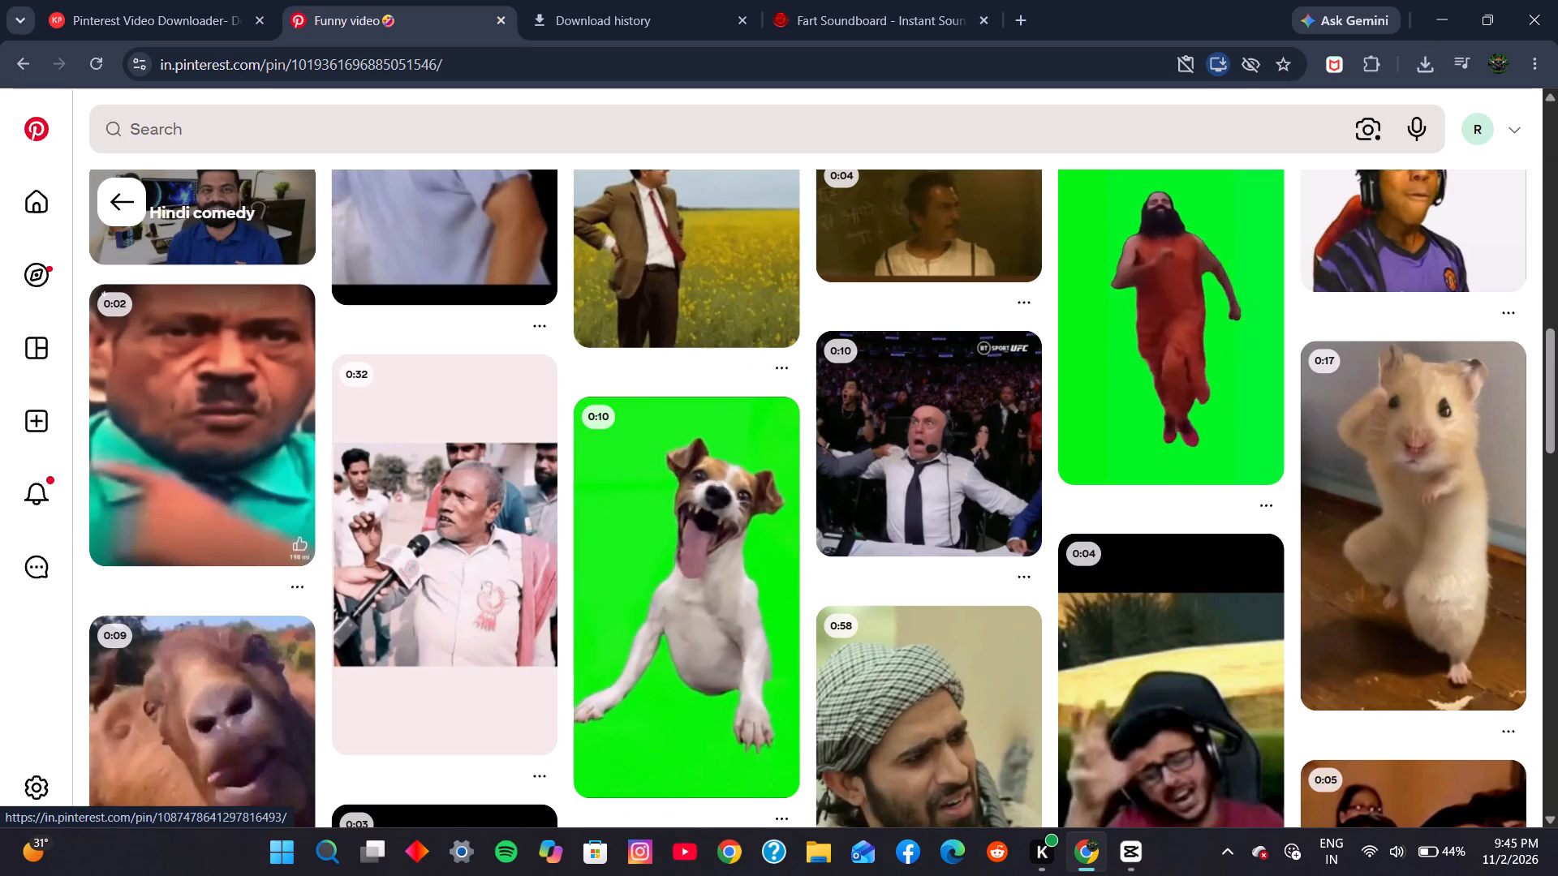
scroll(915, 542, "up", 4)
left_click(912, 540)
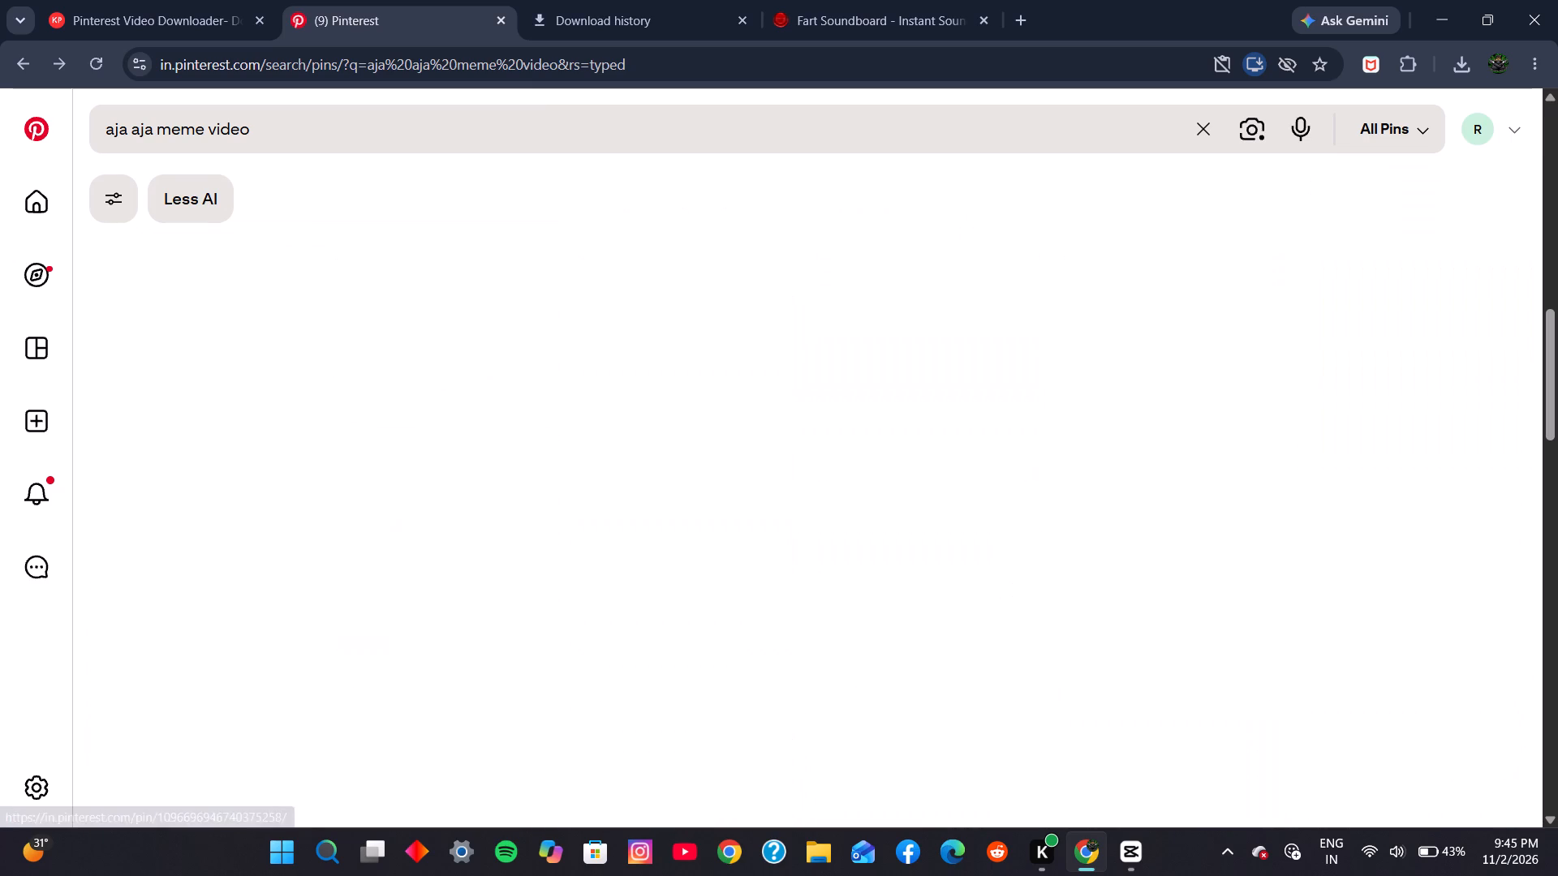
left_click(915, 540)
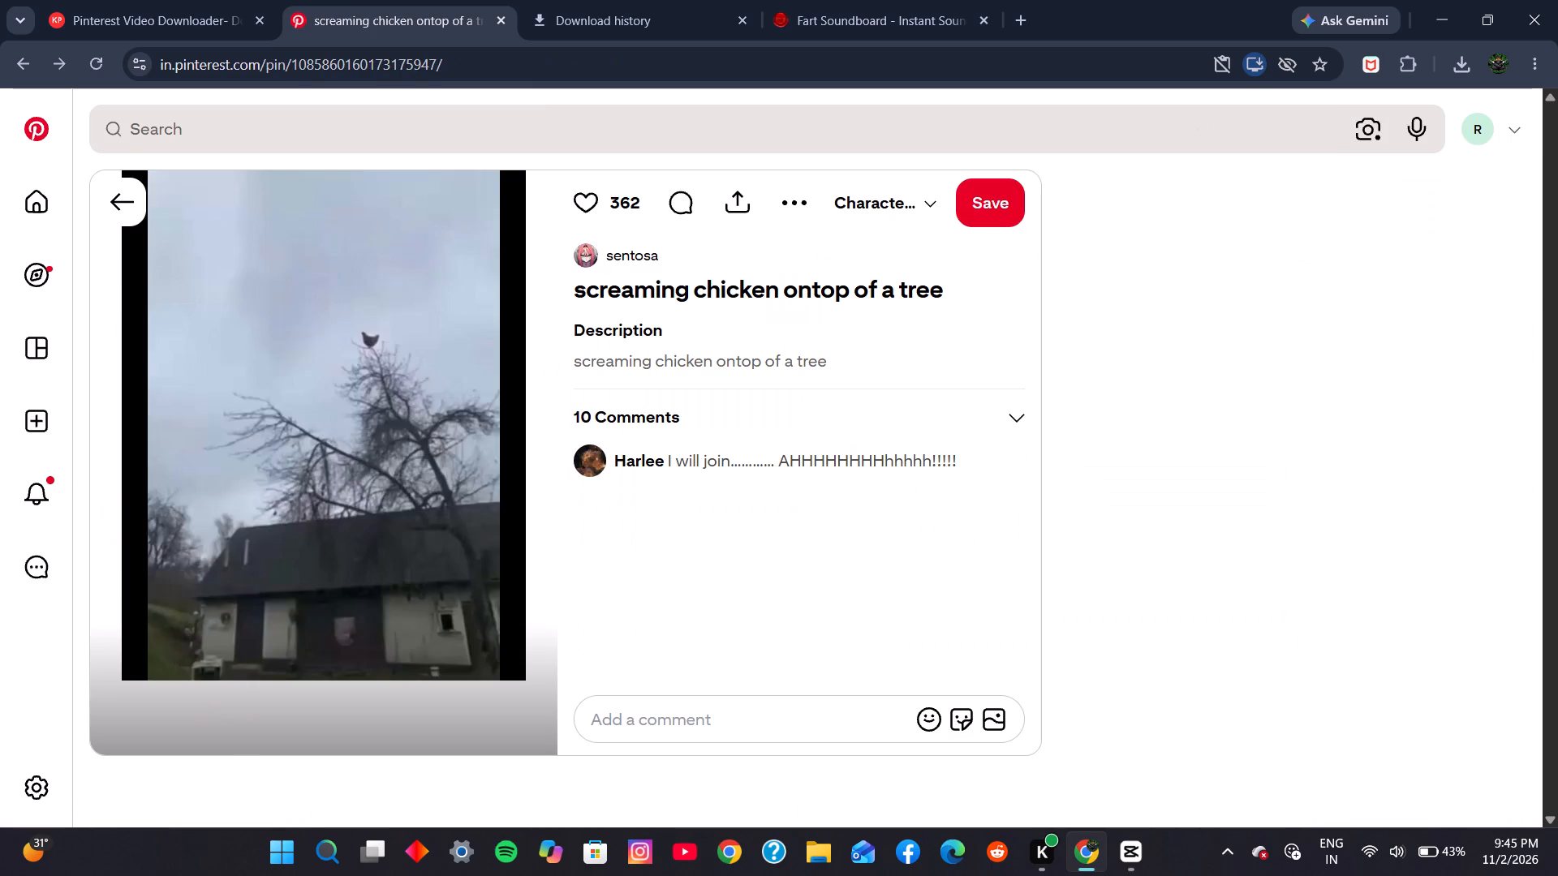
Search Myinstants for "aja aja" and listen to the Ay aja and aja aja sounds.
left_click(906, 6)
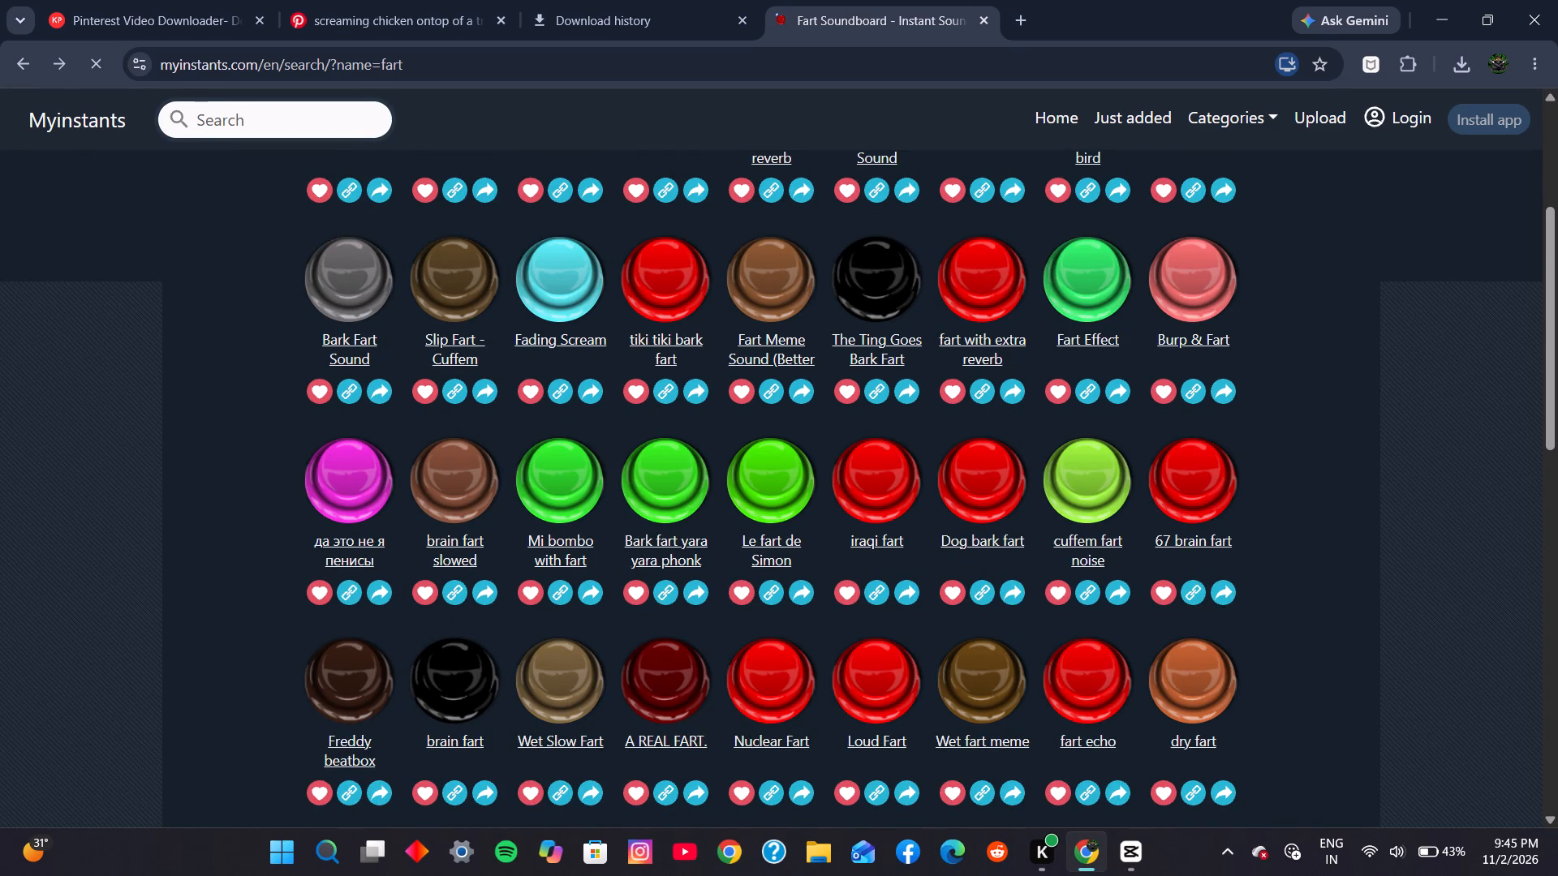
left_click(232, 129)
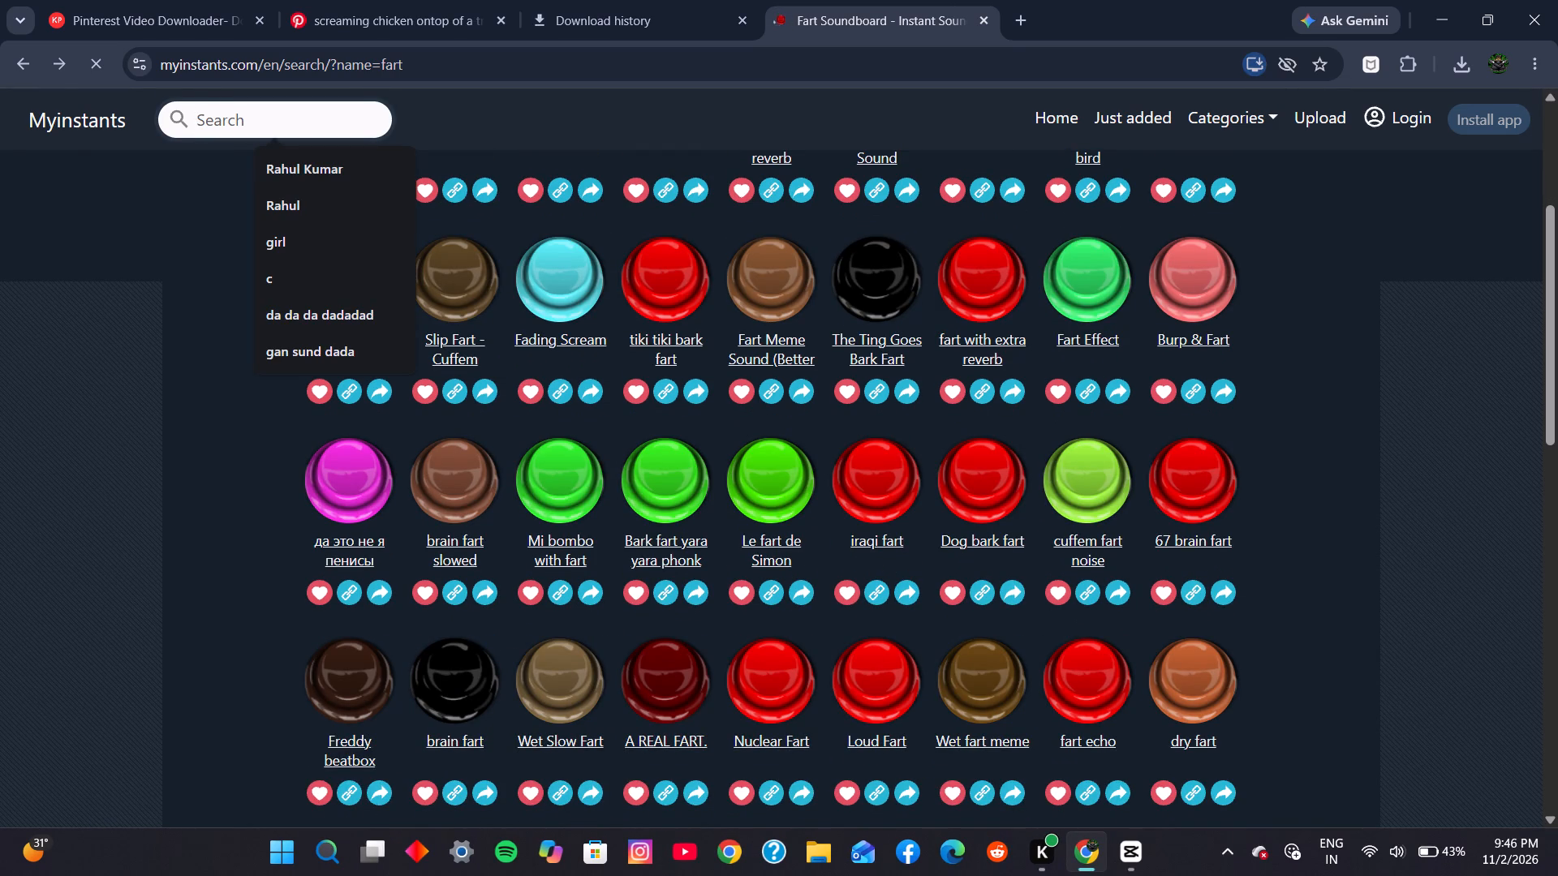
type("aja aja")
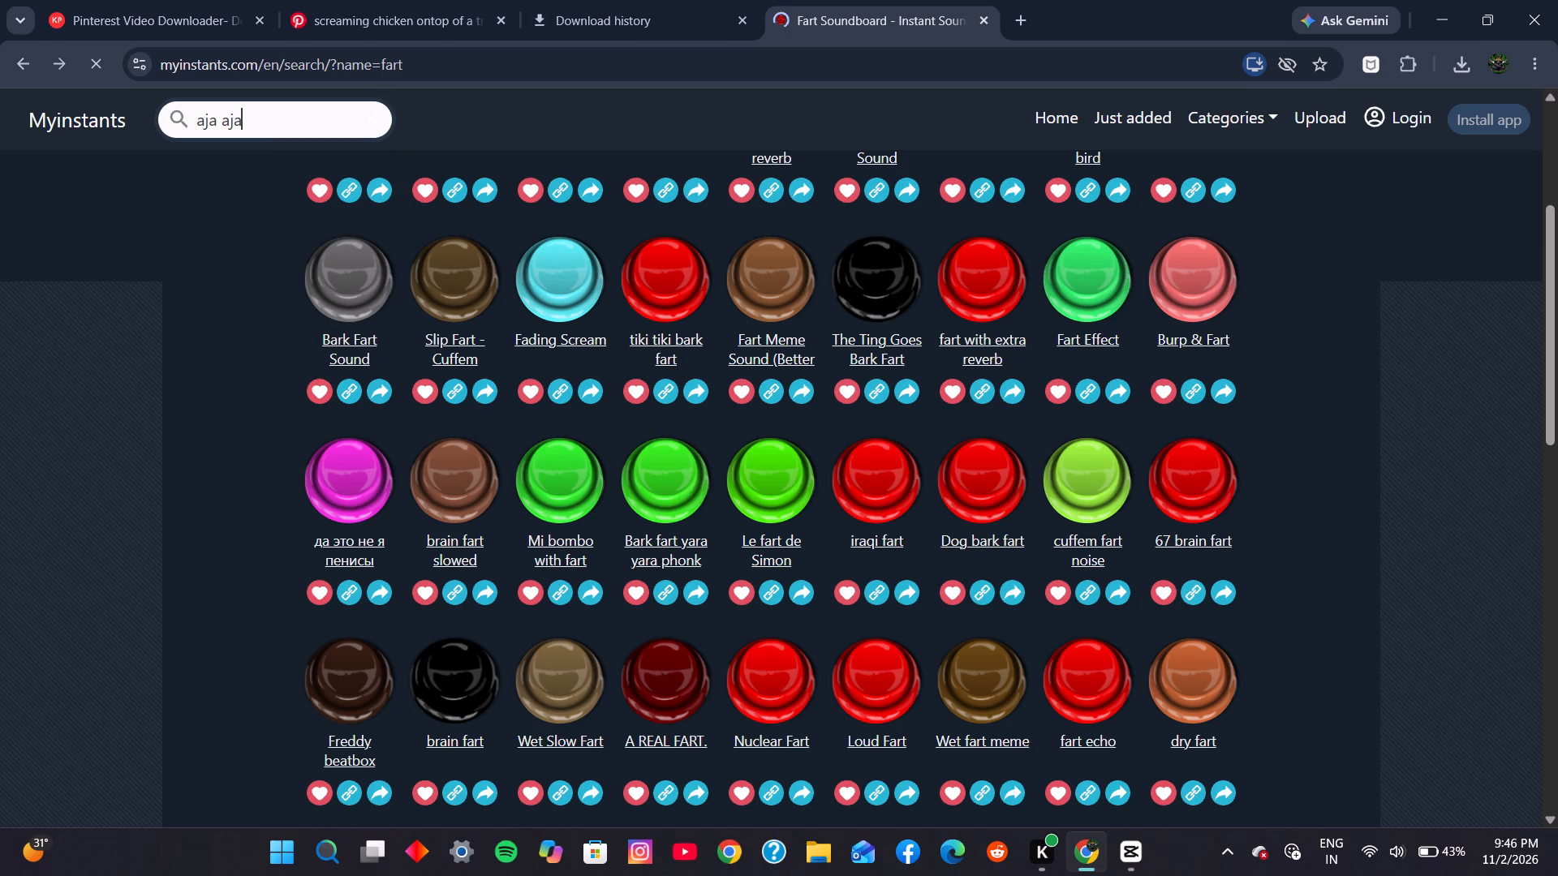
key("space")
key("Return")
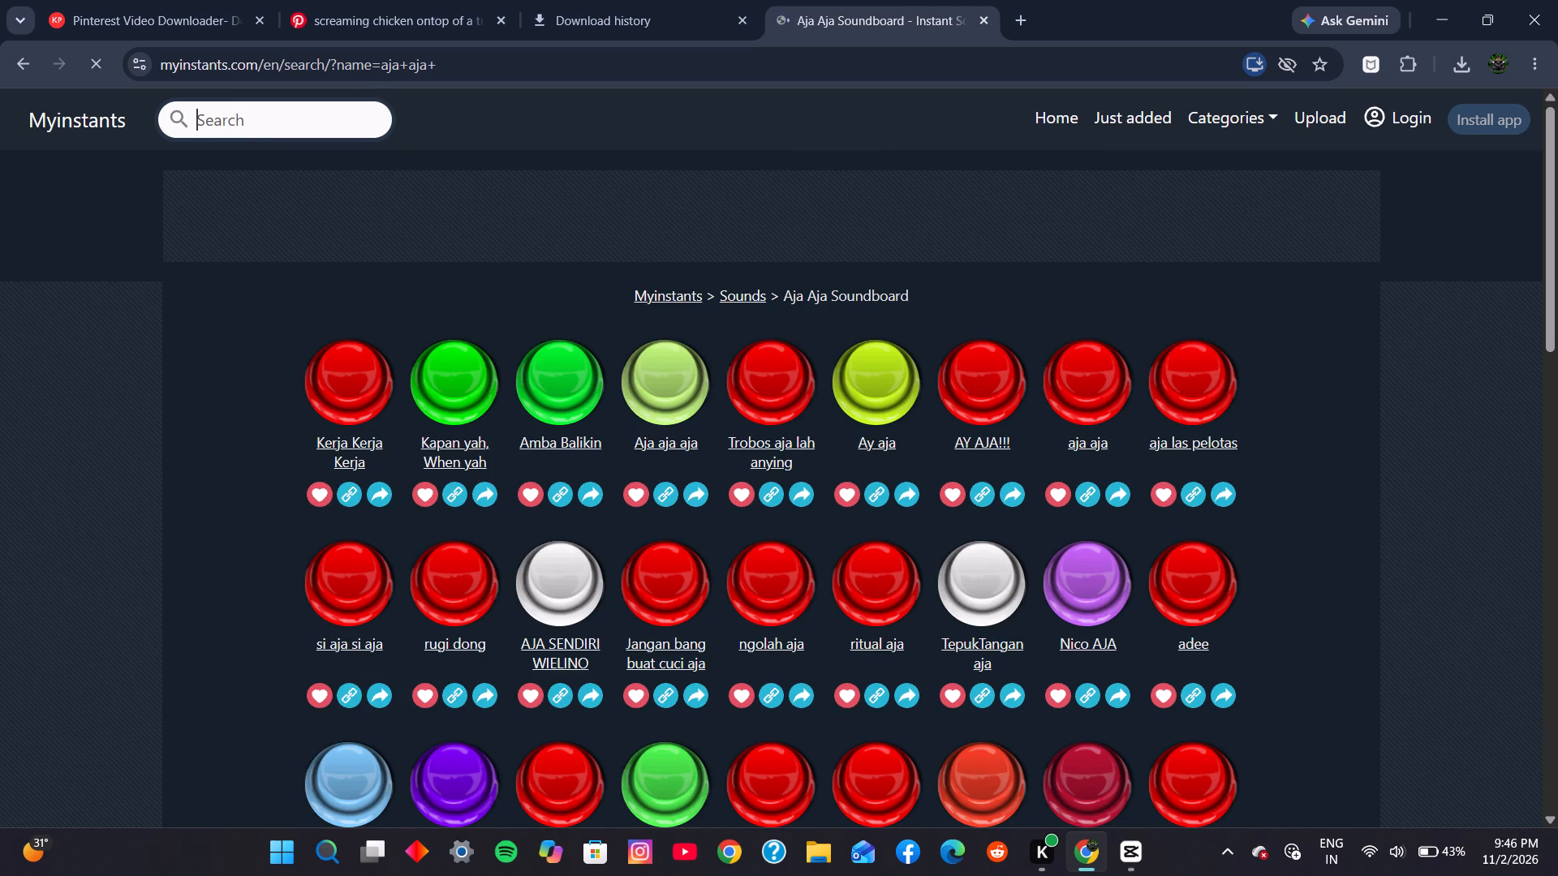
left_click(876, 389)
left_click(1052, 386)
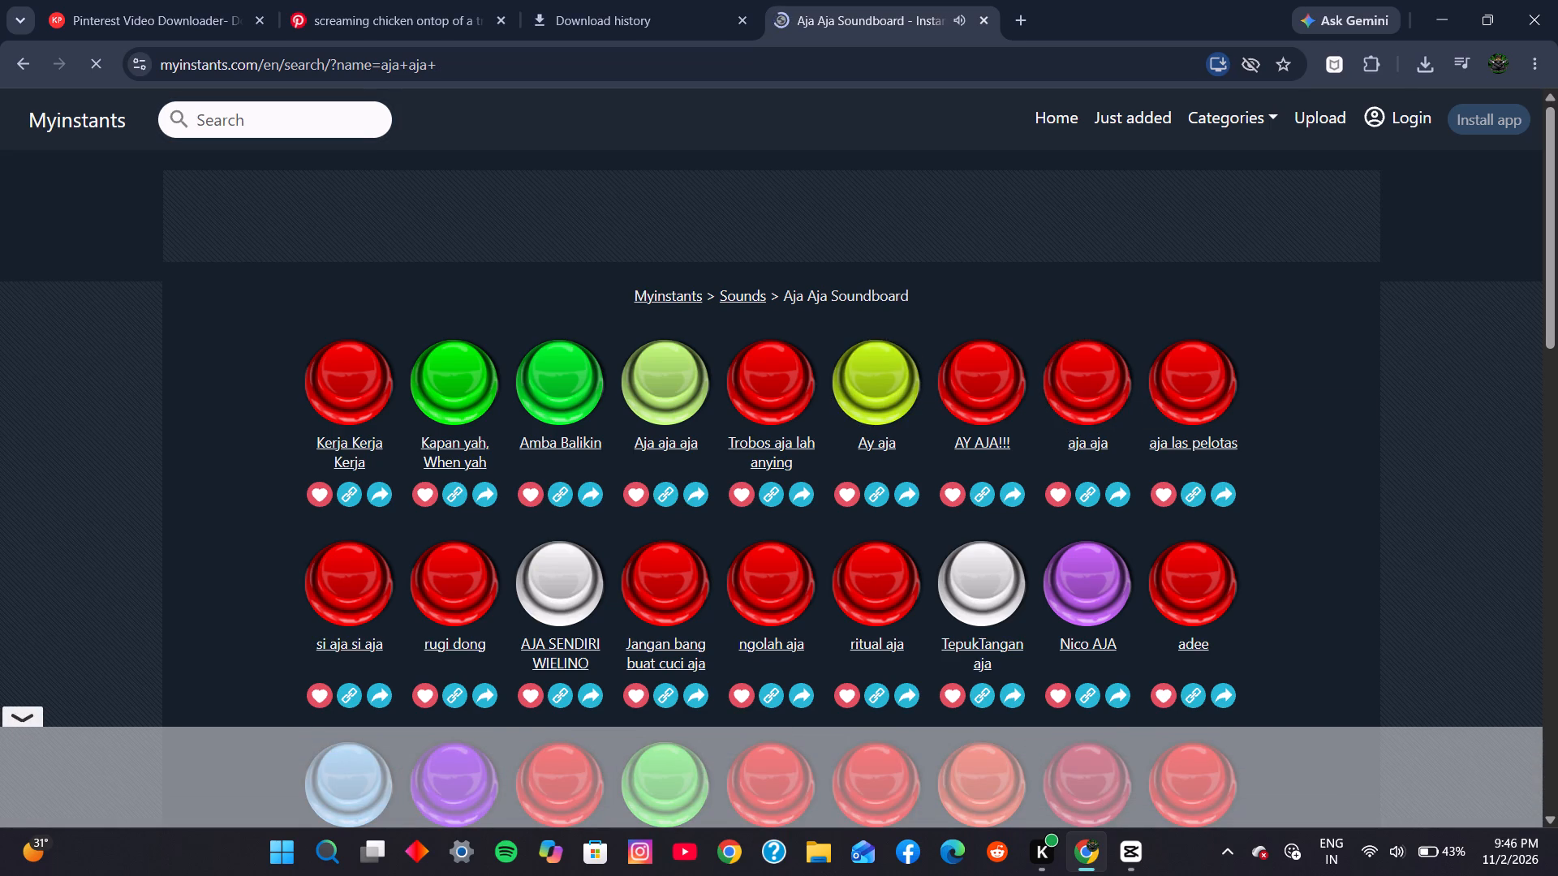
Search Myinstants for "aajha aajha" and listen to the O FORTUNA sound.
left_click(295, 121)
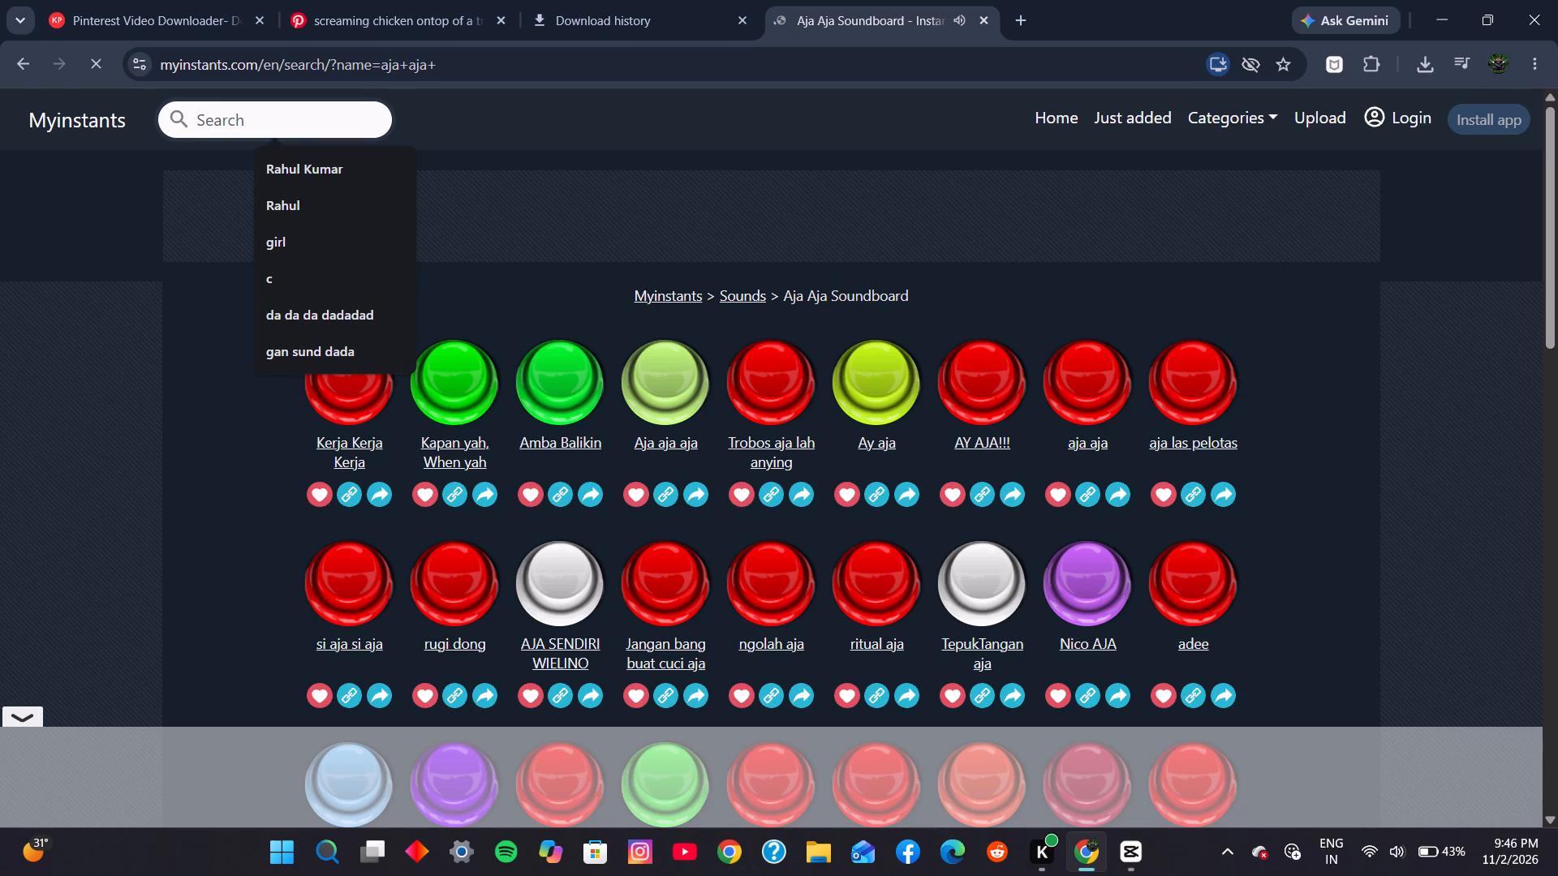
type("aaja")
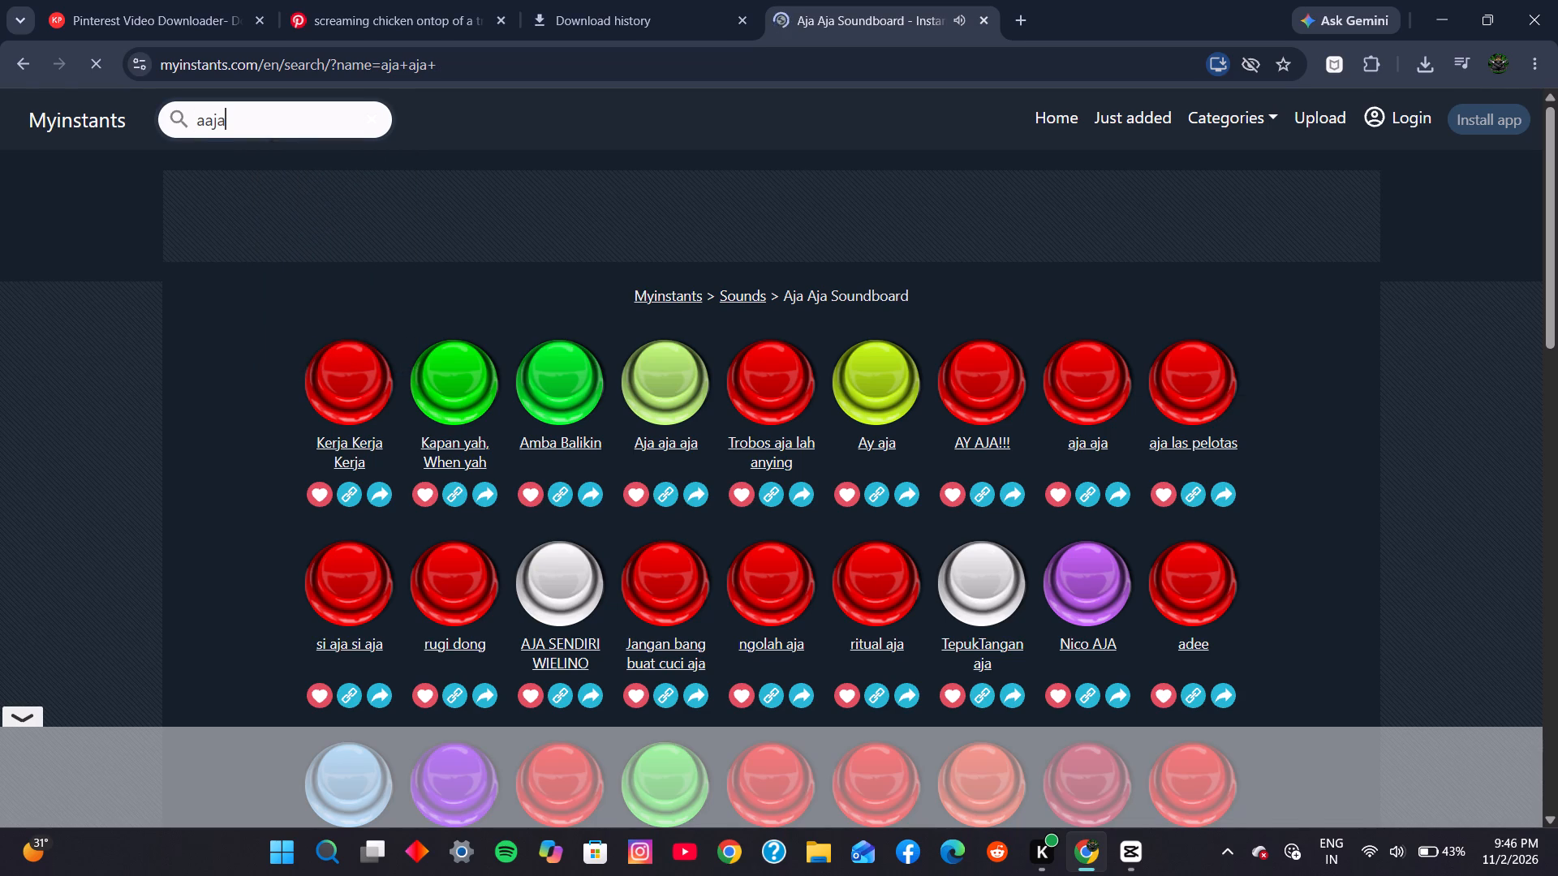
key("BackSpace")
type("ha aa")
type("jha")
key("Return")
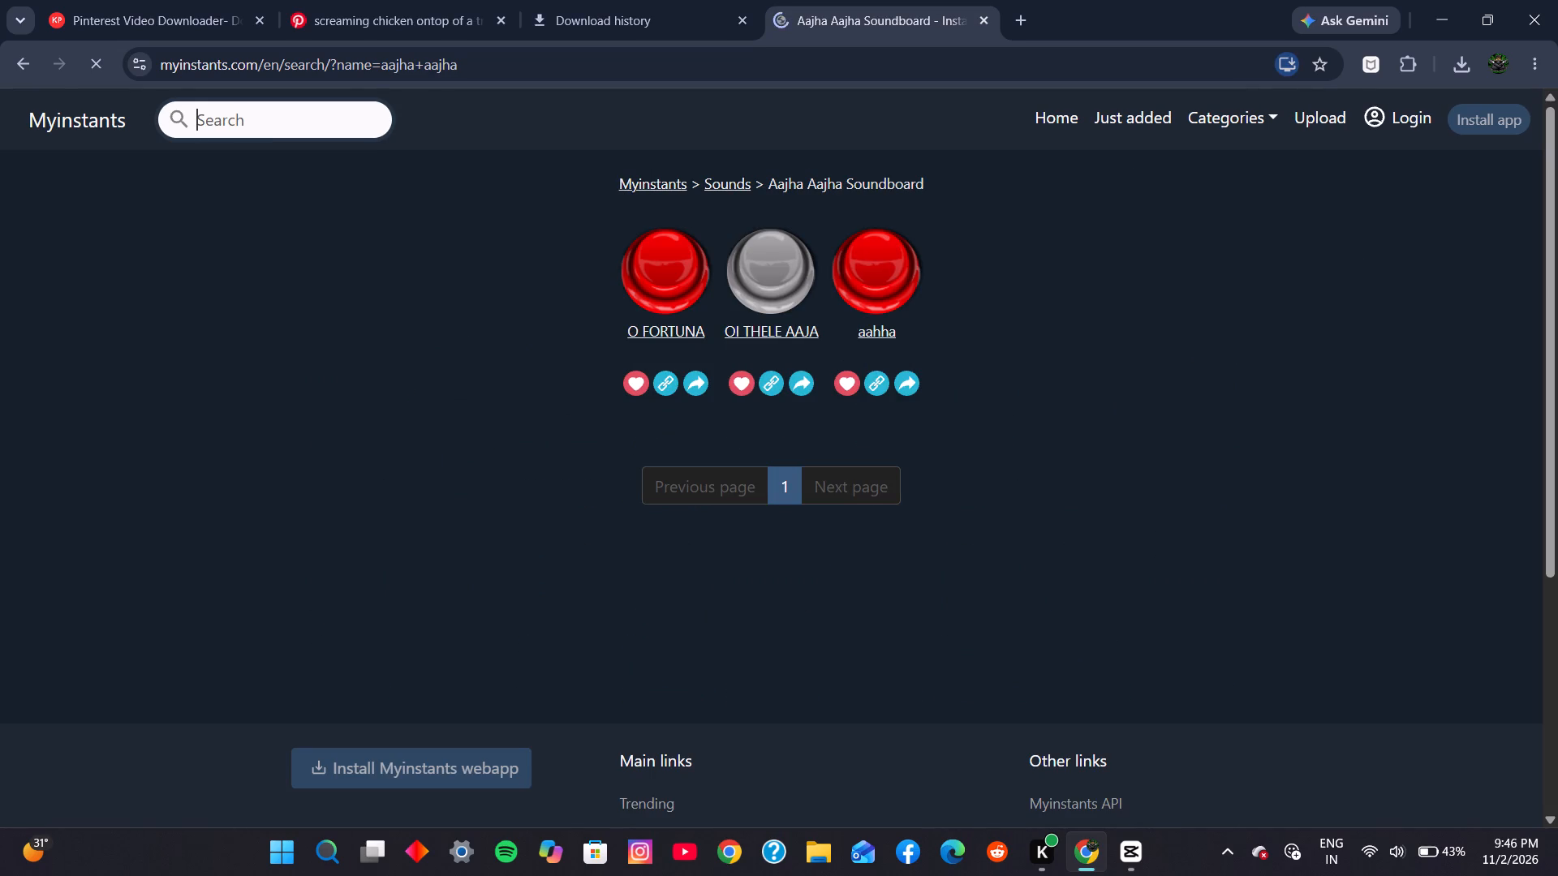
left_click(674, 257)
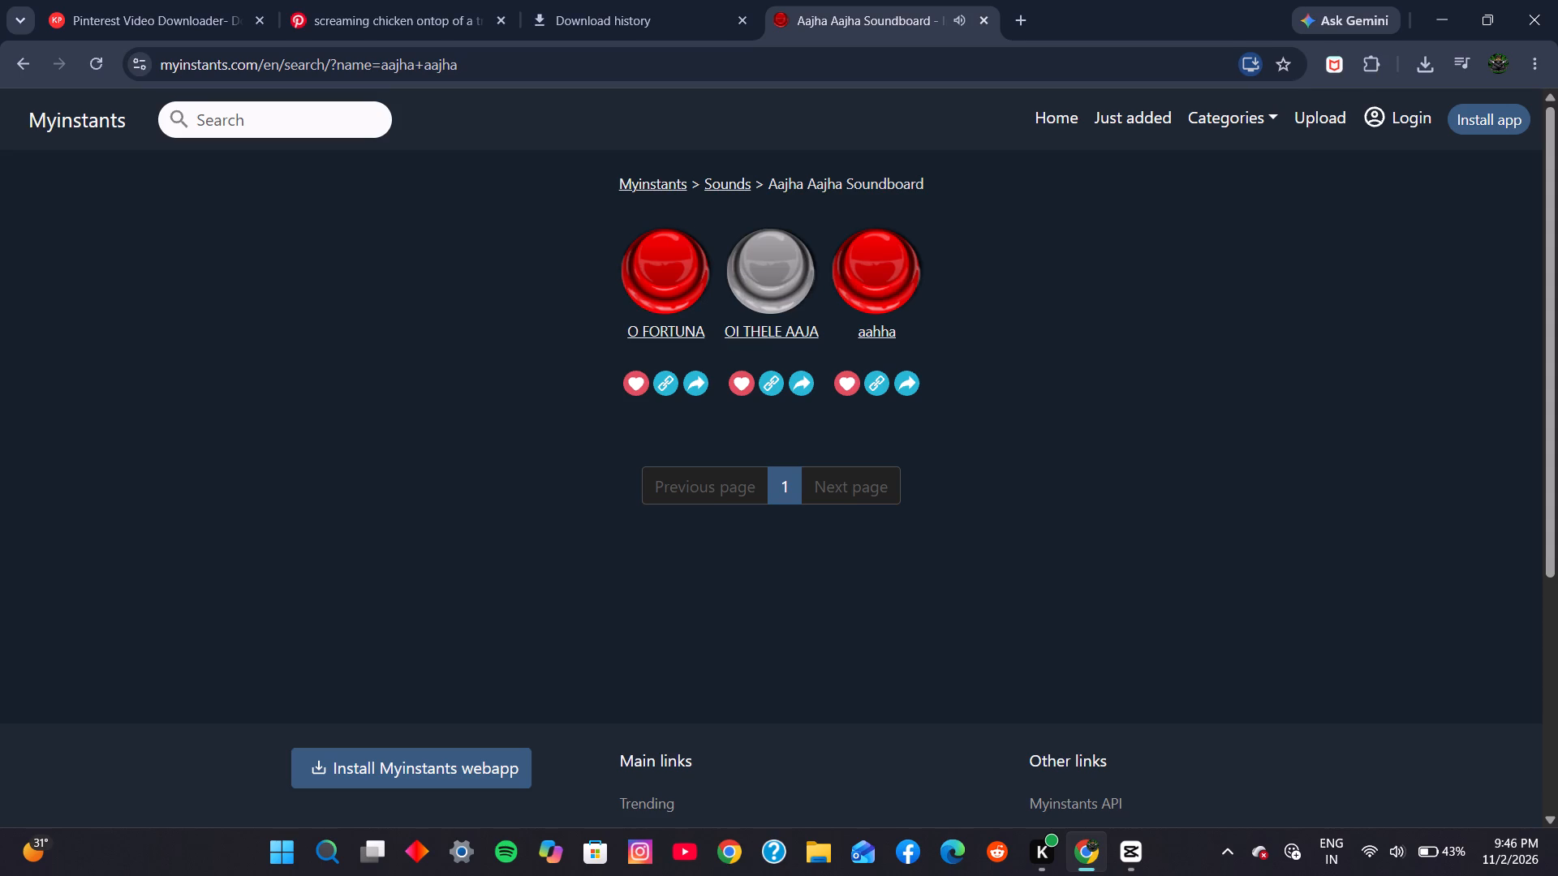
Search Myinstants for "aaja aaja aaja aaja" and listen to the OI THELE AAJA sound.
left_click(241, 118)
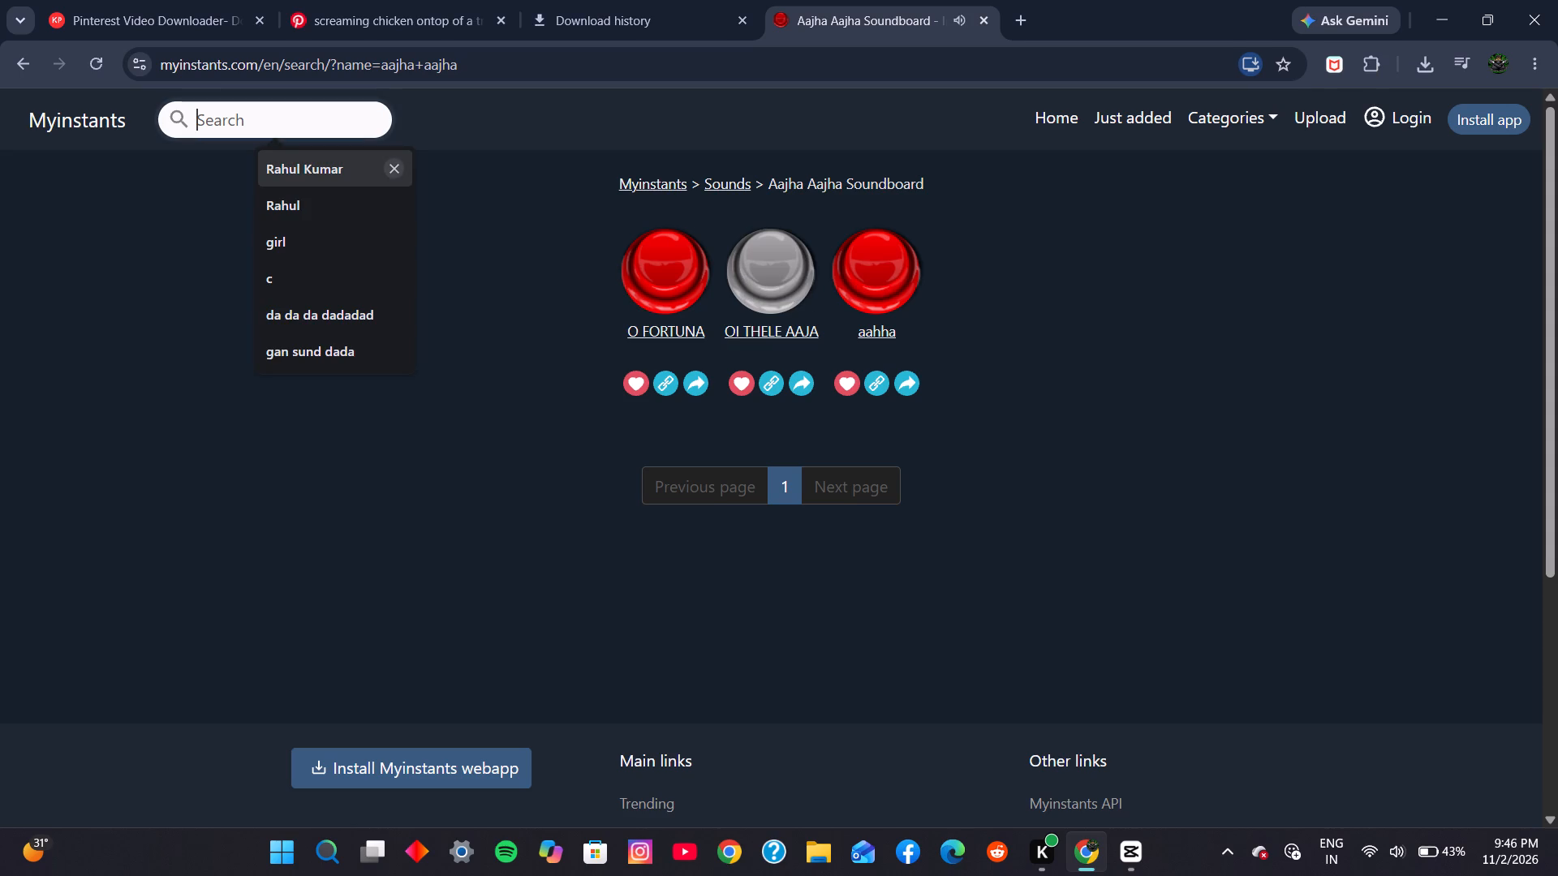
left_click(401, 386)
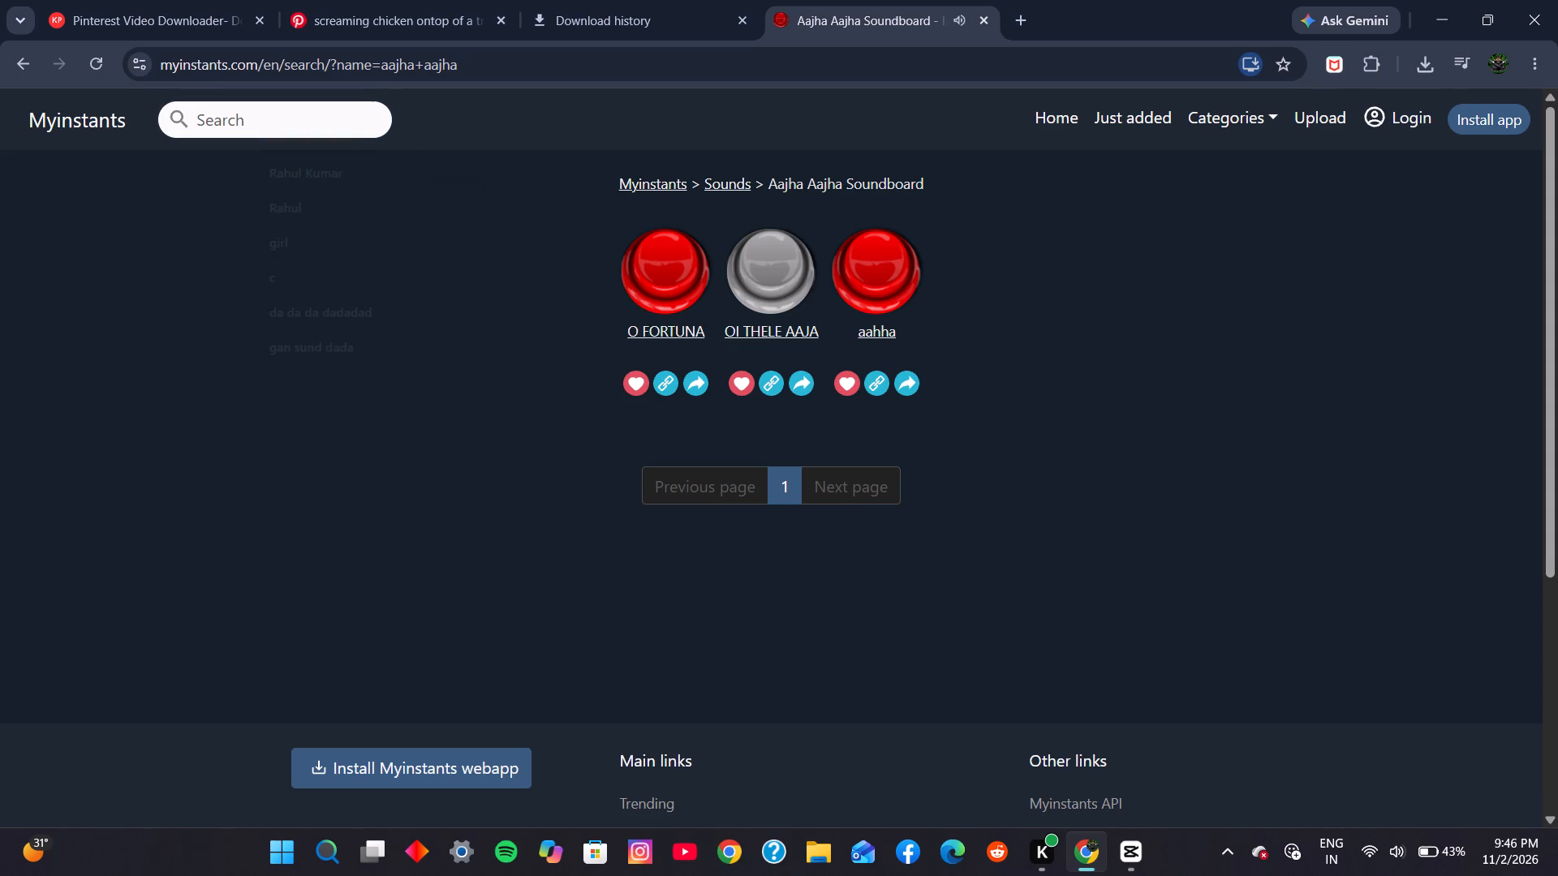
left_click(283, 123)
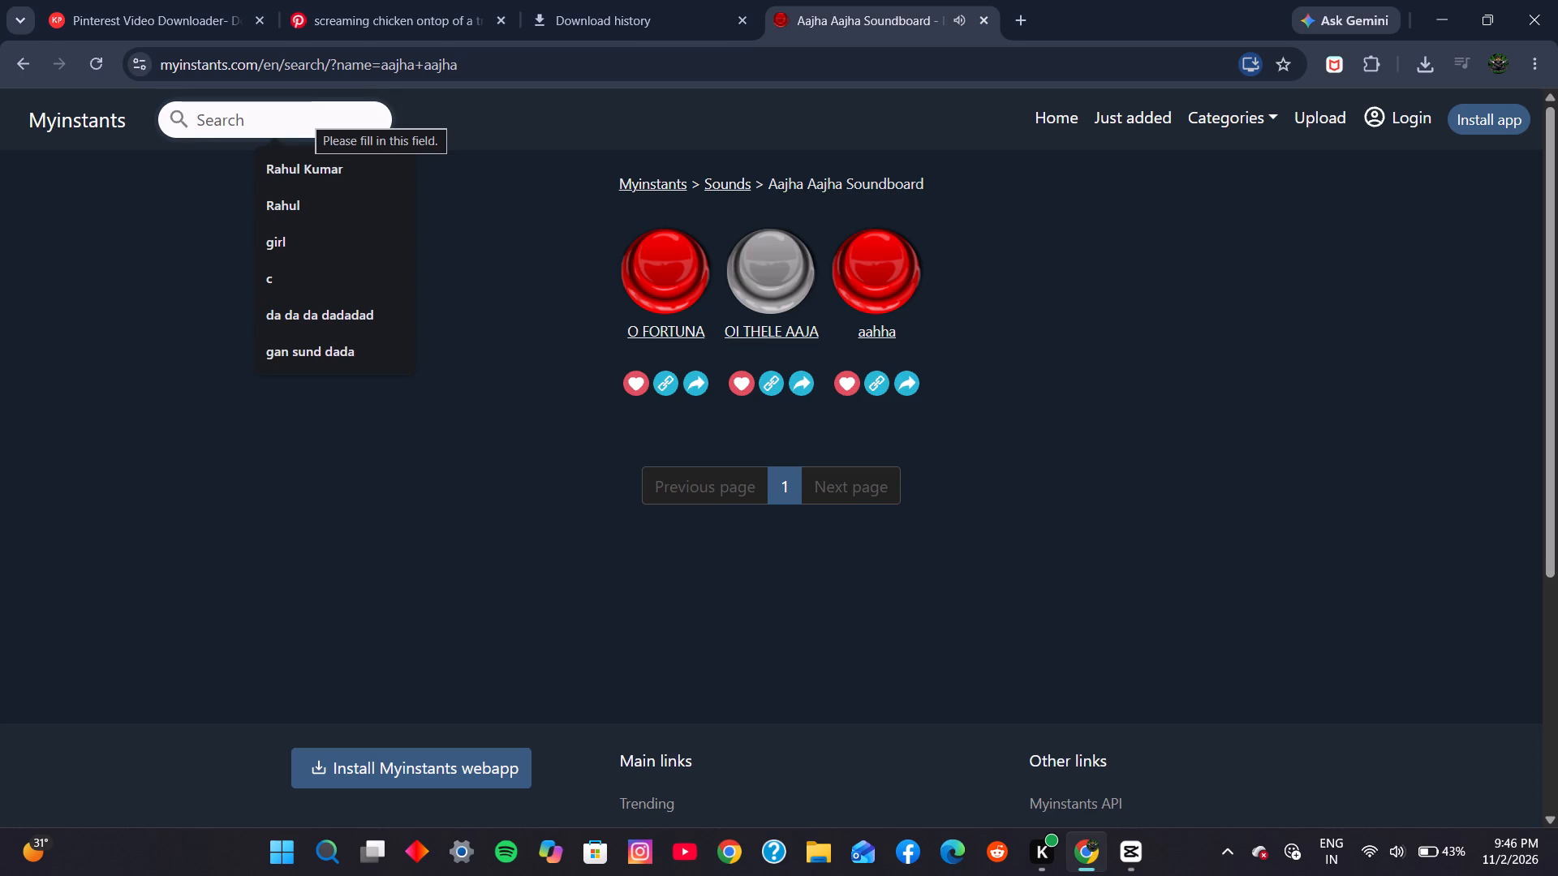
type("aa")
type("ja")
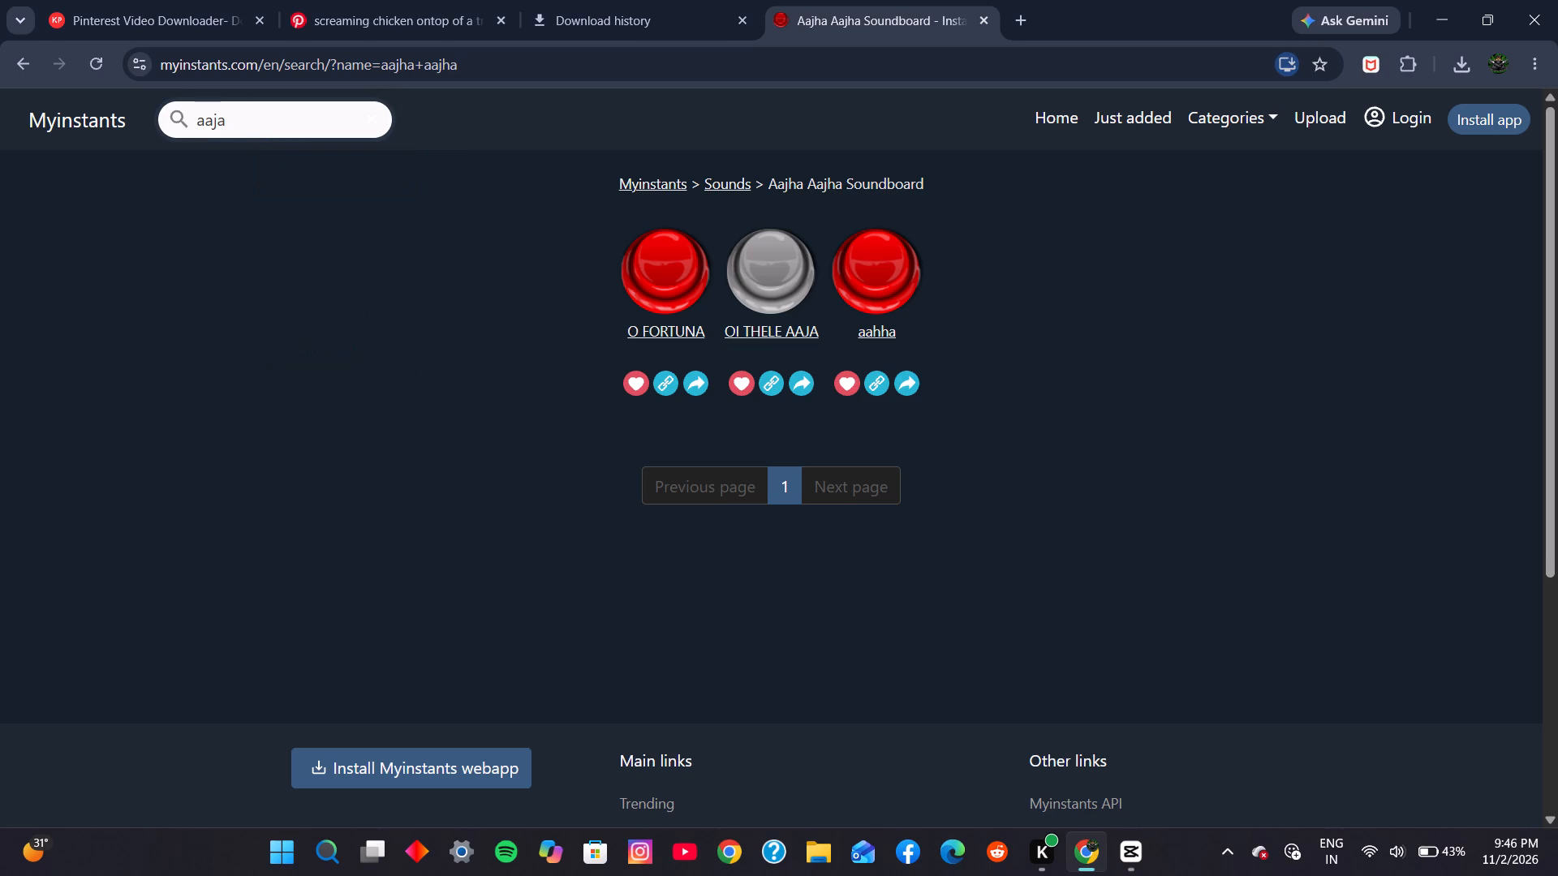
key("space")
type("aaja aaja aaja")
key("Return")
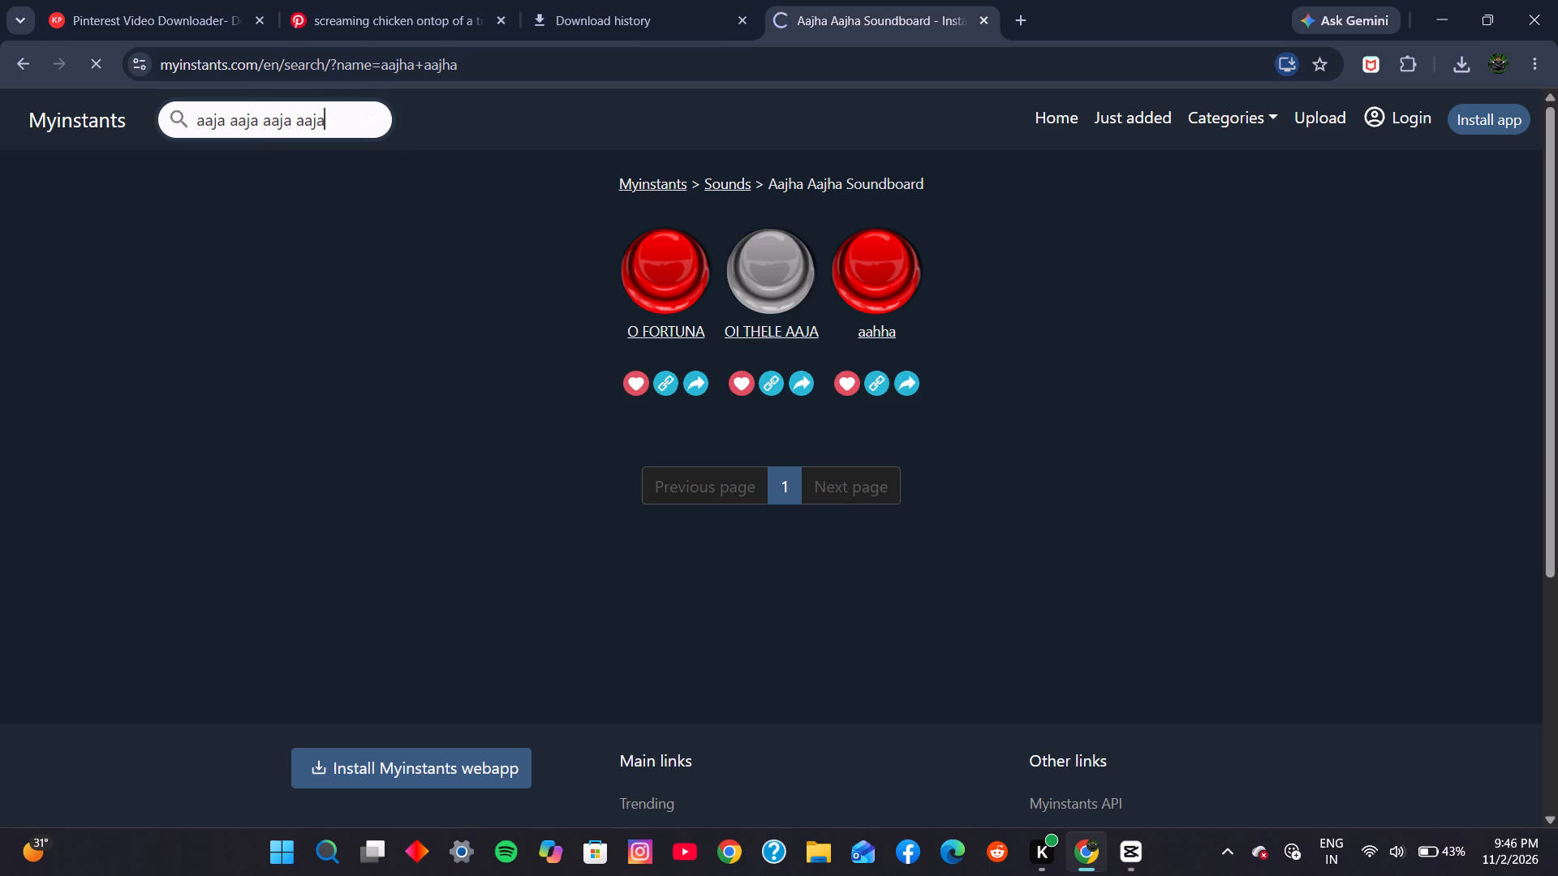
left_click(734, 274)
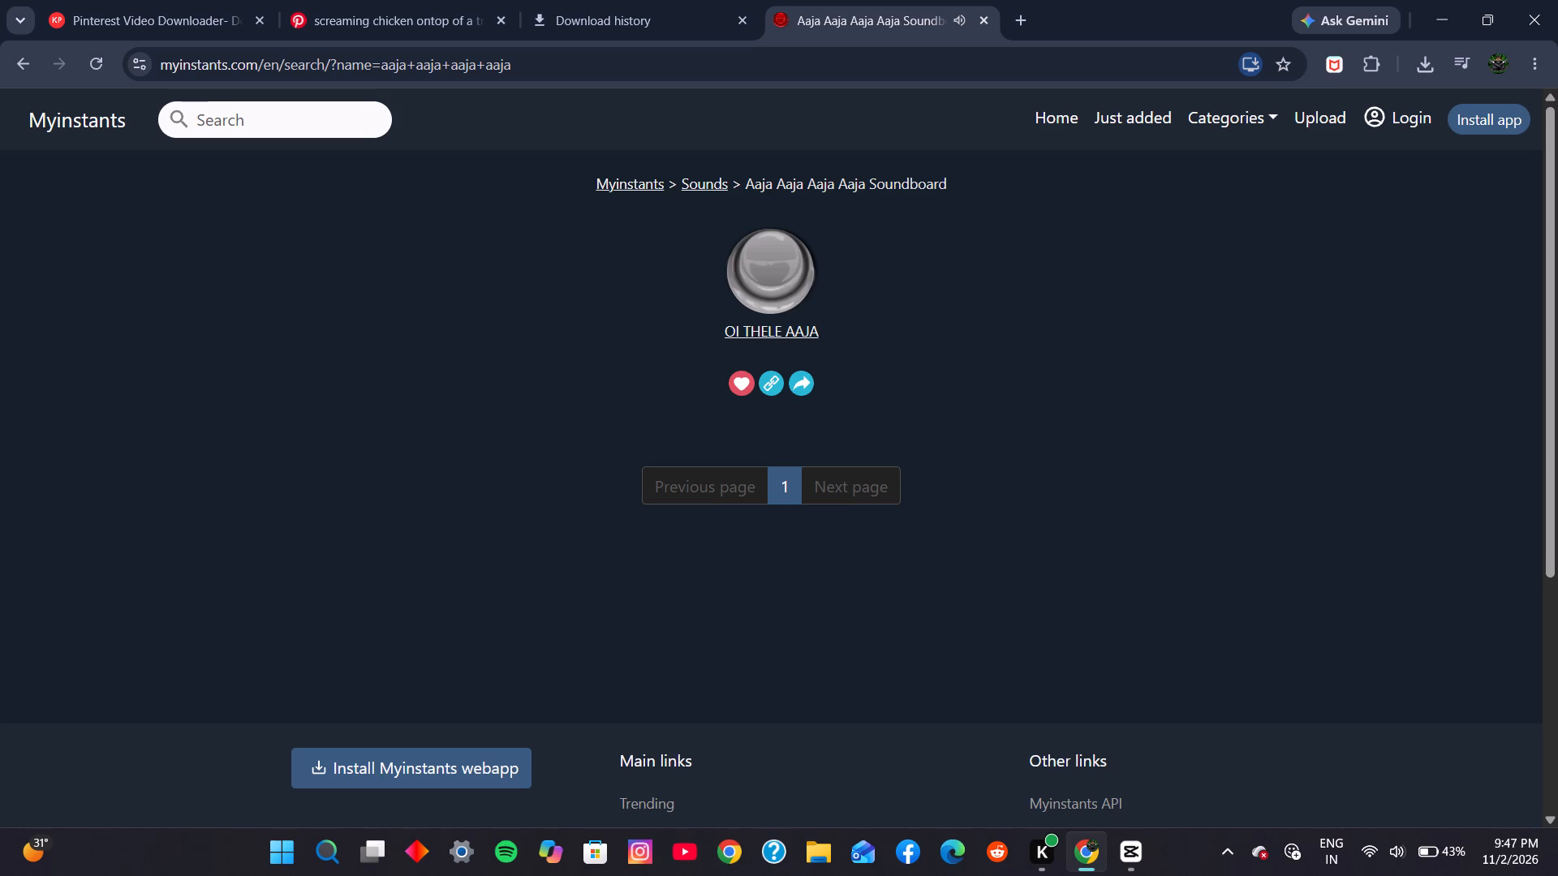
Search Myinstants for "aaja aaj", and repeat the search with "aaja aaja".
left_click(248, 119)
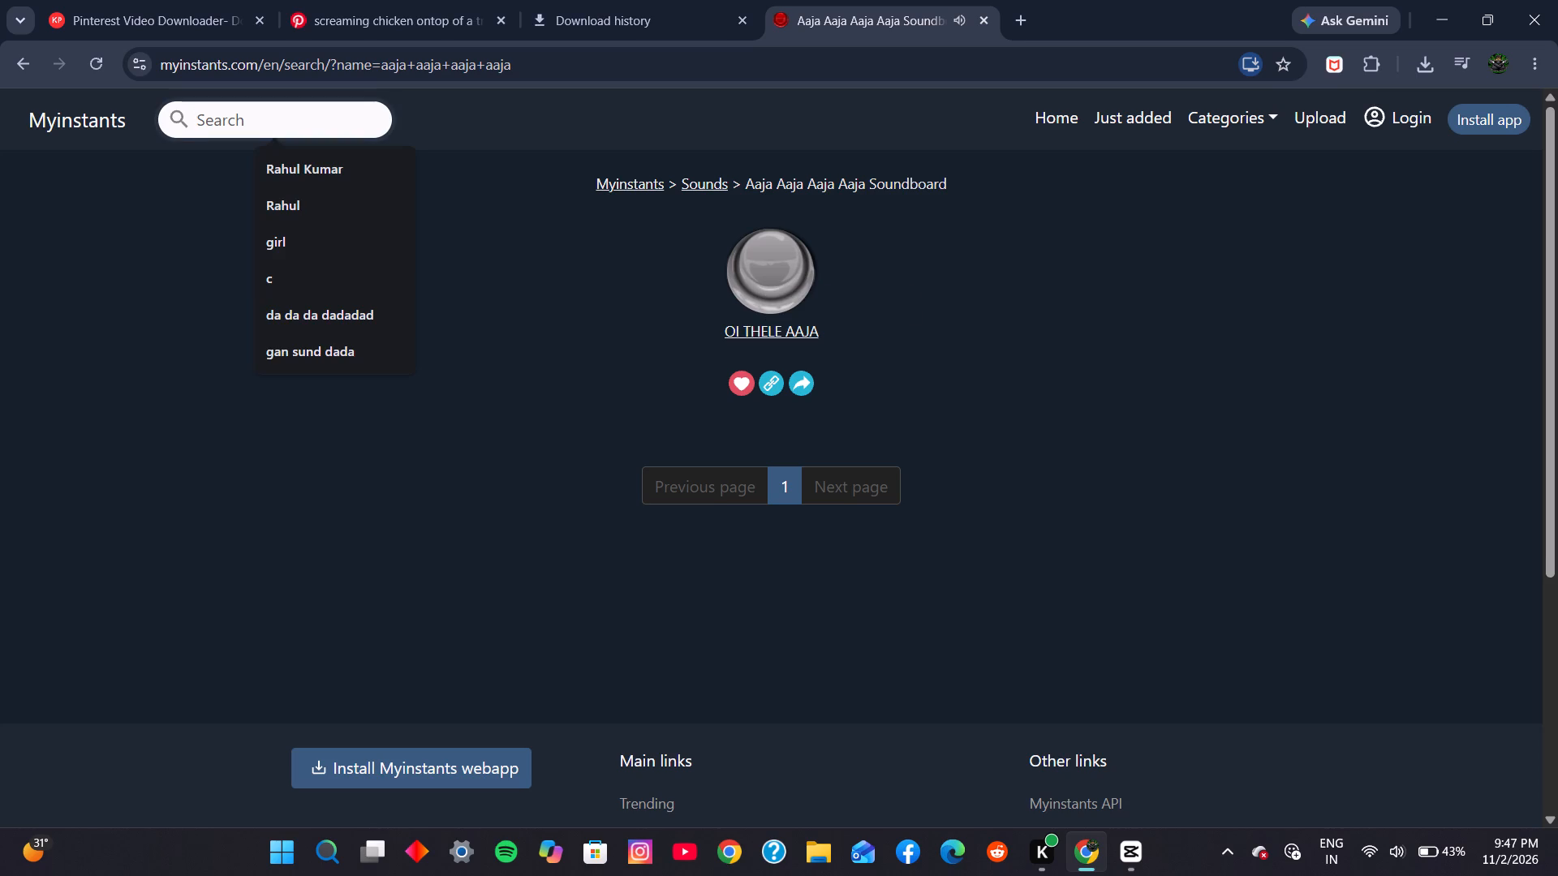
type("ja")
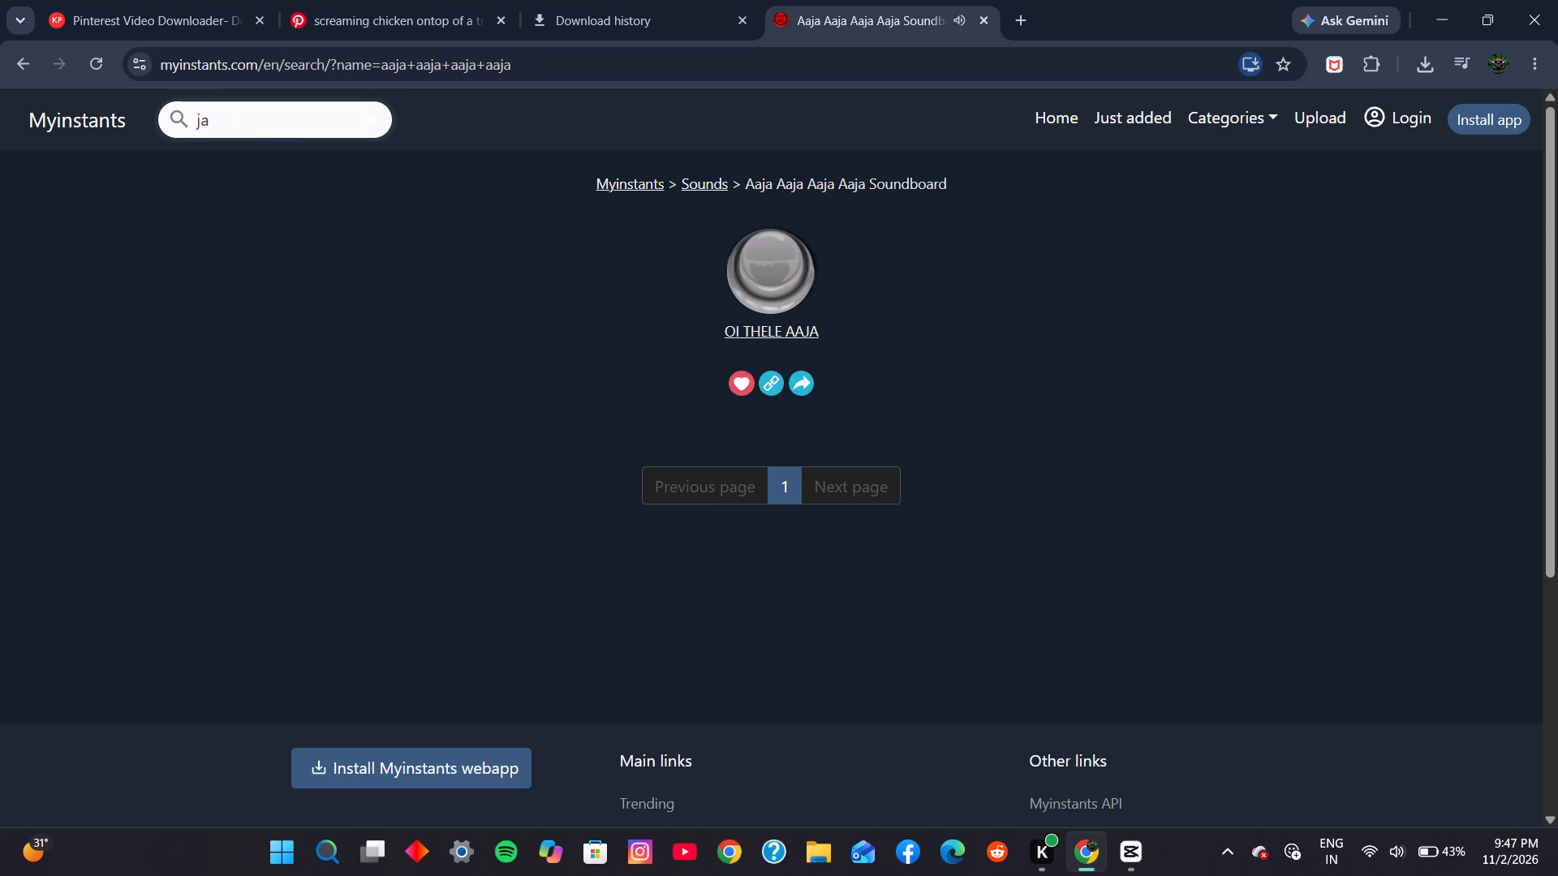
key("BackSpace")
key("BackSpace")
type("aaja aaj")
key("Return")
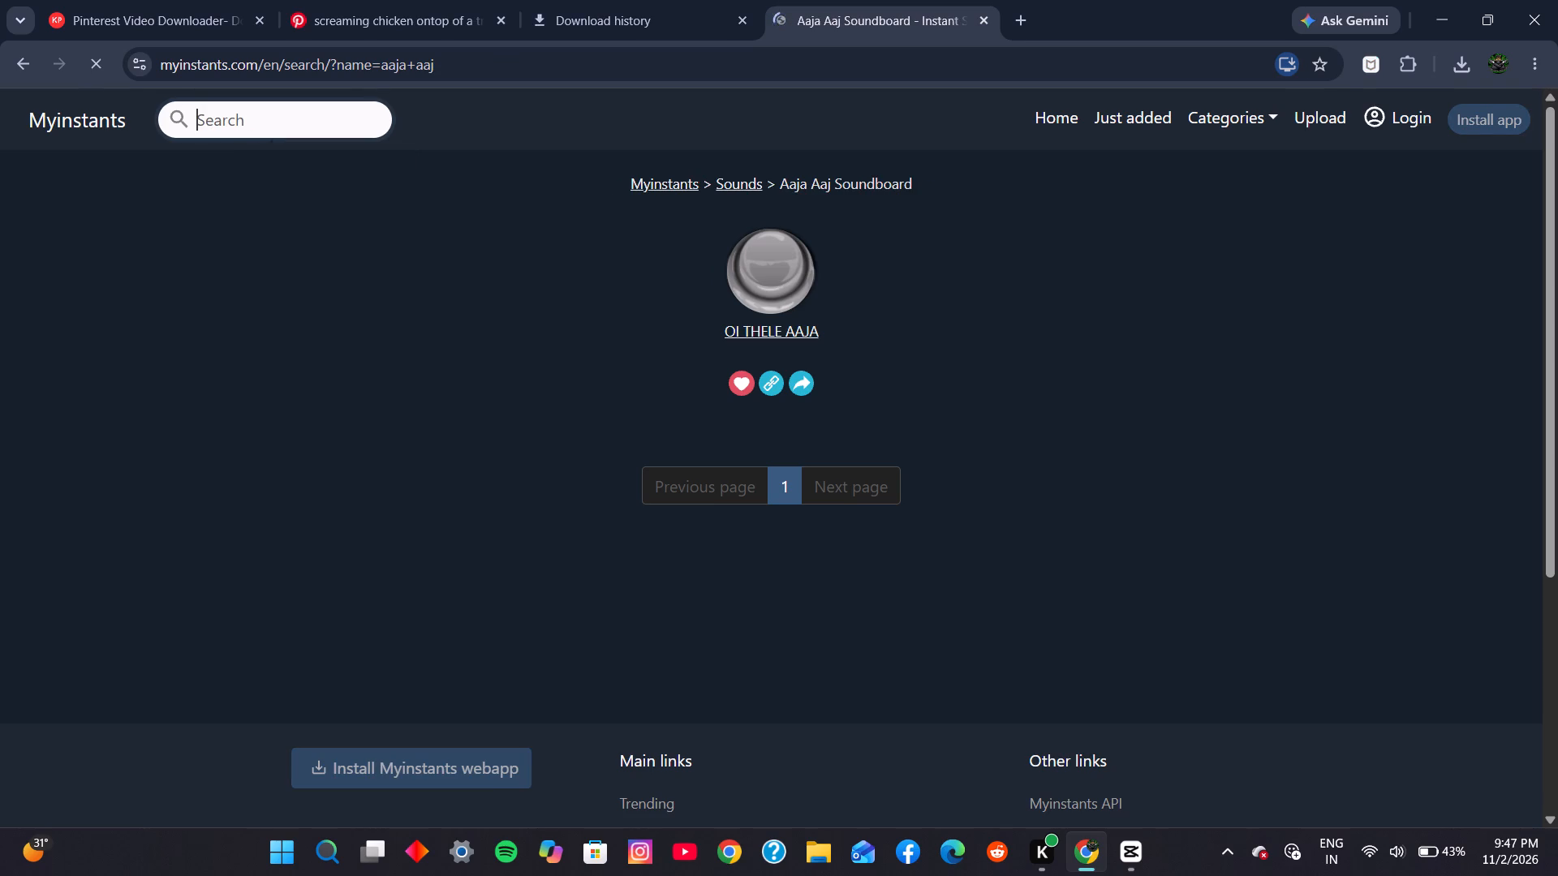
type("aaja aaja")
key("space")
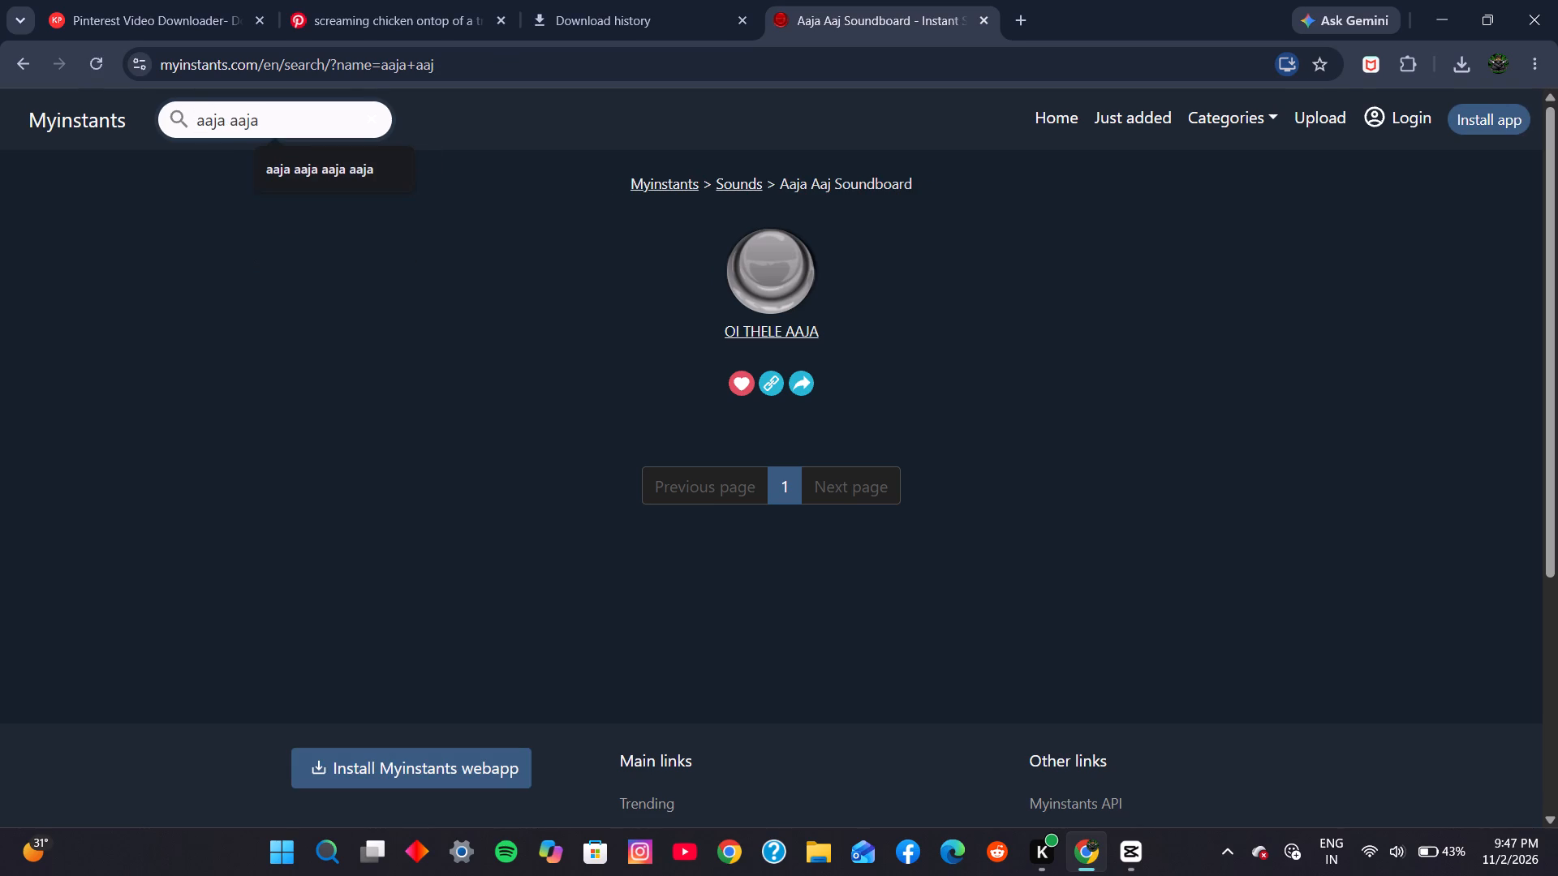
key("Return")
Go back to the open Pinterest page, search for "aaja aaja" and look through the pins for a suitable meme clip.
left_click(329, 7)
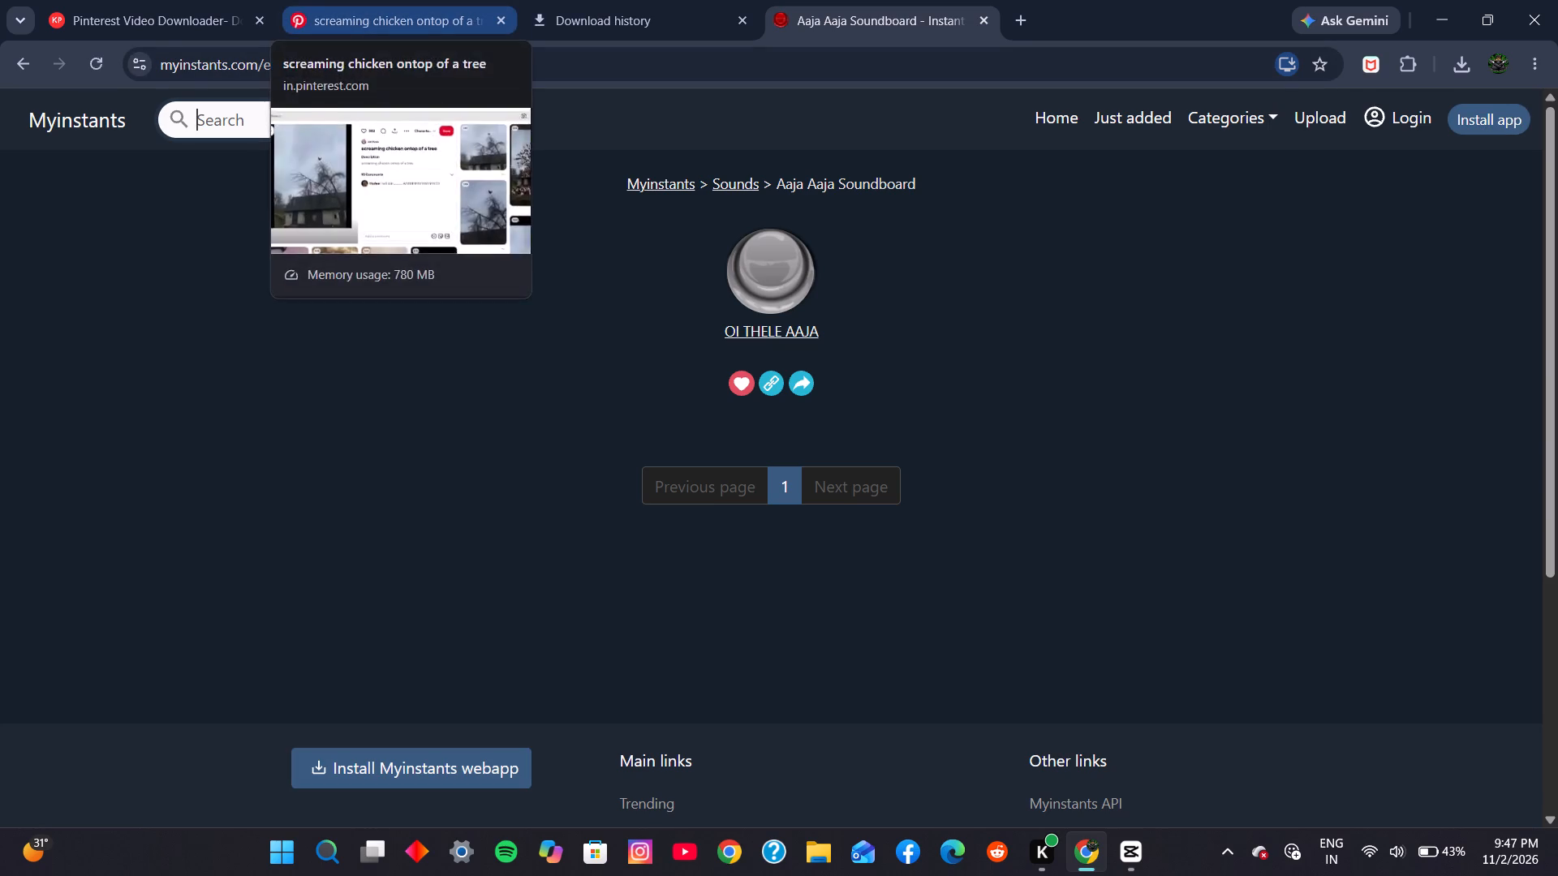
left_click(320, 124)
type("aa")
type("ja aaja")
key("Return")
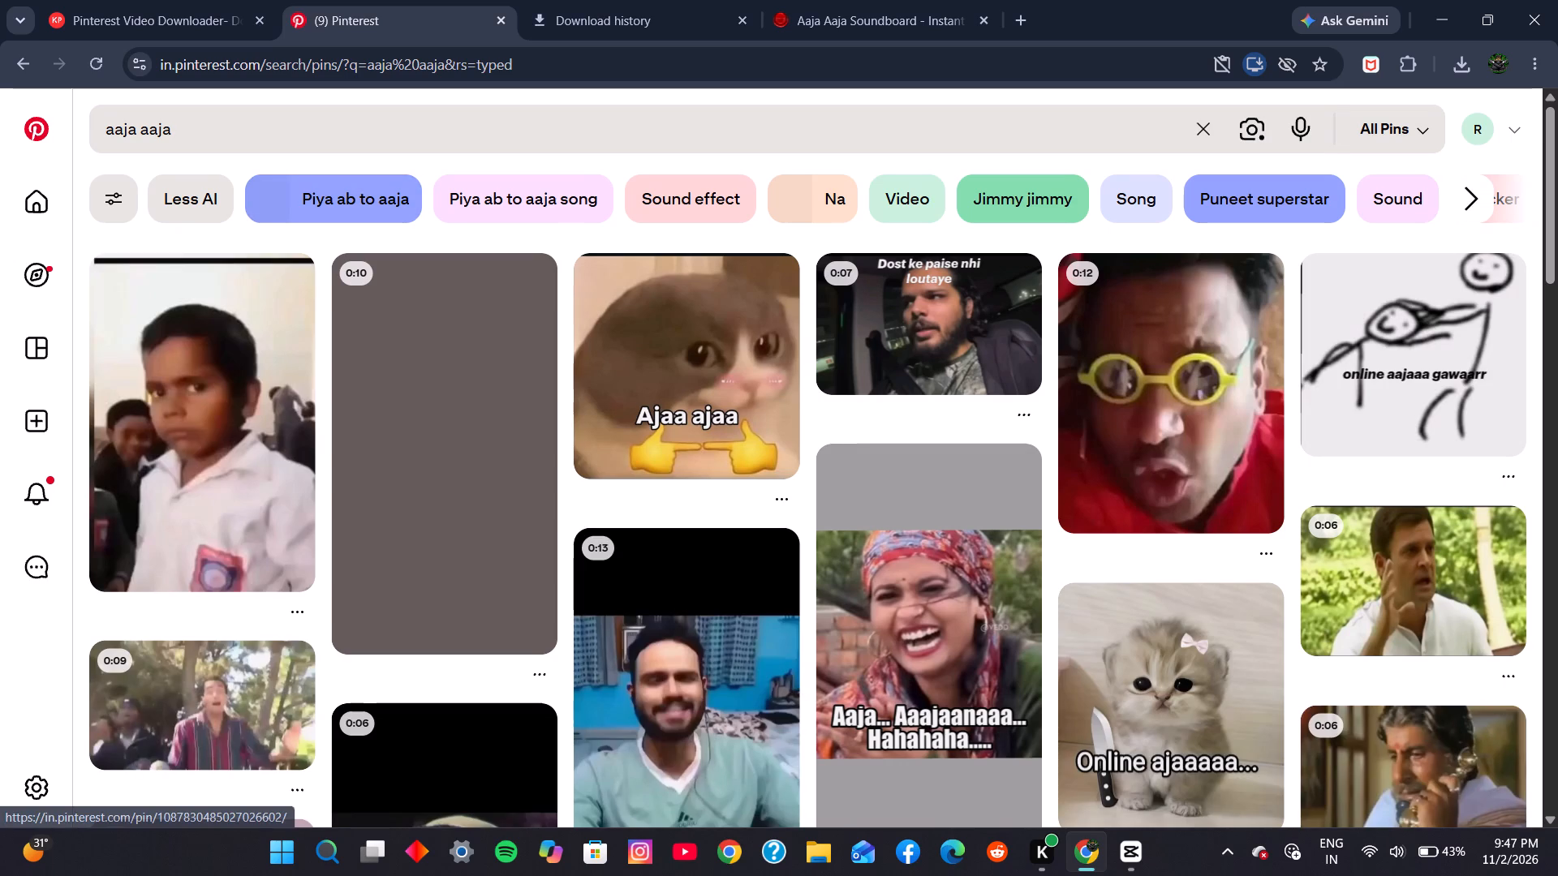
scroll(521, 470, "down", 1)
scroll(523, 467, "up", 2)
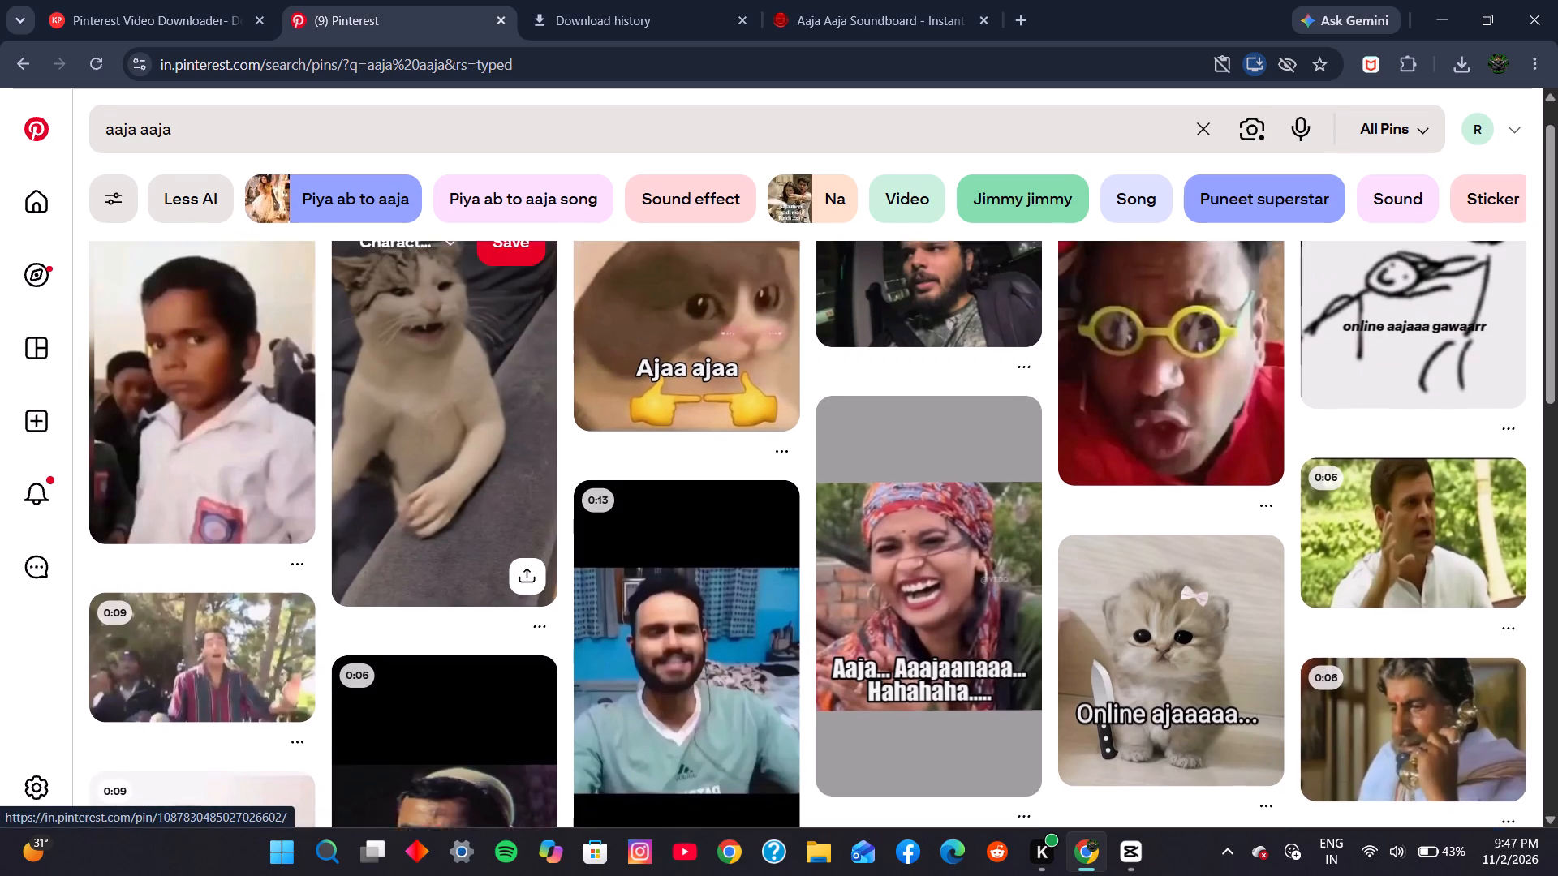
scroll(523, 449, "down", 1)
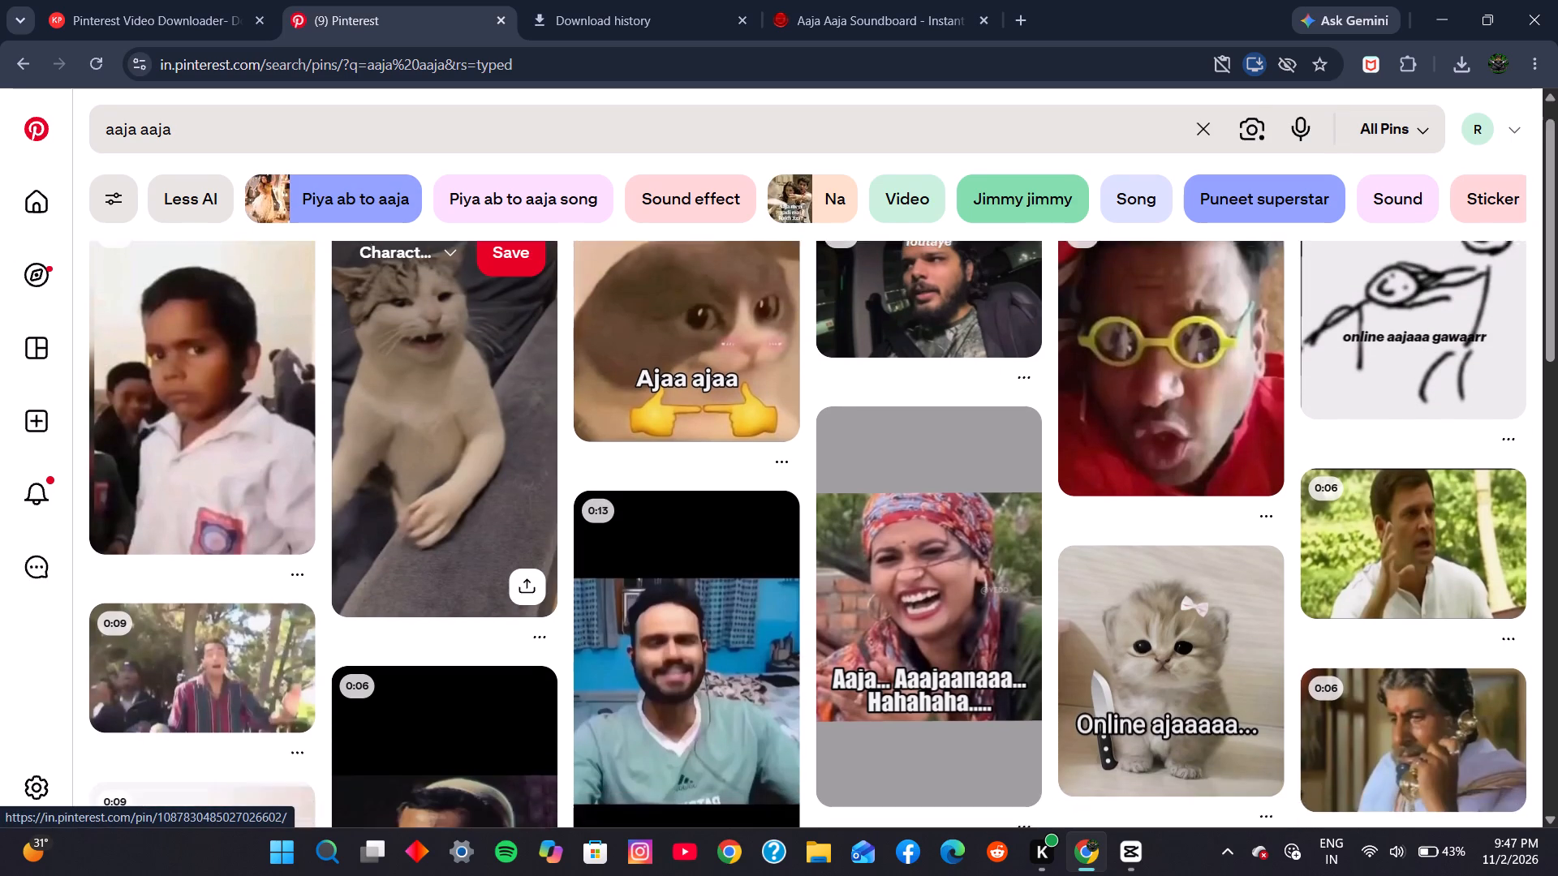
scroll(523, 449, "up", 1)
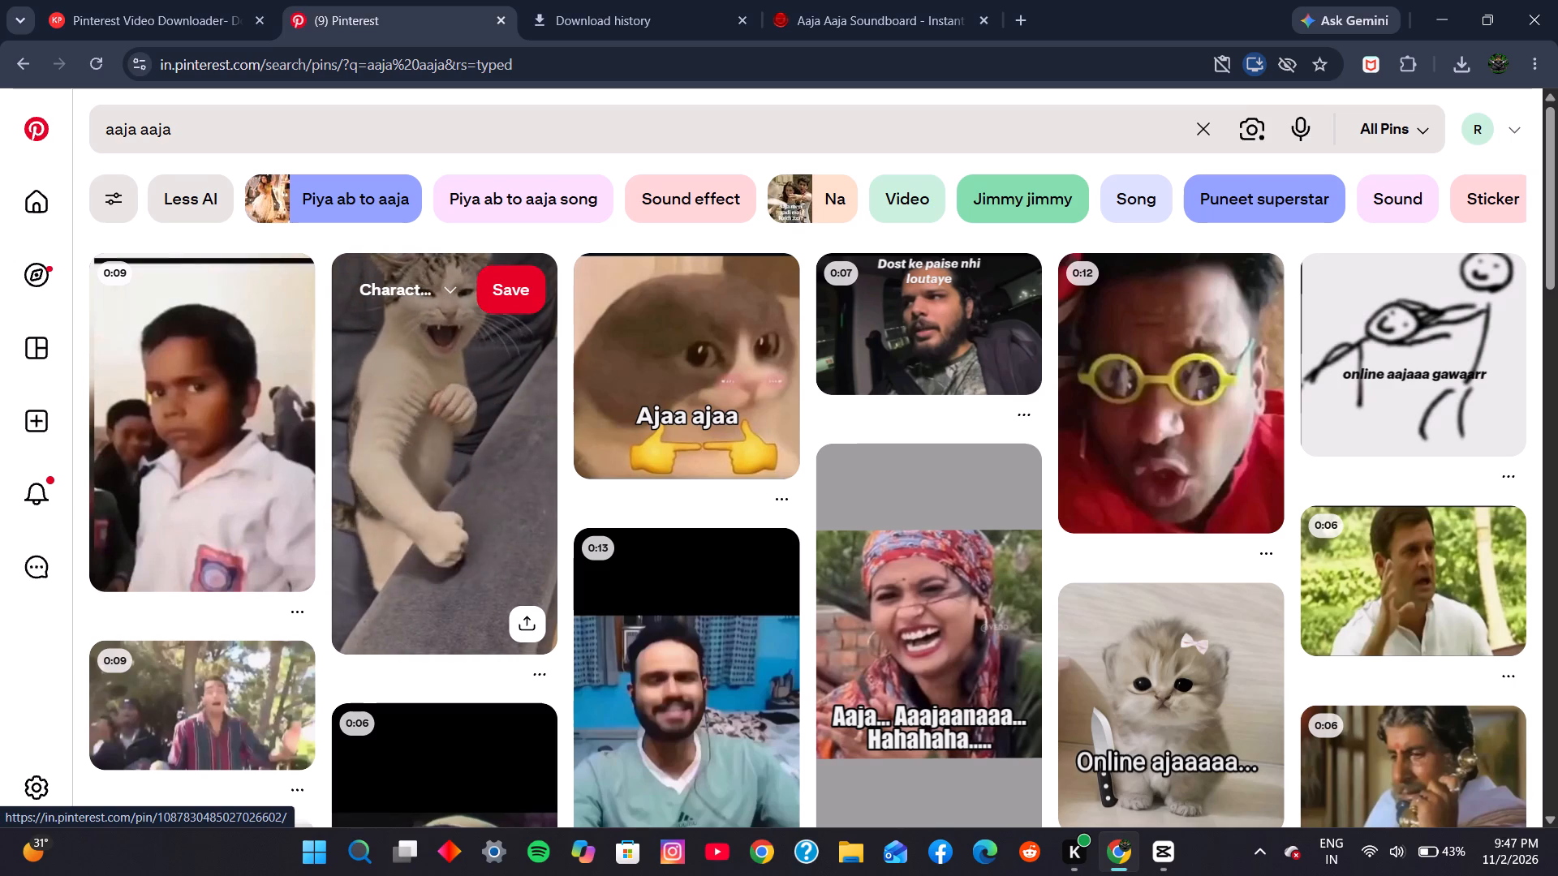
scroll(523, 444, "down", 5)
scroll(523, 444, "up", 5)
scroll(523, 444, "down", 6)
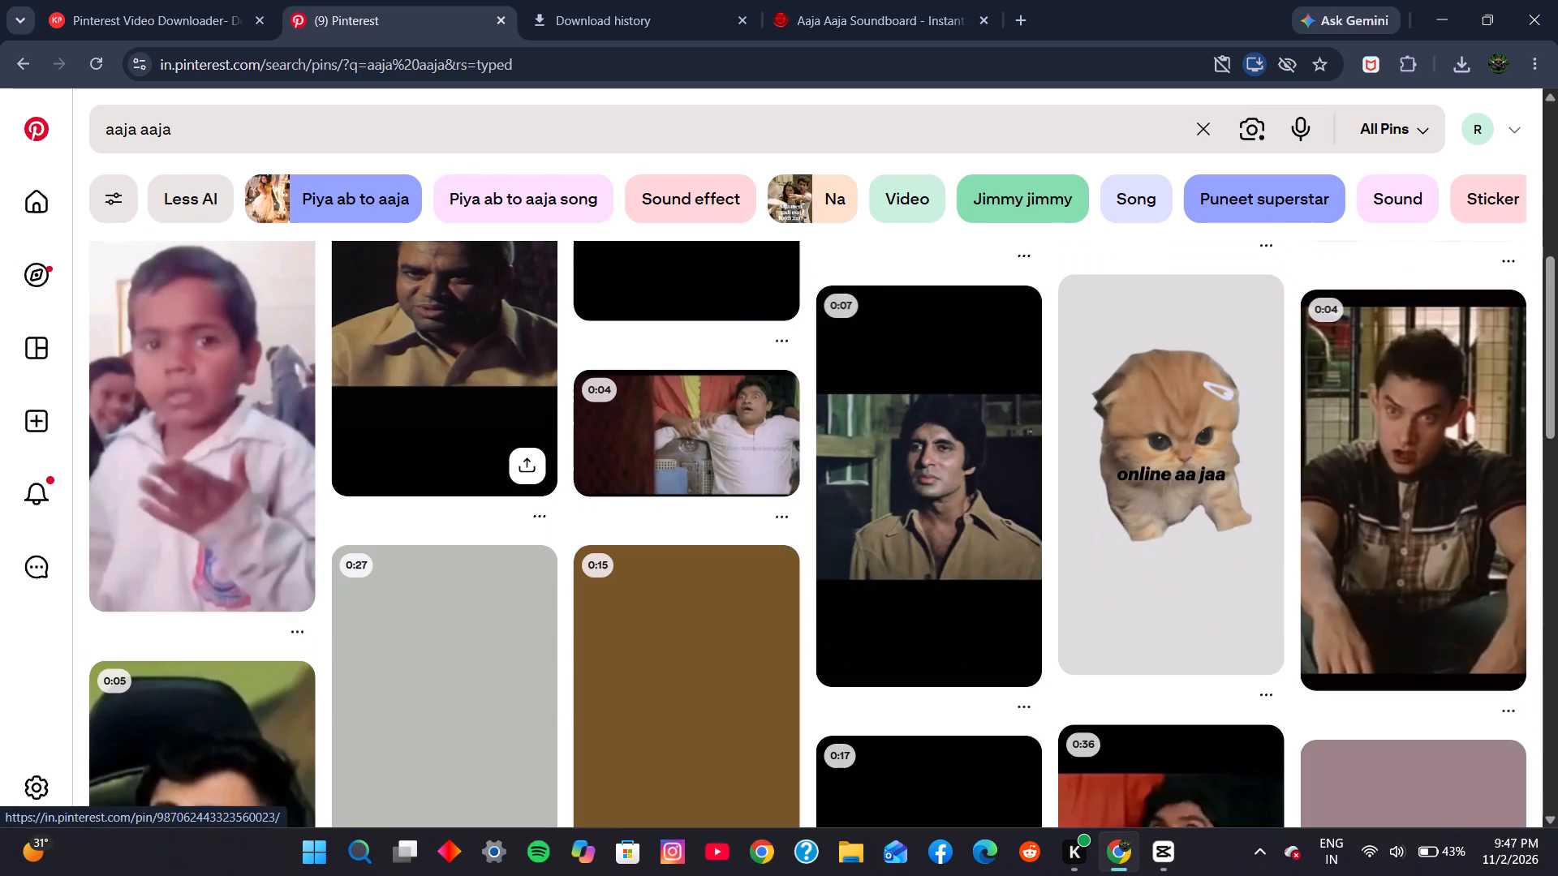
scroll(523, 444, "down", 2)
right_click(523, 444)
scroll(524, 440, "up", 1)
scroll(524, 430, "down", 1)
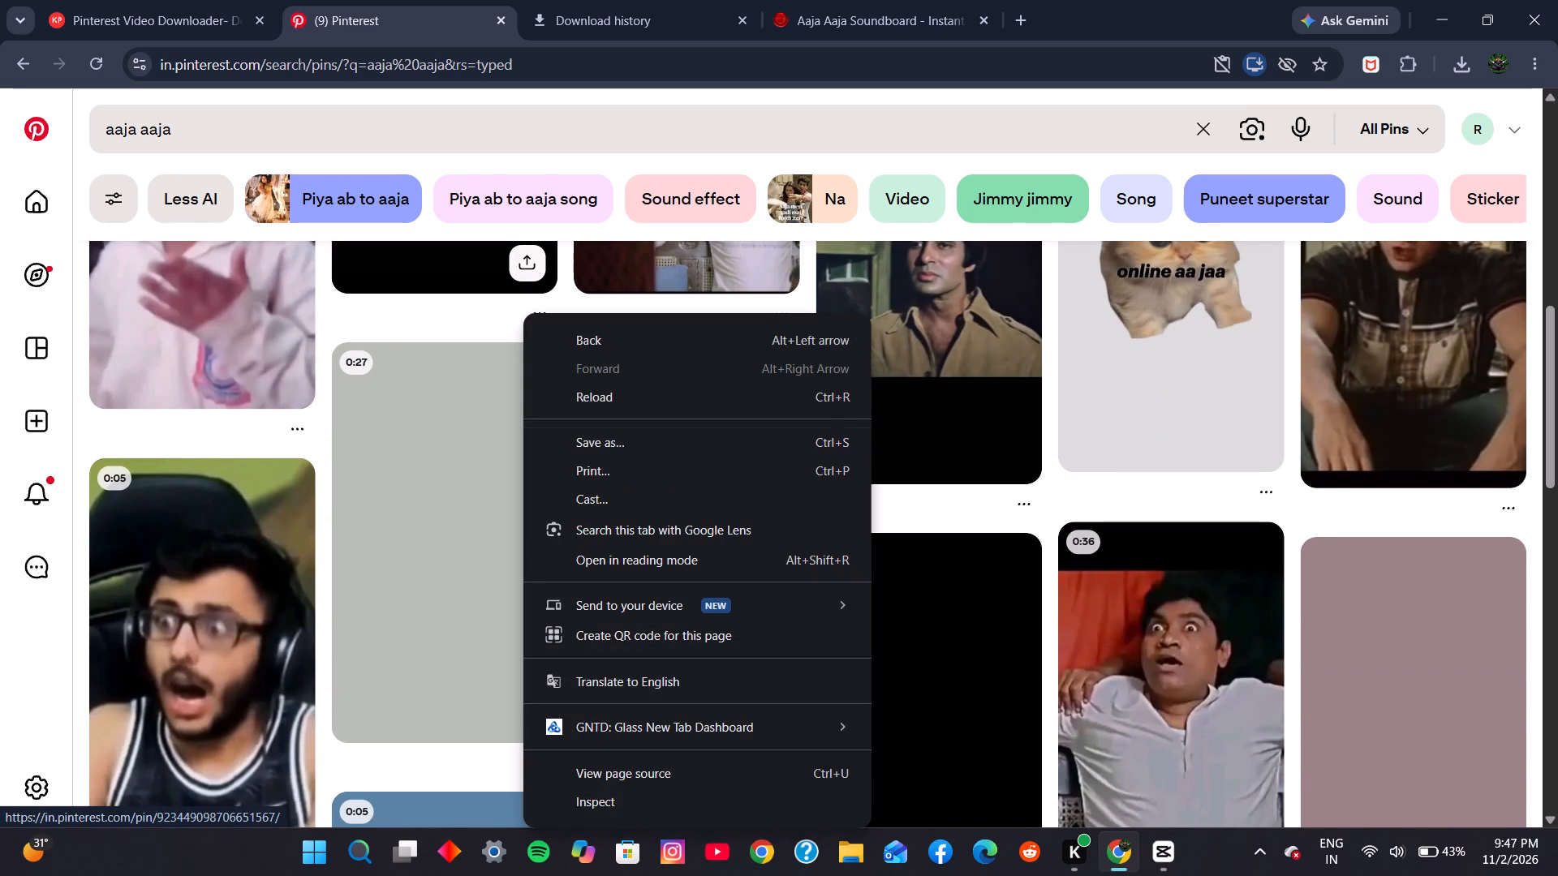
Extend the Pinterest search to "aaja aaja video" and look through the resulting video pins.
left_click(351, 132)
left_click(351, 128)
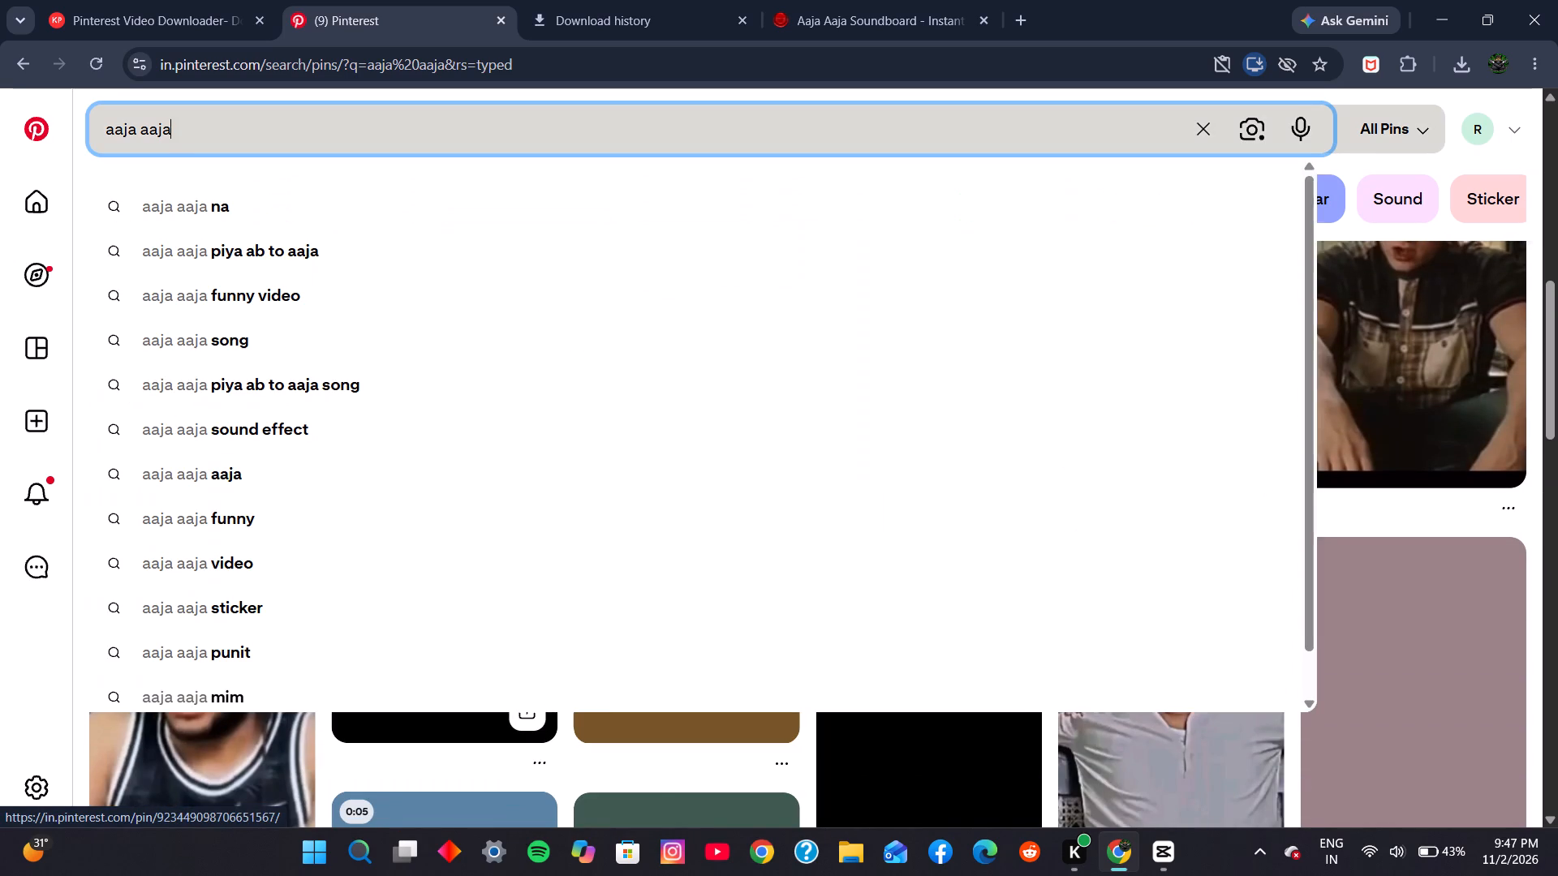
key("space")
type("vide")
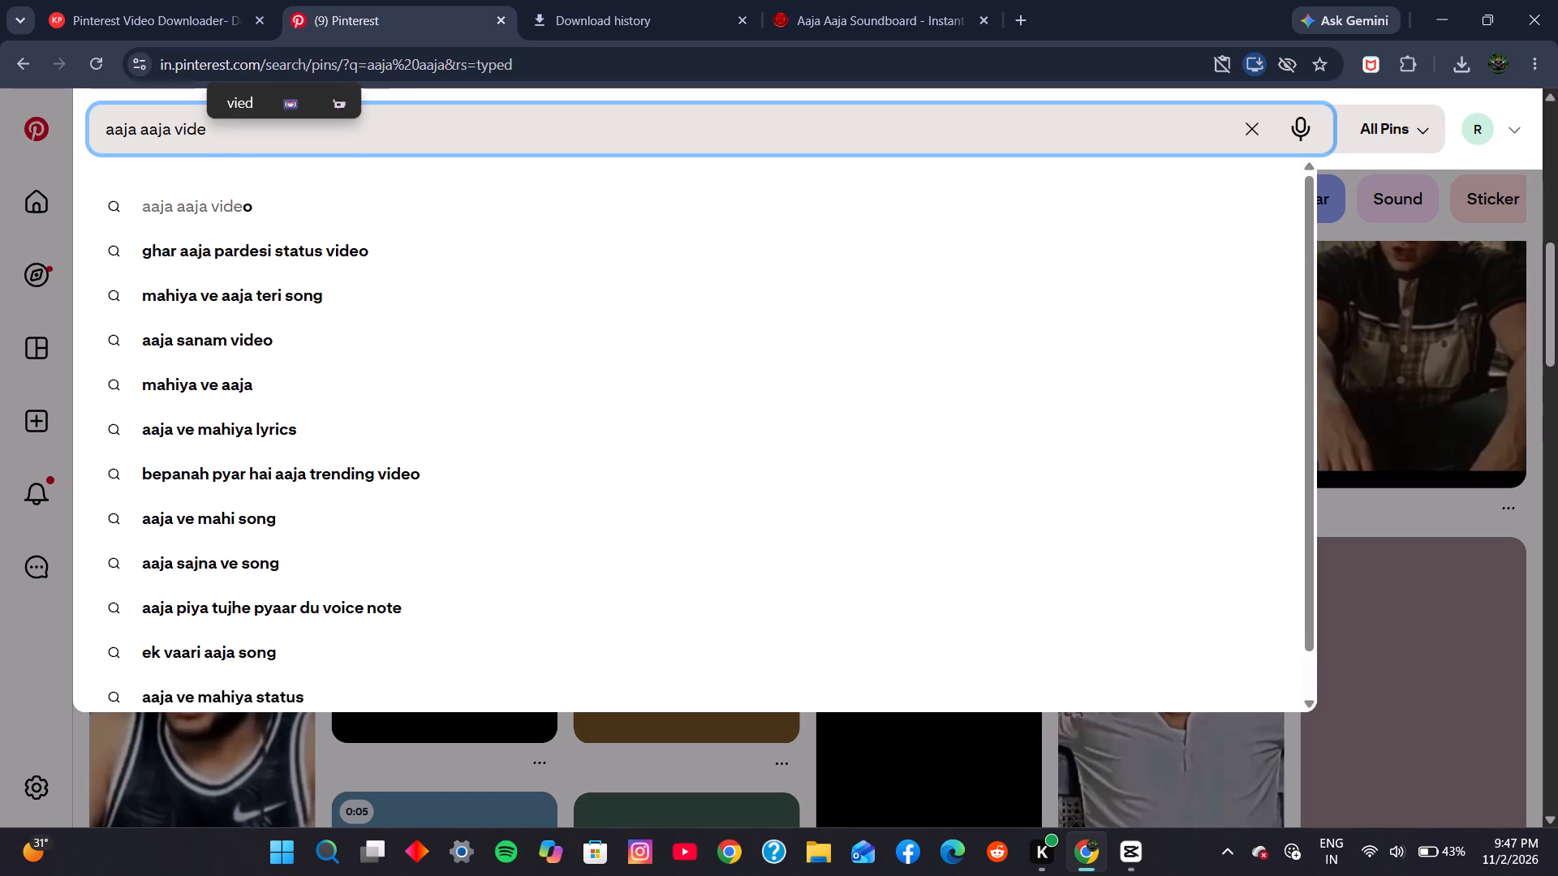
key("o")
key("Return")
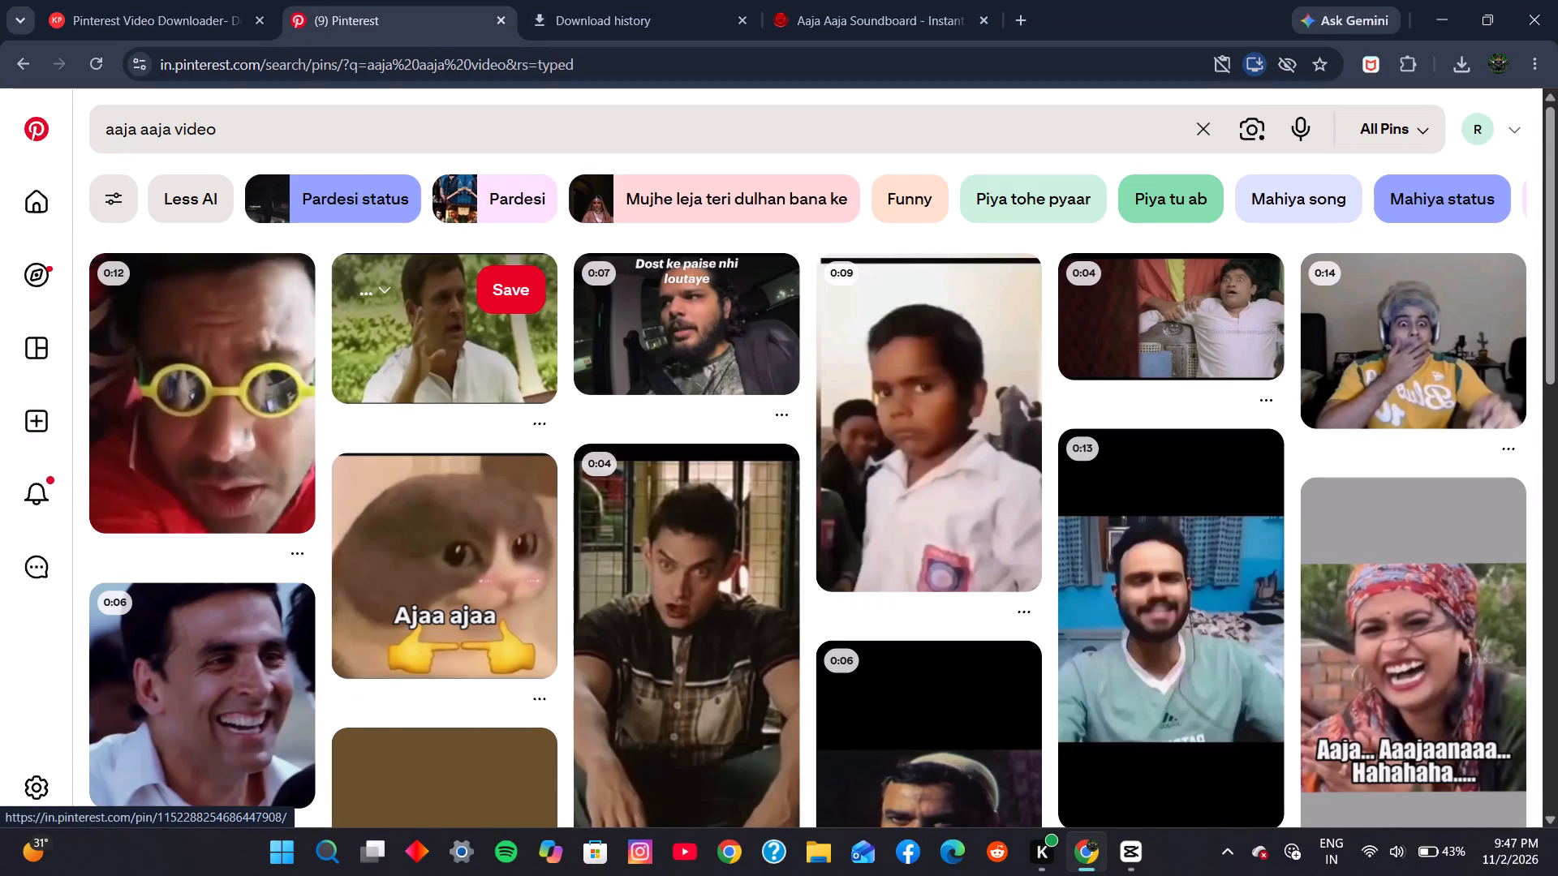
scroll(588, 350, "down", 1)
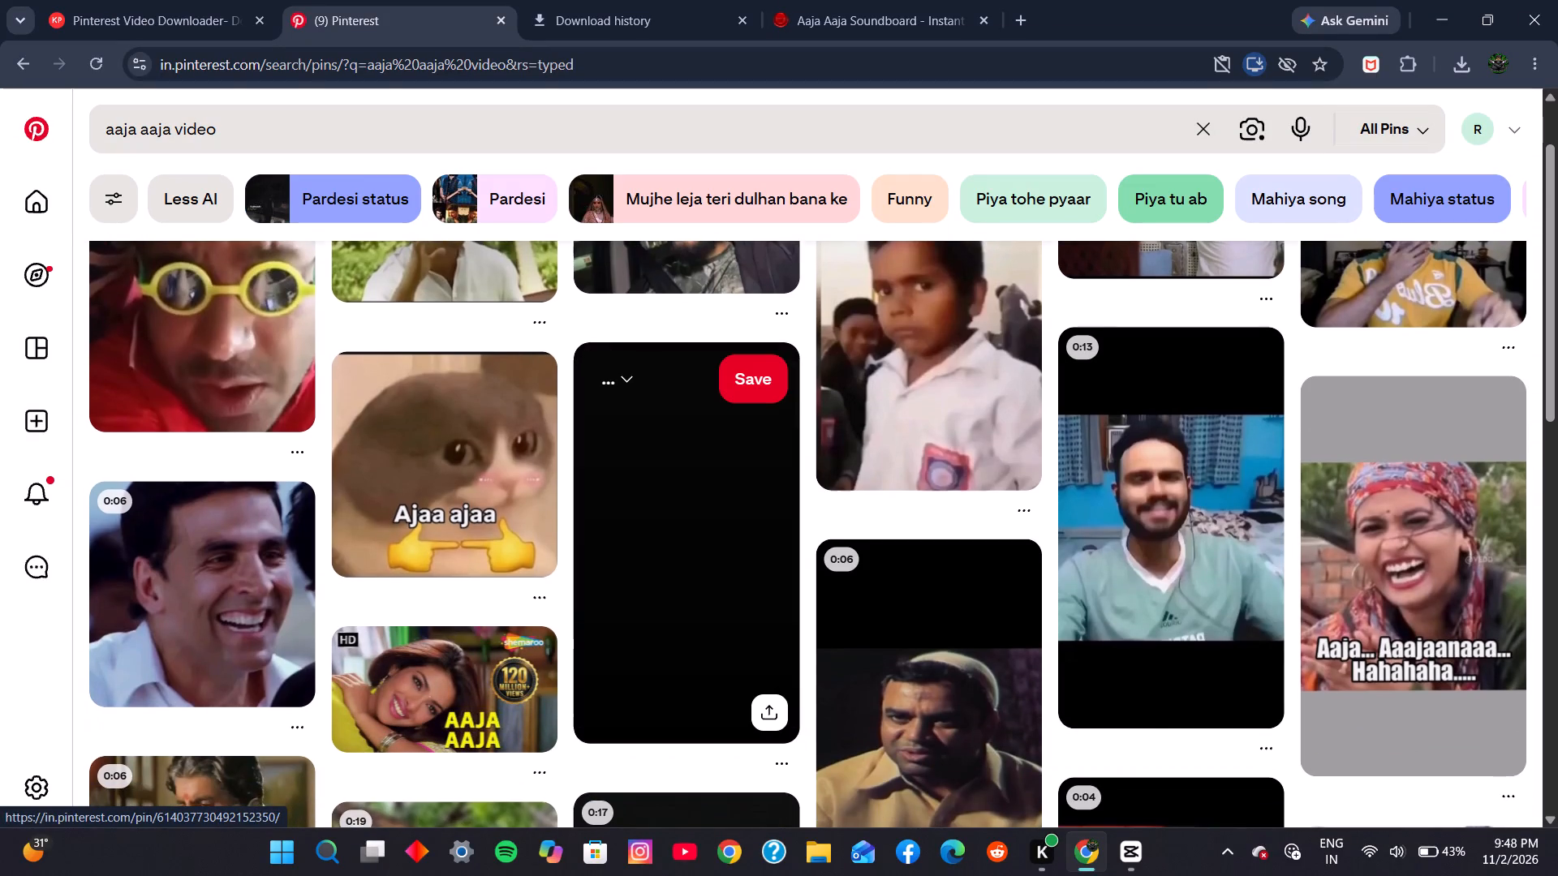
scroll(589, 329, "down", 2)
scroll(589, 329, "up", 1)
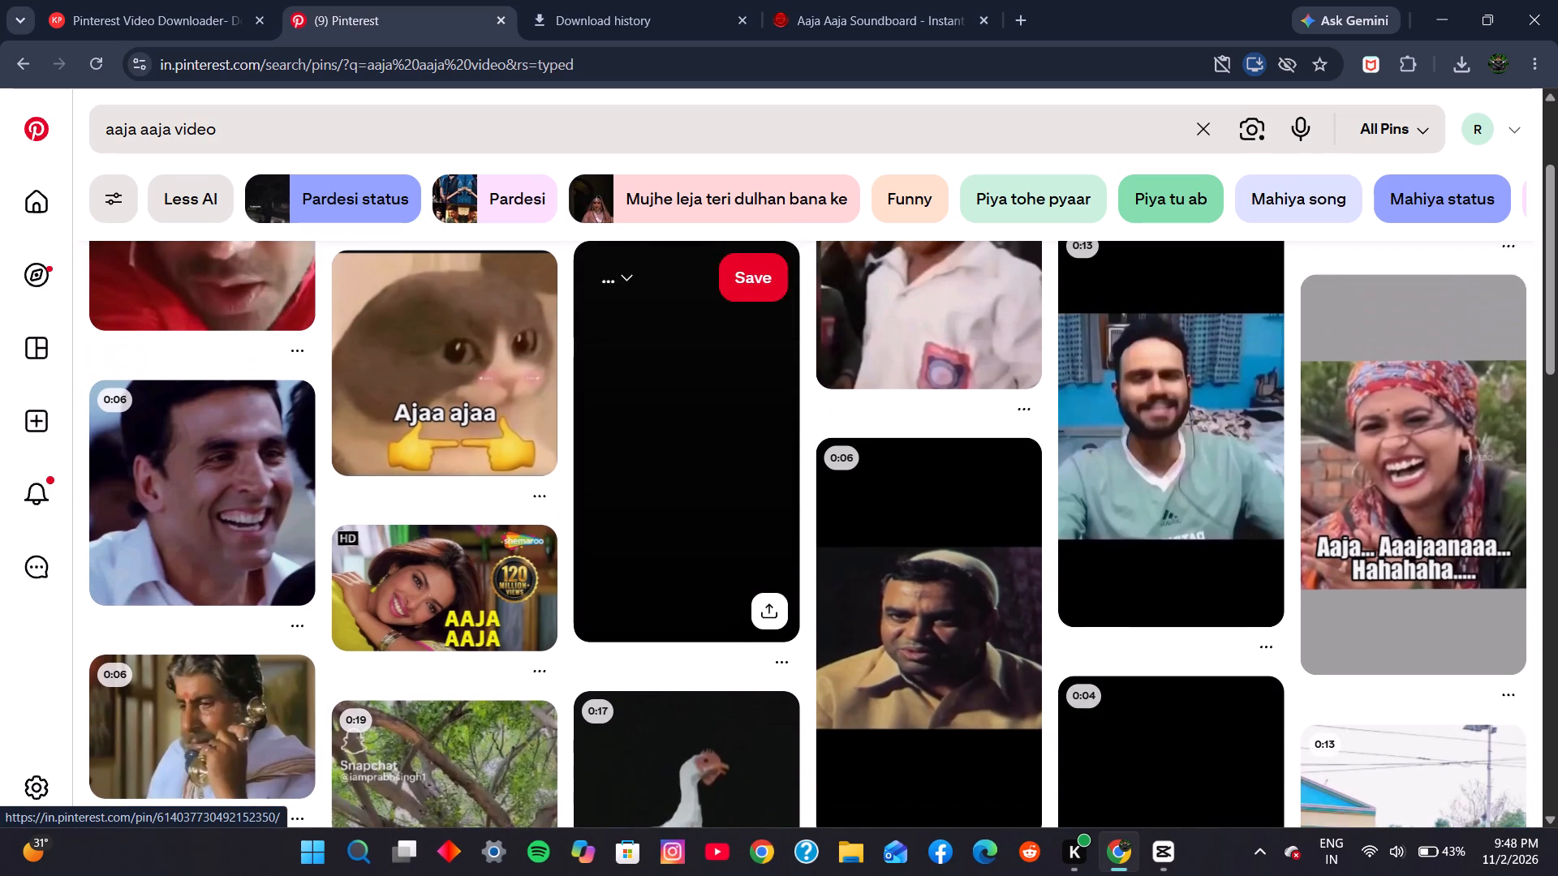
scroll(589, 323, "up", 1)
scroll(589, 318, "down", 4)
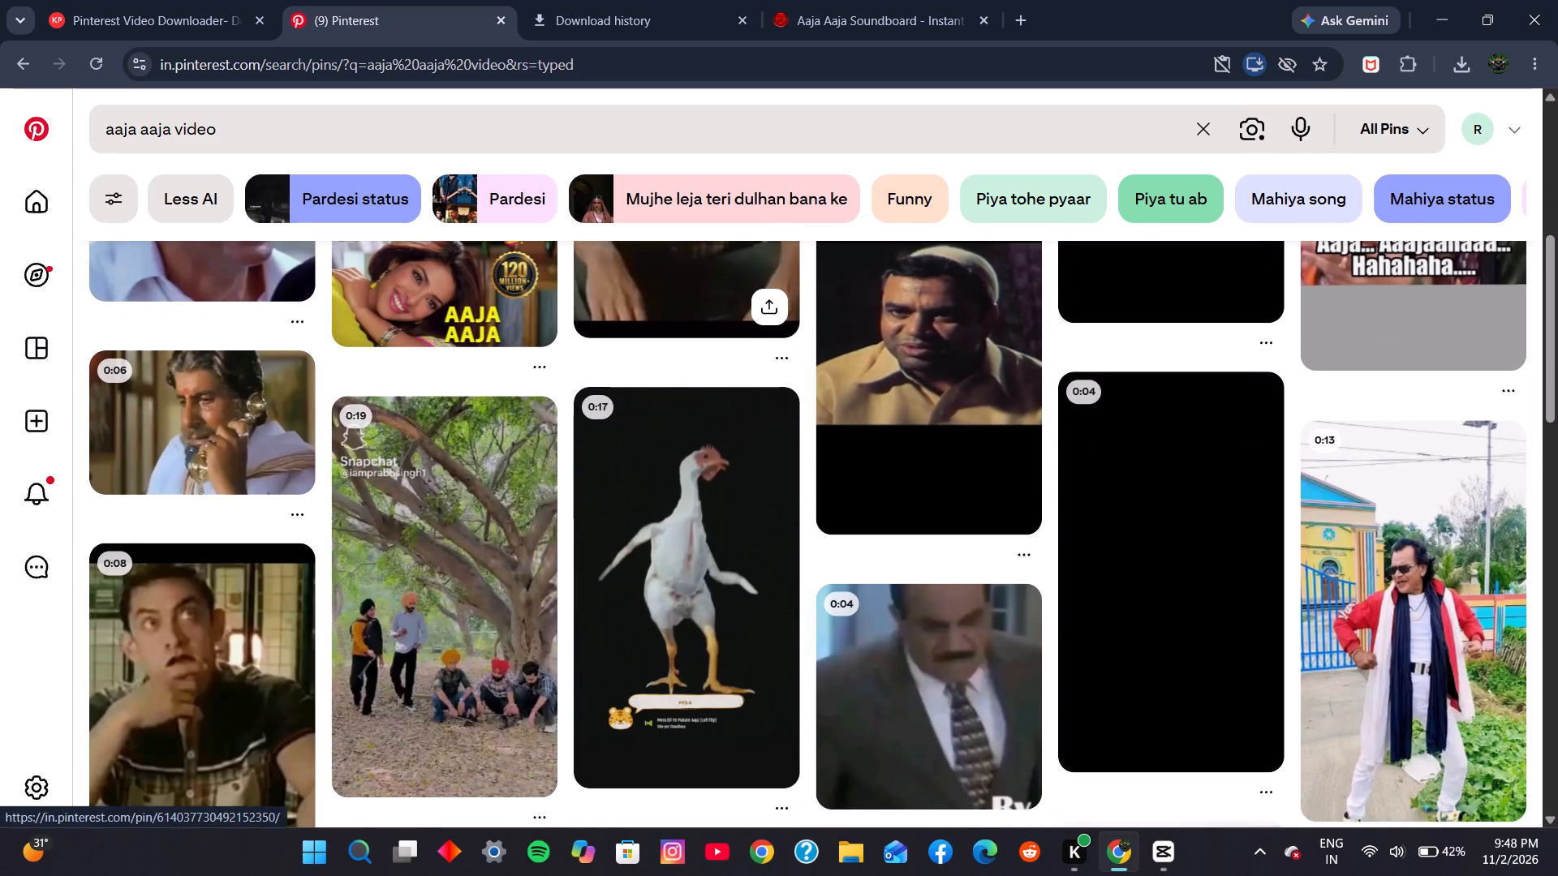
scroll(589, 319, "down", 5)
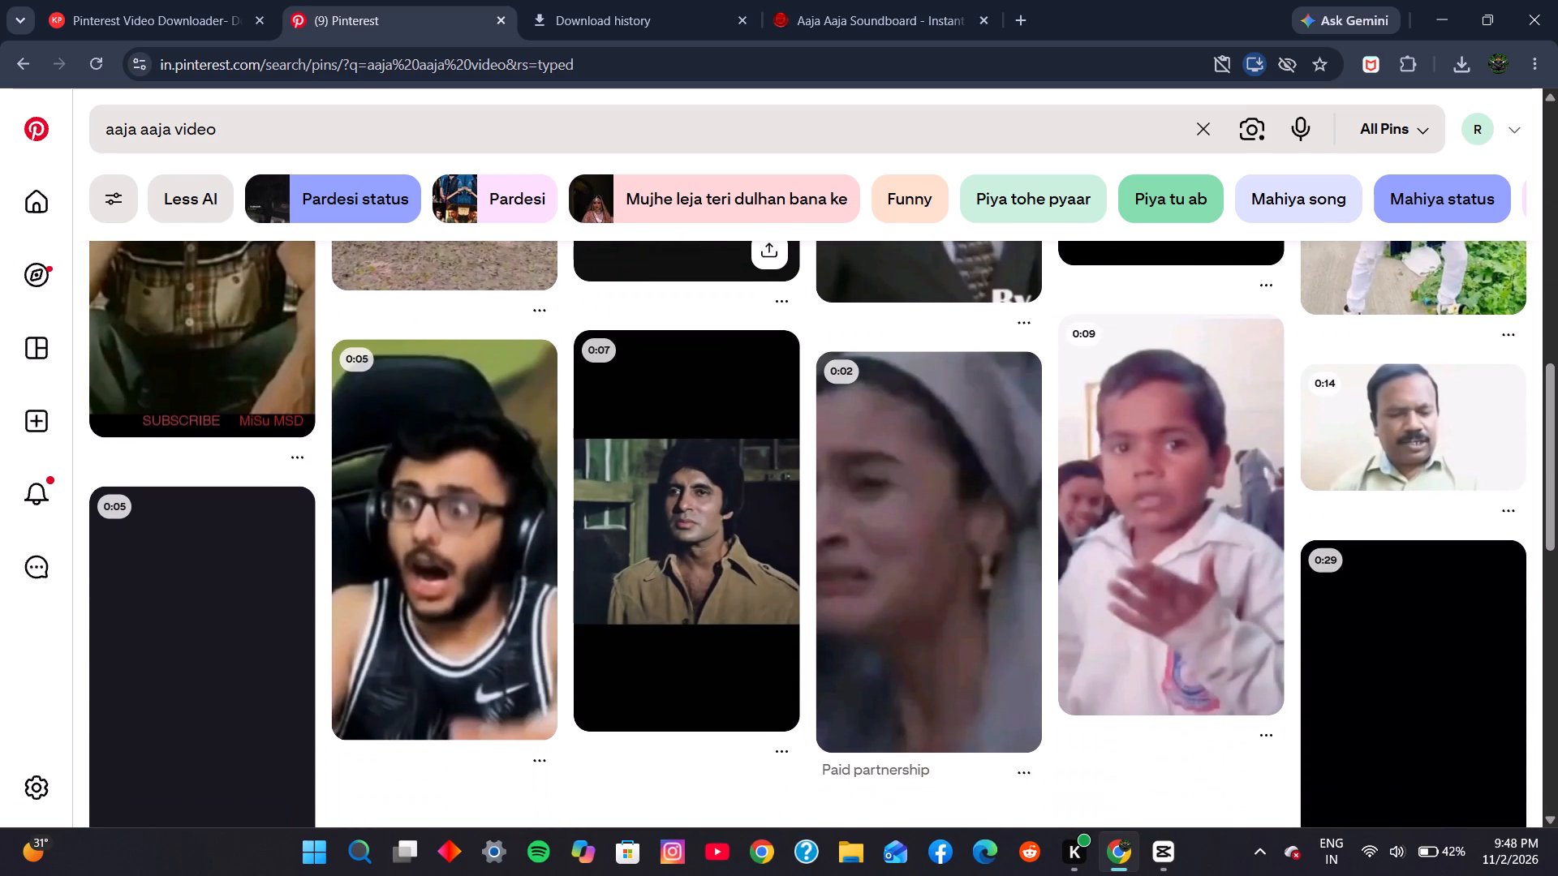
scroll(587, 314, "up", 1)
scroll(587, 315, "down", 5)
scroll(585, 320, "up", 2)
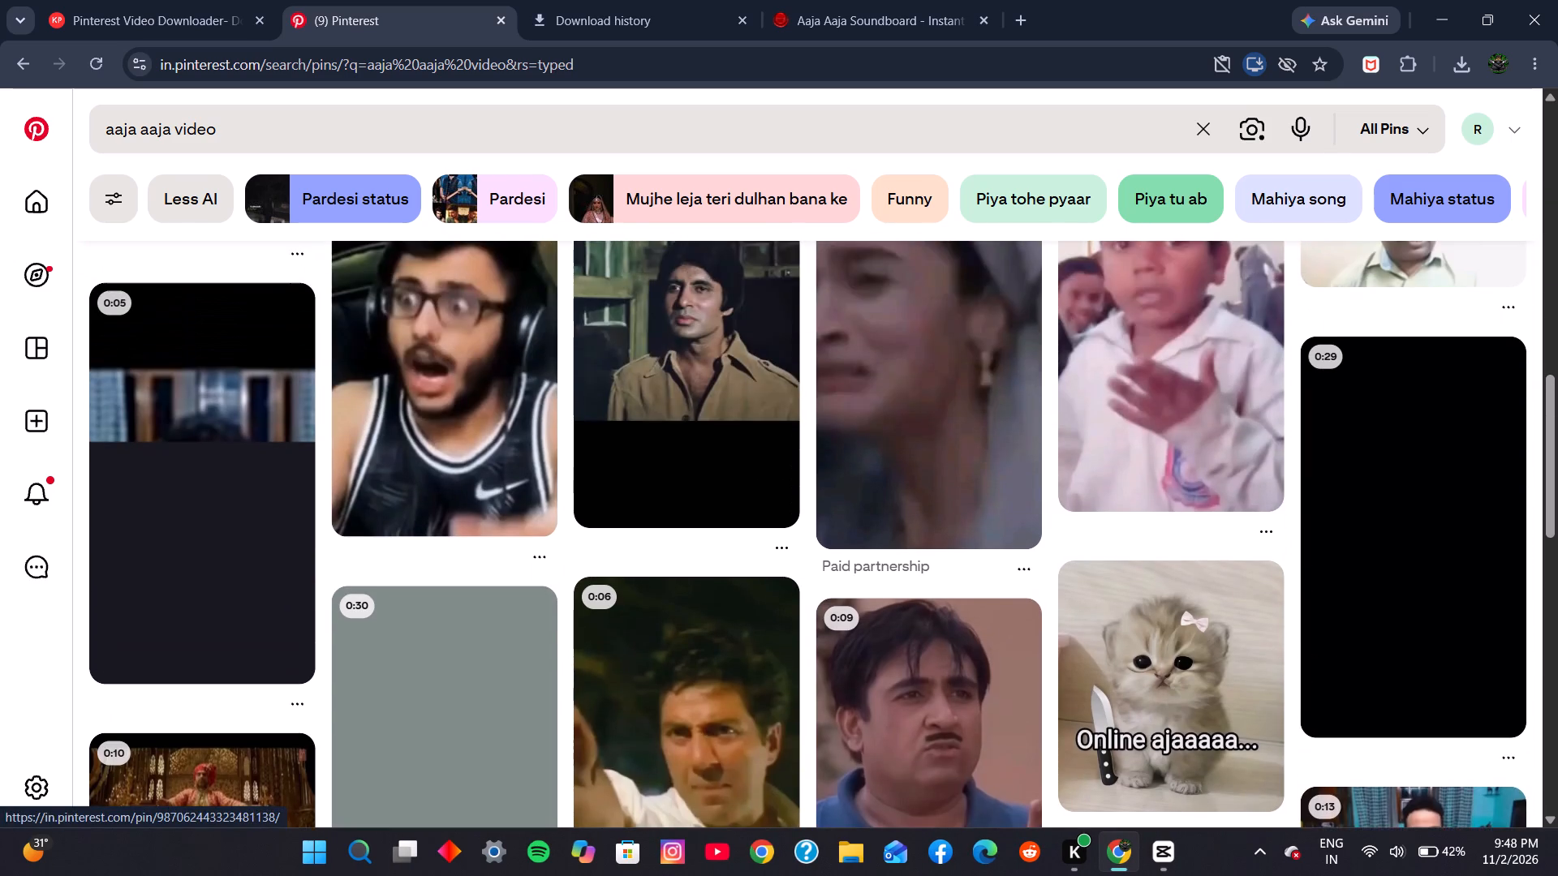
scroll(585, 320, "down", 1)
scroll(585, 320, "up", 4)
Refine the Pinterest search to "aaja aaja video meme" and look over the first resulting pins.
left_click(274, 122)
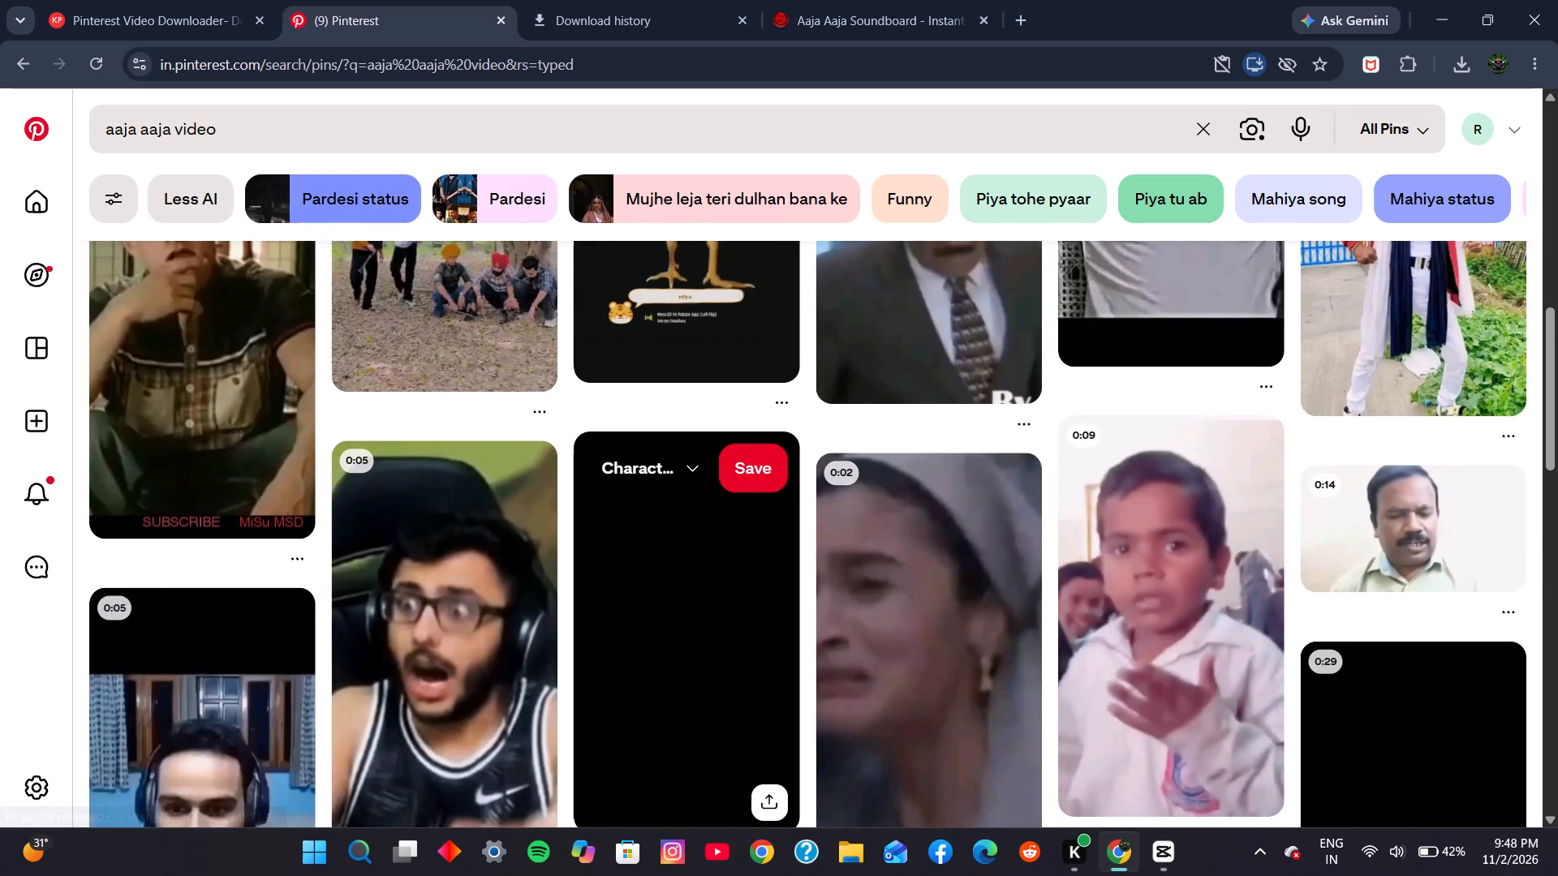
left_click(274, 122)
key("space")
type("meme")
key("Return")
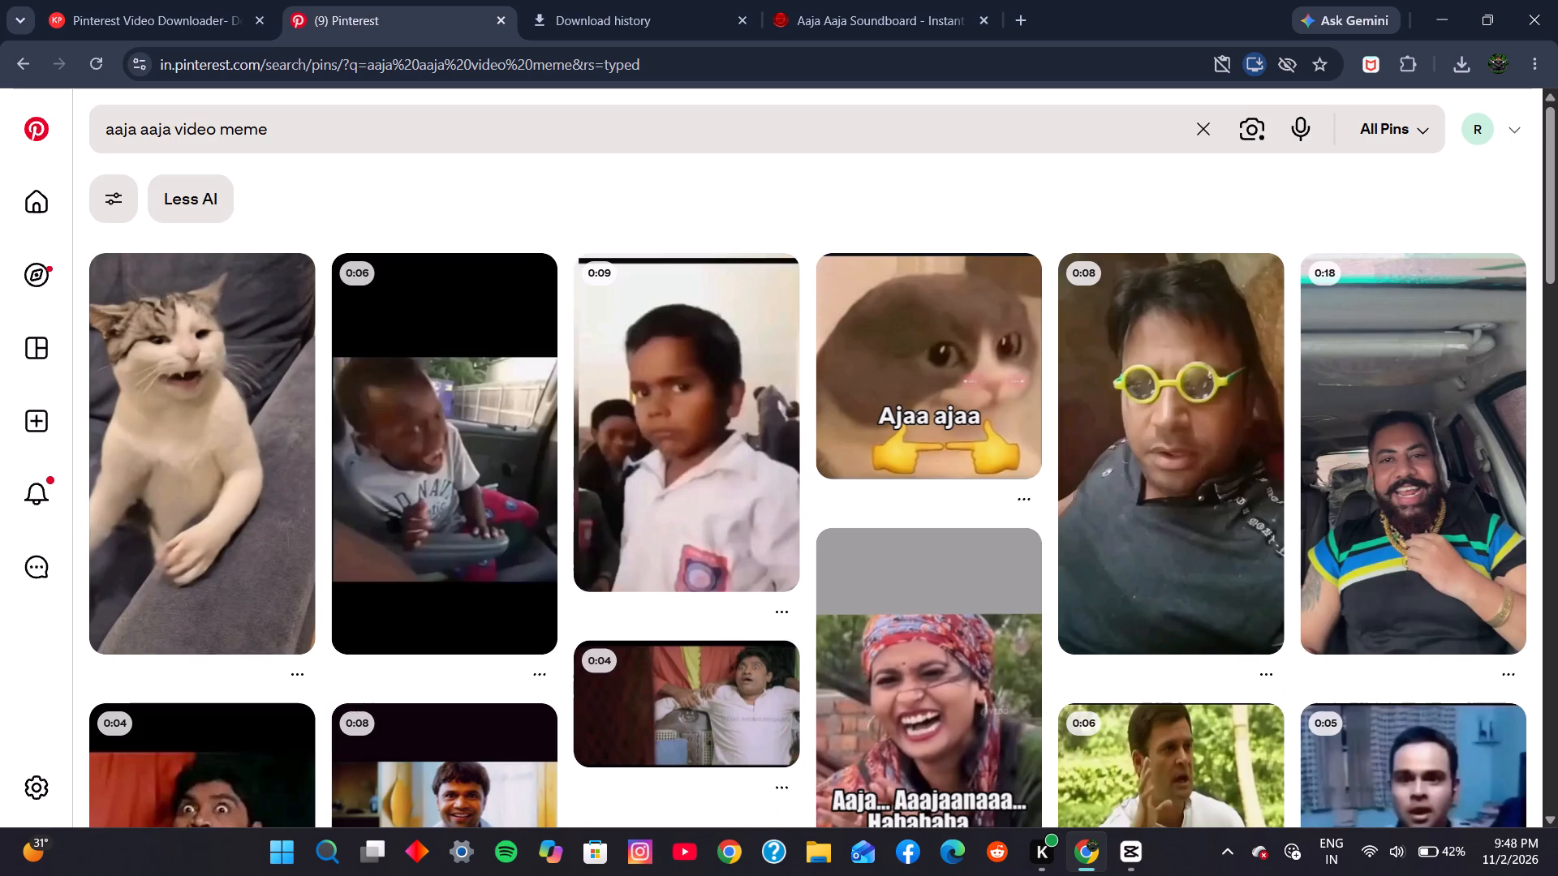
scroll(658, 403, "down", 2)
scroll(638, 396, "up", 2)
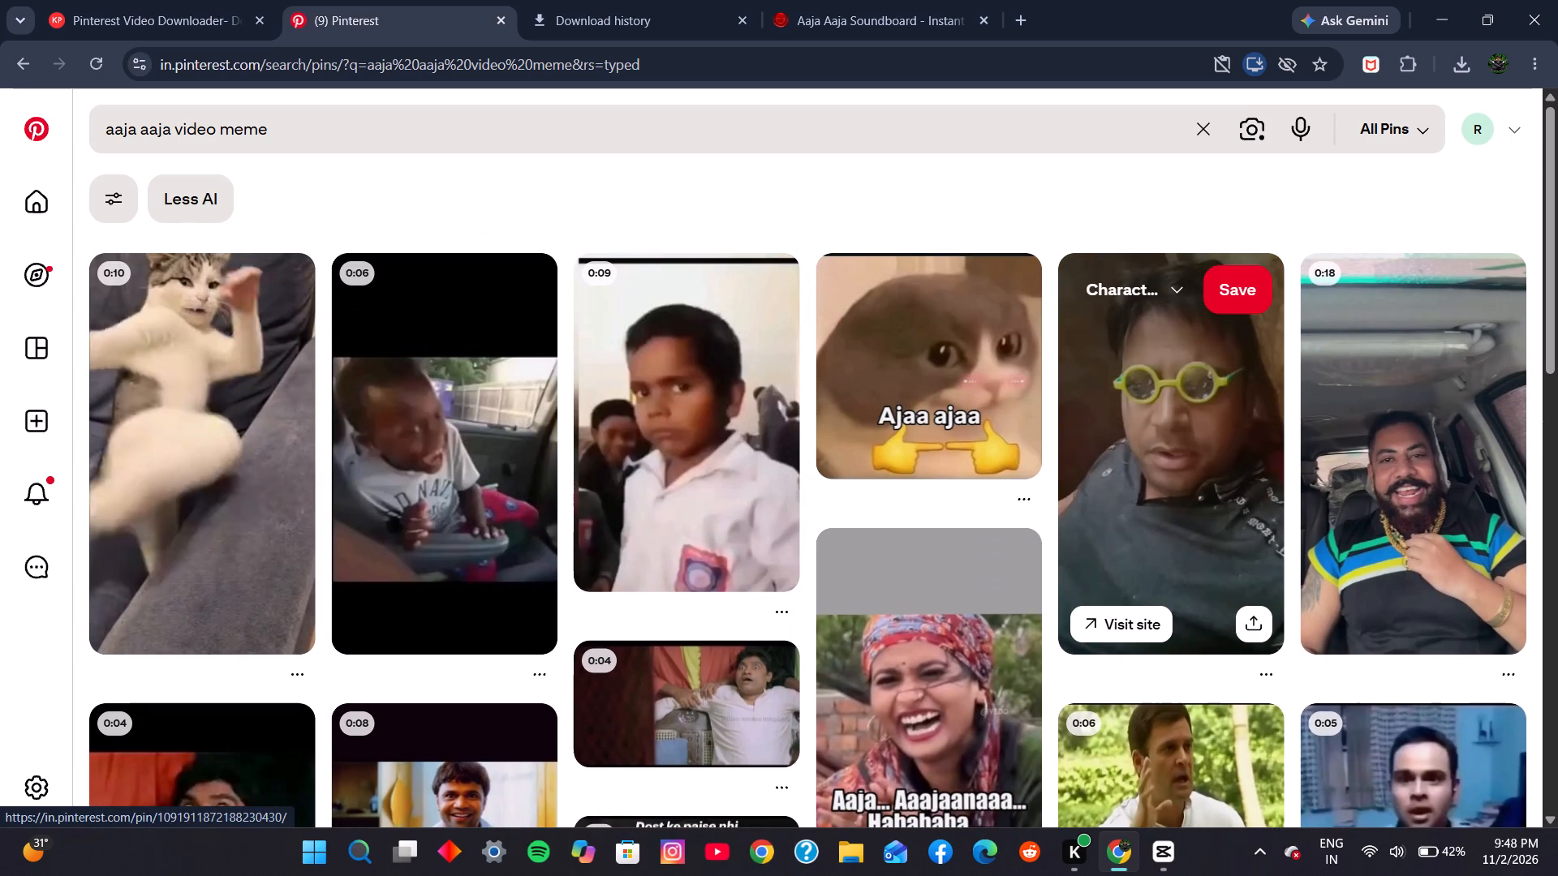
Open the pin of the man in yellow-green round glasses, play its video with sound and pause it.
left_click(1175, 397)
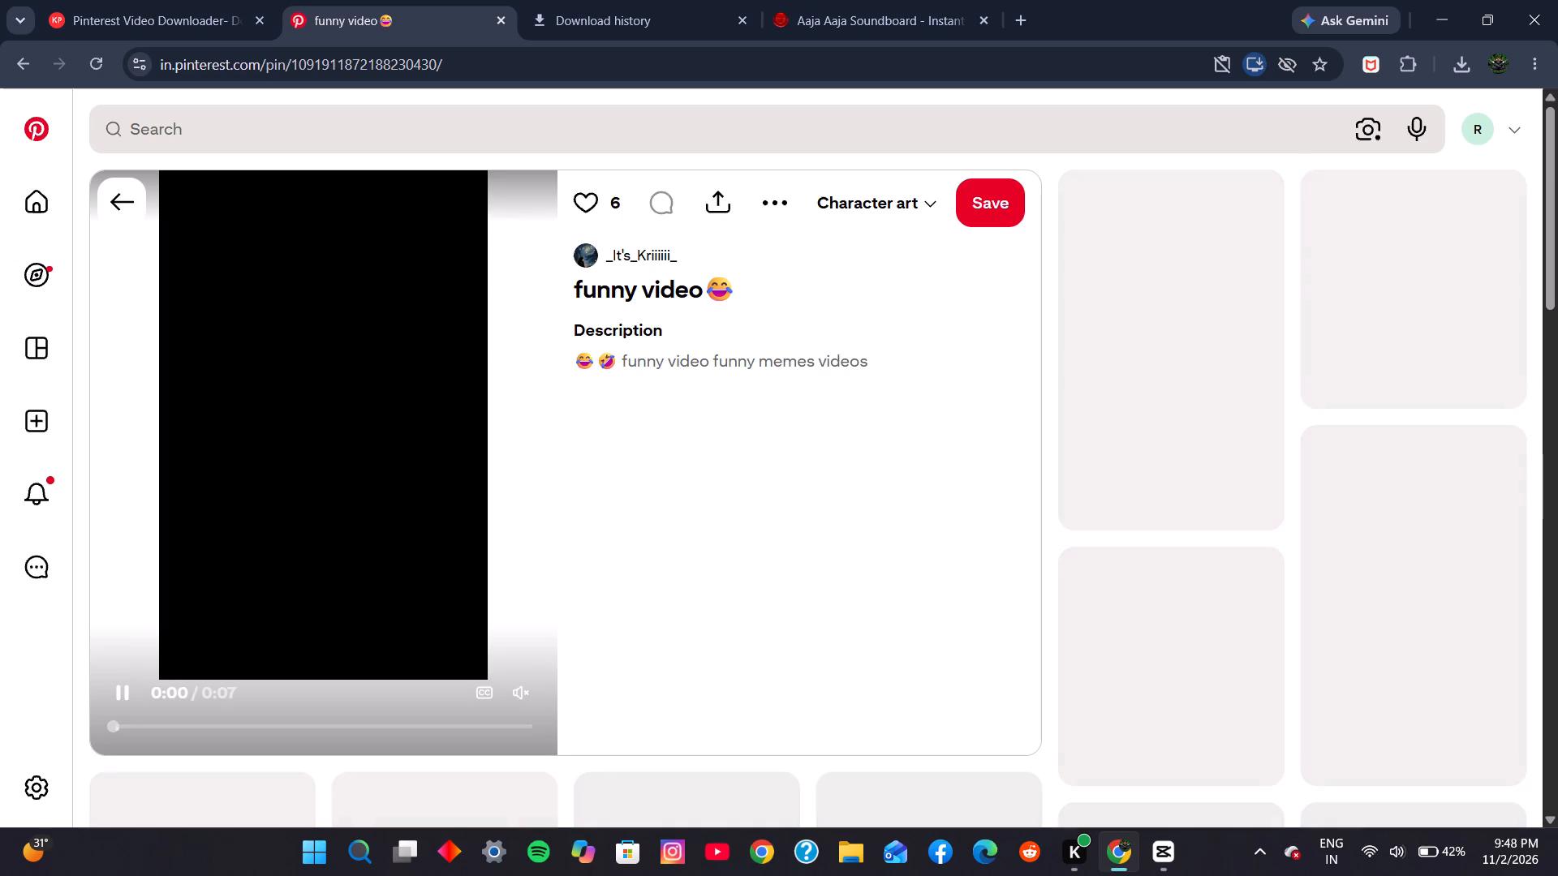
left_click(520, 692)
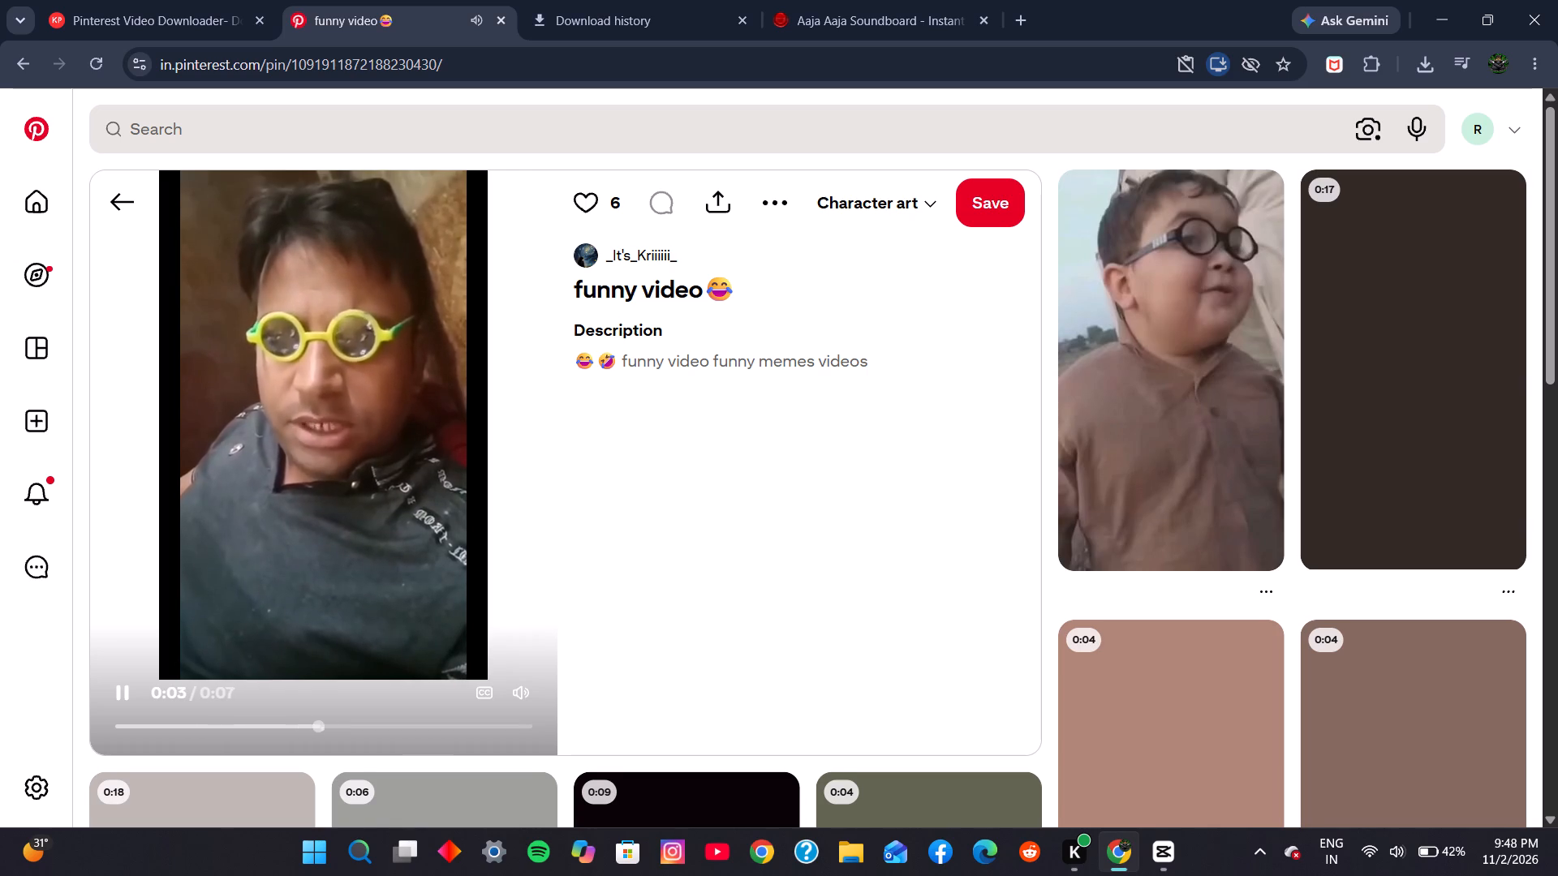
scroll(680, 616, "down", 2)
scroll(680, 616, "up", 2)
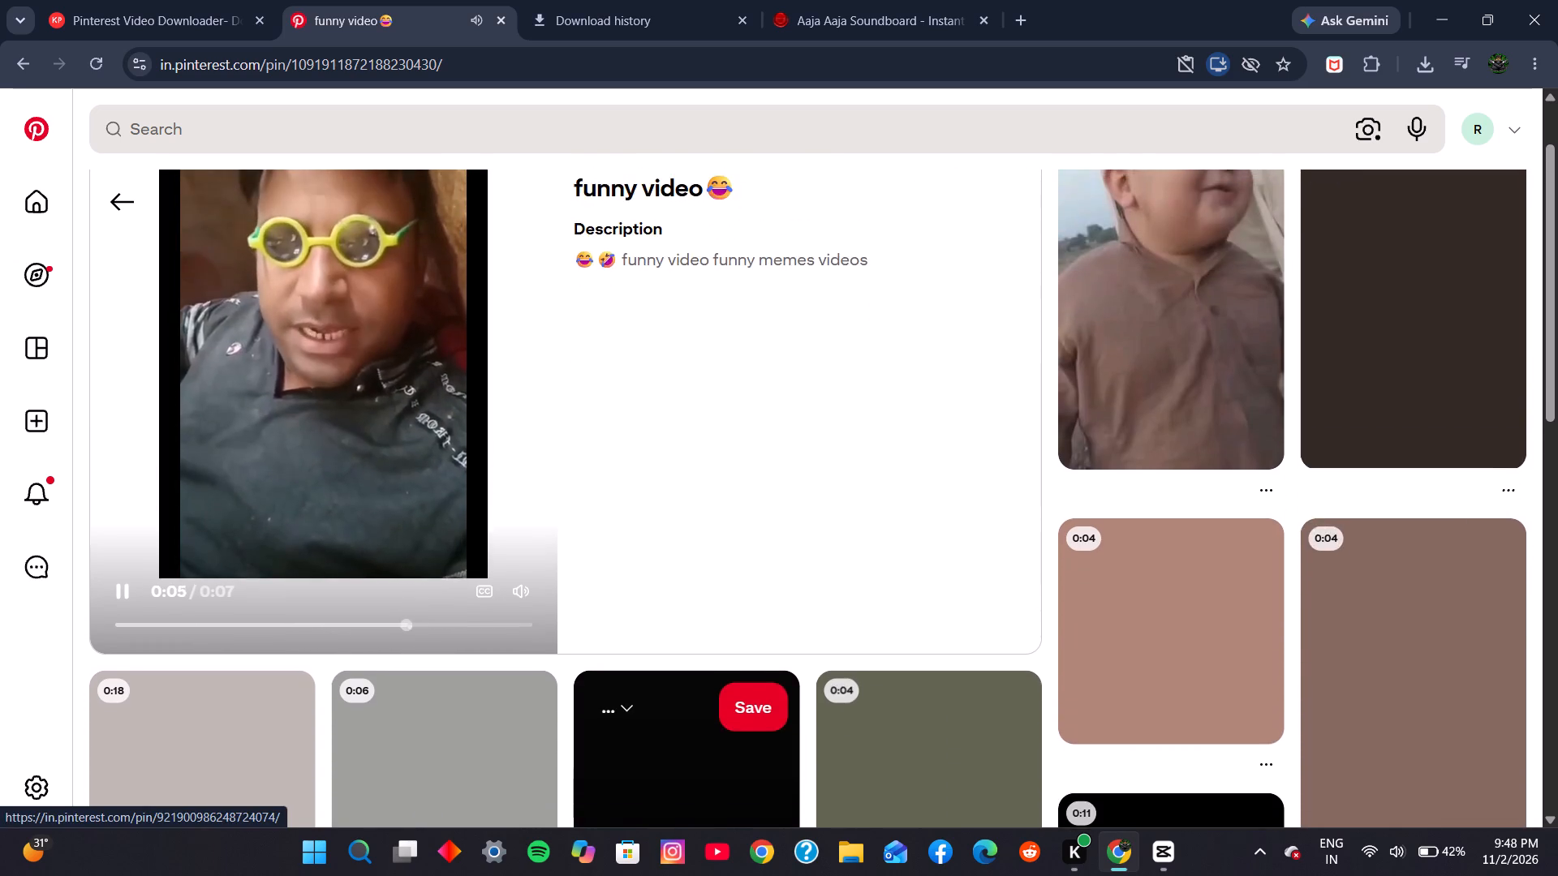
scroll(694, 631, "down", 2)
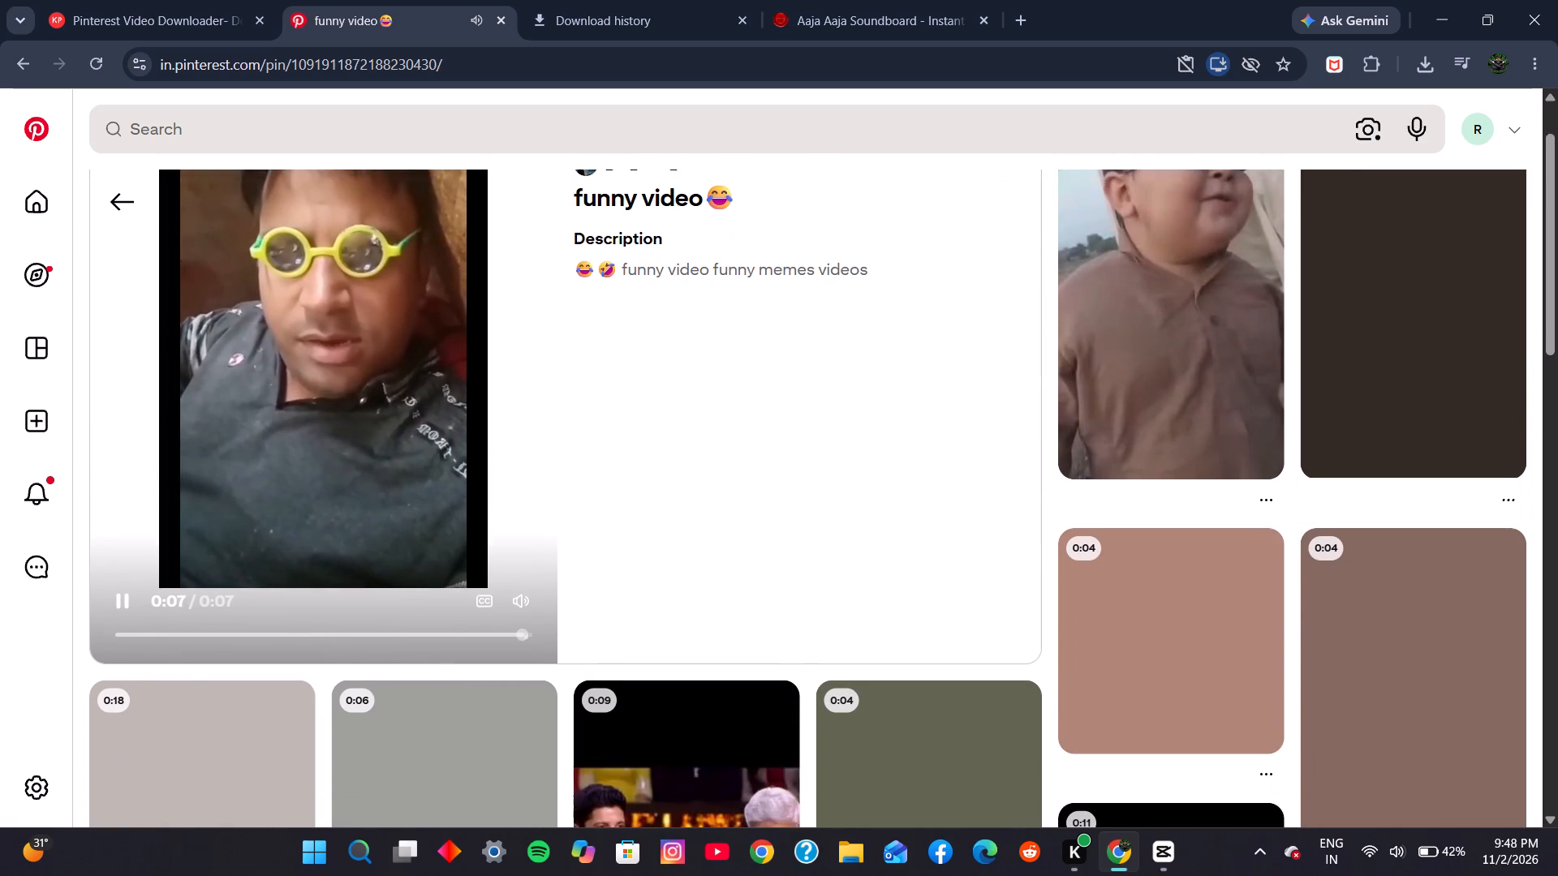
scroll(694, 631, "down", 3)
scroll(694, 631, "up", 2)
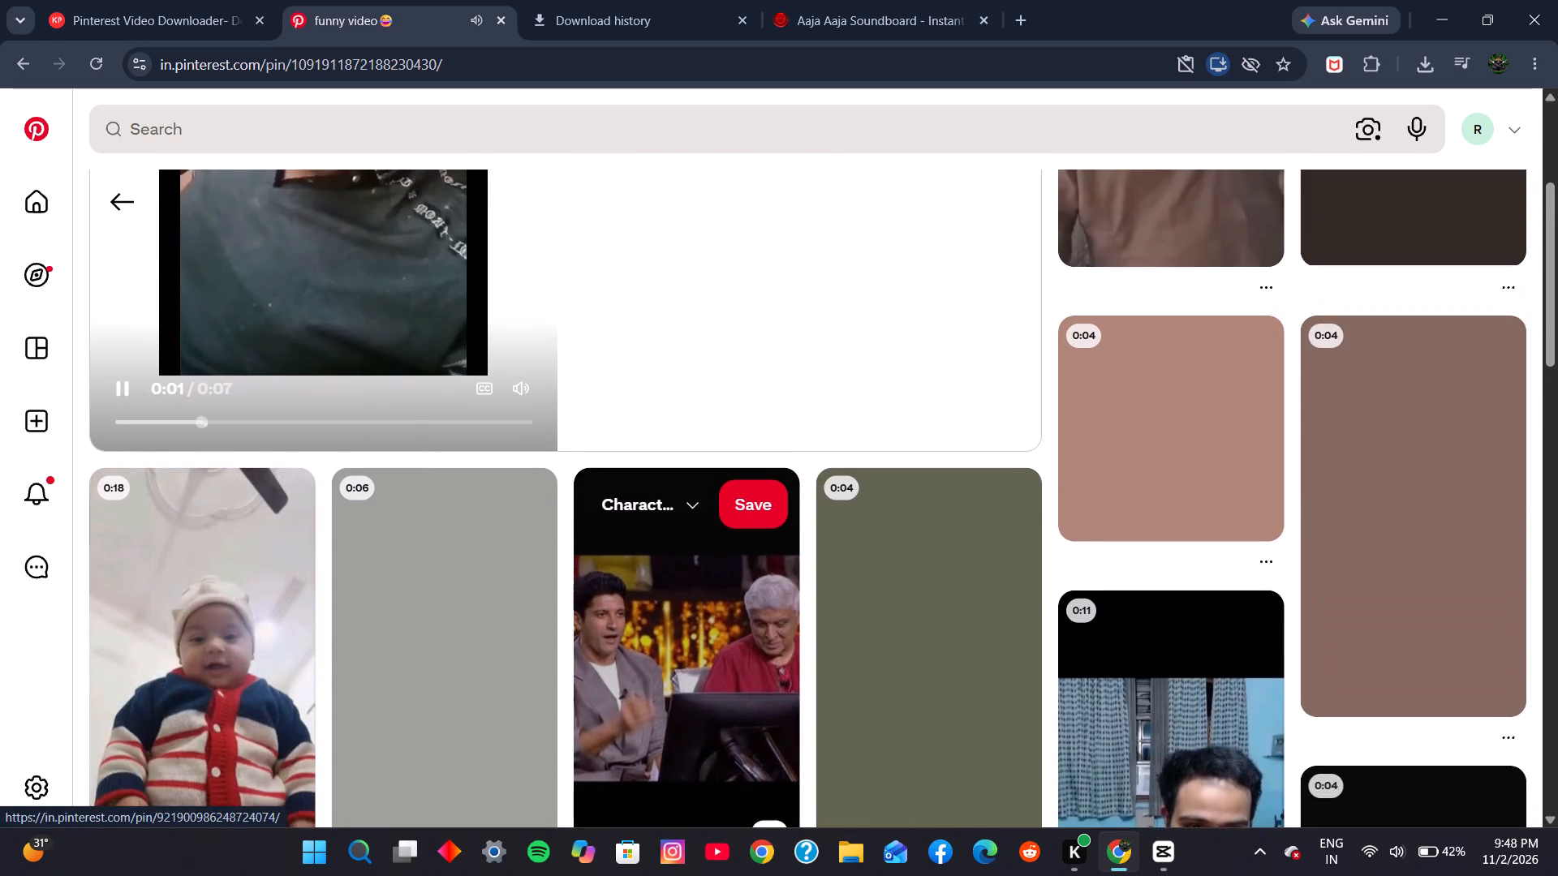
scroll(694, 631, "up", 5)
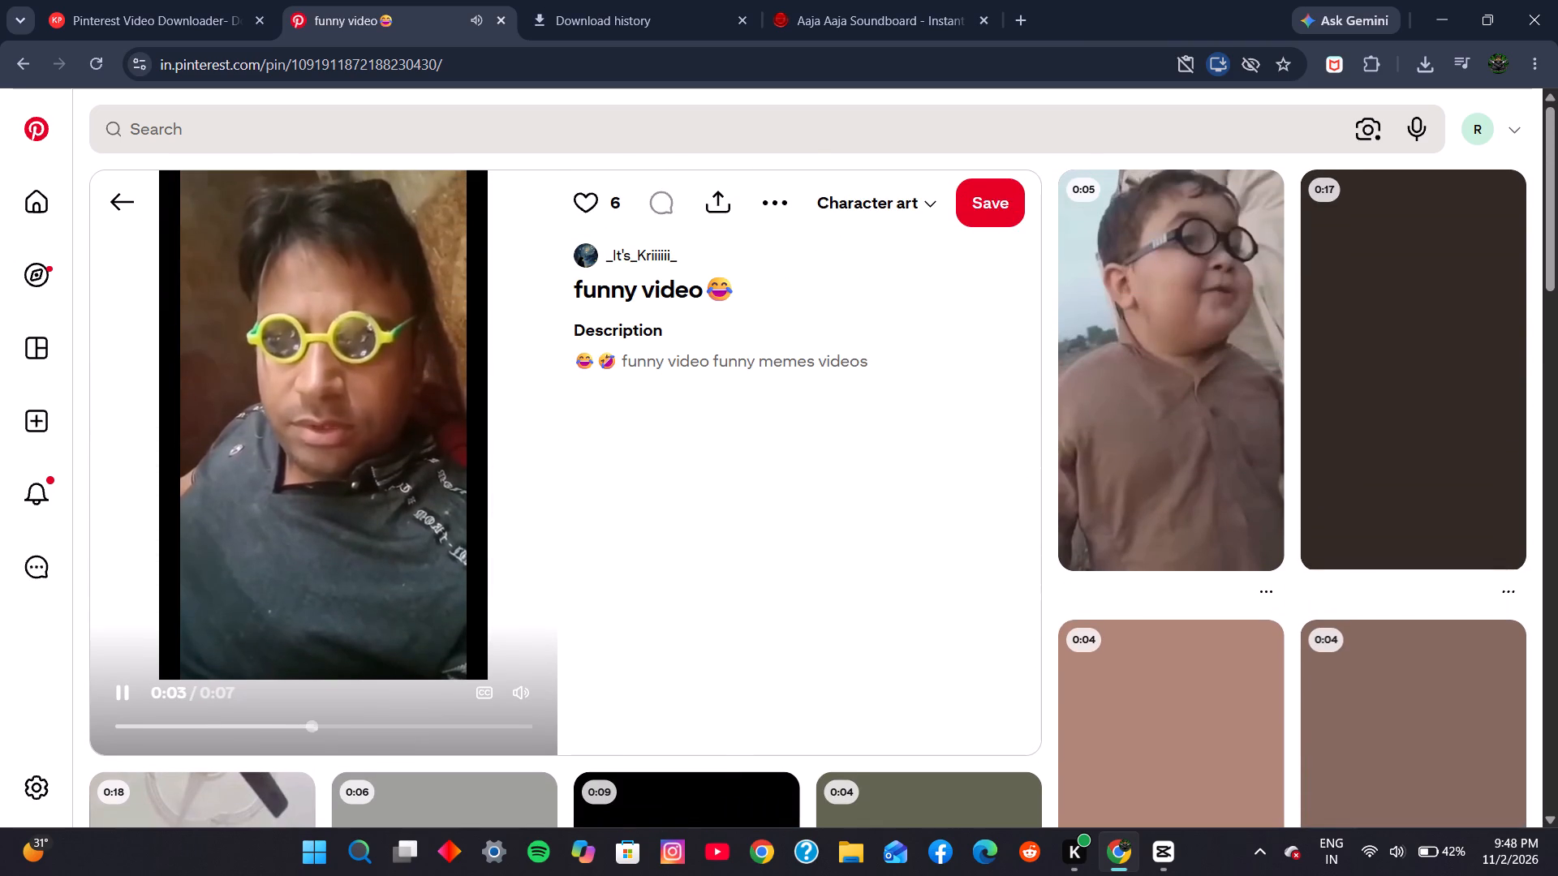
left_click(128, 688)
Look through the related pins below the paused "funny video" pin for a suitable "aaja aaja" meme clip.
scroll(1126, 616, "down", 2)
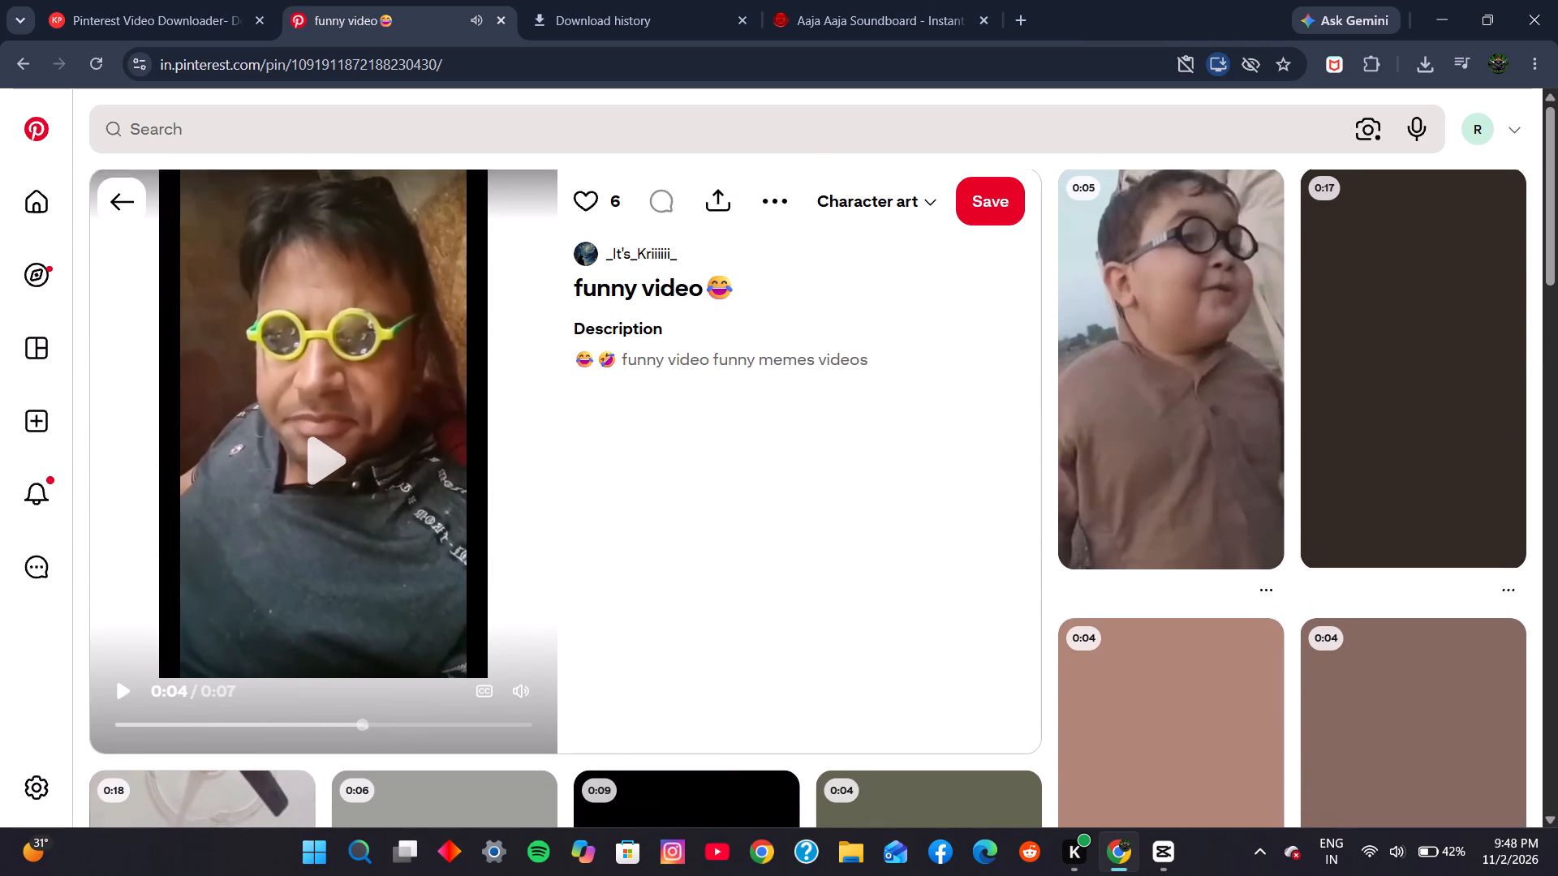
scroll(1125, 616, "down", 11)
scroll(1121, 613, "down", 11)
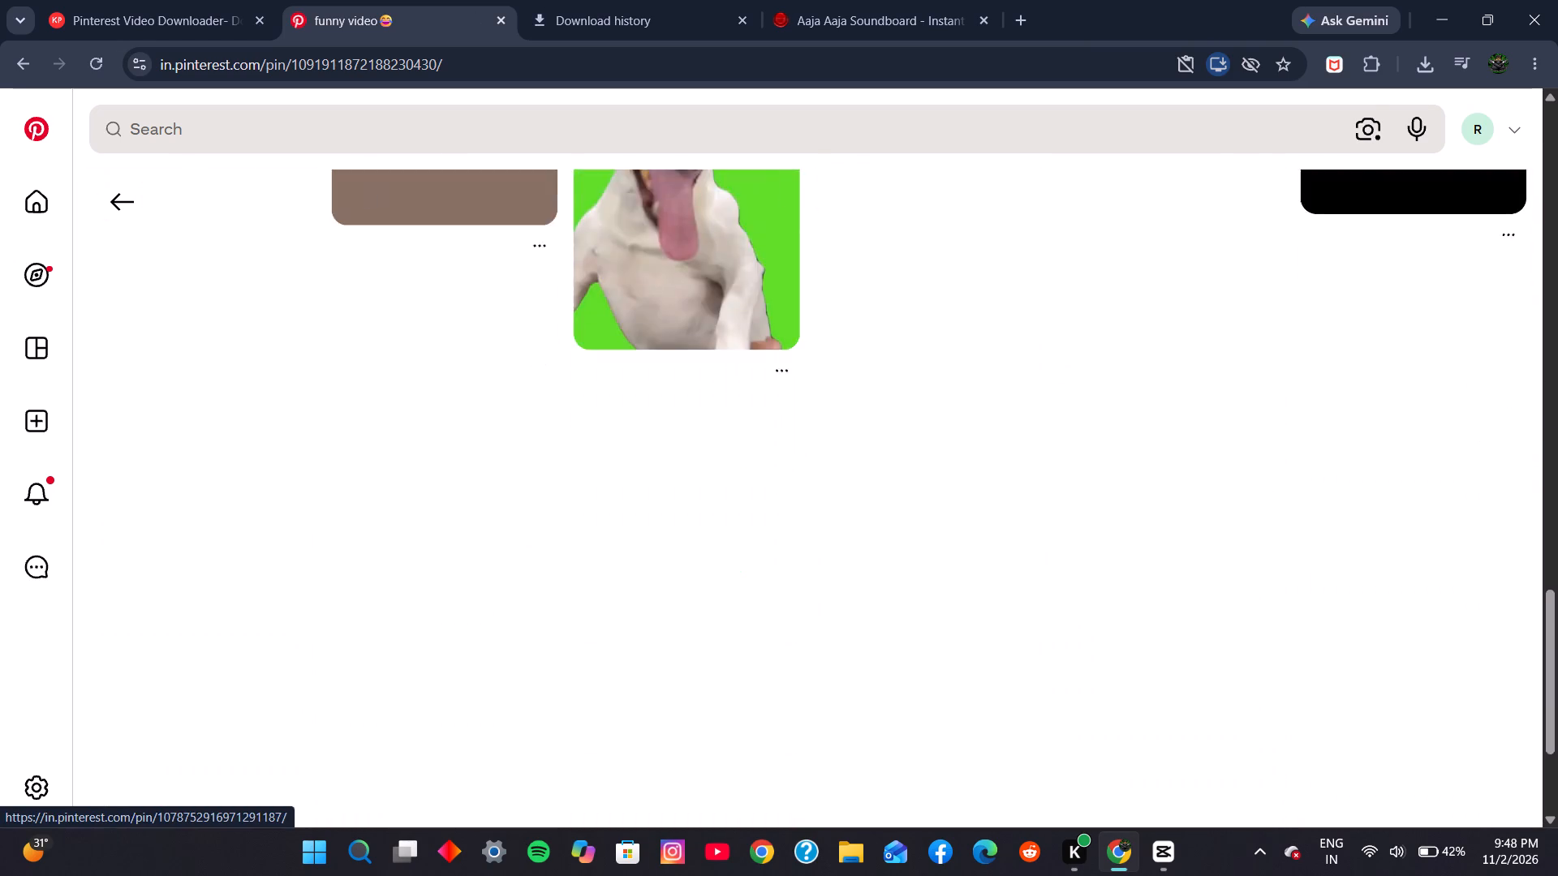
scroll(1120, 611, "down", 5)
scroll(1120, 608, "up", 7)
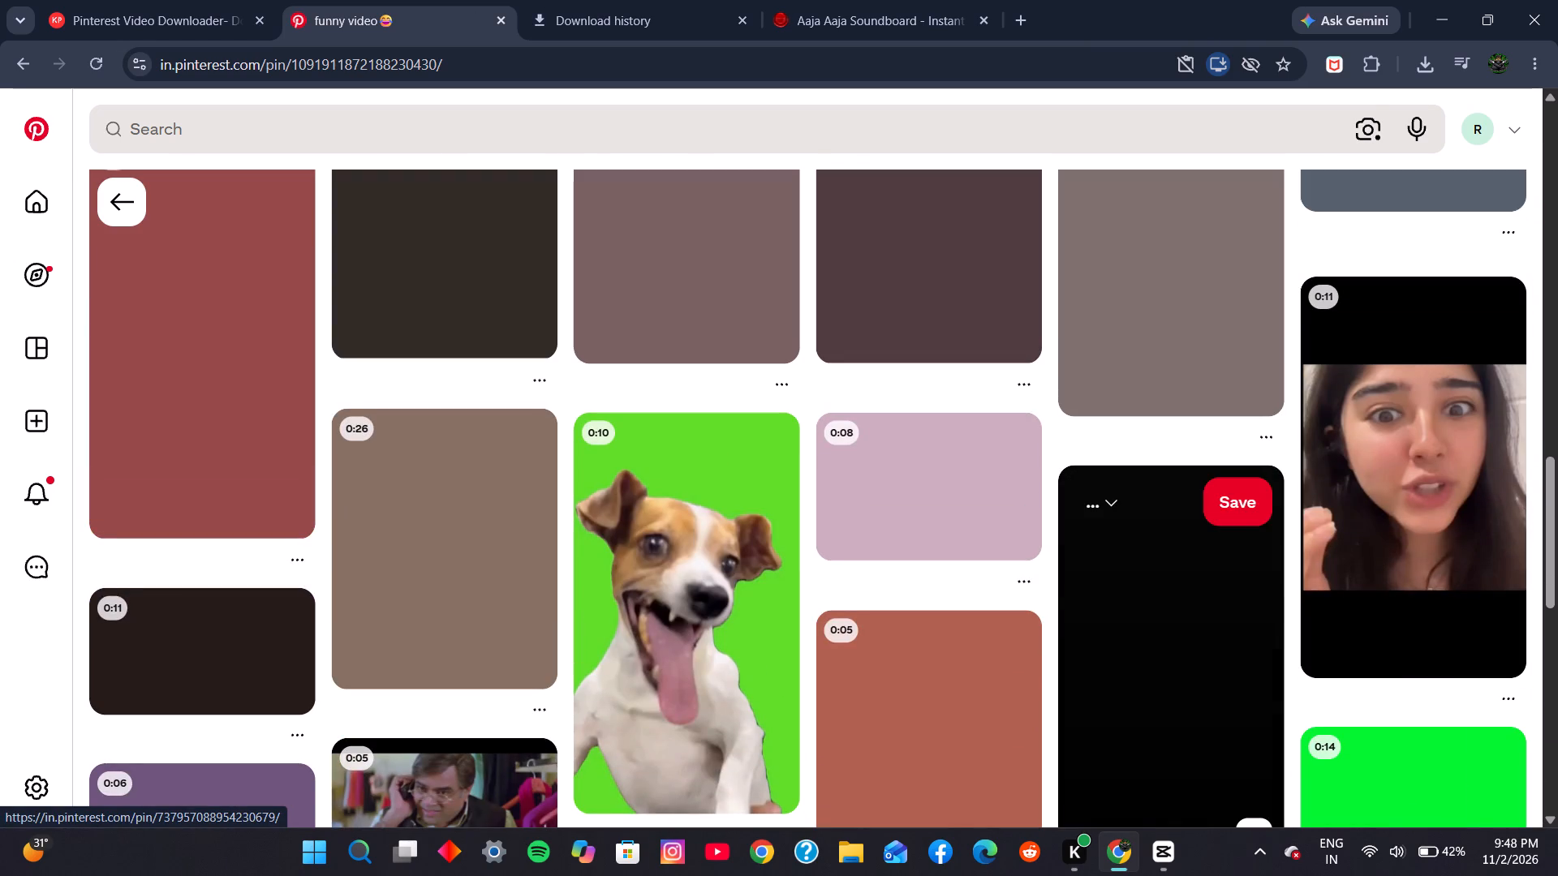
scroll(1120, 604, "up", 6)
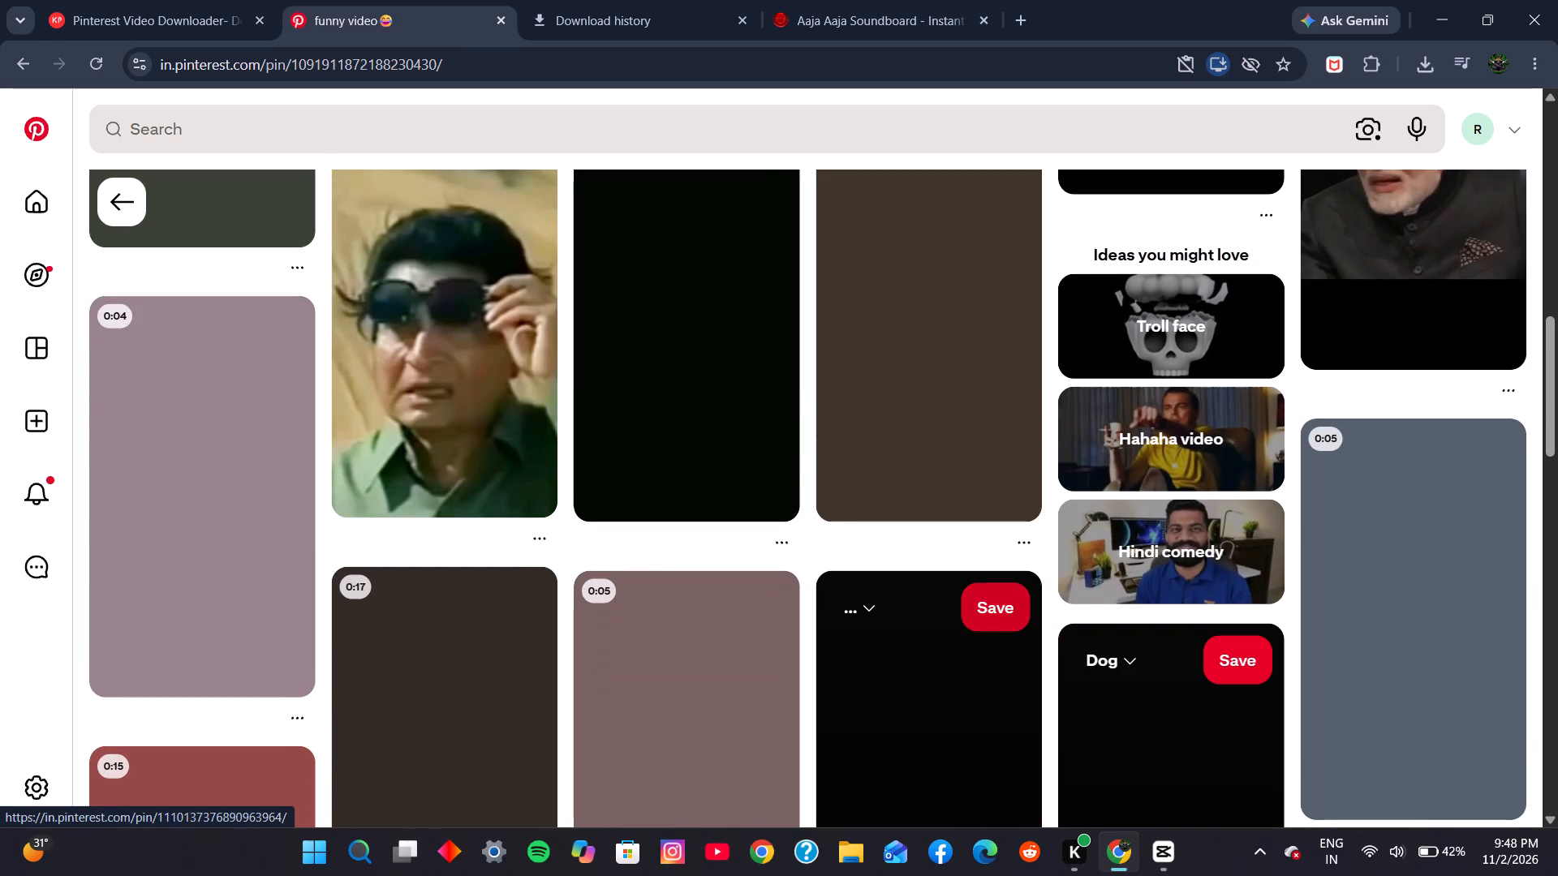
scroll(971, 618, "up", 5)
scroll(971, 618, "down", 1)
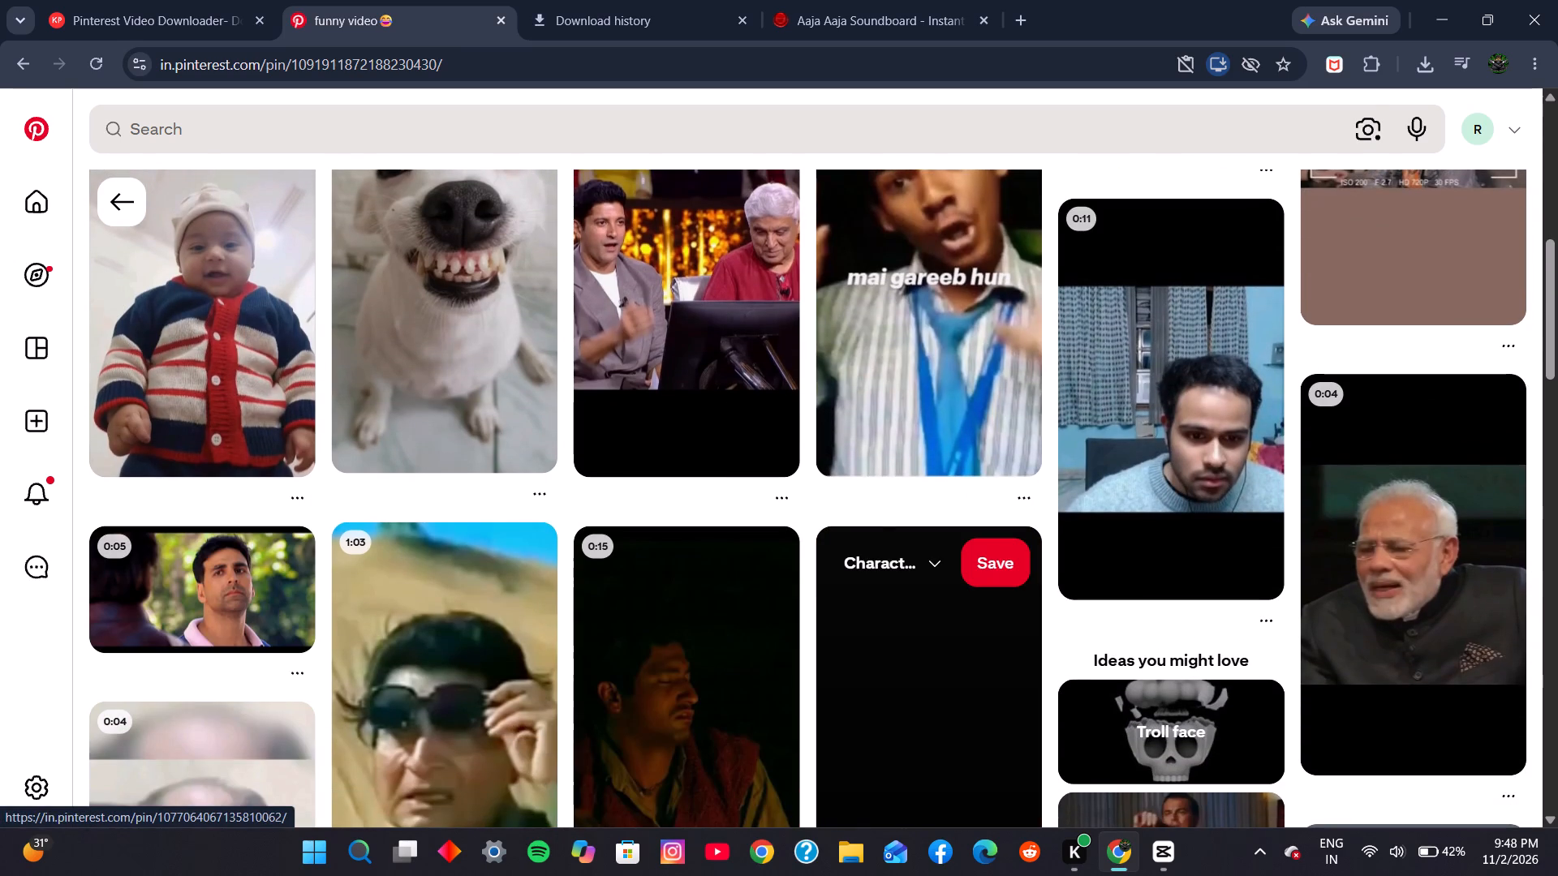
scroll(985, 617, "up", 6)
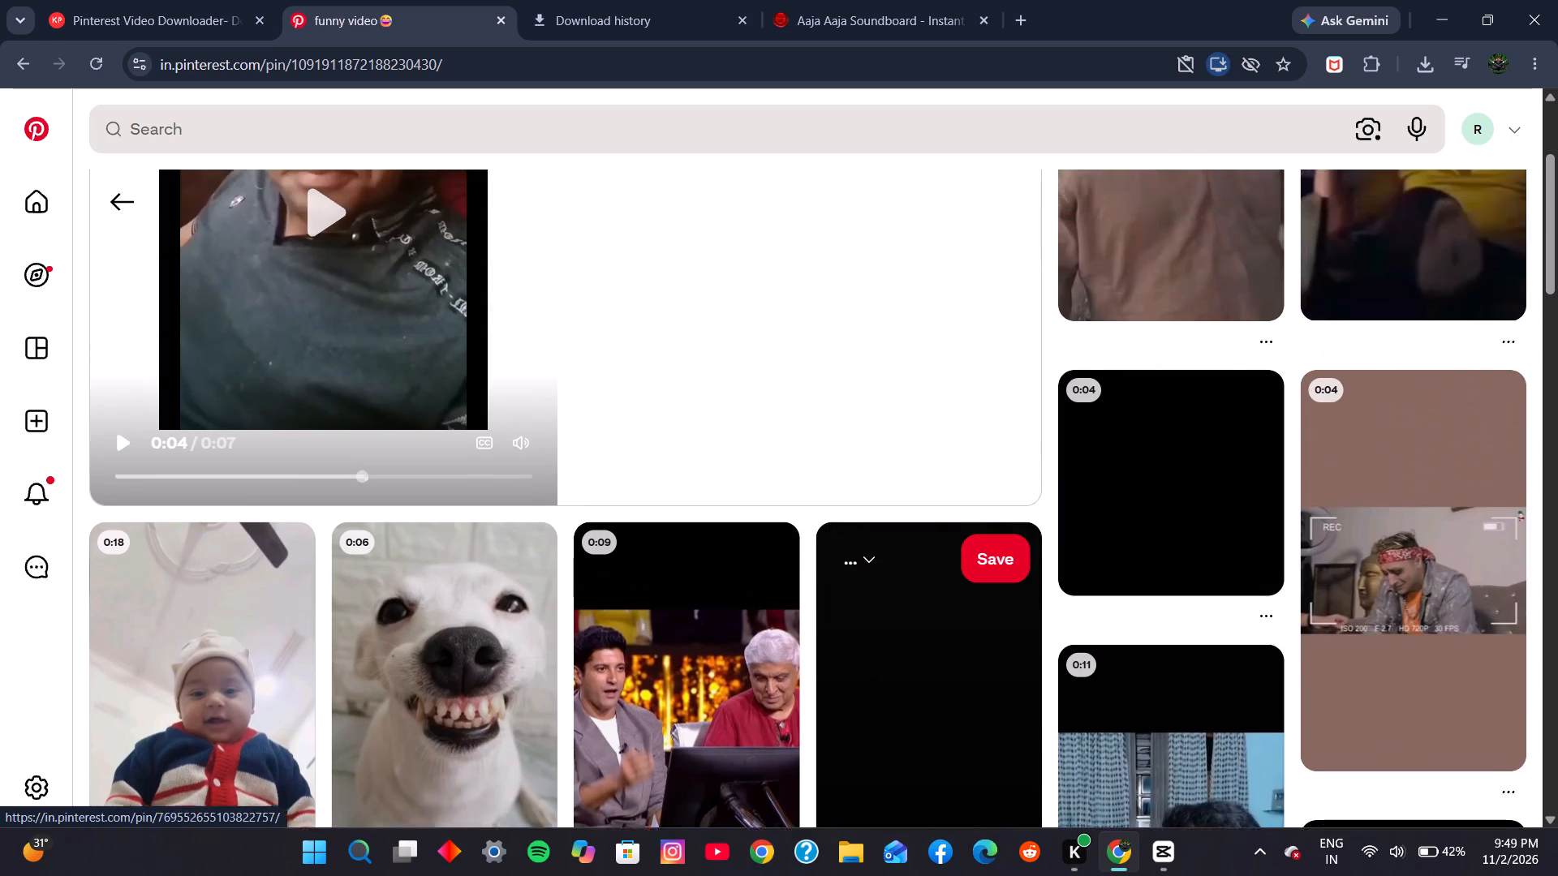
scroll(985, 616, "up", 2)
scroll(980, 600, "down", 4)
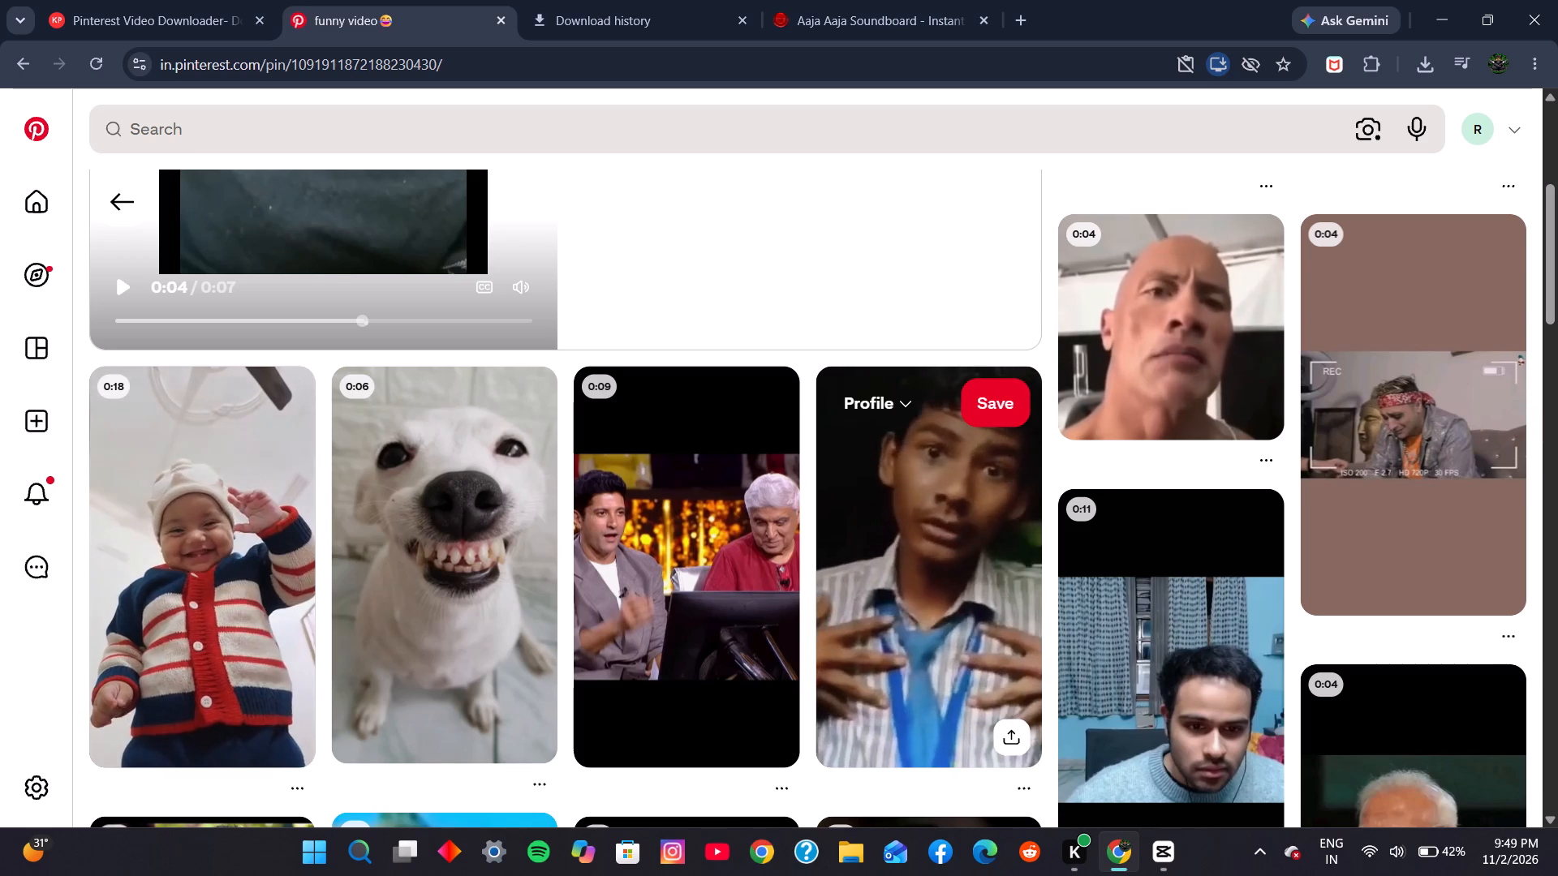
scroll(867, 760, "down", 3)
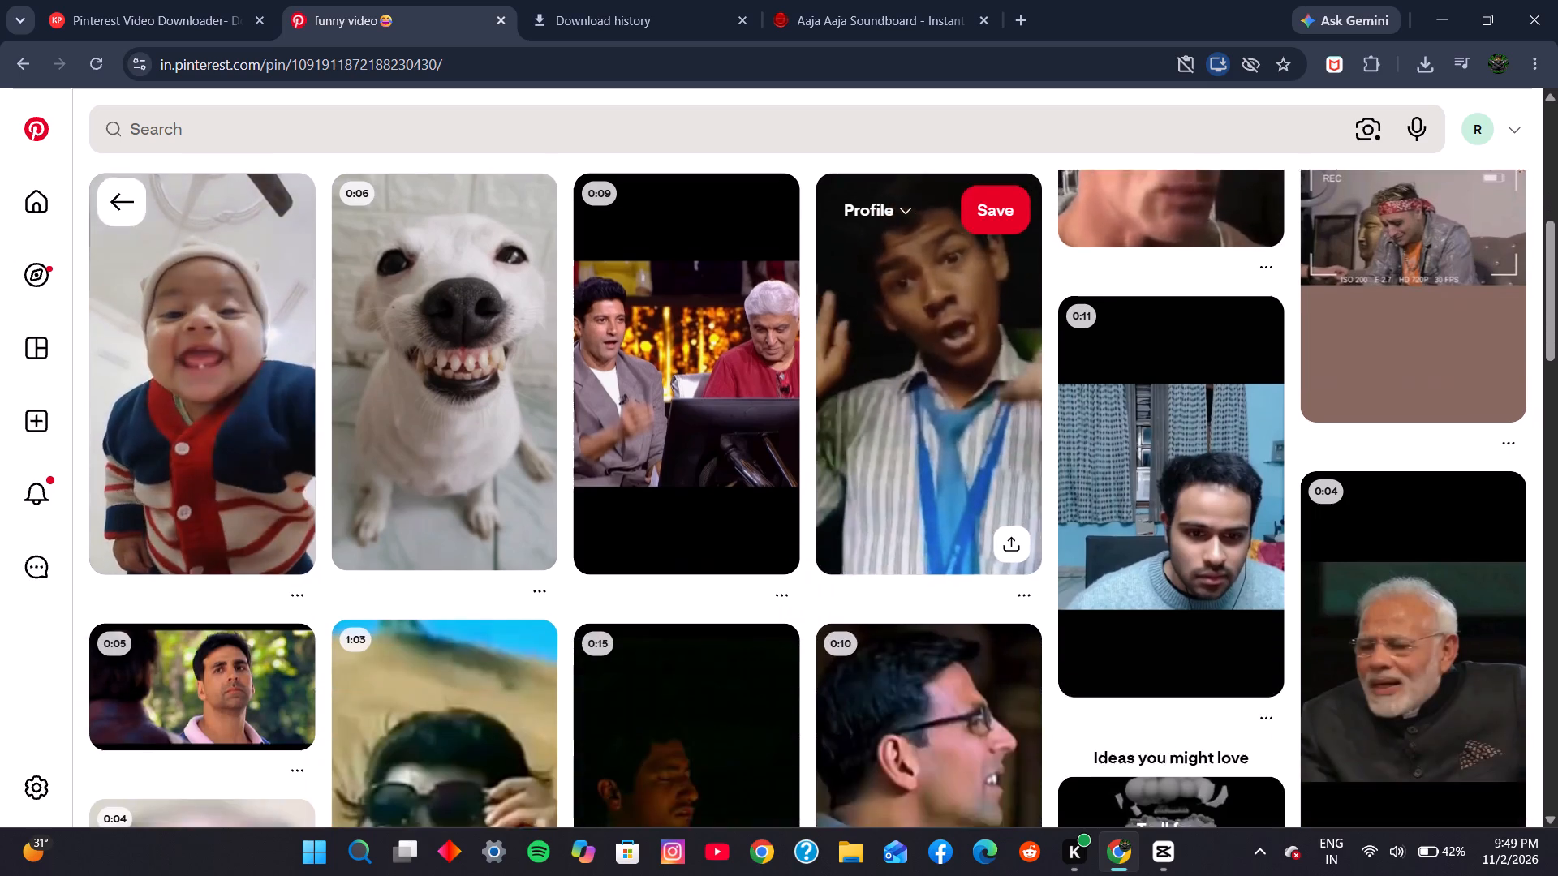
scroll(838, 827, "down", 9)
Return to the "aaja aaja video meme" results and look through the pins further down for a suitable clip.
left_click(760, 830)
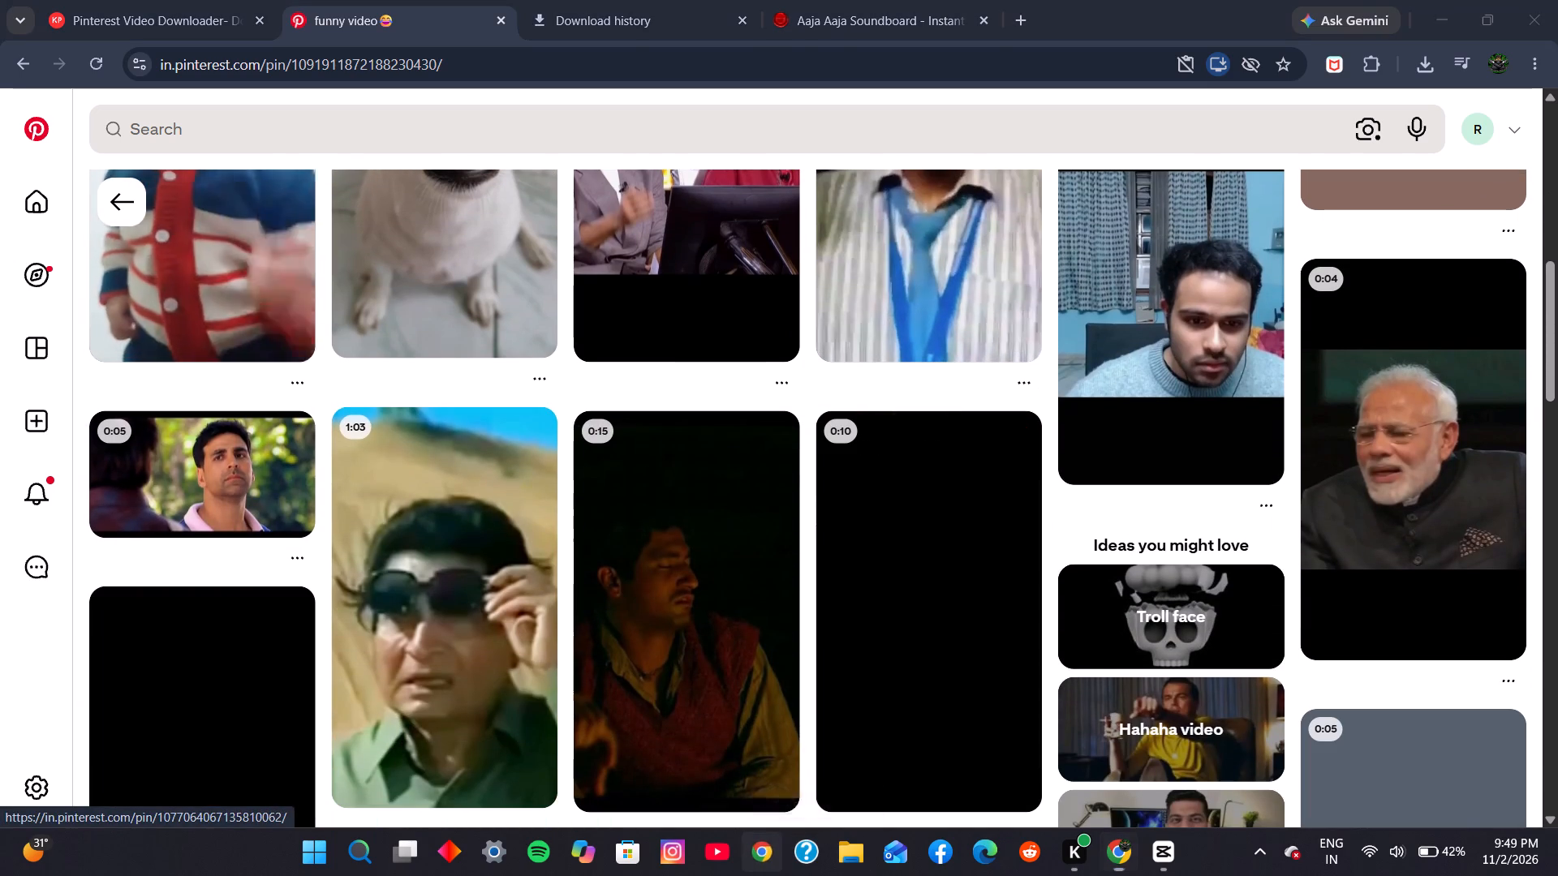
left_click_drag(760, 613, 777, 596)
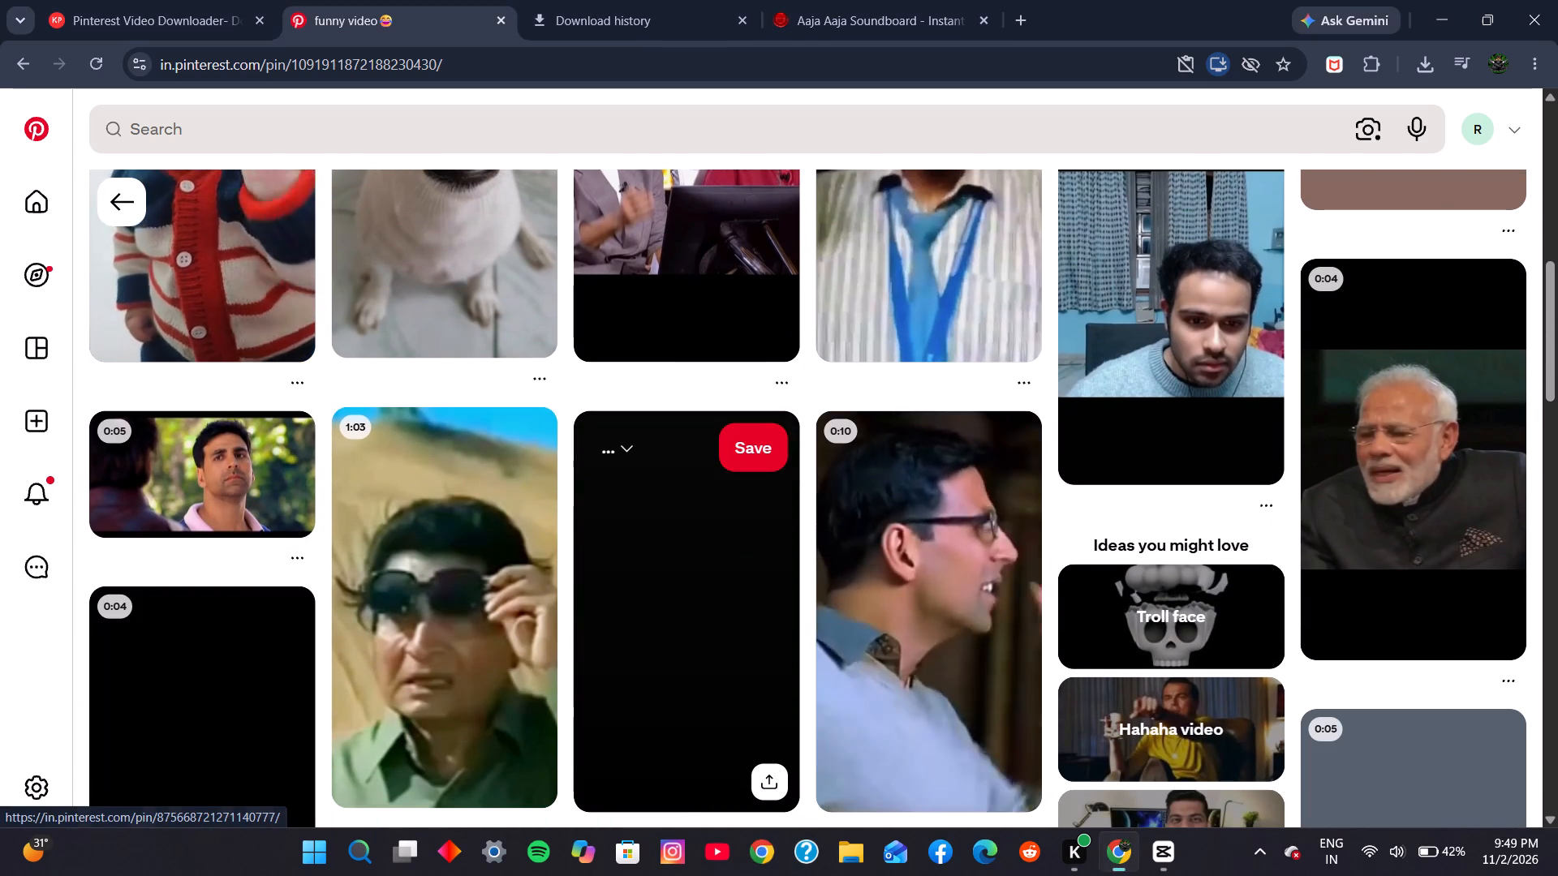
left_click_drag(777, 596, 783, 588)
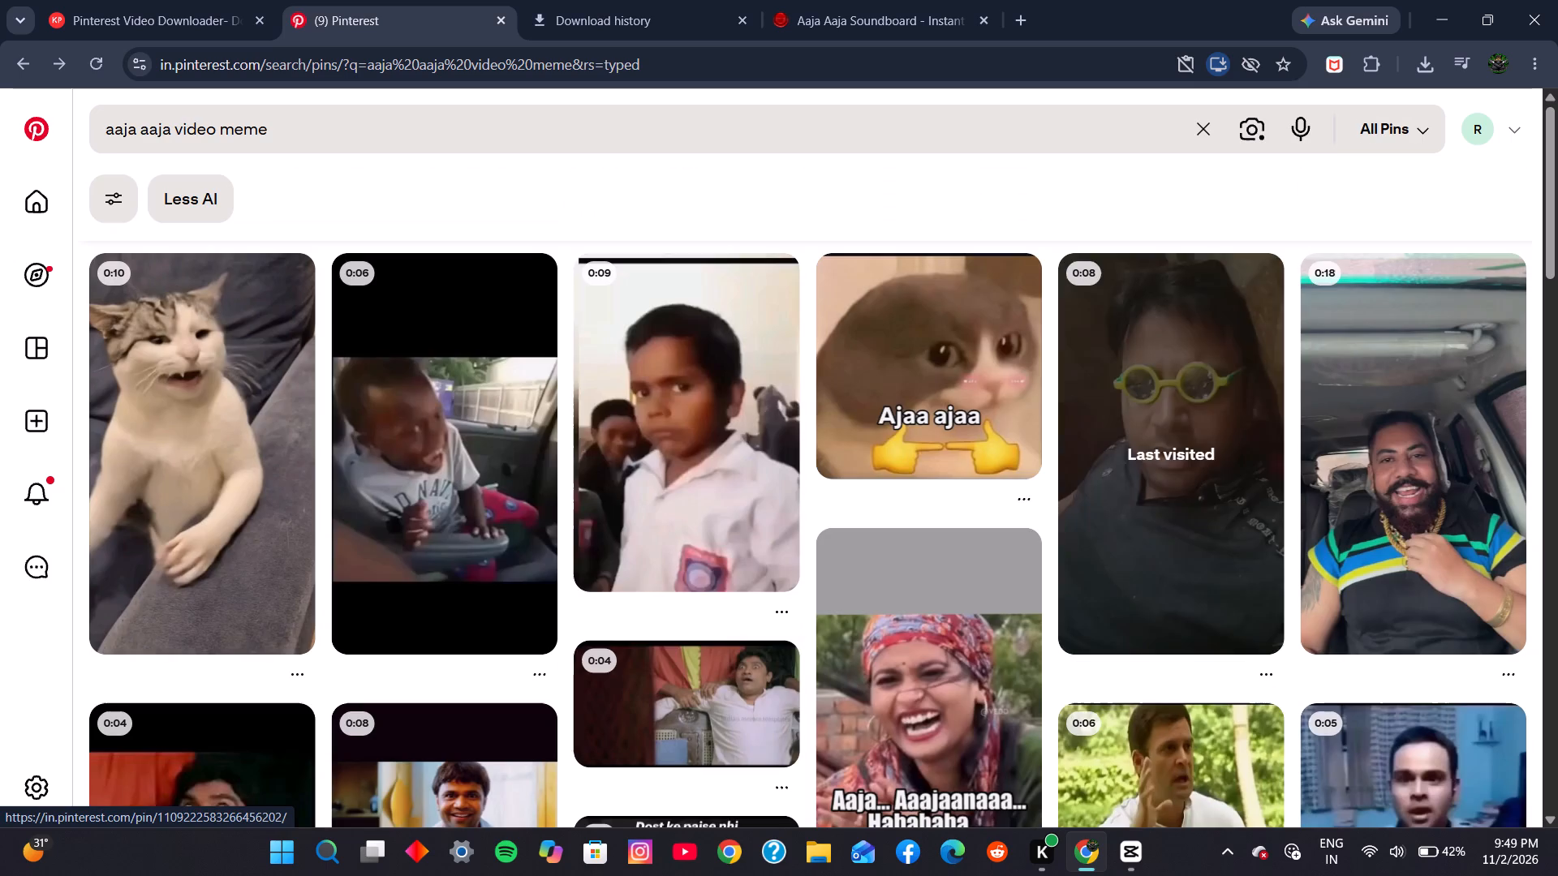
scroll(859, 452, "down", 4)
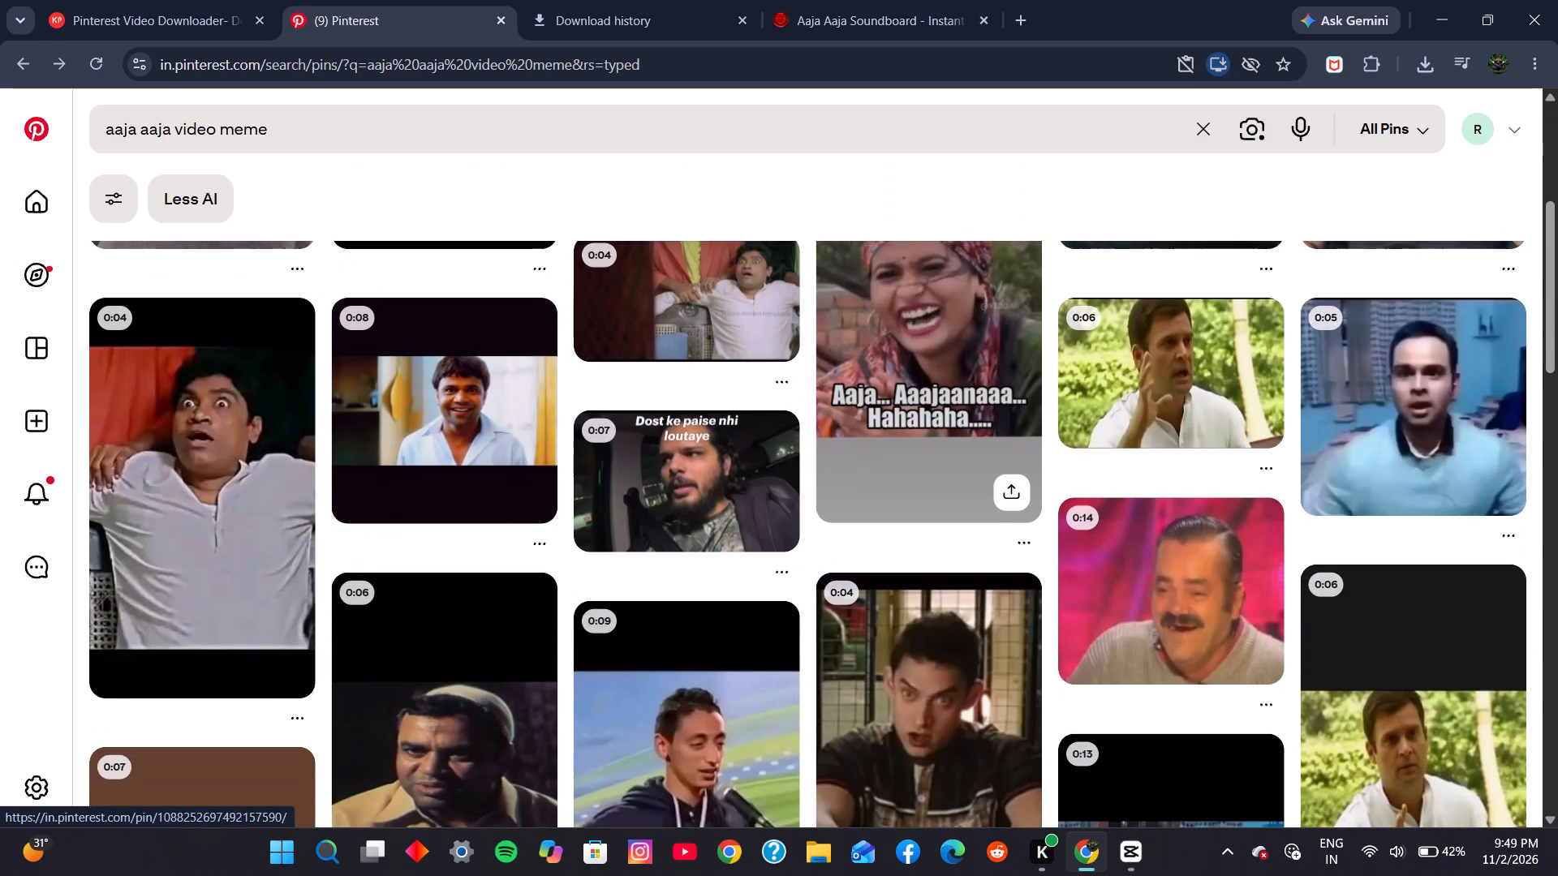
scroll(833, 492, "down", 6)
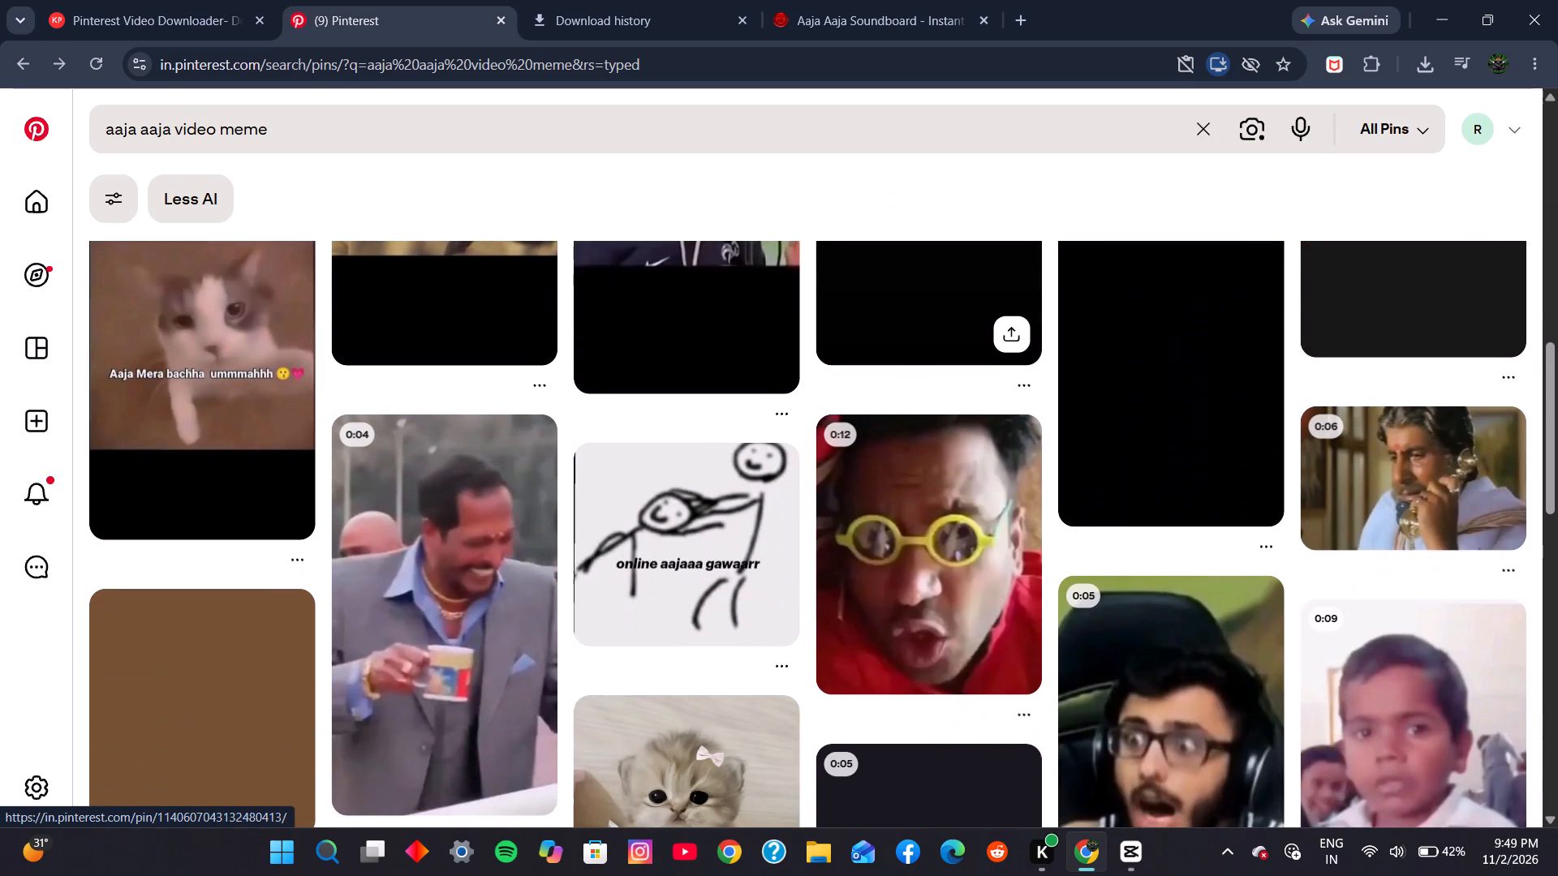
scroll(841, 528, "down", 2)
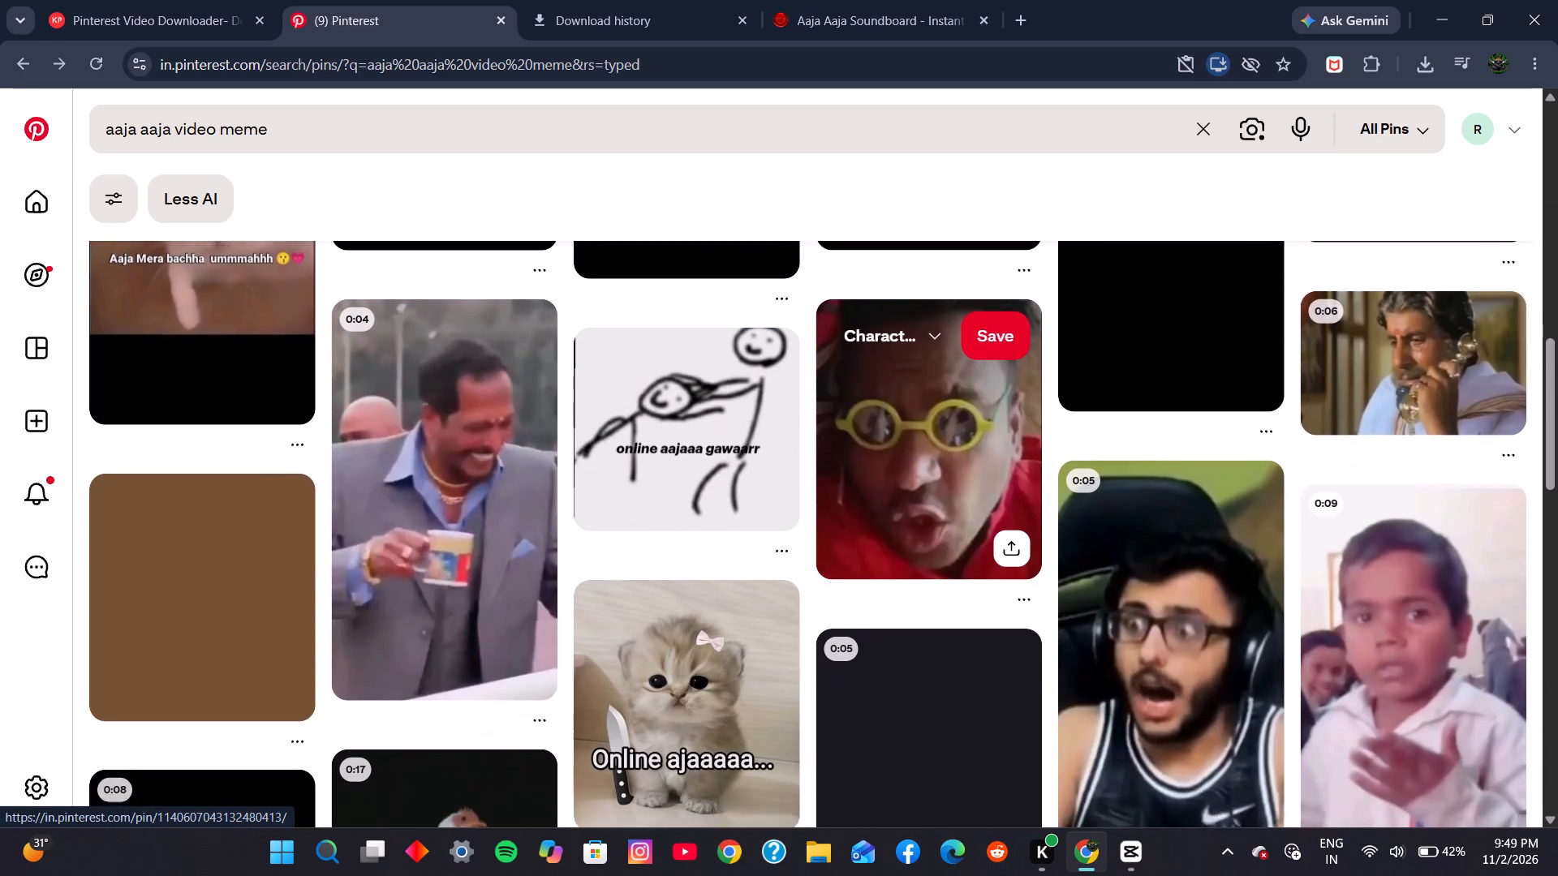
scroll(841, 528, "down", 3)
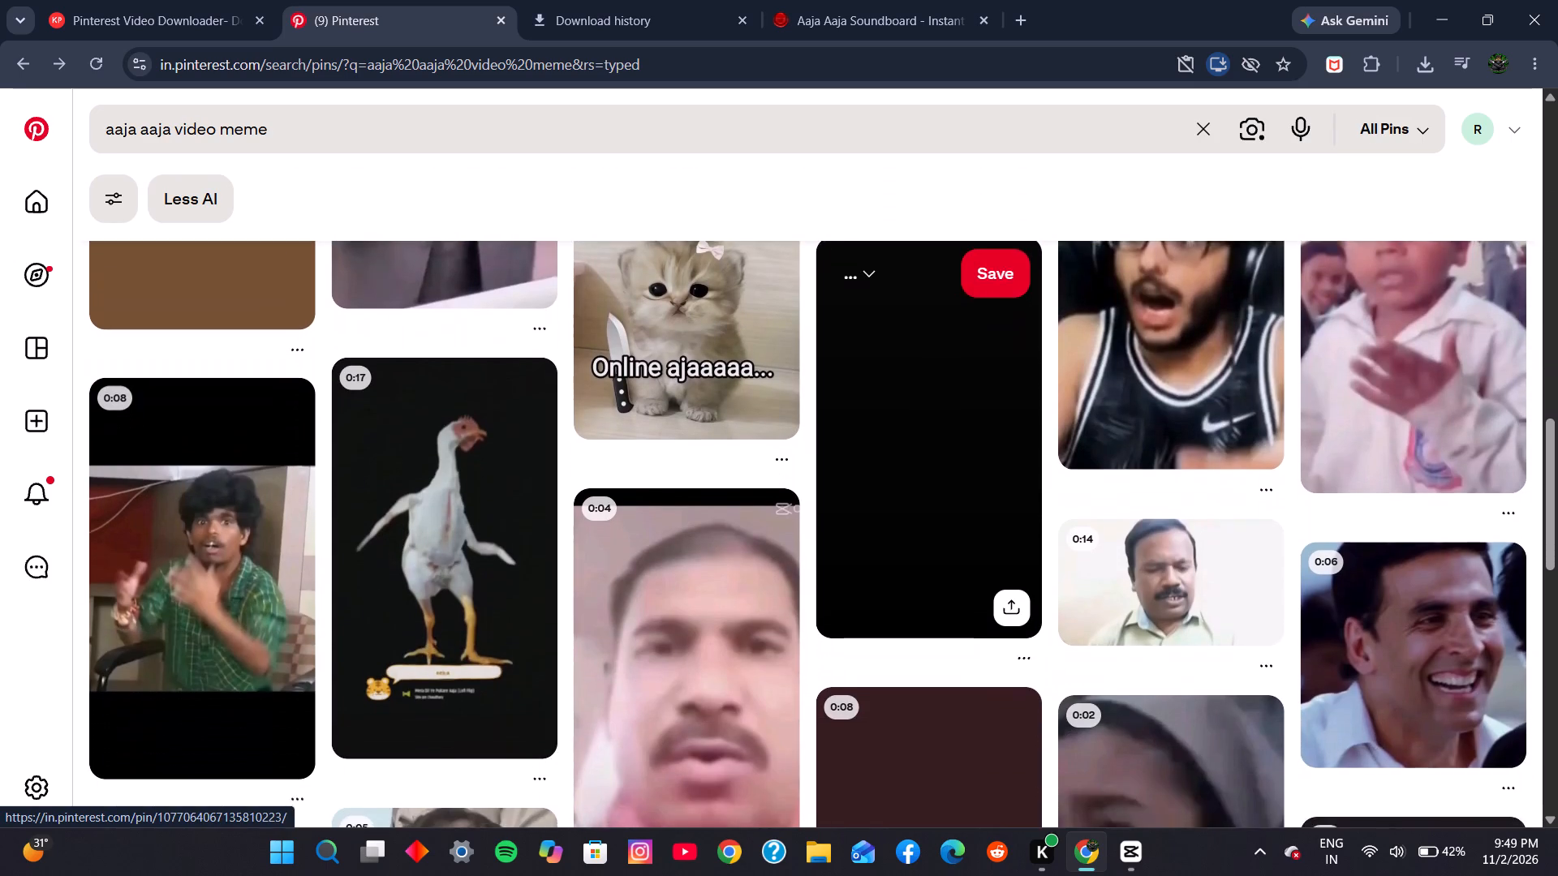
scroll(841, 528, "down", 5)
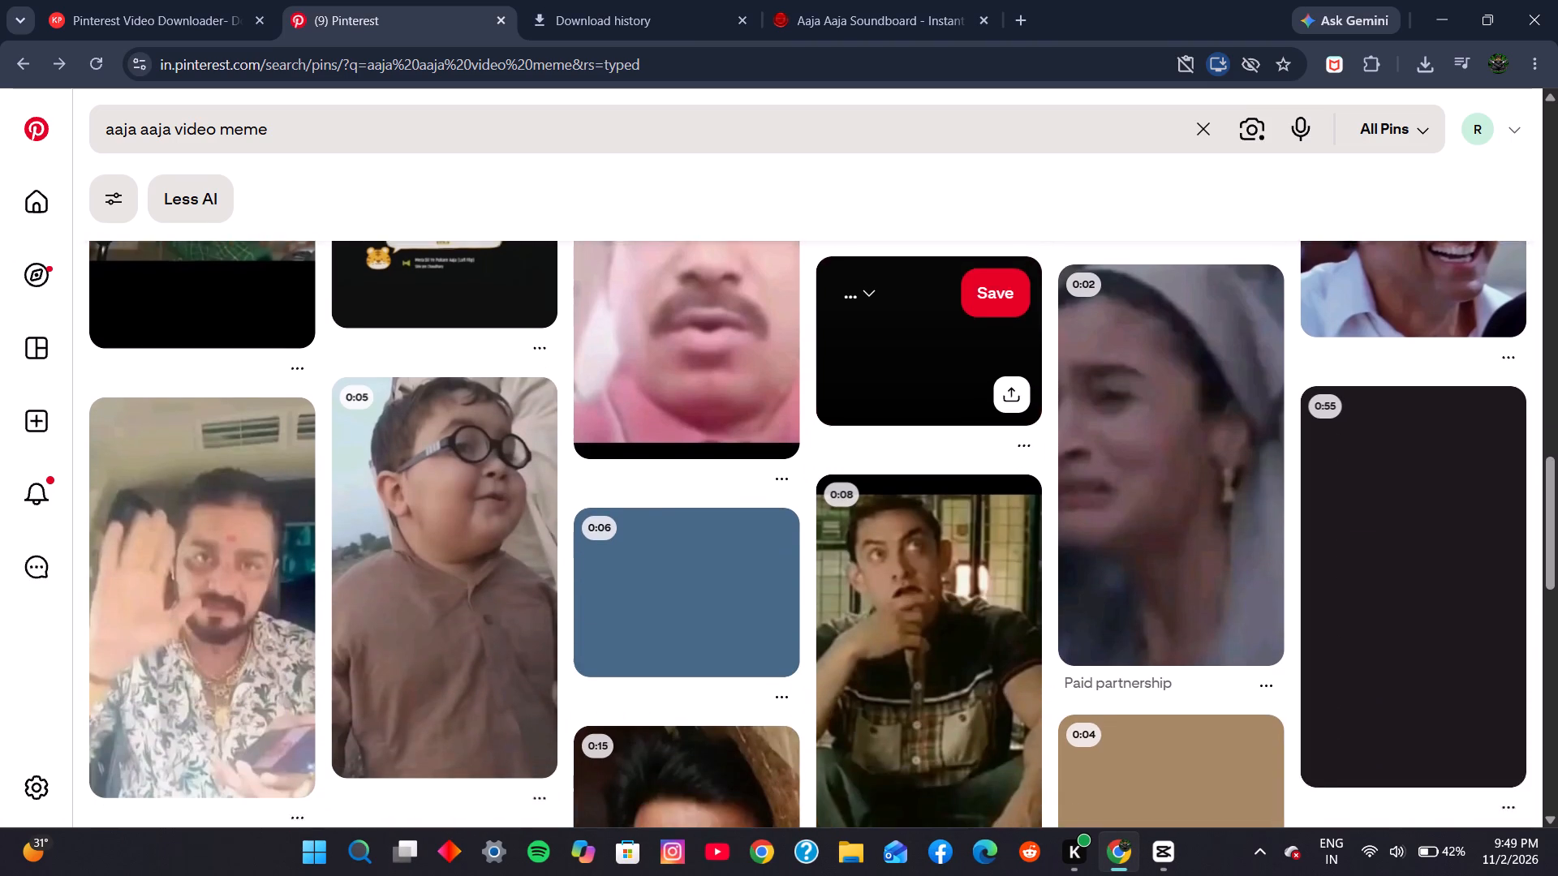
scroll(841, 528, "down", 7)
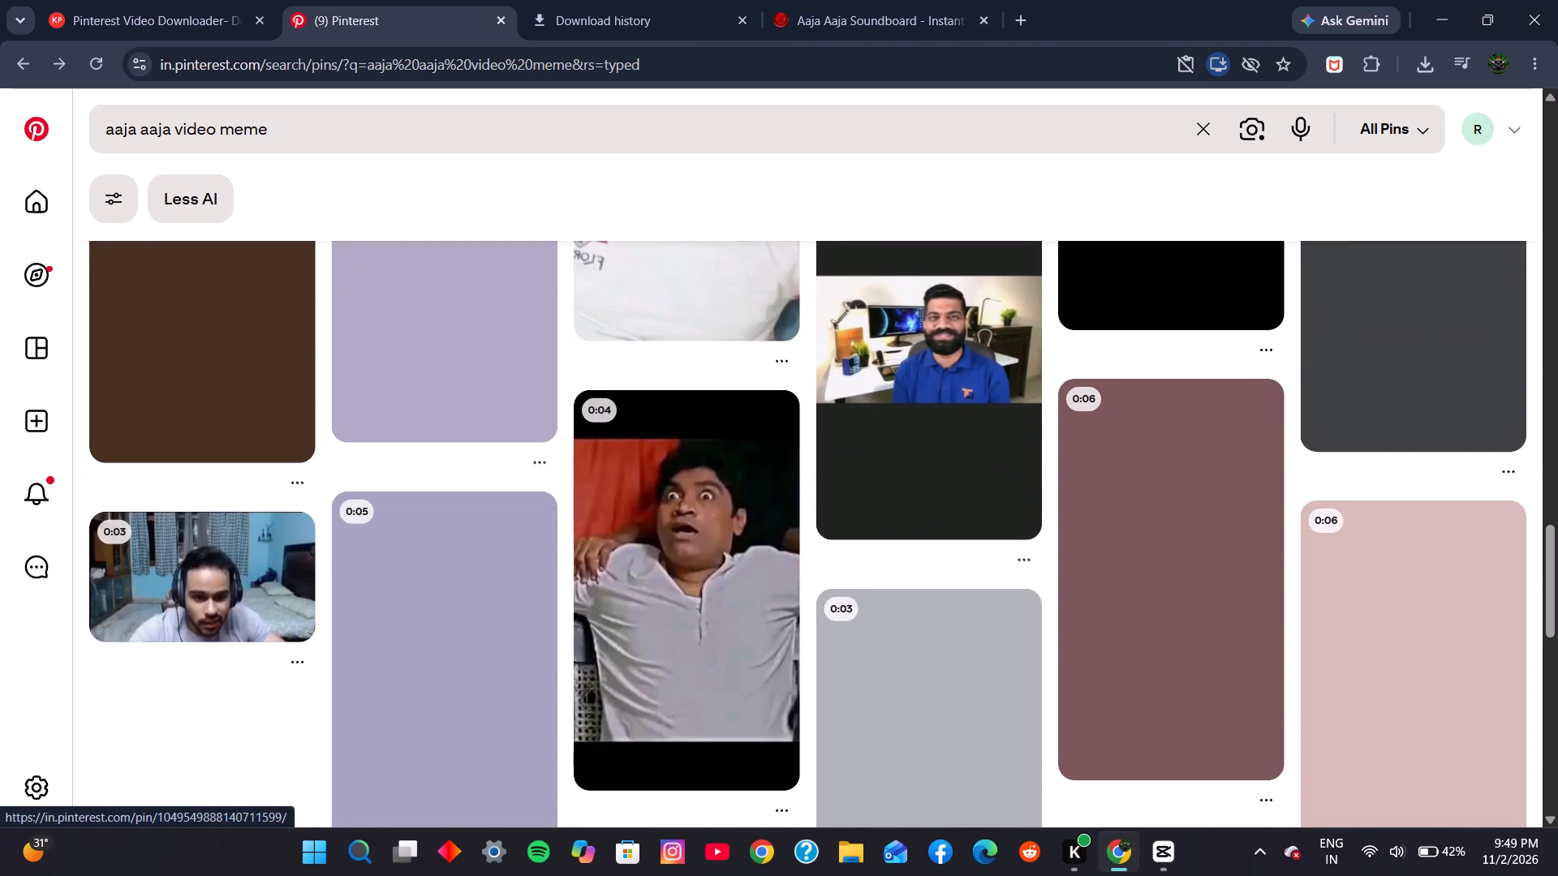
scroll(841, 529, "down", 3)
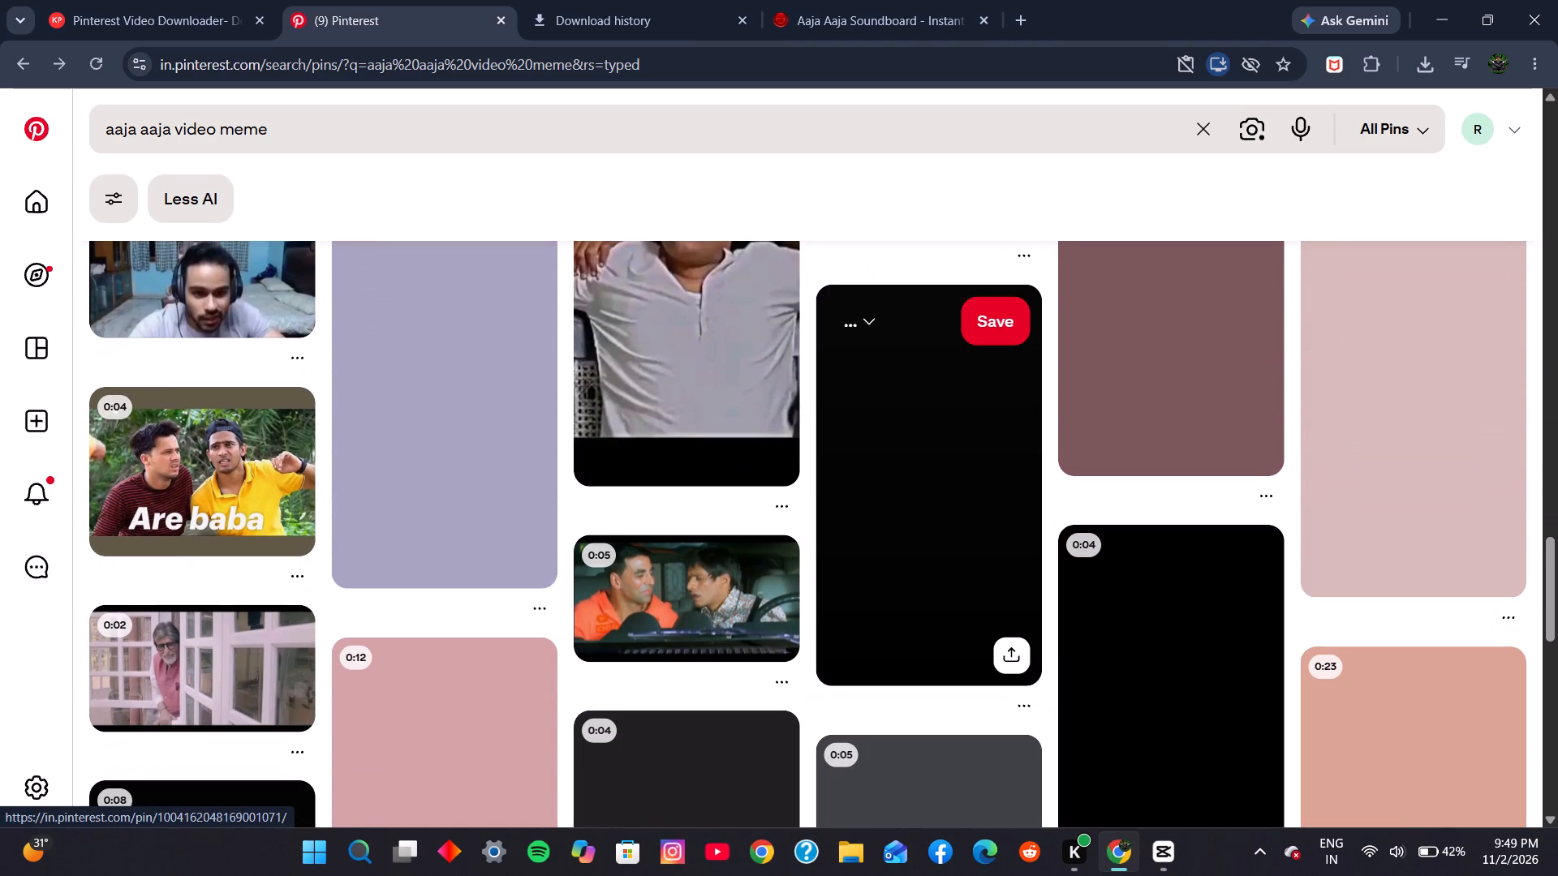
scroll(841, 529, "down", 2)
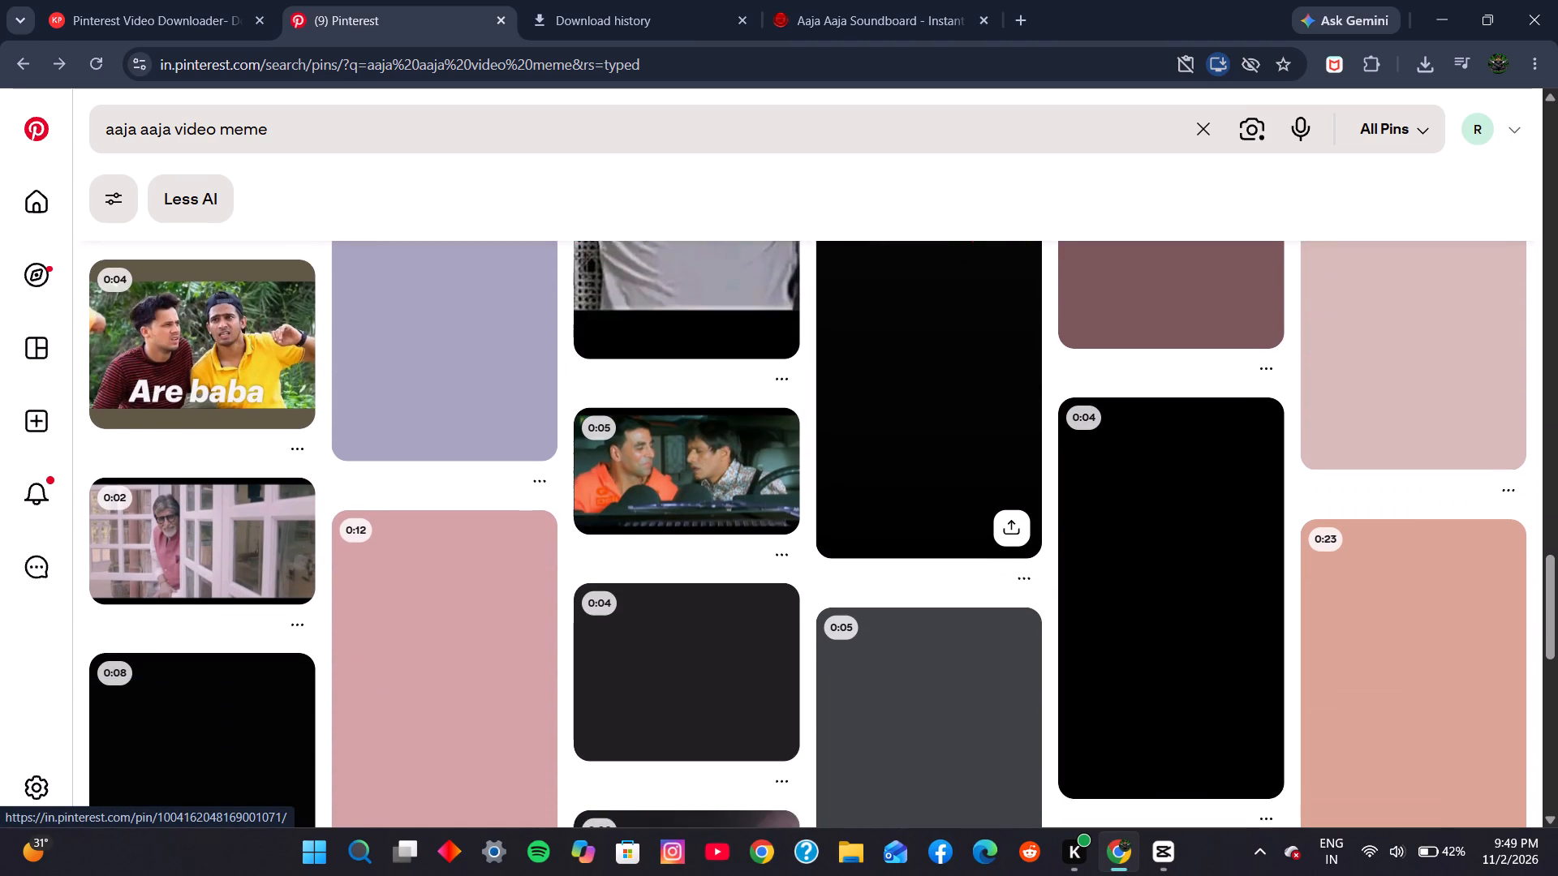
scroll(841, 529, "down", 1)
scroll(841, 529, "up", 1)
scroll(841, 529, "down", 5)
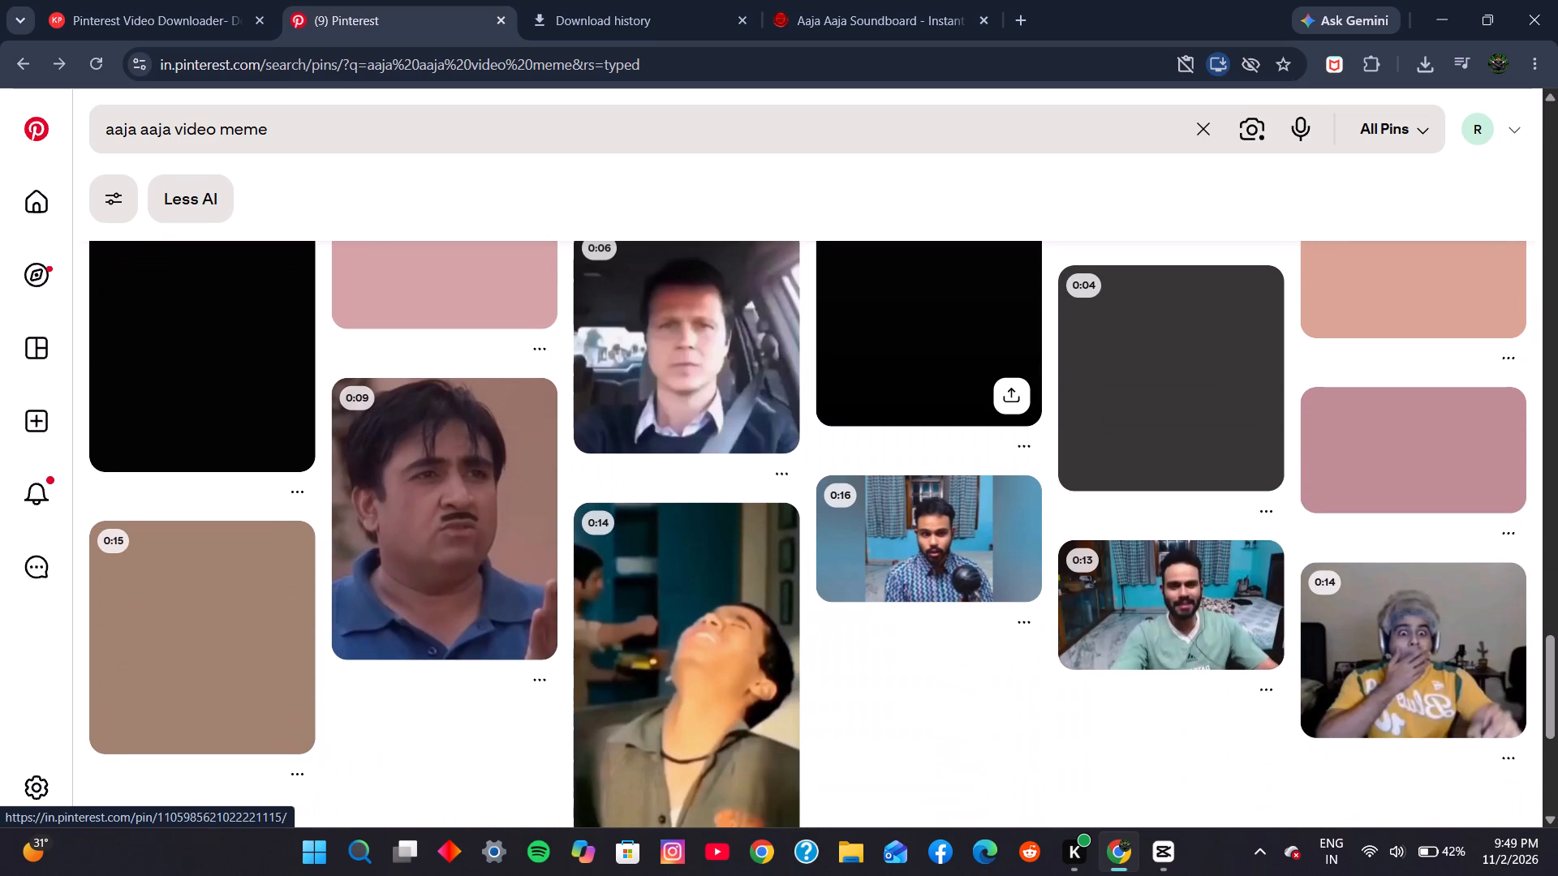
scroll(841, 529, "down", 4)
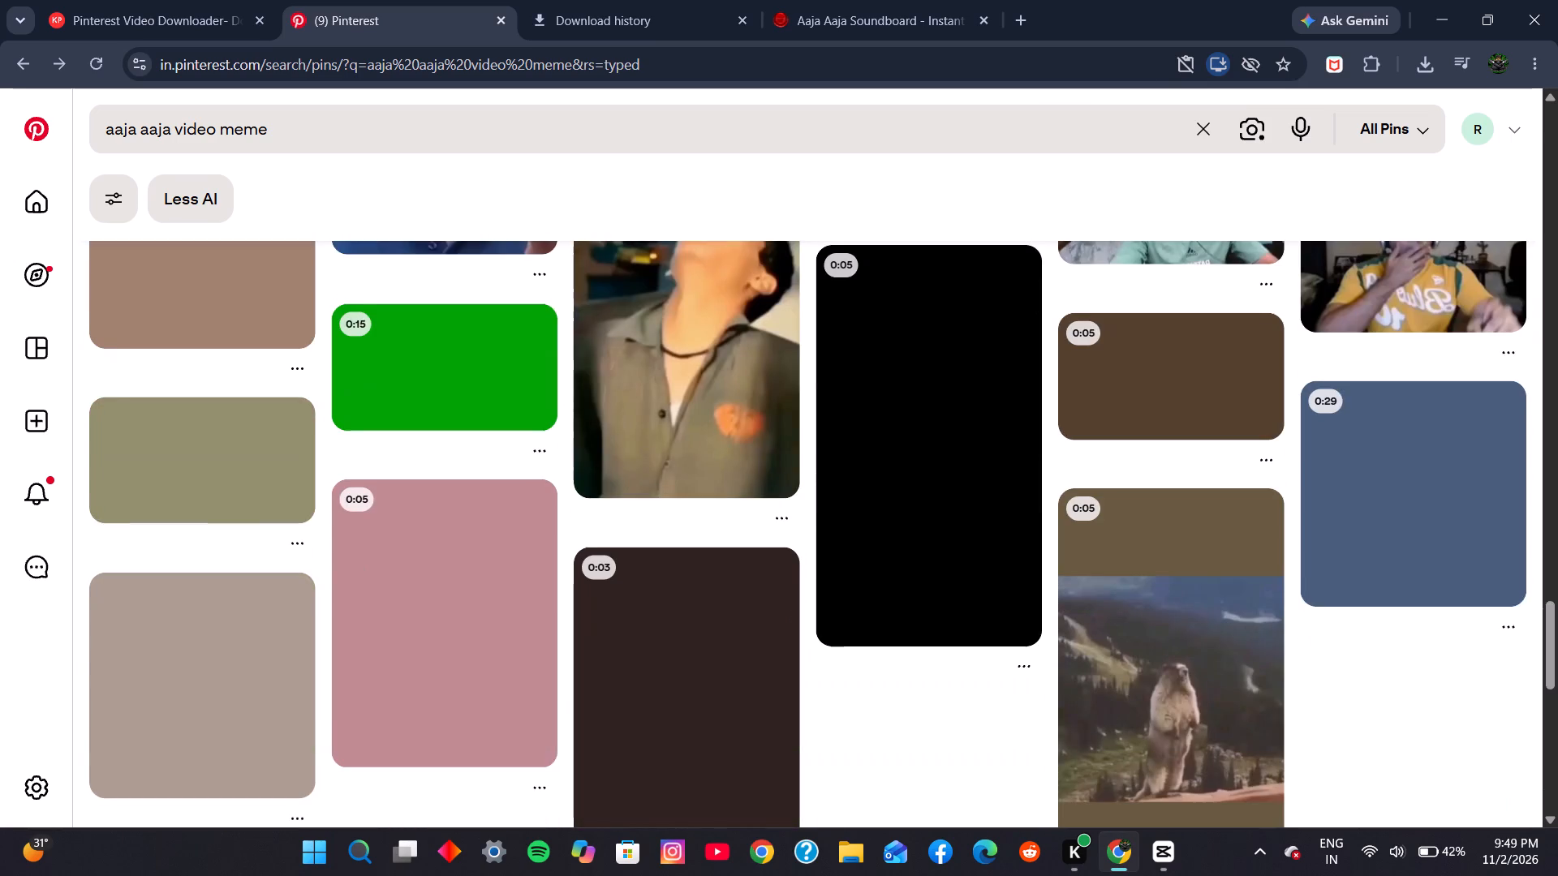
scroll(841, 541, "down", 6)
scroll(841, 541, "up", 4)
scroll(841, 541, "down", 6)
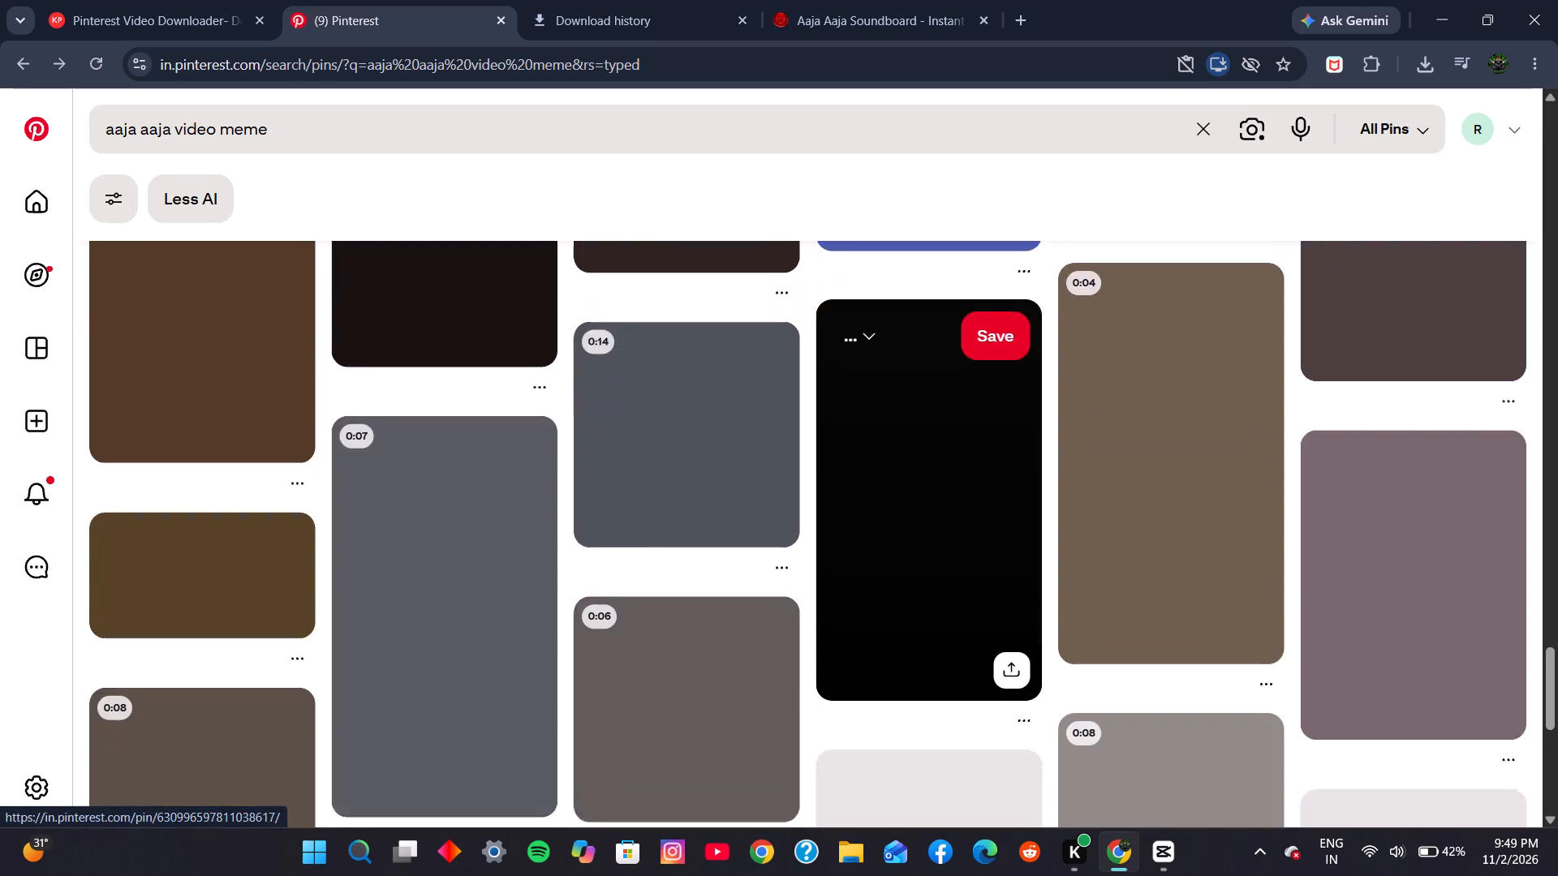
scroll(842, 547, "up", 4)
scroll(842, 544, "down", 2)
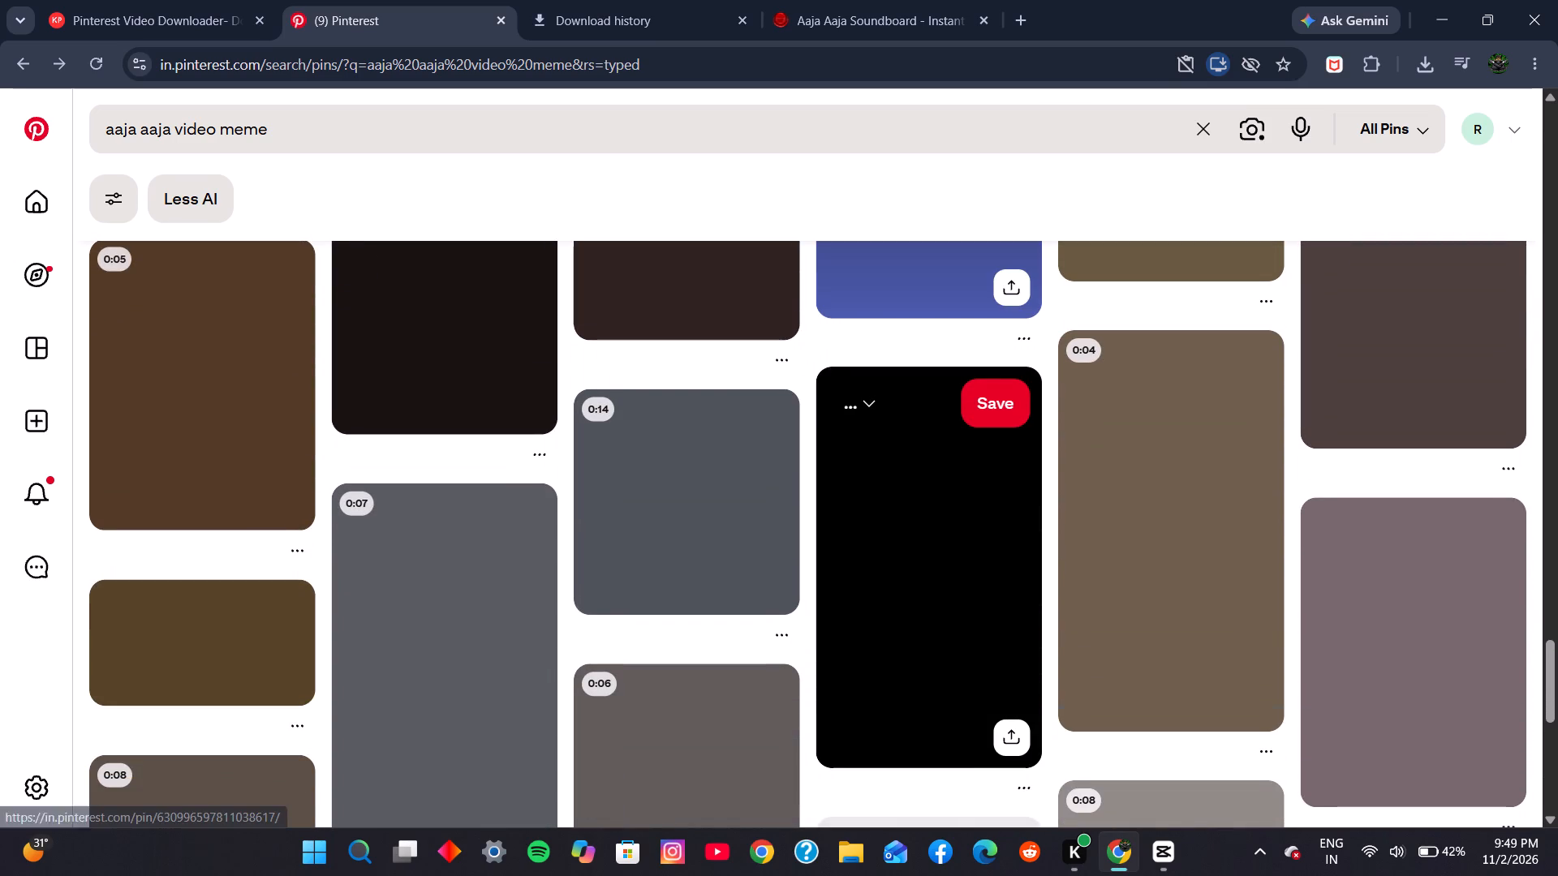
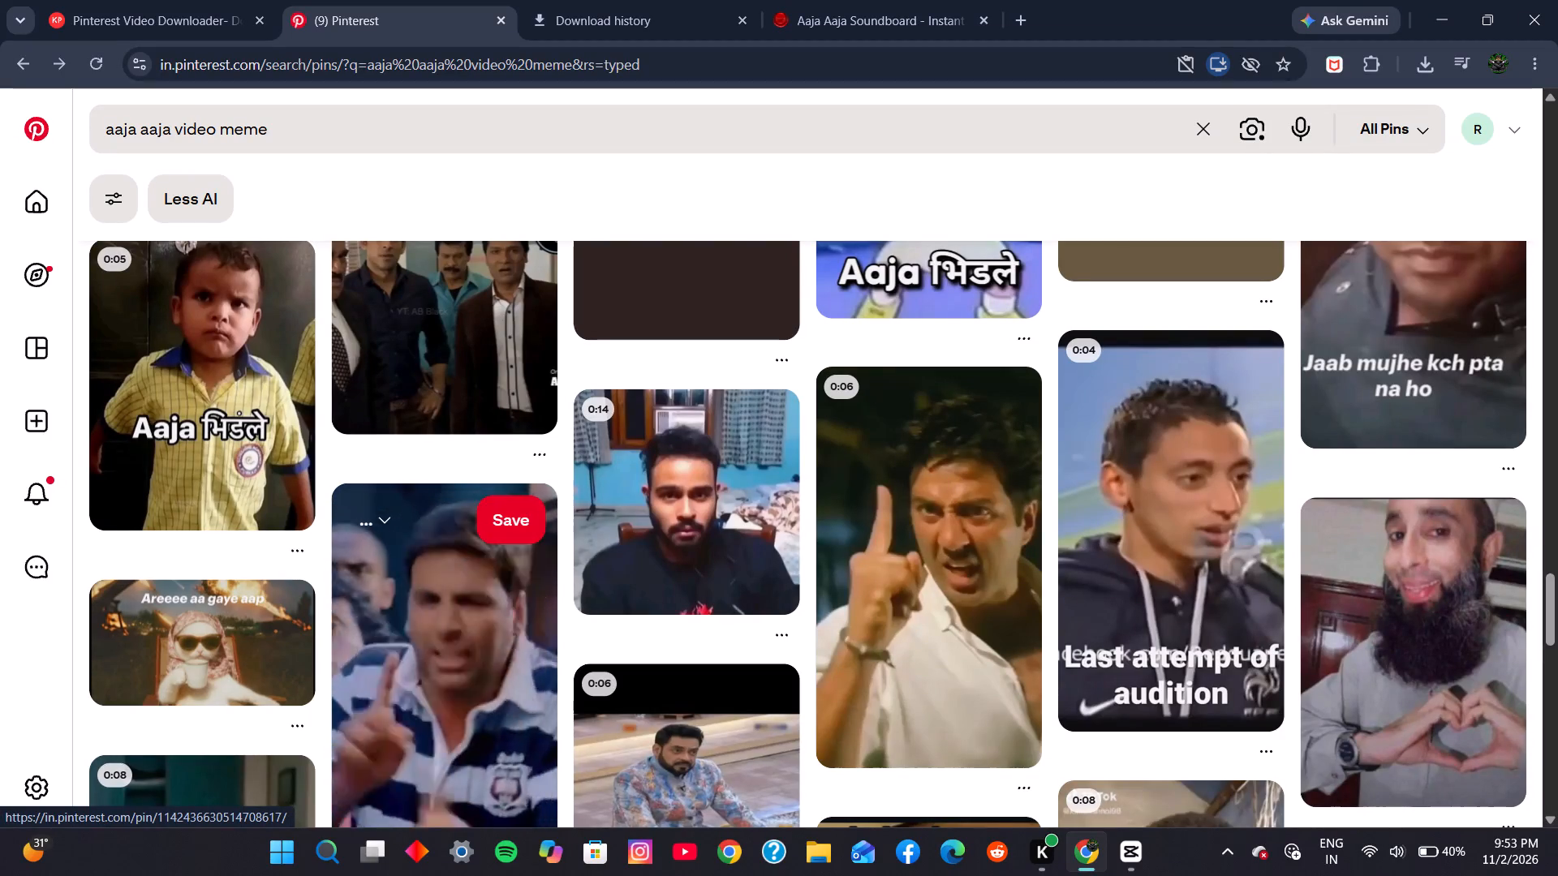
Look through the pins further down the "aaja aaja video meme" results for a suitable clip.
scroll(543, 665, "up", 2)
scroll(545, 680, "down", 4)
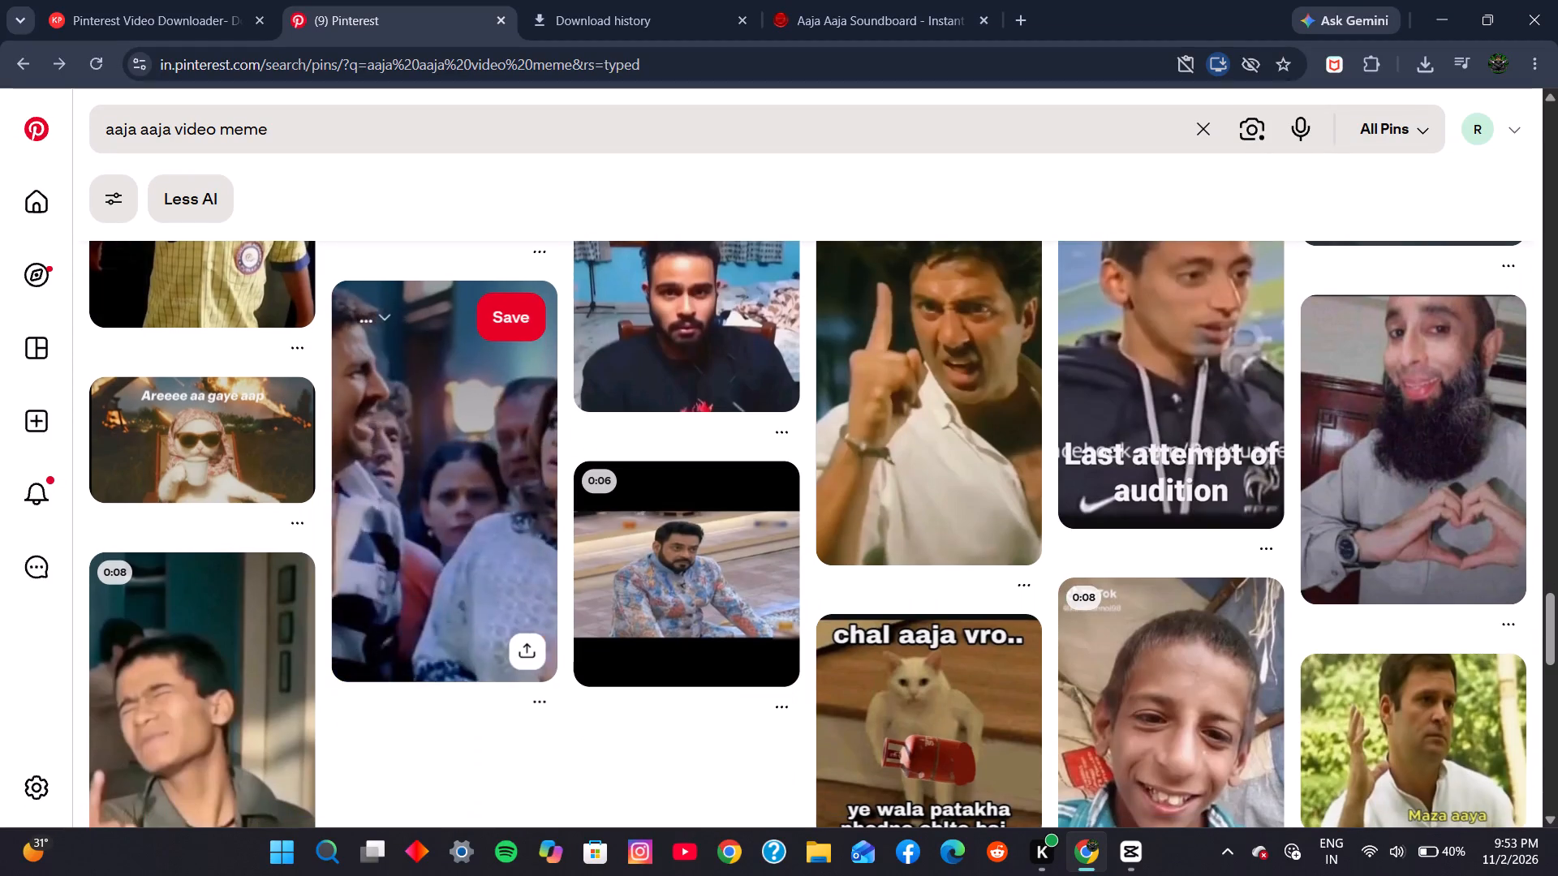
scroll(547, 698, "down", 5)
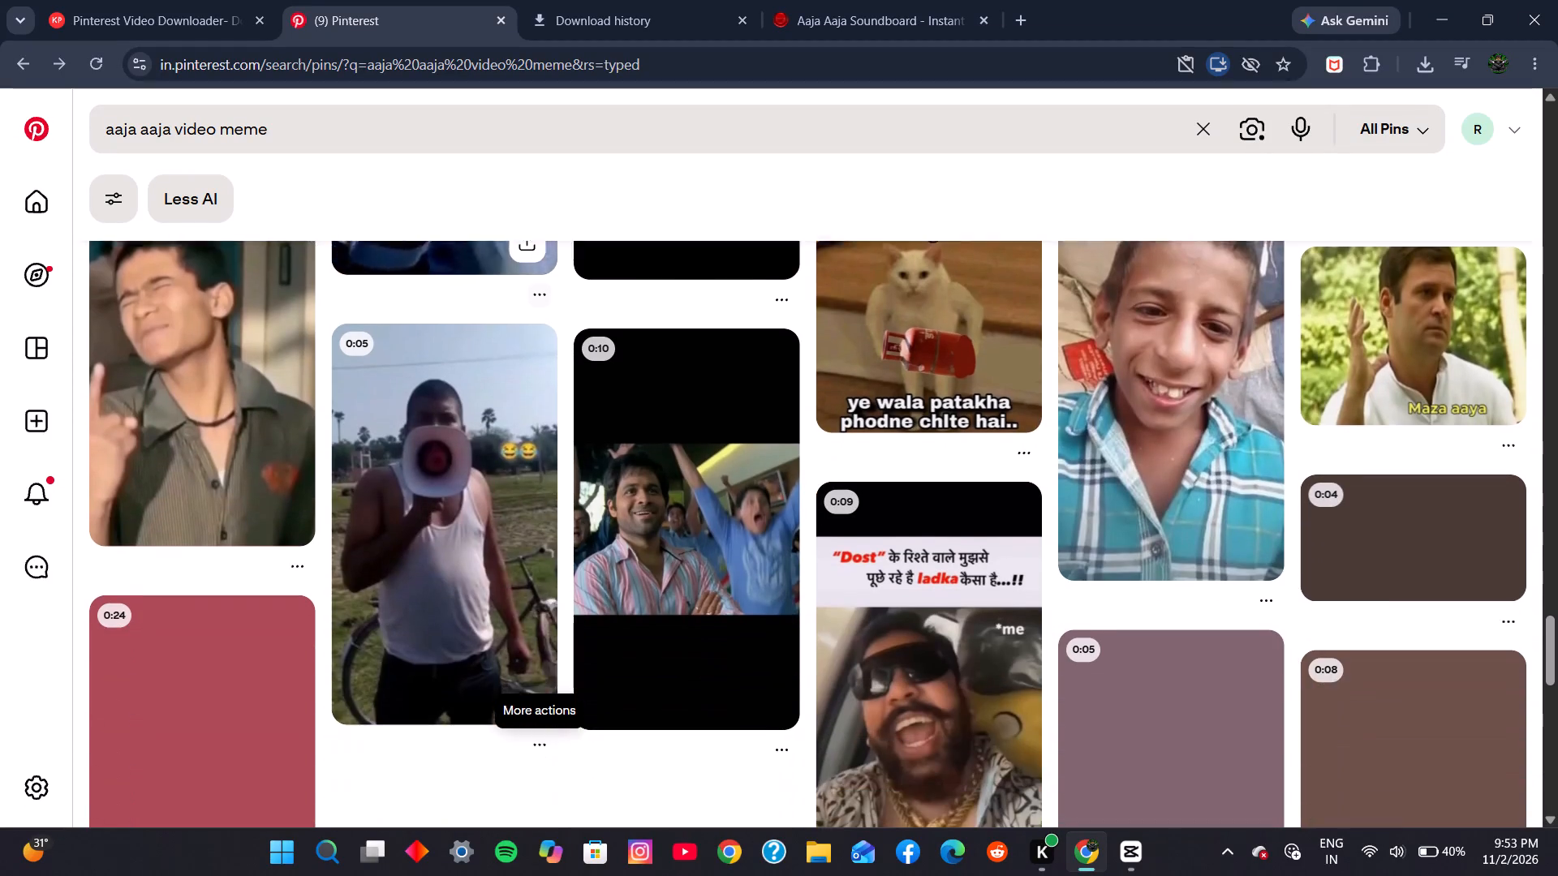
scroll(547, 711, "down", 3)
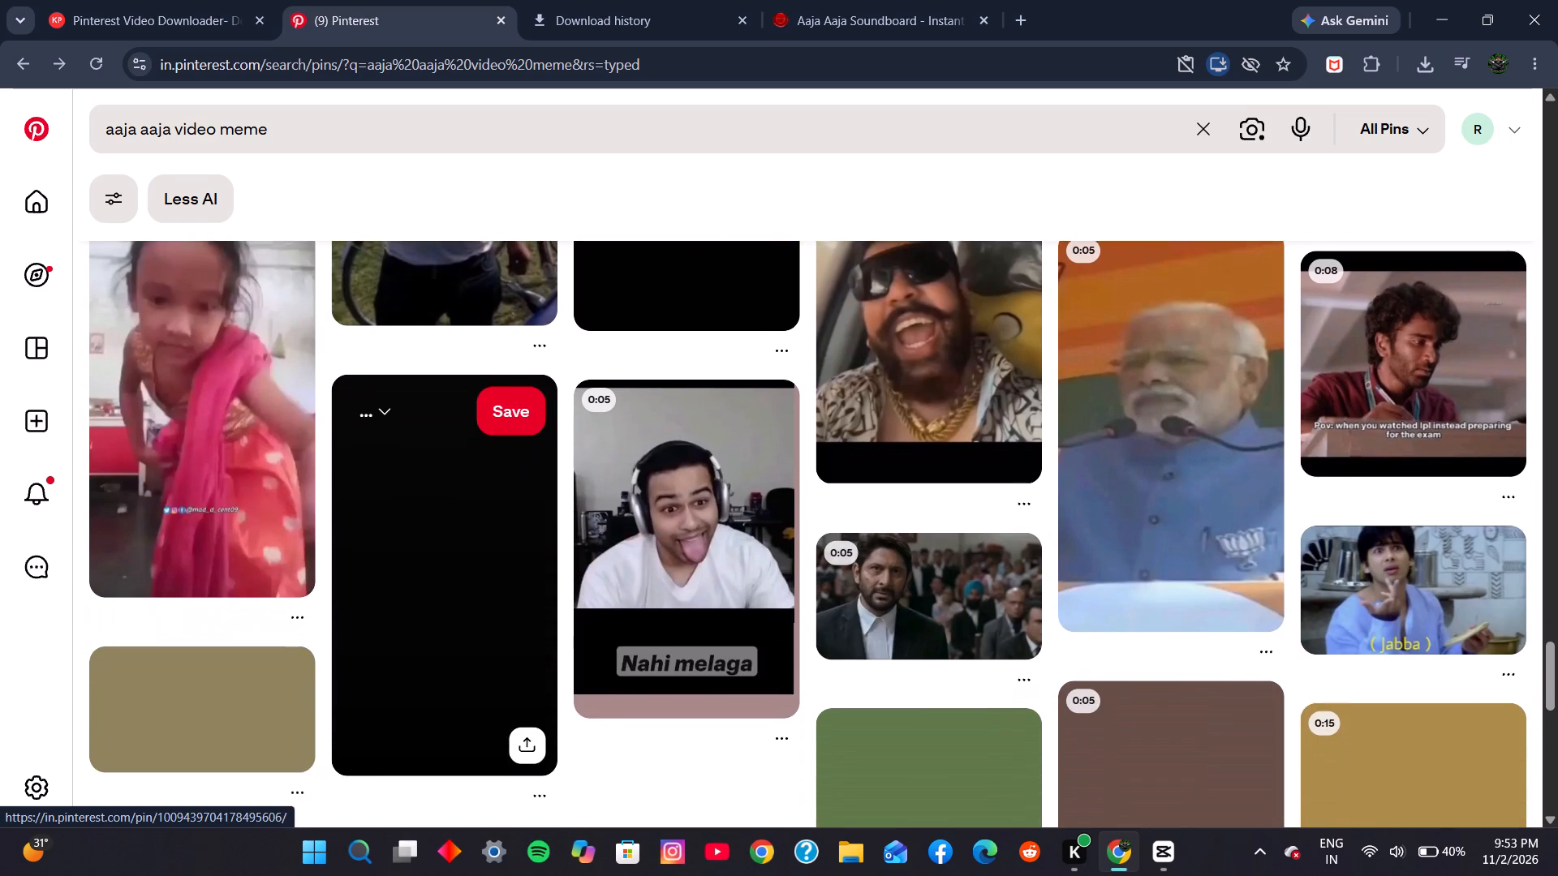
scroll(547, 711, "down", 1)
scroll(547, 711, "up", 1)
scroll(547, 711, "down", 3)
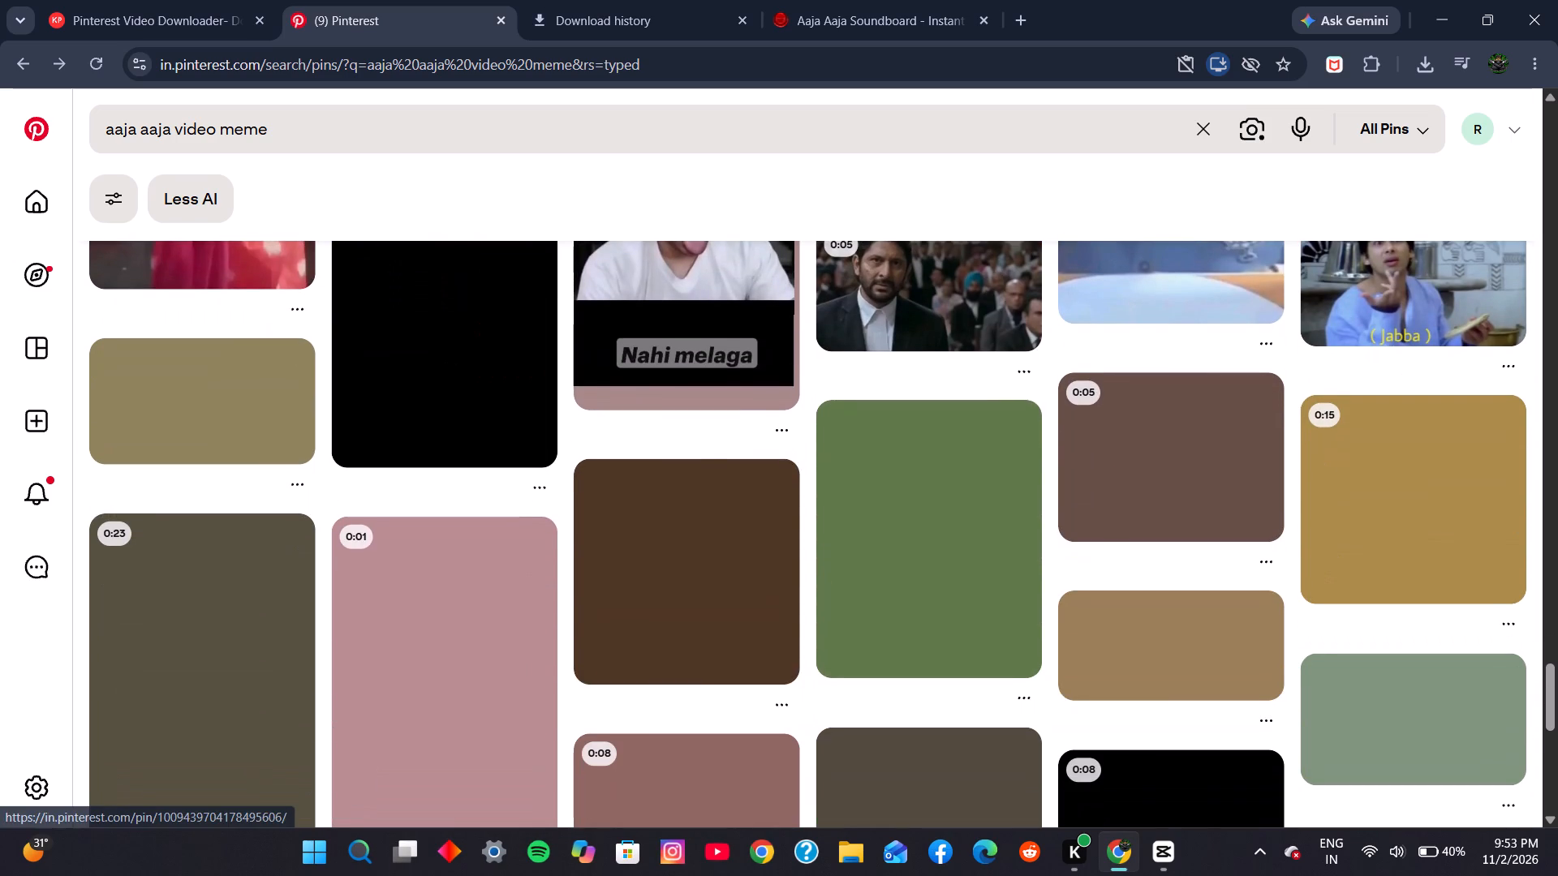
Return to the "aaja aaja video" results, open the "meme for video" pin and try to play its clip from the start with sound.
left_click_drag(580, 735, 602, 737)
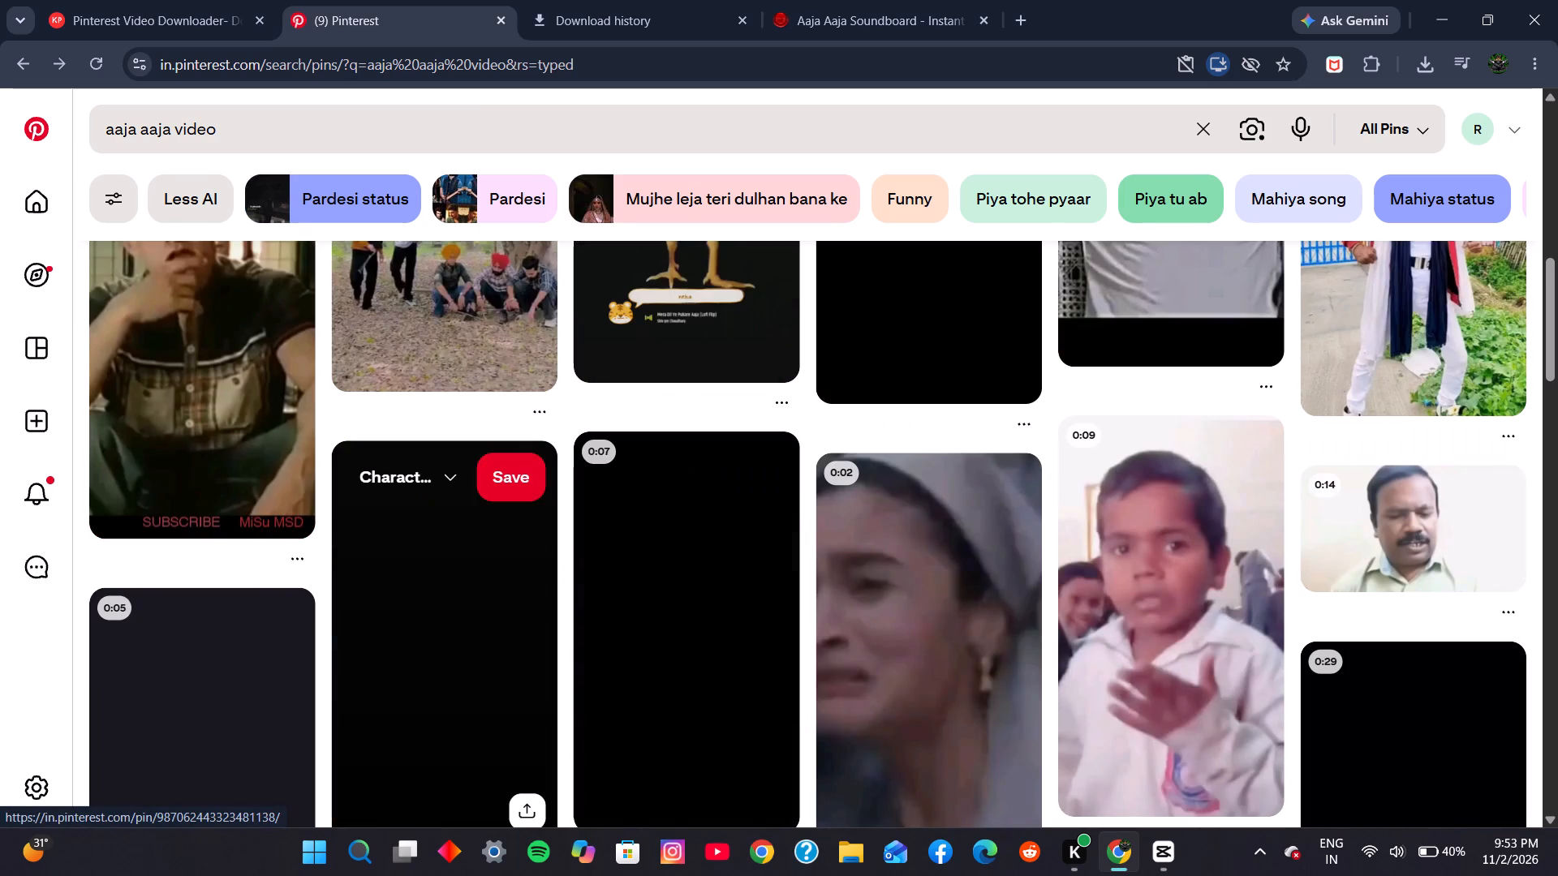
left_click(487, 565)
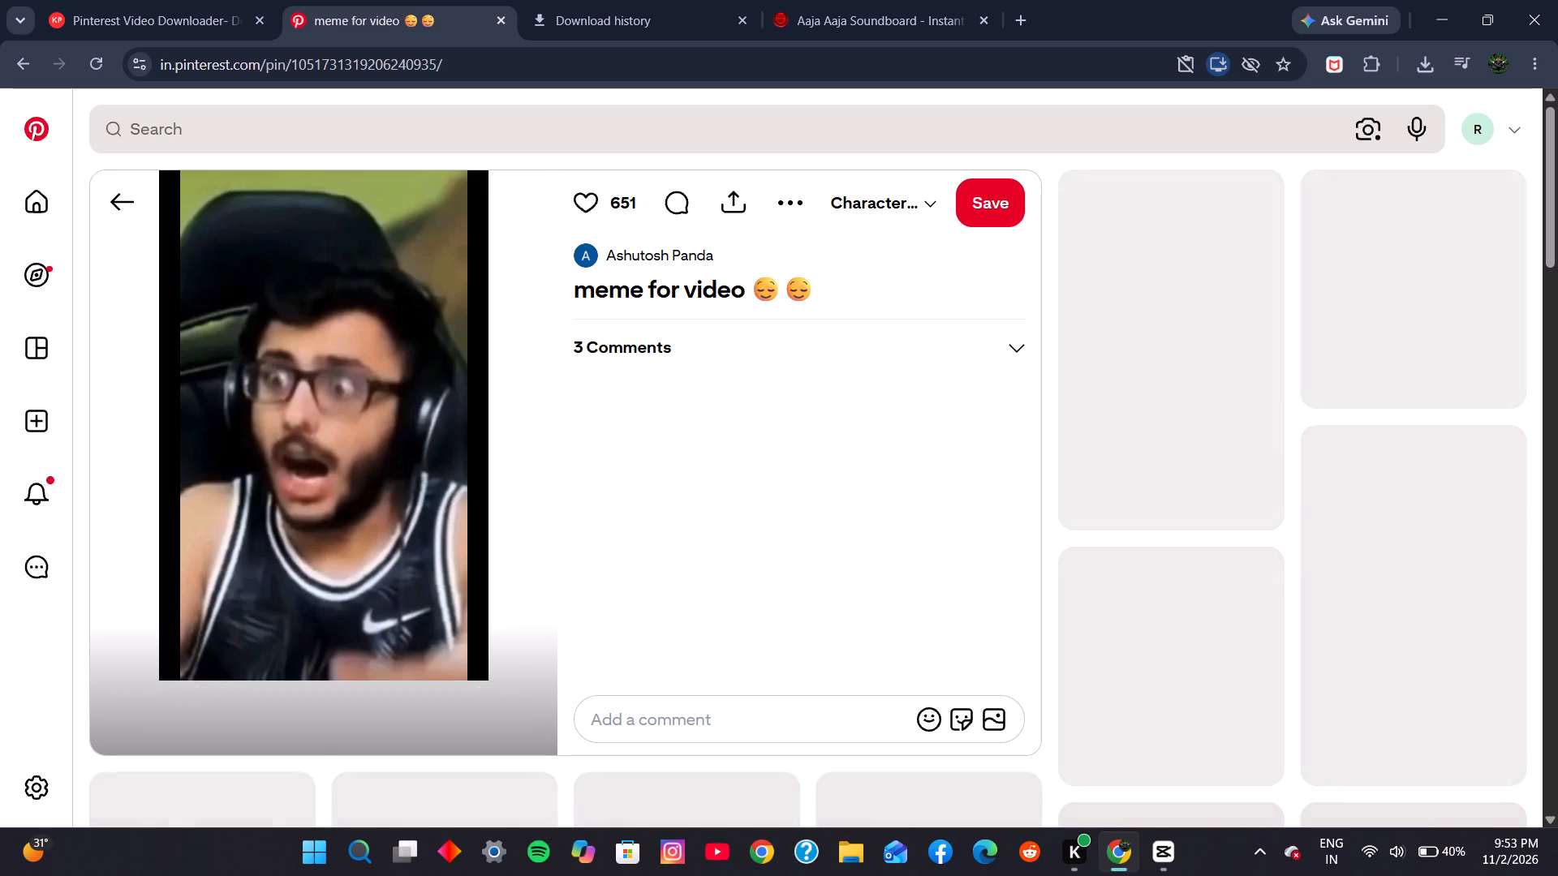
left_click(518, 698)
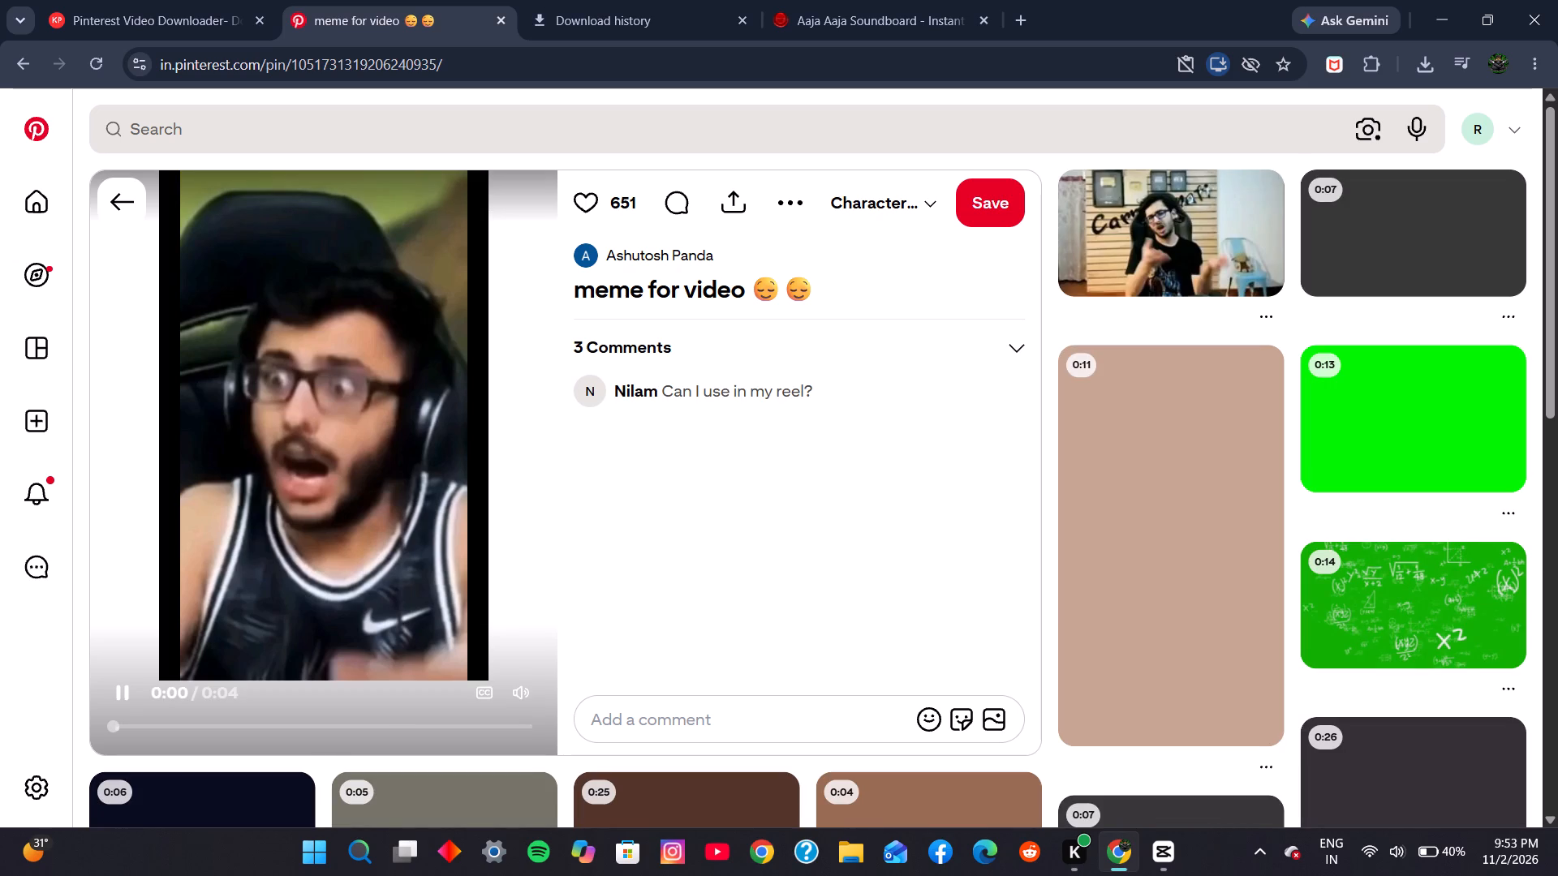
left_click_drag(114, 726, 161, 729)
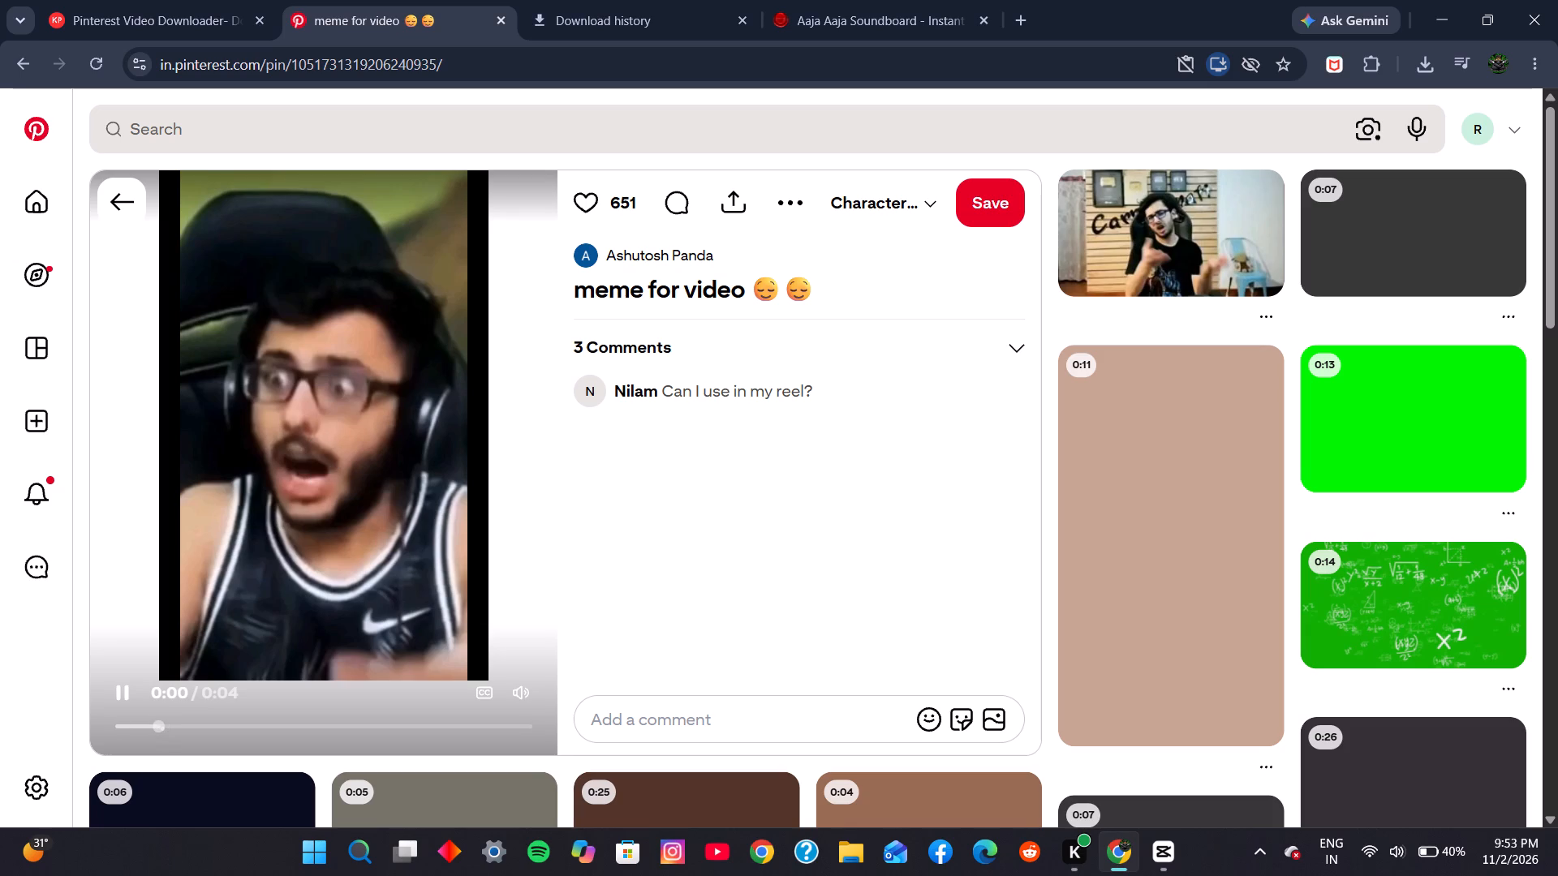
left_click(272, 543)
left_click(266, 560)
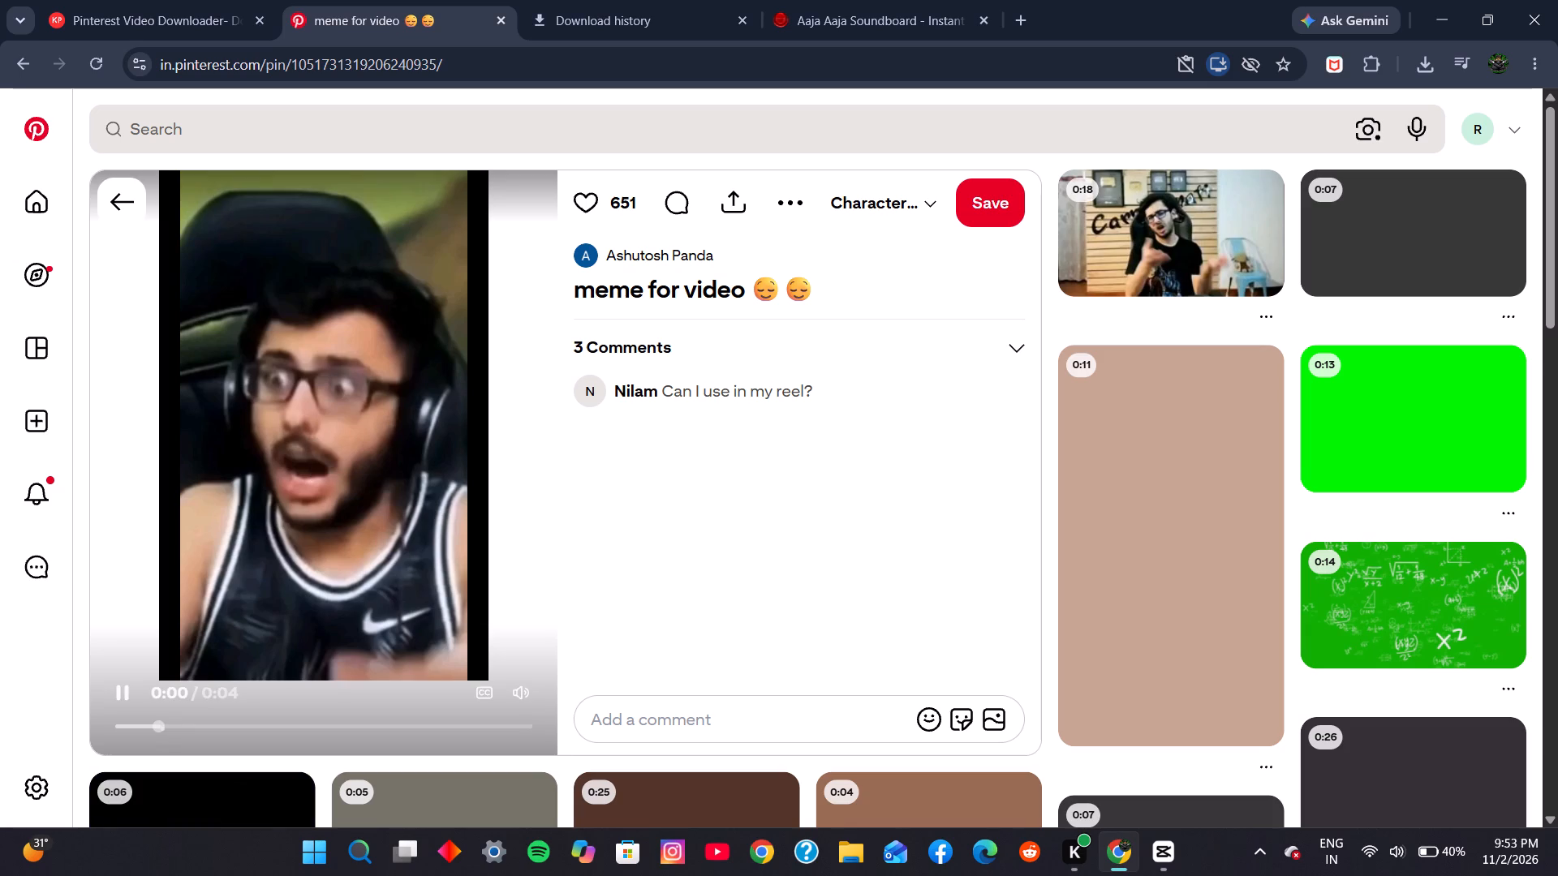
left_click_drag(159, 728, 58, 739)
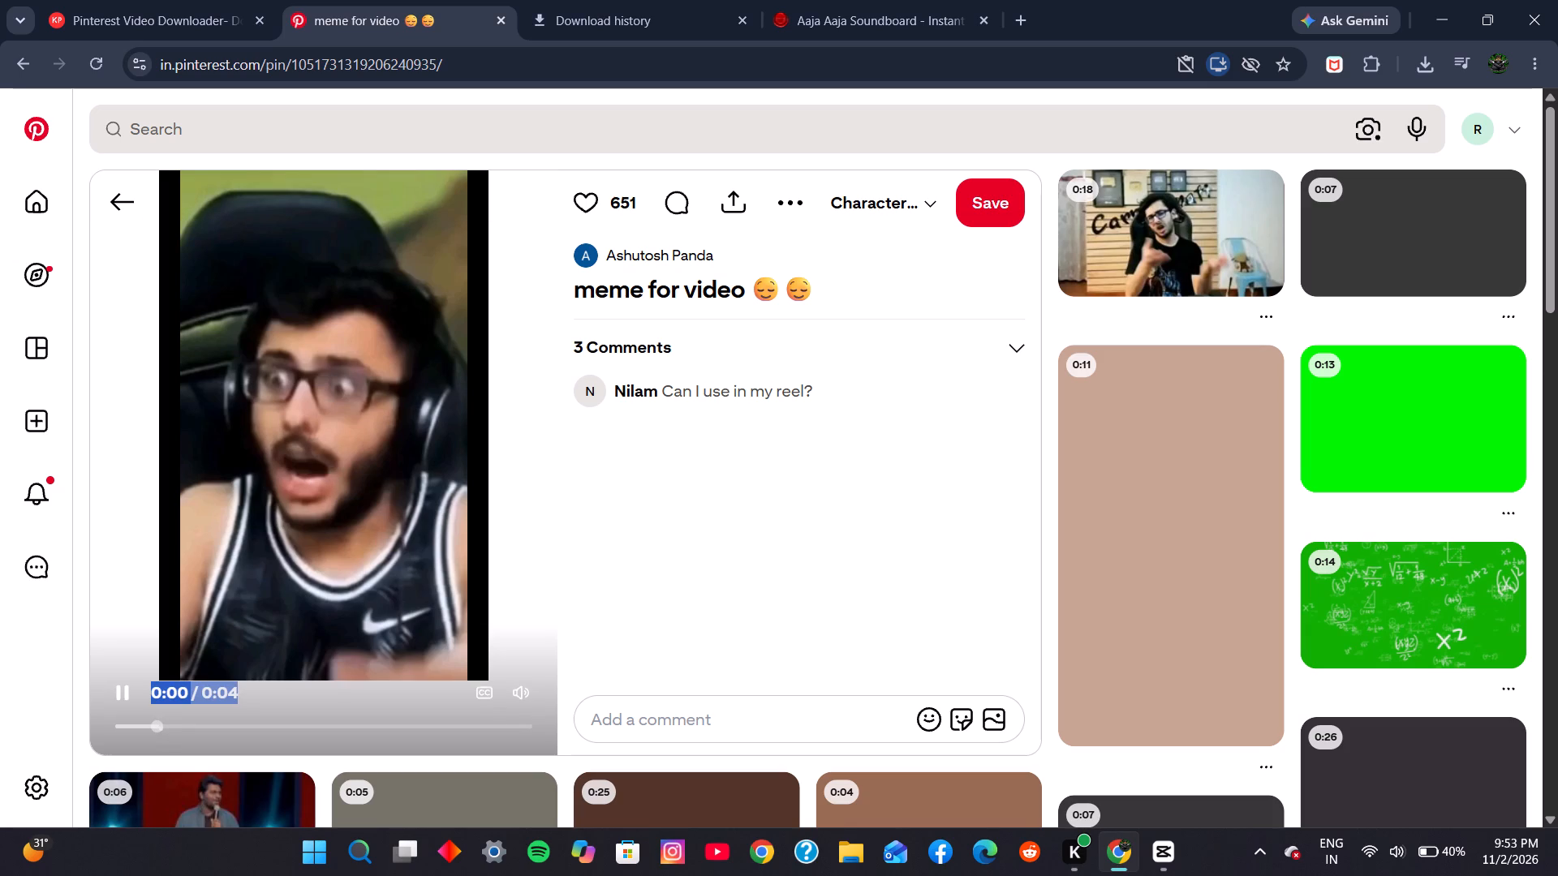
left_click(138, 730)
left_click_drag(133, 730, 120, 730)
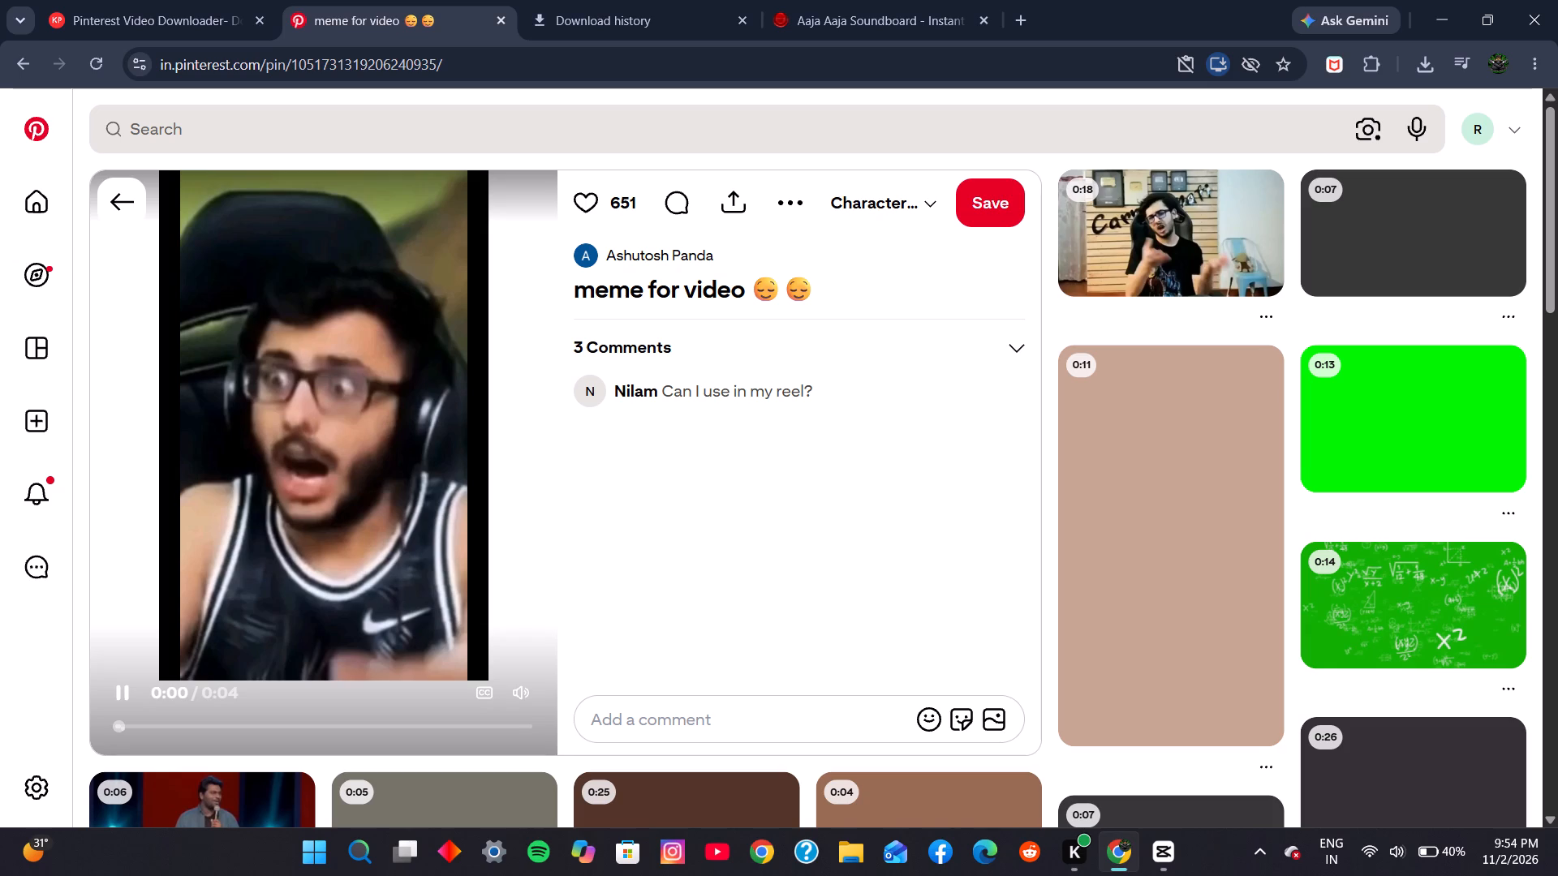
left_click(278, 556)
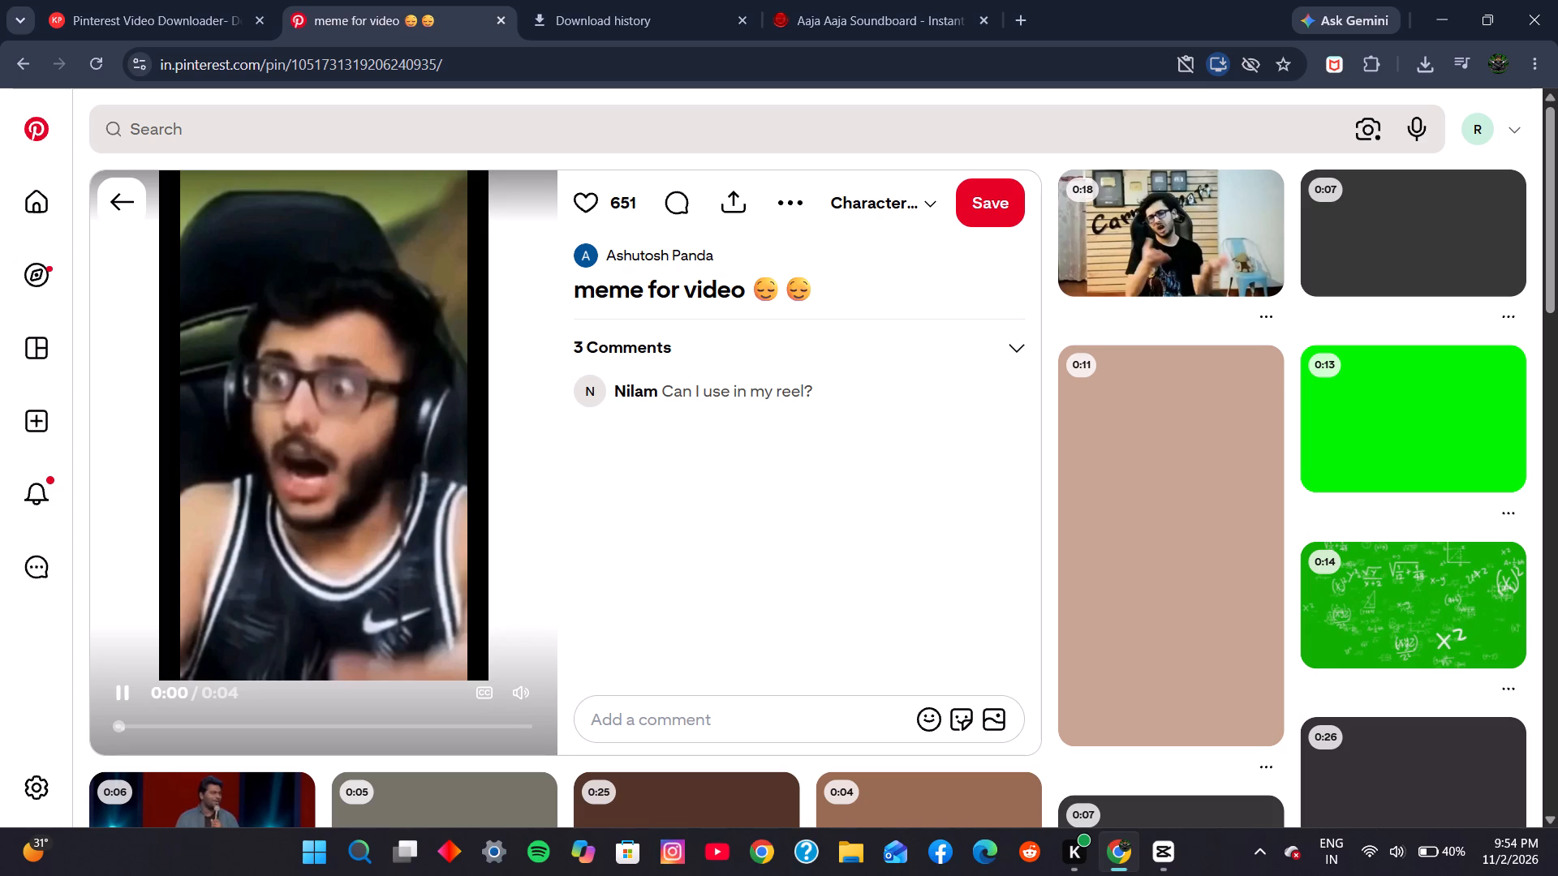
left_click(278, 556)
triple_click(278, 556)
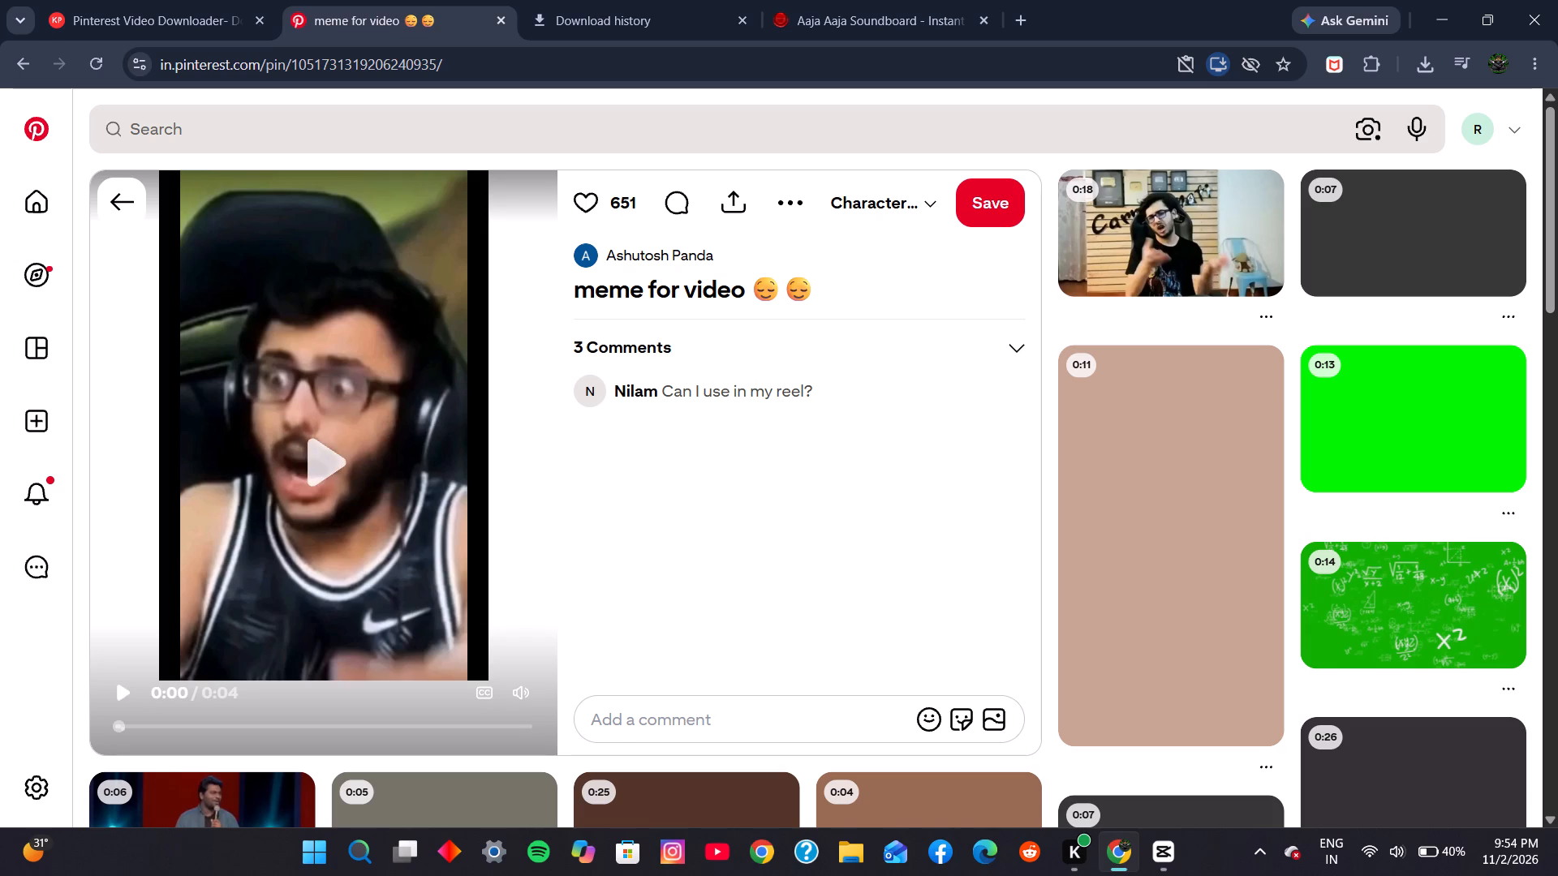
left_click(278, 556)
Look through the related pins below the "meme for video" pin for a suitable meme clip.
scroll(278, 556, "down", 4)
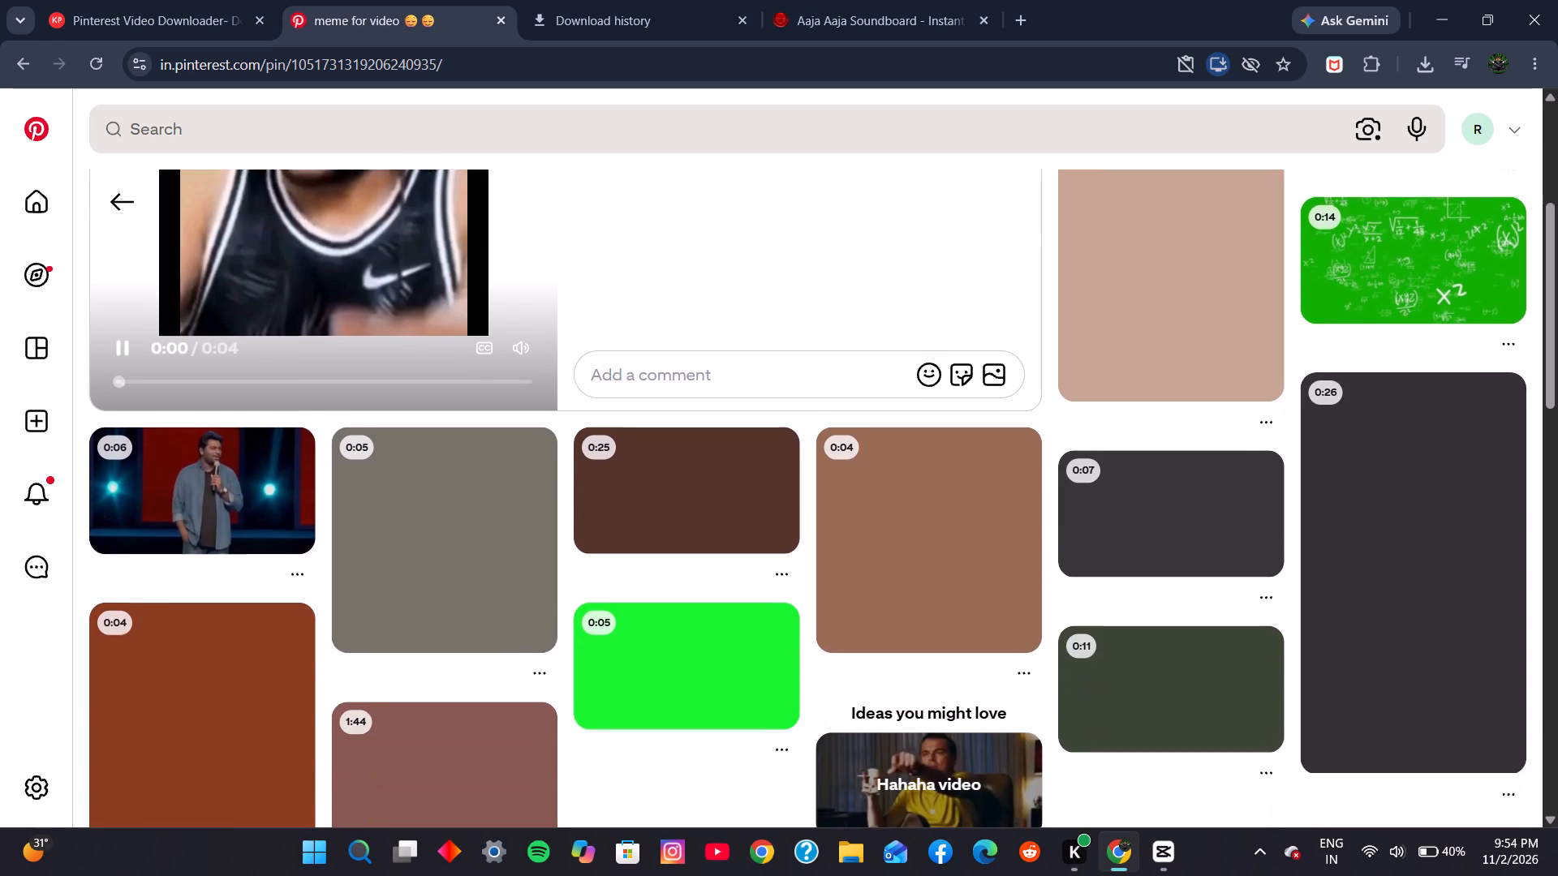
scroll(817, 615, "down", 10)
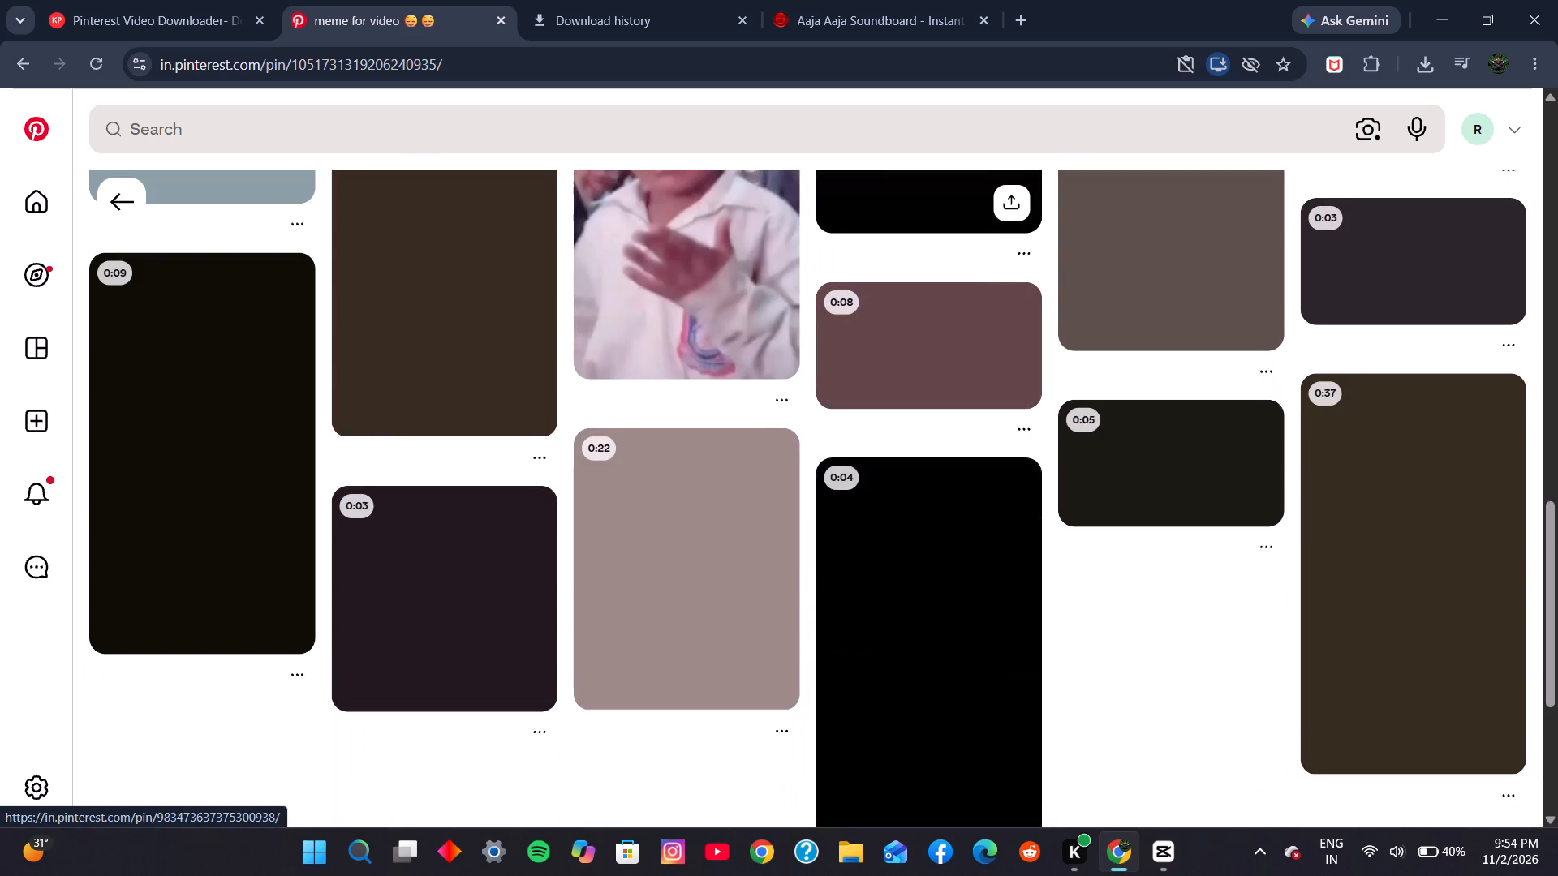
scroll(817, 615, "up", 5)
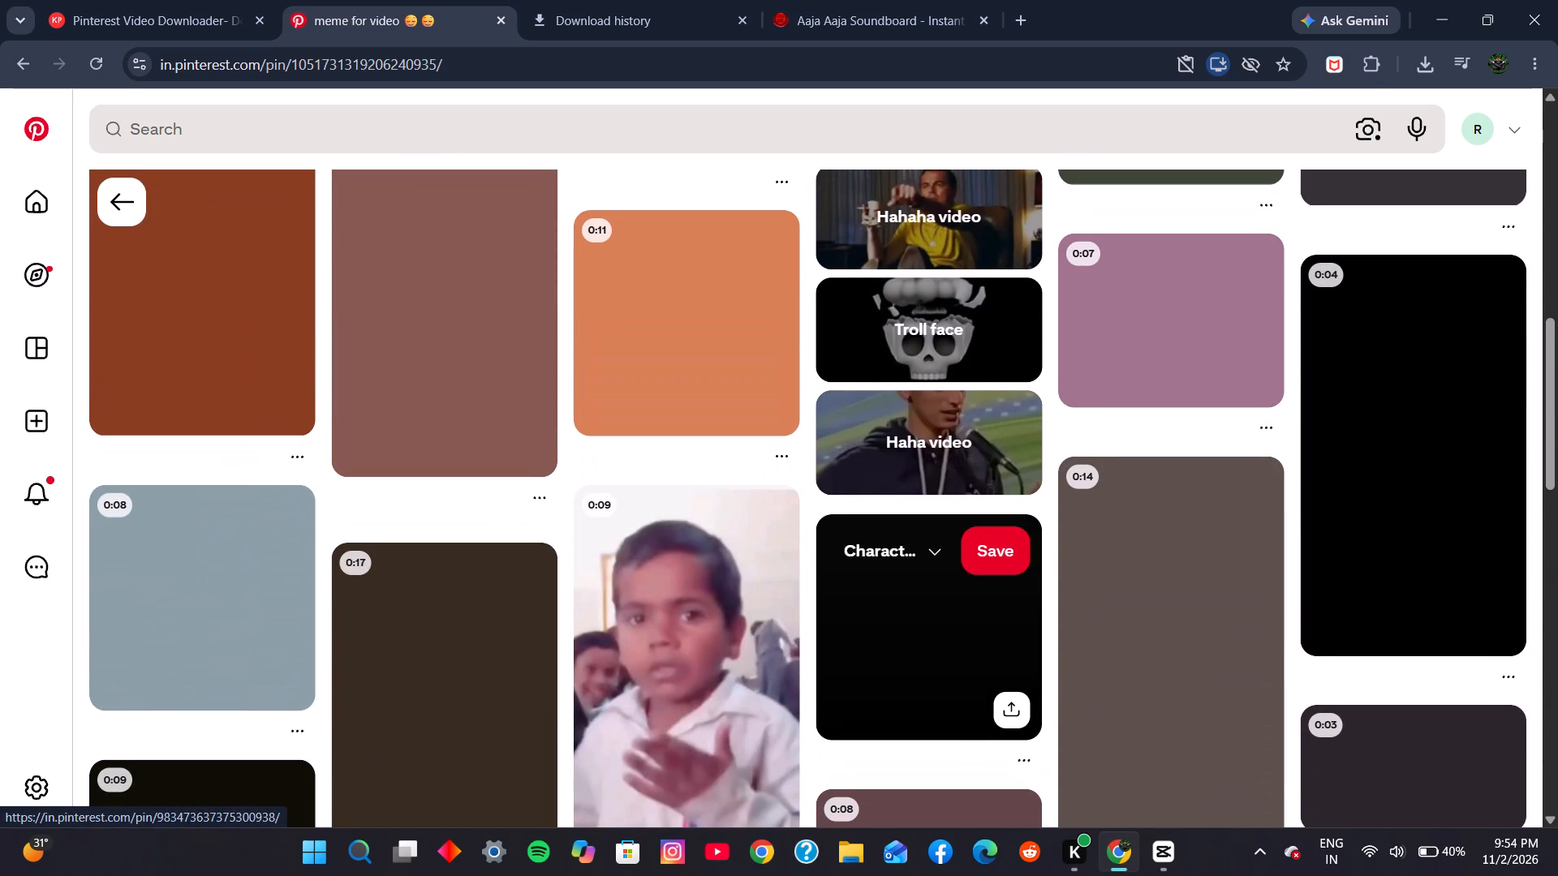
scroll(817, 615, "up", 1)
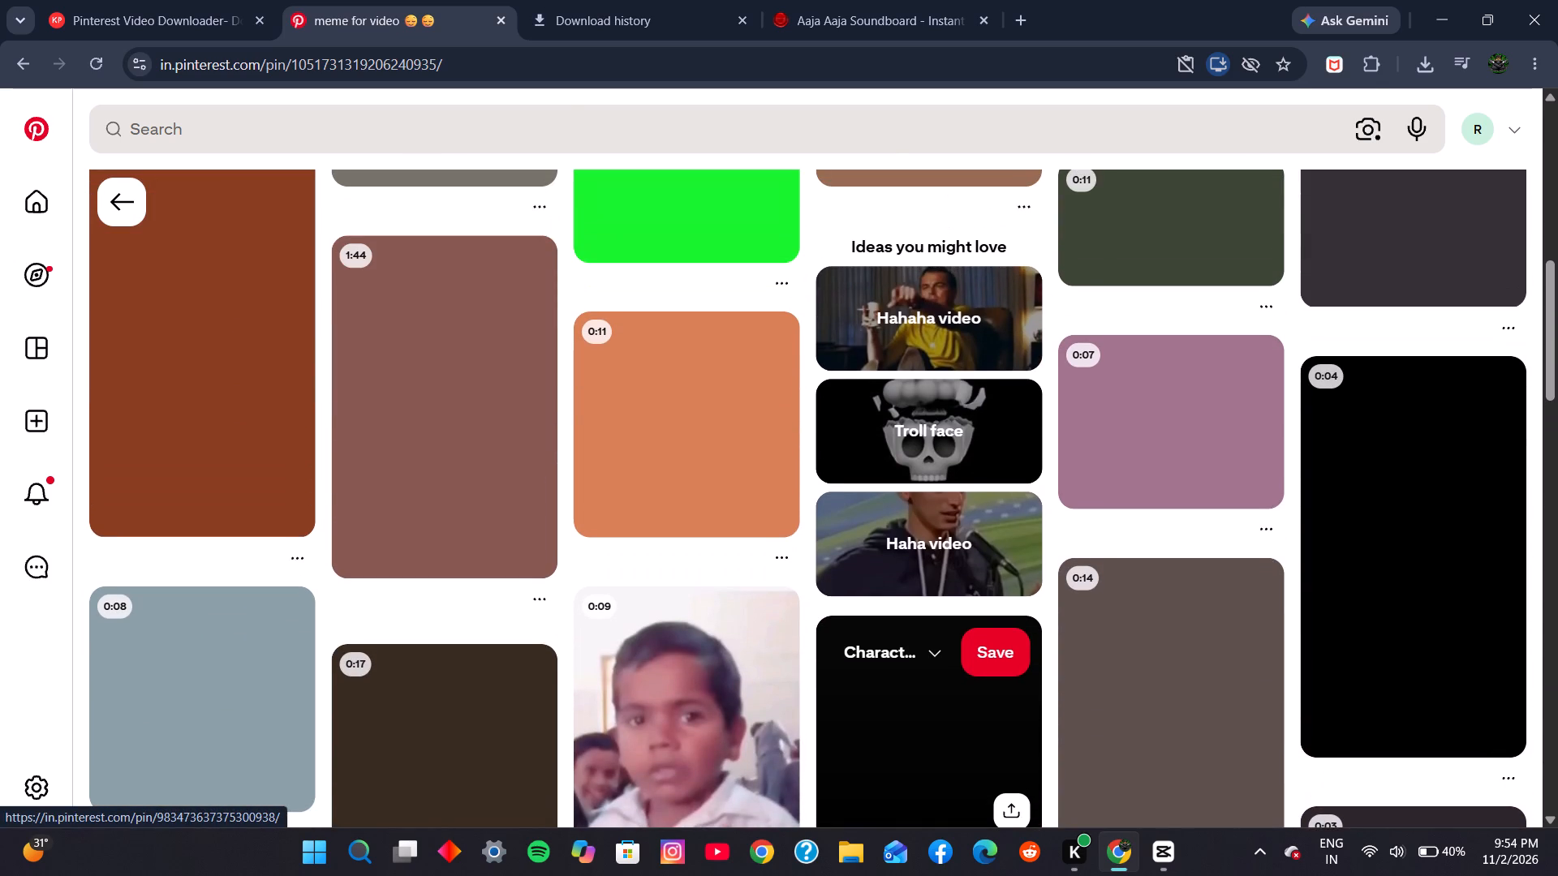
scroll(817, 615, "up", 3)
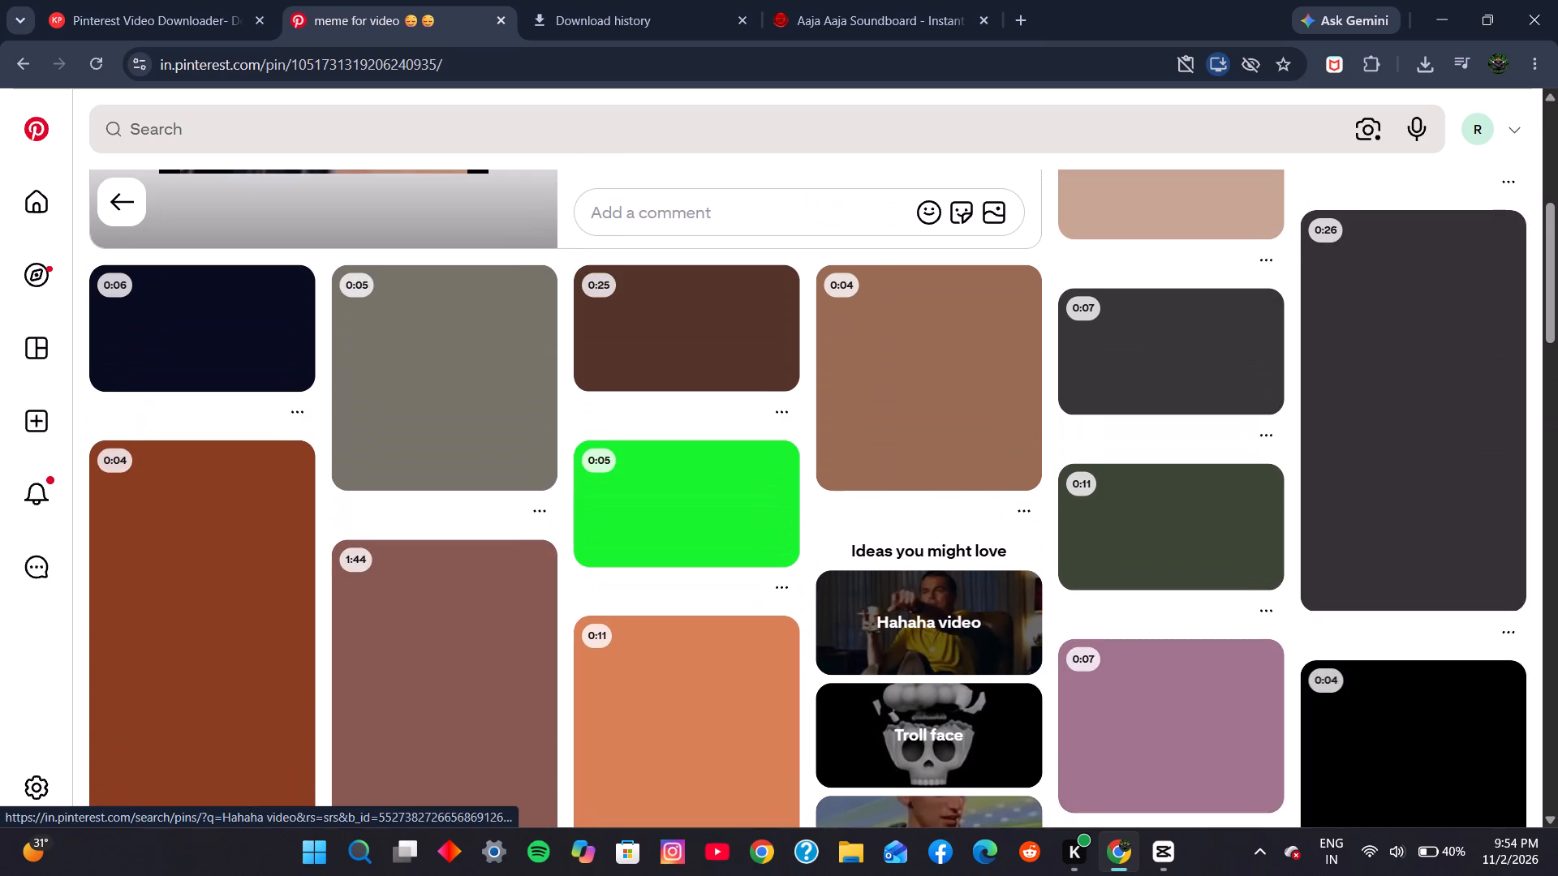
scroll(836, 616, "up", 9)
scroll(1324, 557, "down", 3)
scroll(1319, 559, "up", 3)
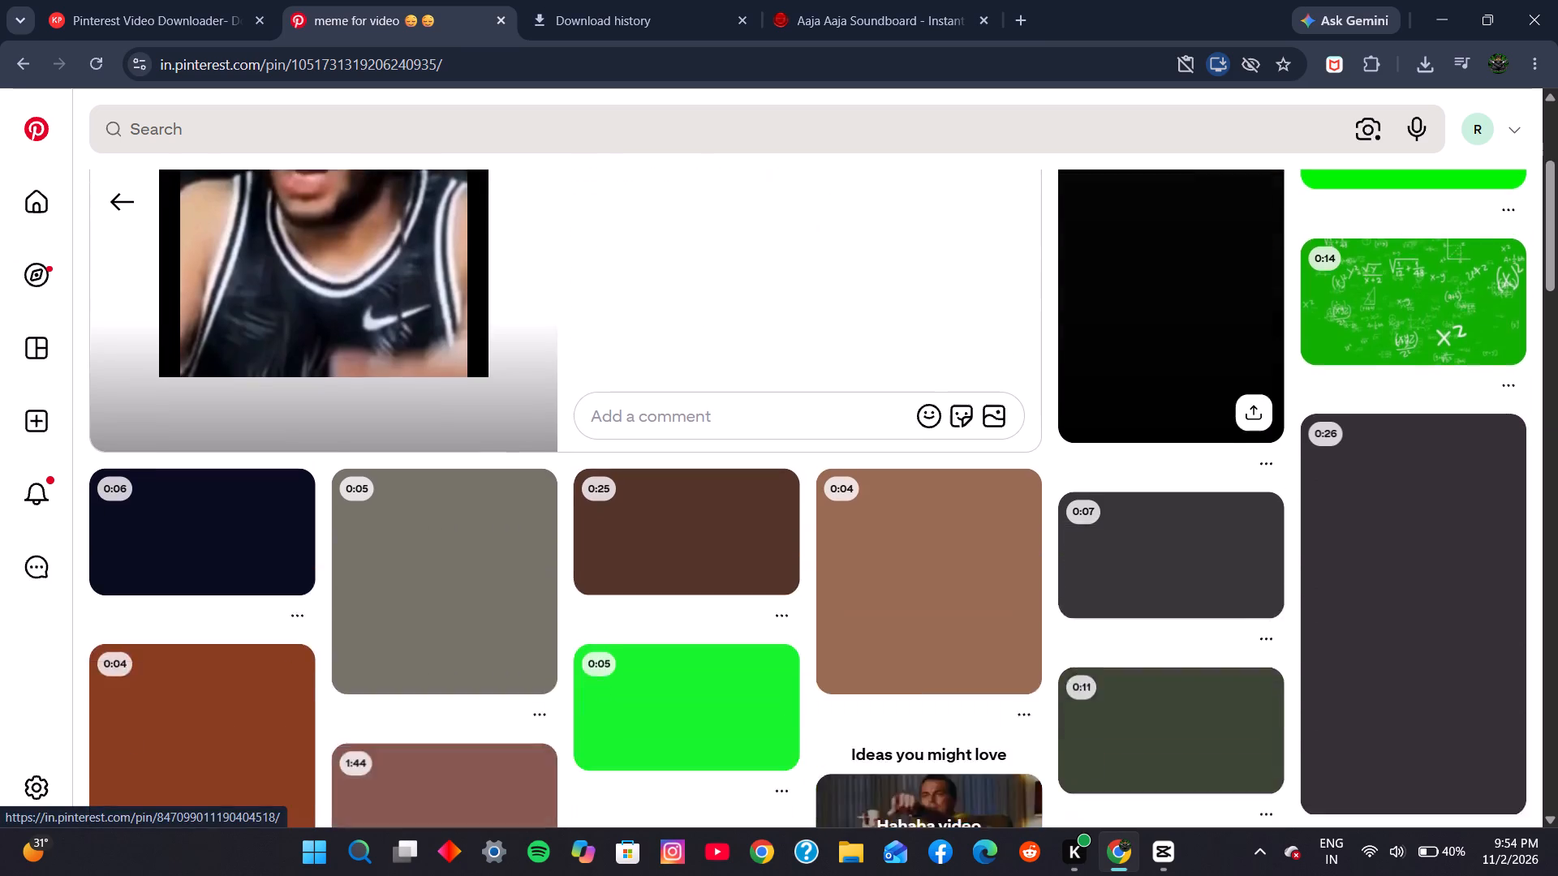
scroll(1009, 582, "down", 4)
scroll(943, 583, "up", 3)
scroll(933, 583, "down", 3)
scroll(922, 583, "up", 3)
scroll(912, 581, "down", 3)
scroll(906, 580, "up", 3)
scroll(906, 580, "down", 3)
scroll(906, 580, "up", 3)
scroll(905, 579, "down", 3)
scroll(903, 578, "up", 4)
scroll(903, 577, "down", 5)
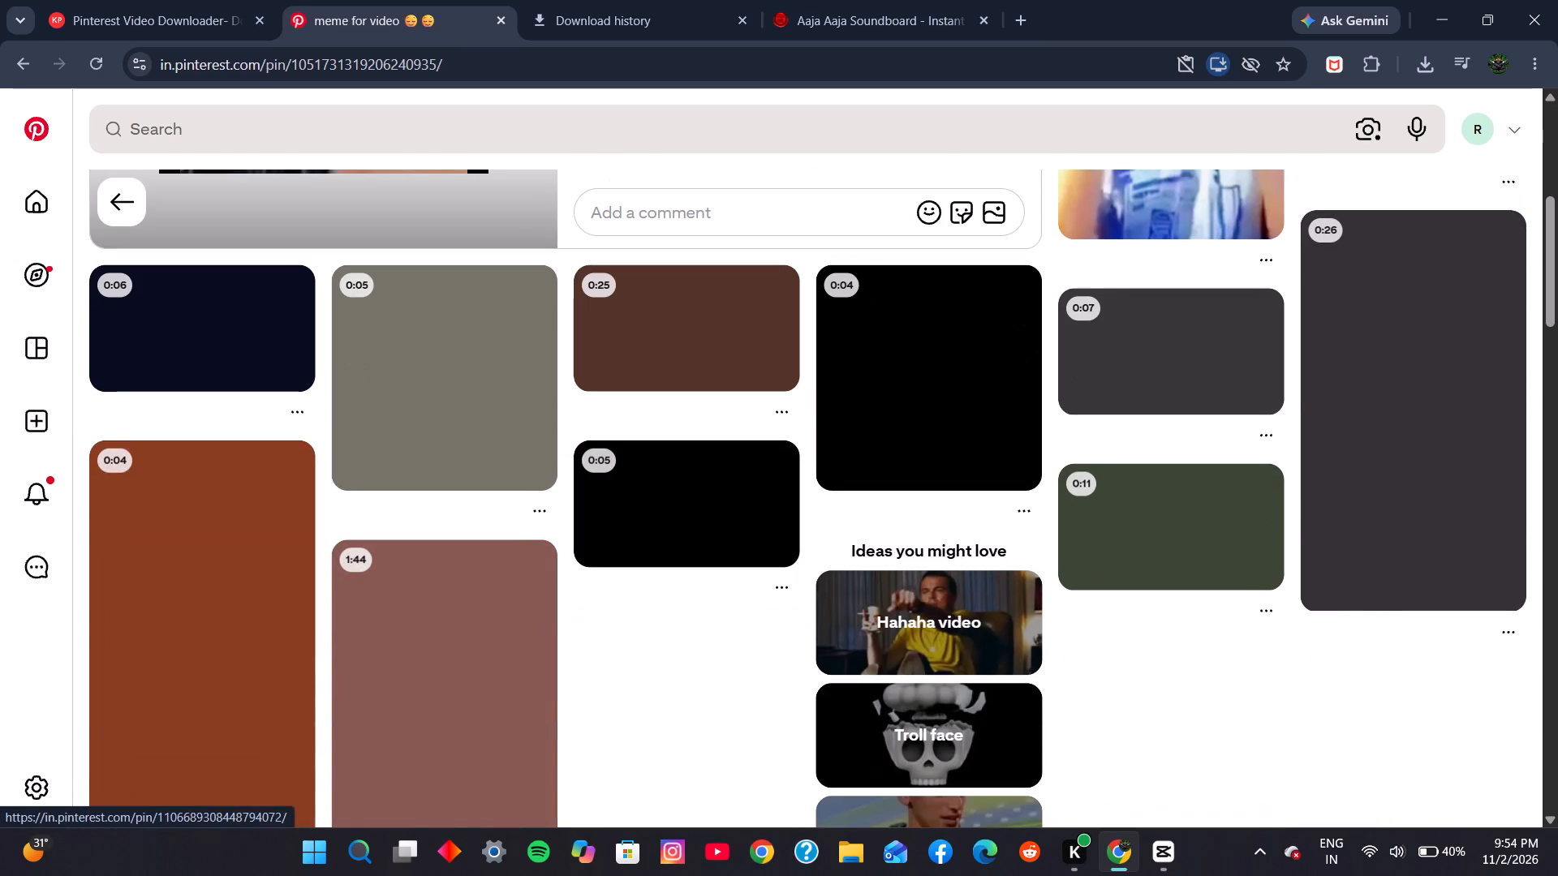
Switch to CapCut and move the playhead back to the end of the longer screaming-man meme clip, at about 02:28.
left_click(1152, 850)
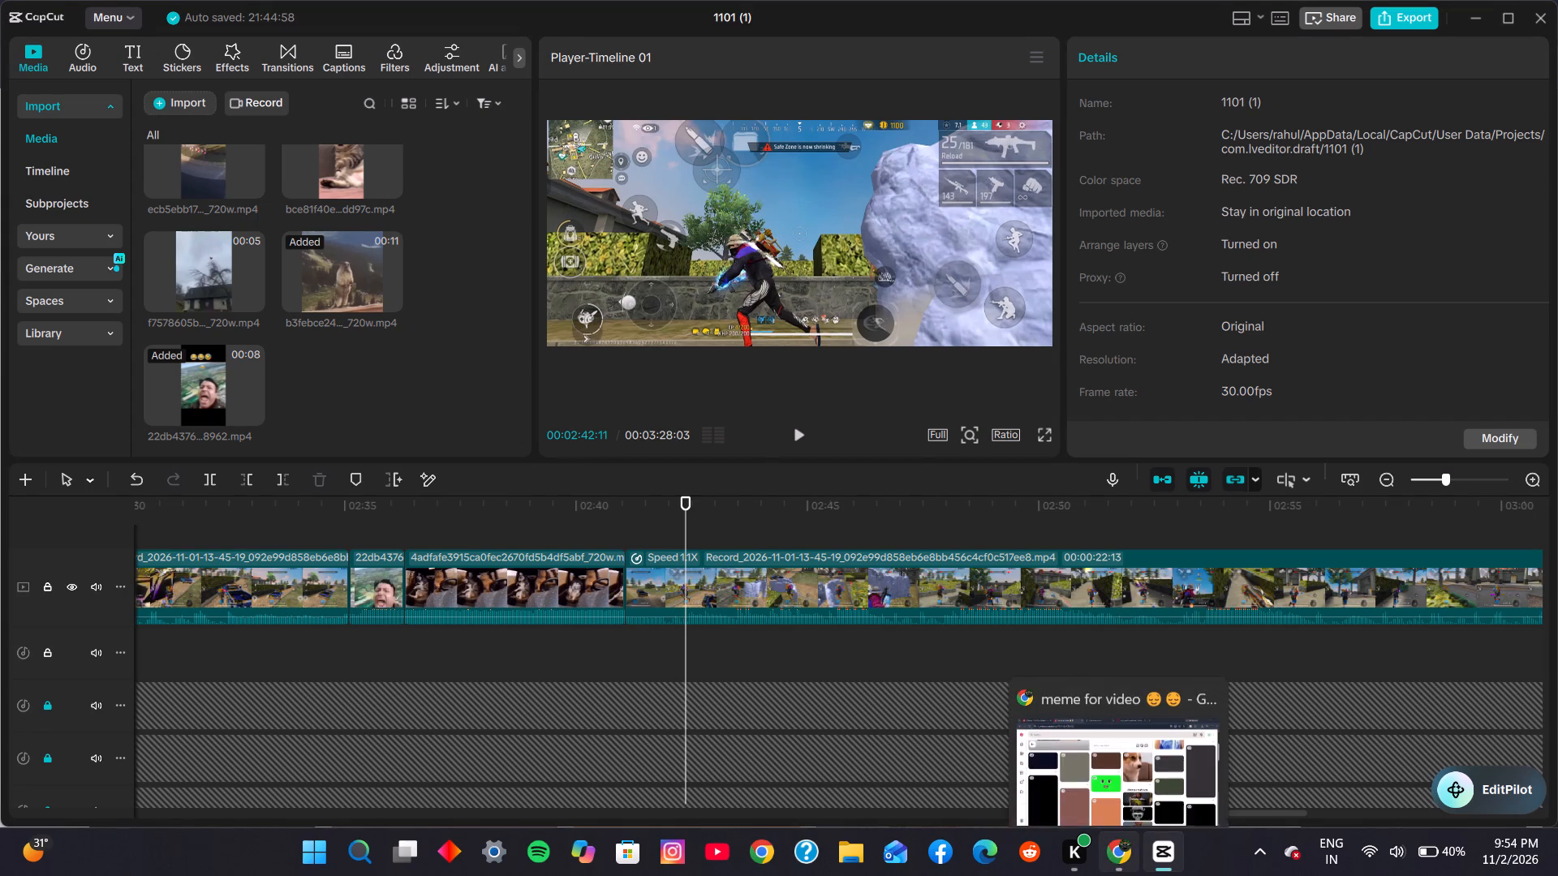
left_click(401, 638)
left_click(376, 638)
left_click_drag(300, 638, 300, 638)
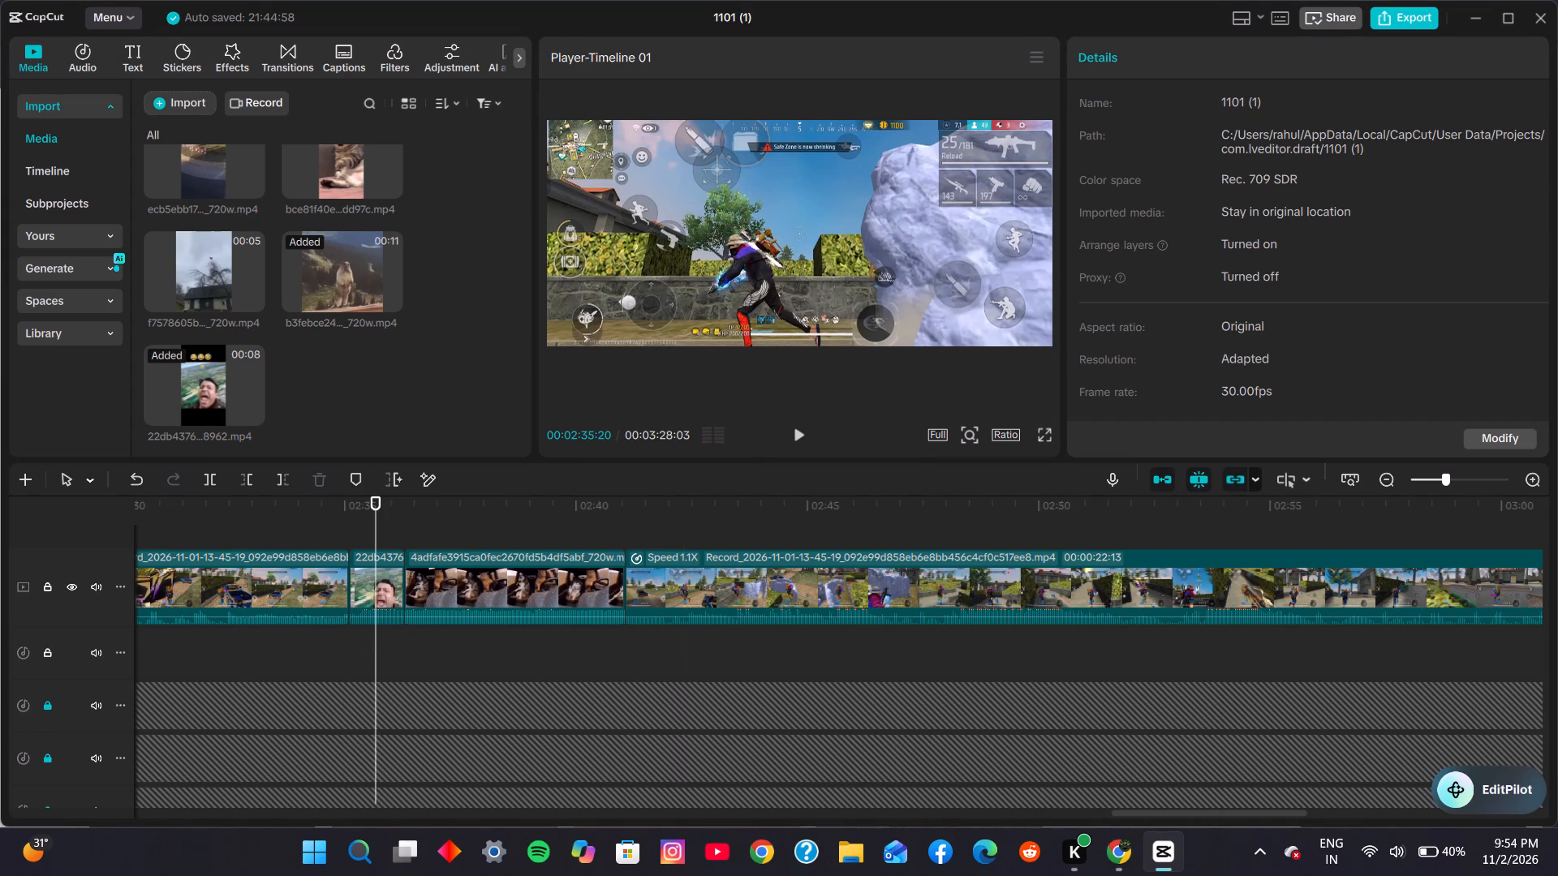
left_click_drag(300, 638, 7, 620)
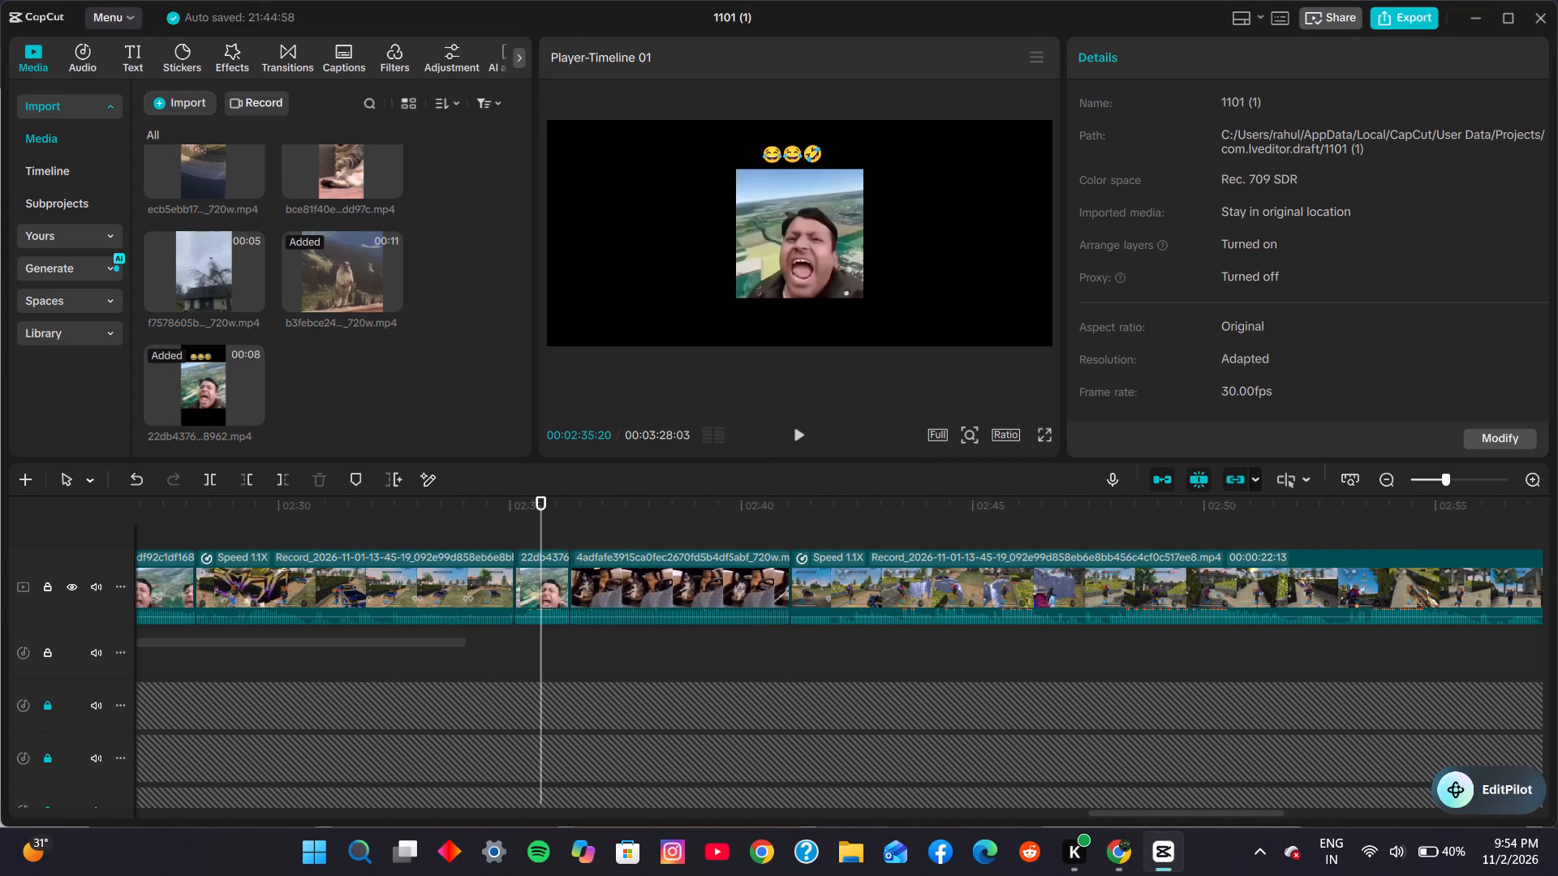
left_click_drag(7, 620, 134, 687)
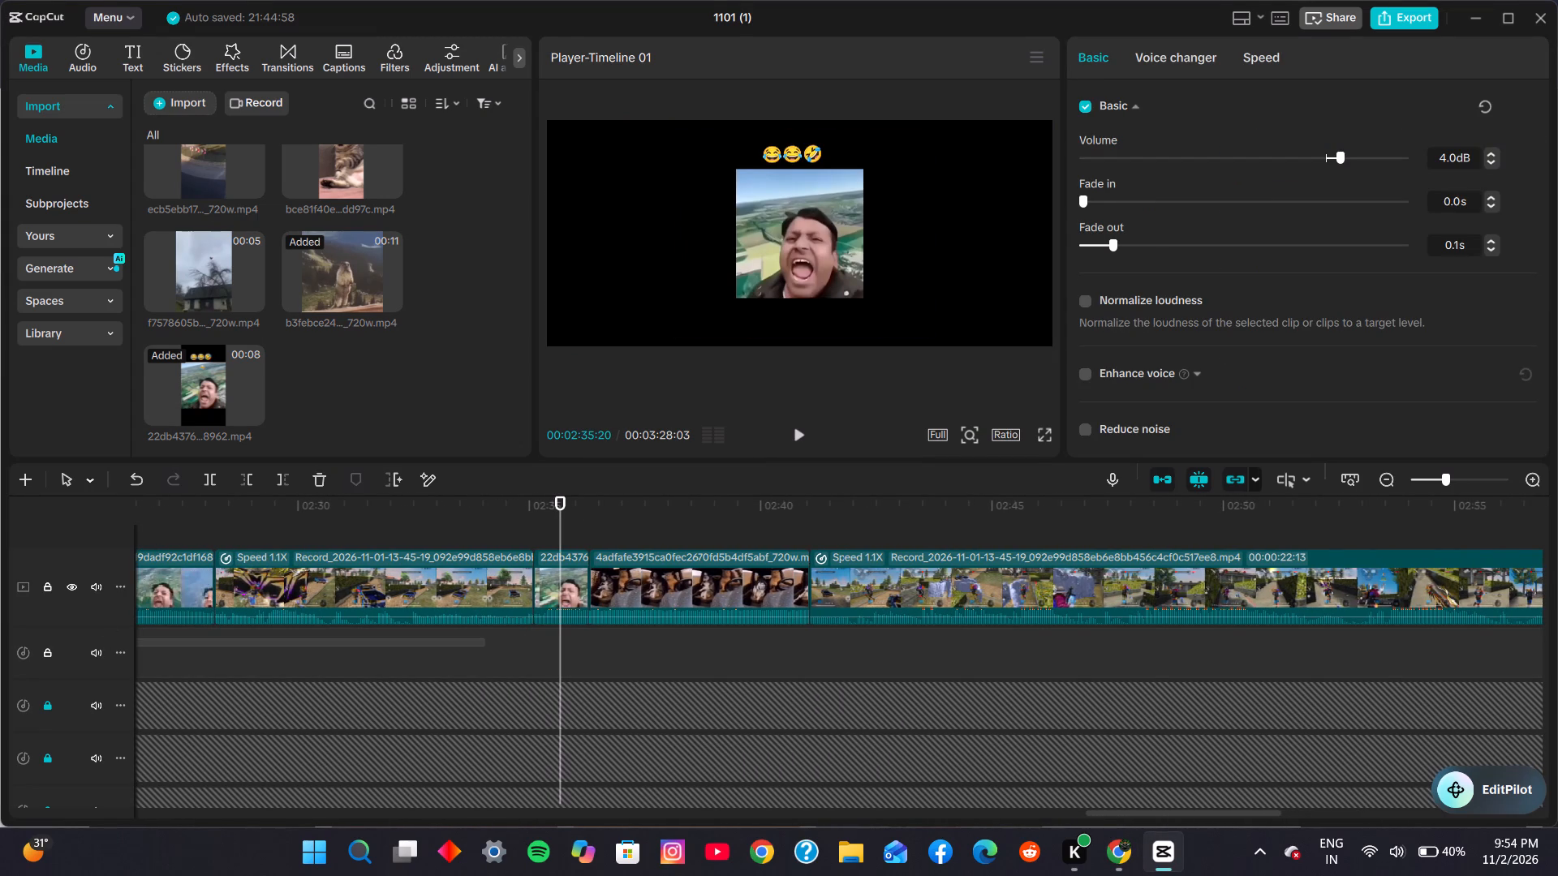
left_click_drag(134, 687, 497, 670)
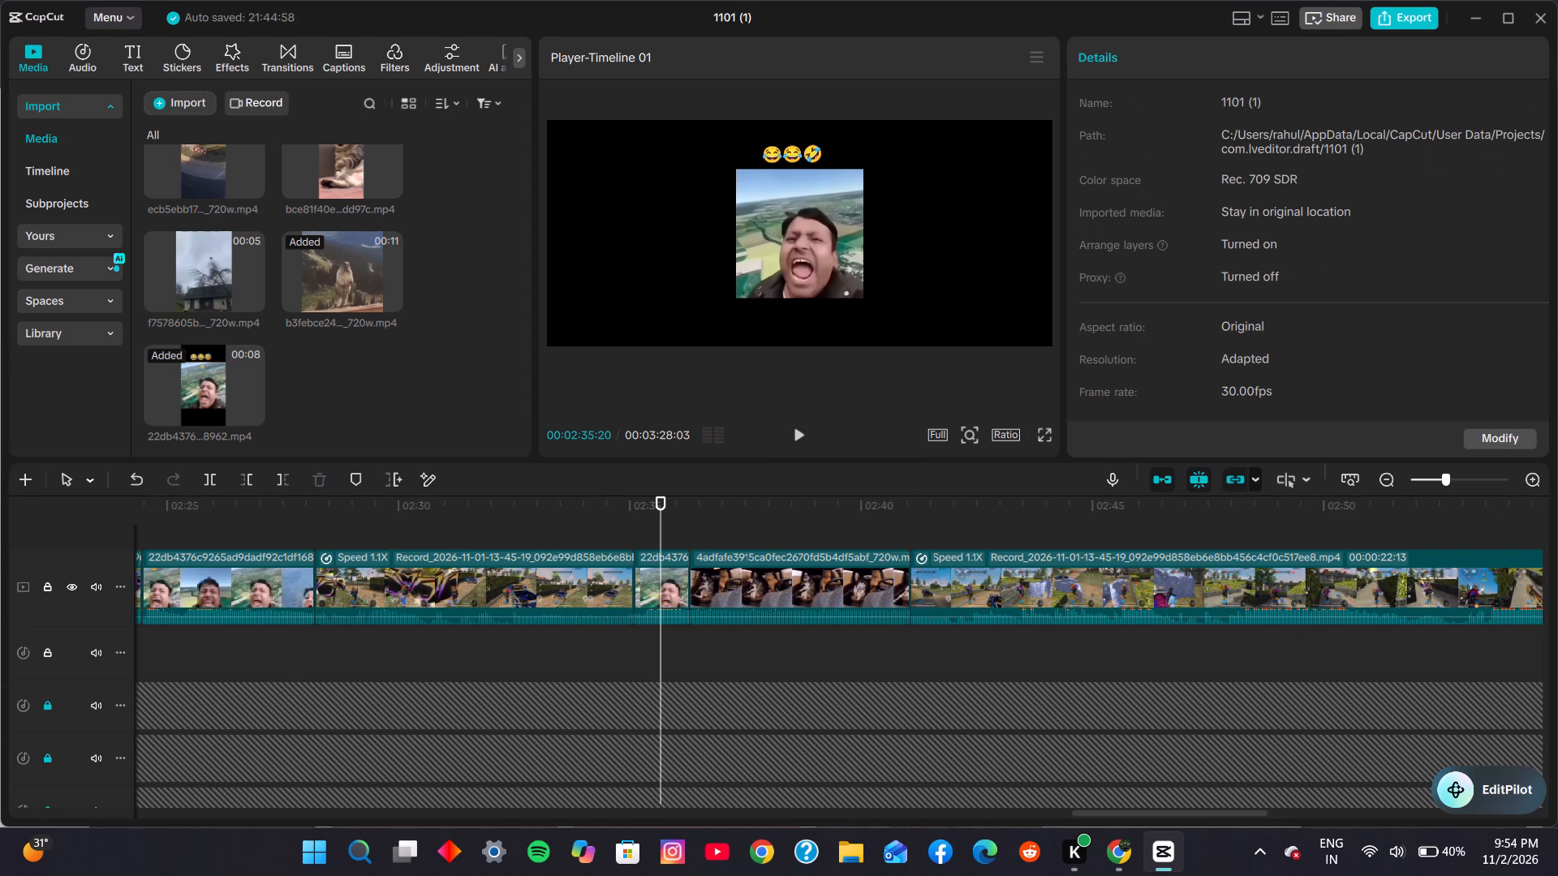
left_click_drag(474, 669, 503, 681)
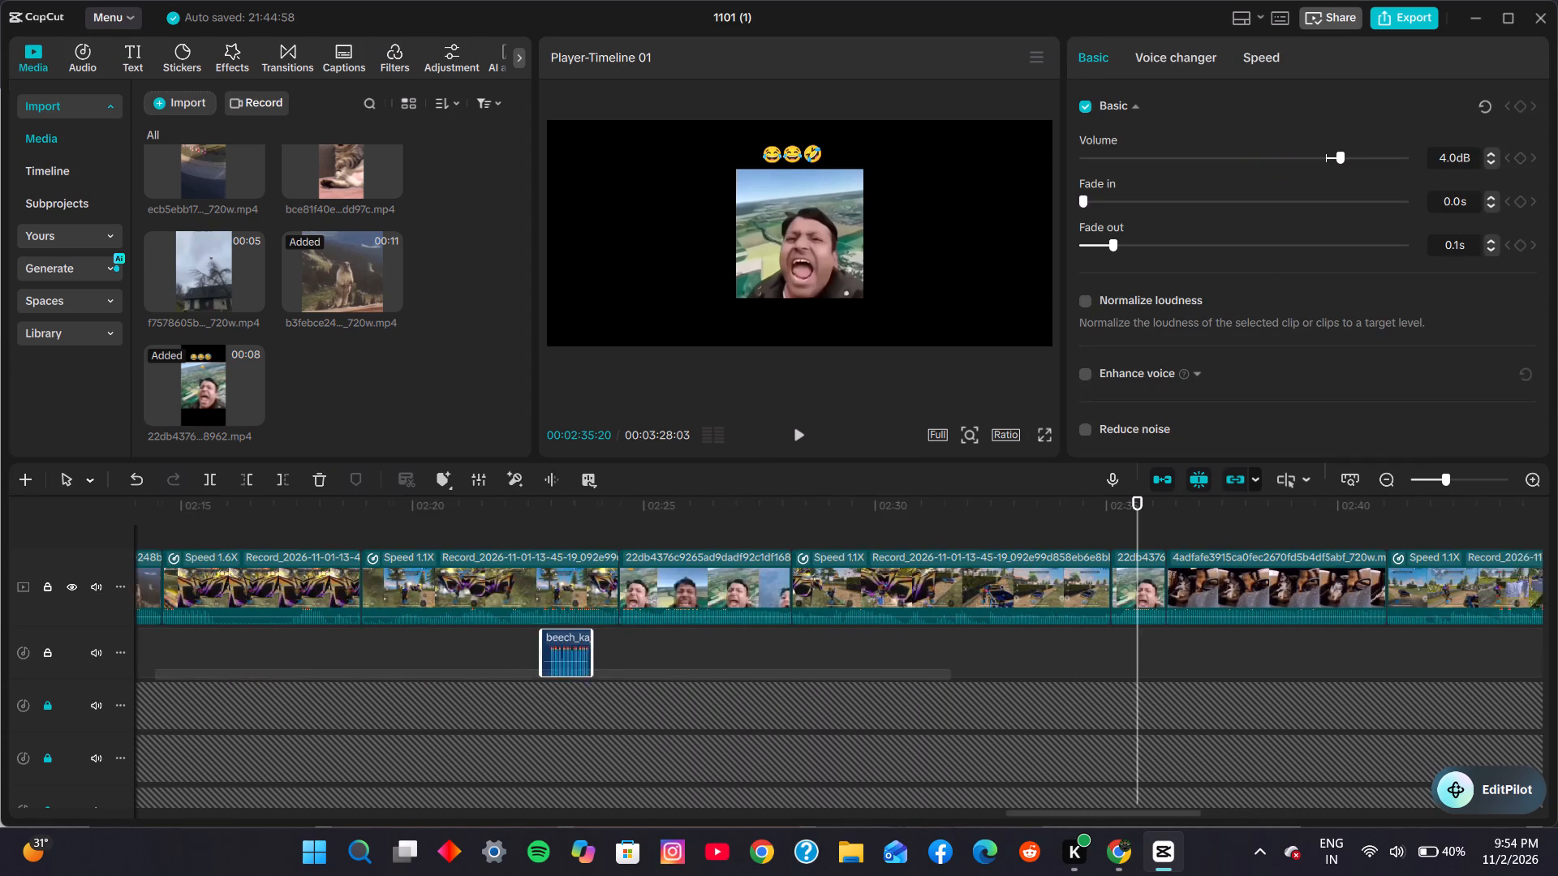
left_click_drag(503, 681, 958, 693)
left_click(820, 656)
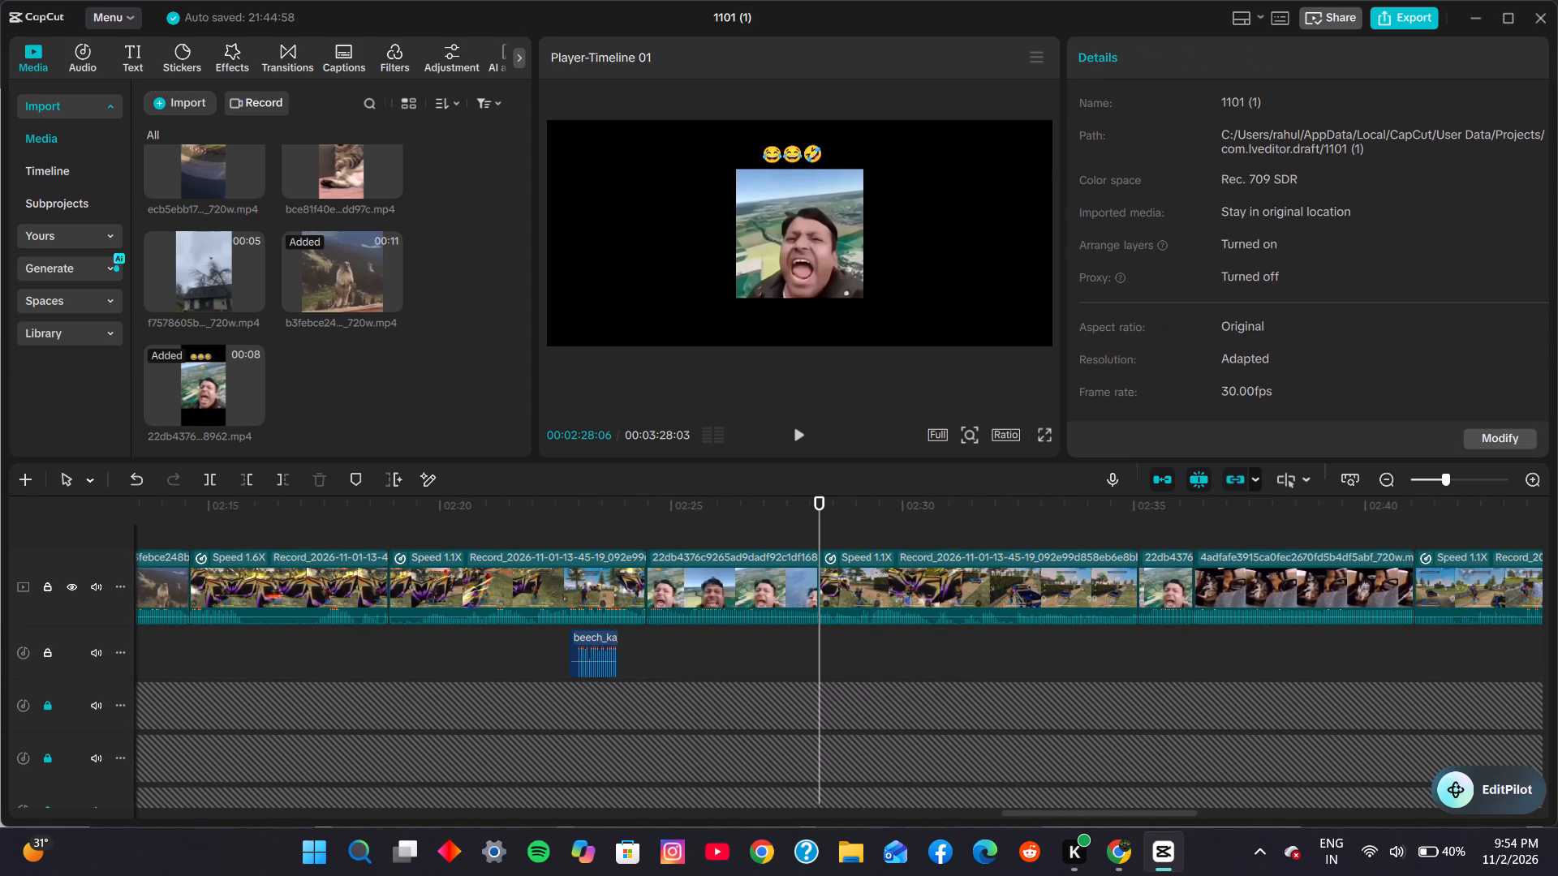
Switch back to Chrome, play the "meme for video" clip, pause it and return to the top of its pin page.
left_click(1107, 852)
key("comma")
key("space")
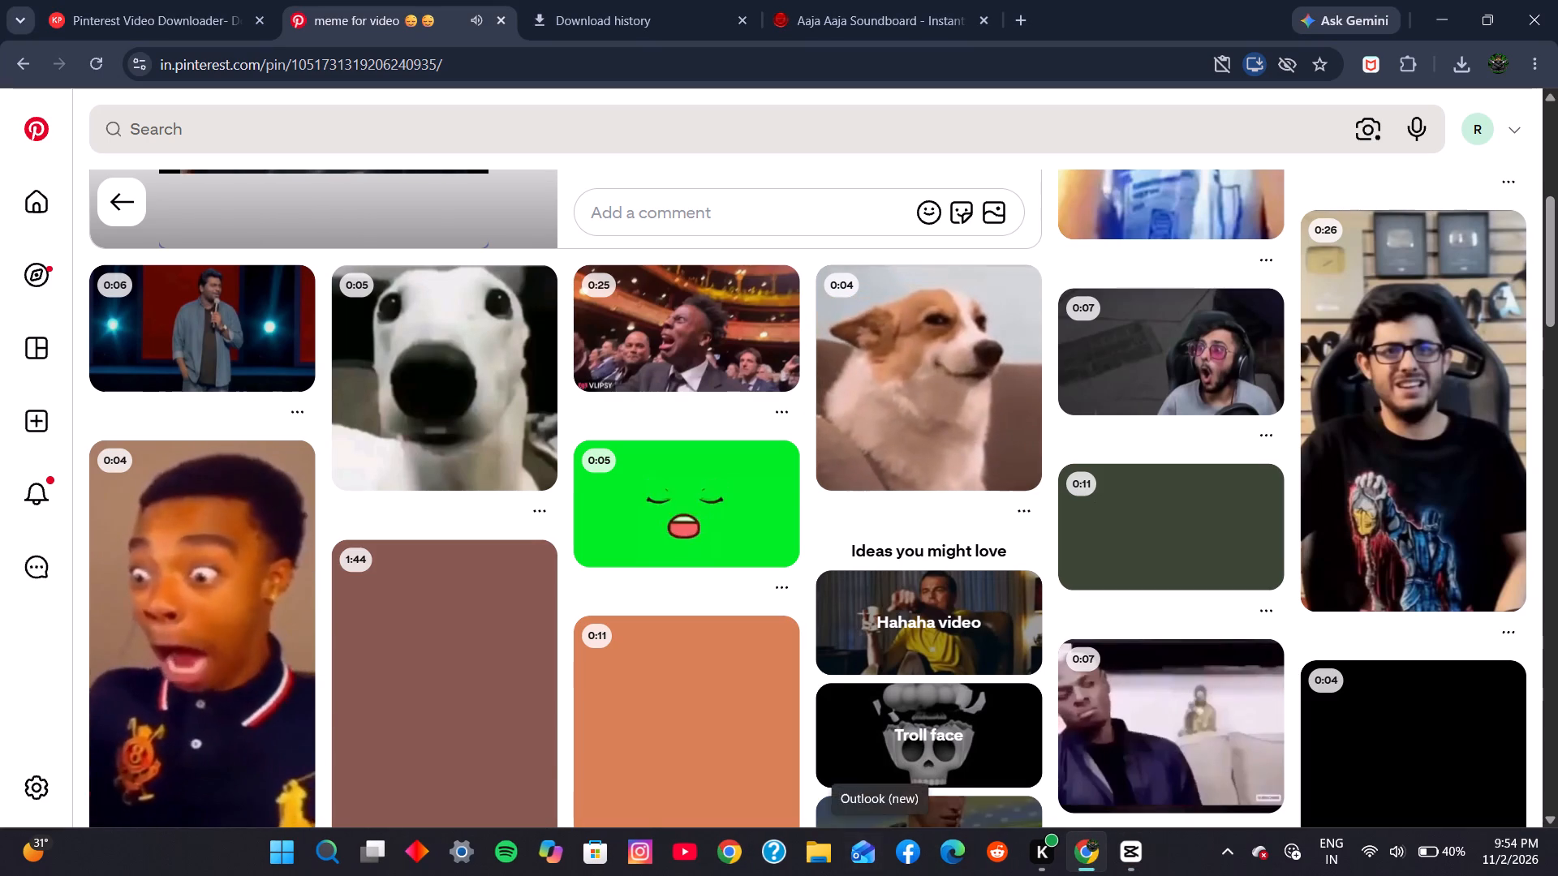
key("space")
key("space")
scroll(622, 616, "up", 5)
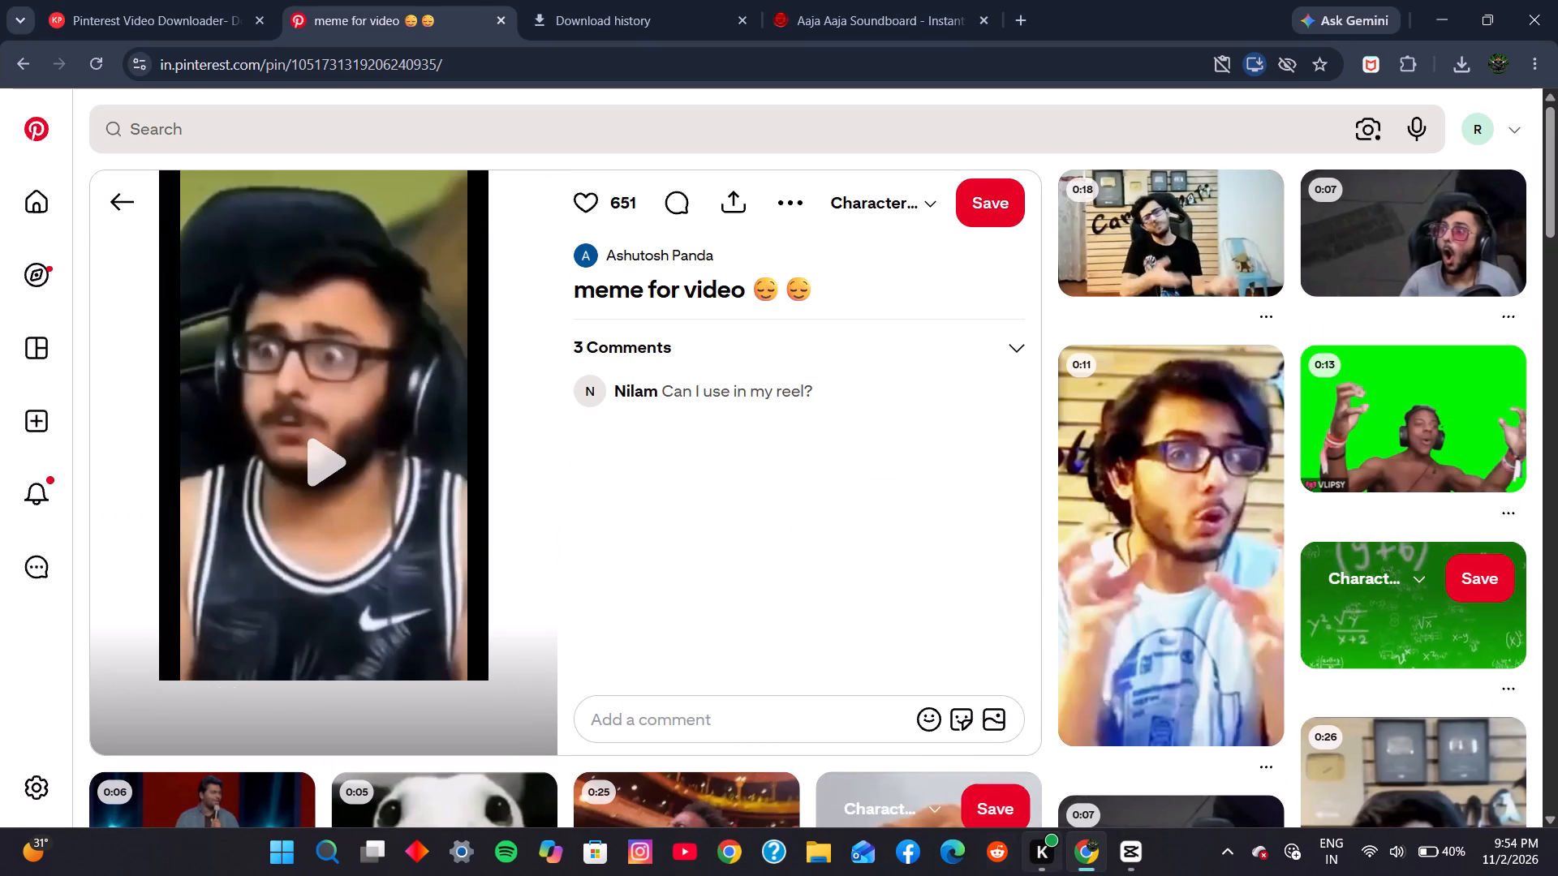
Switch to CapCut and play the timeline from 02:22 through the screaming-man meme into the following gameplay, pausing at about 02:34.
left_click(1127, 852)
left_click(760, 638)
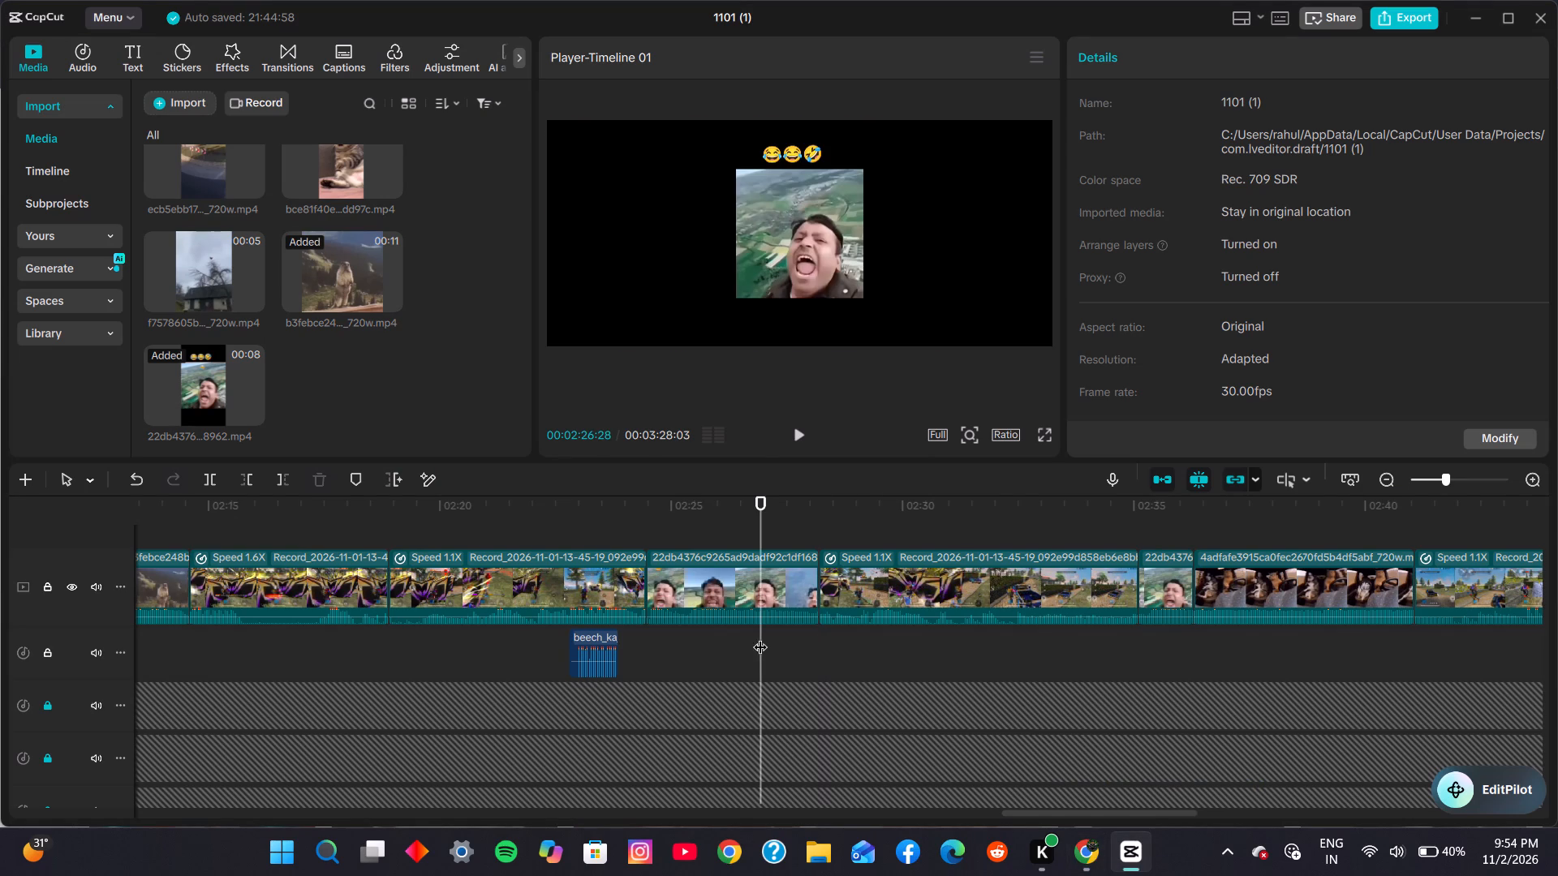
left_click(533, 657)
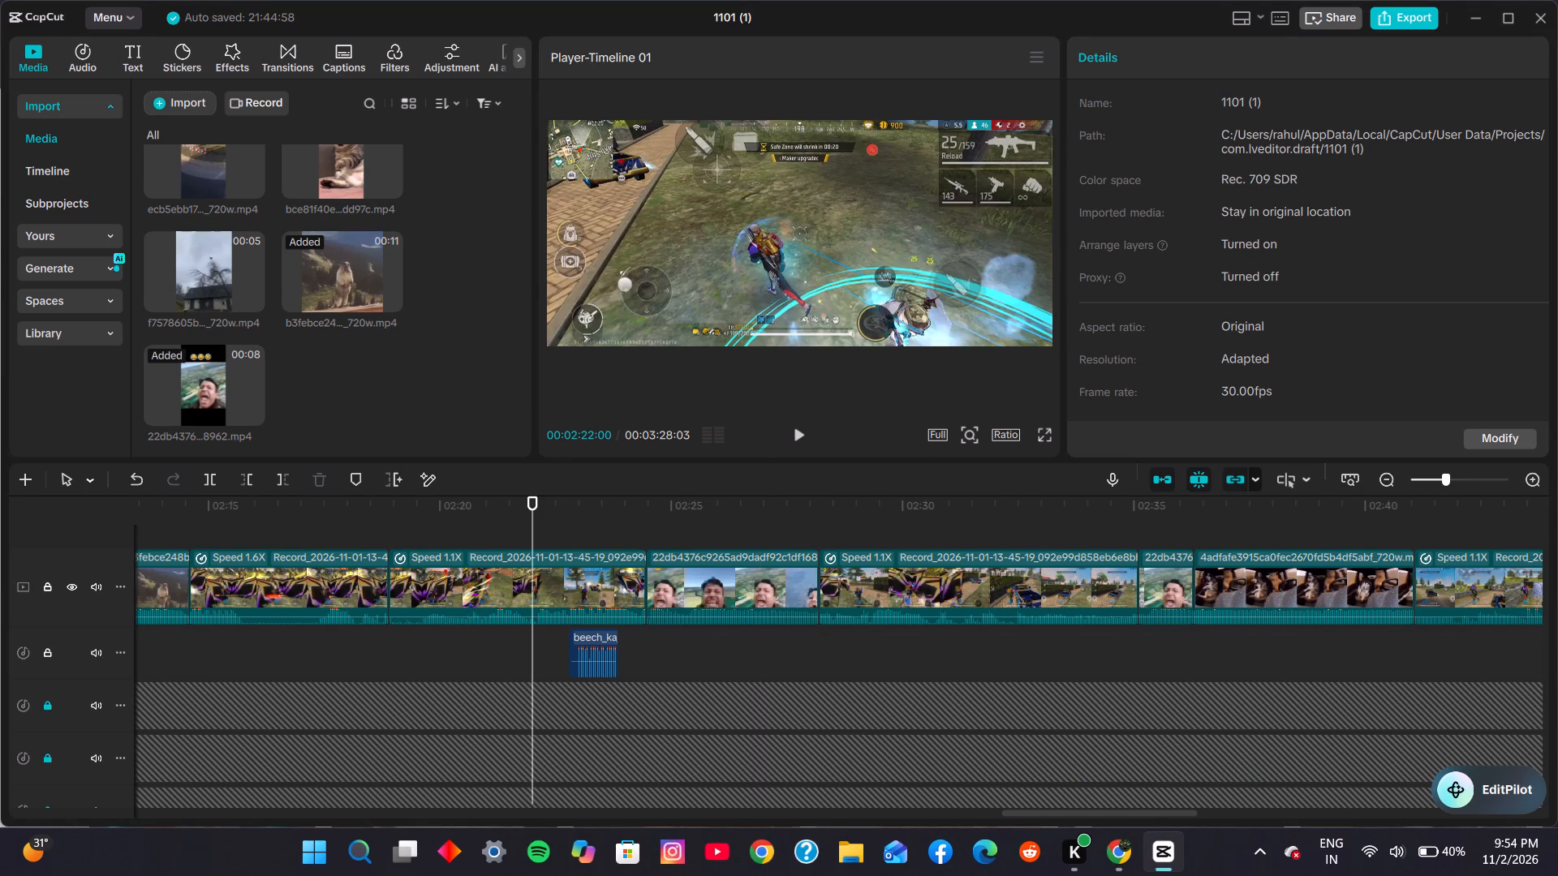
left_click(809, 432)
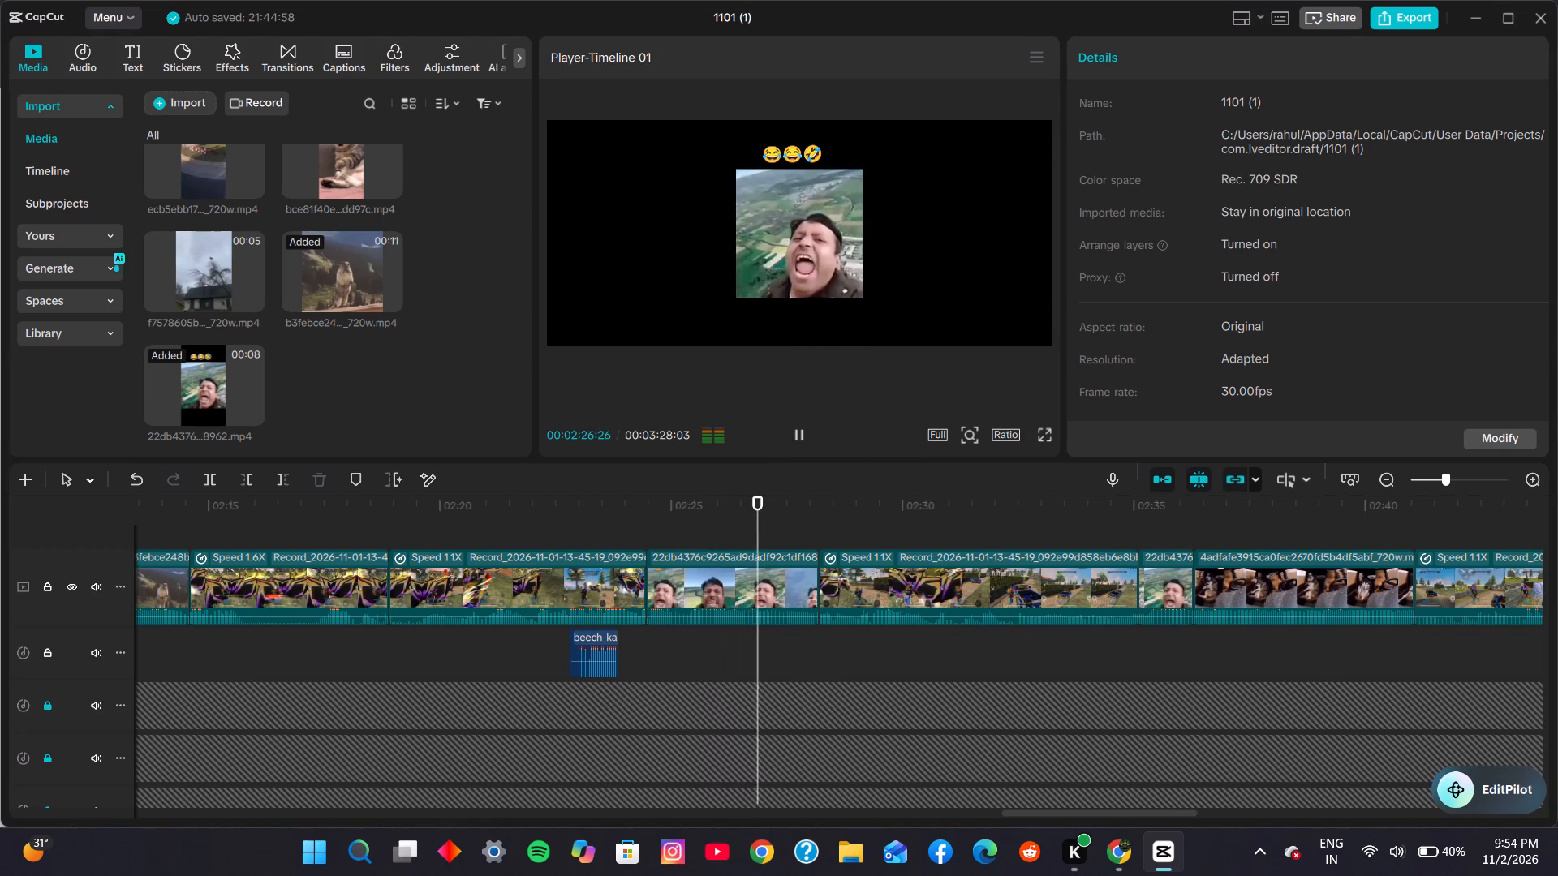
left_click(798, 432)
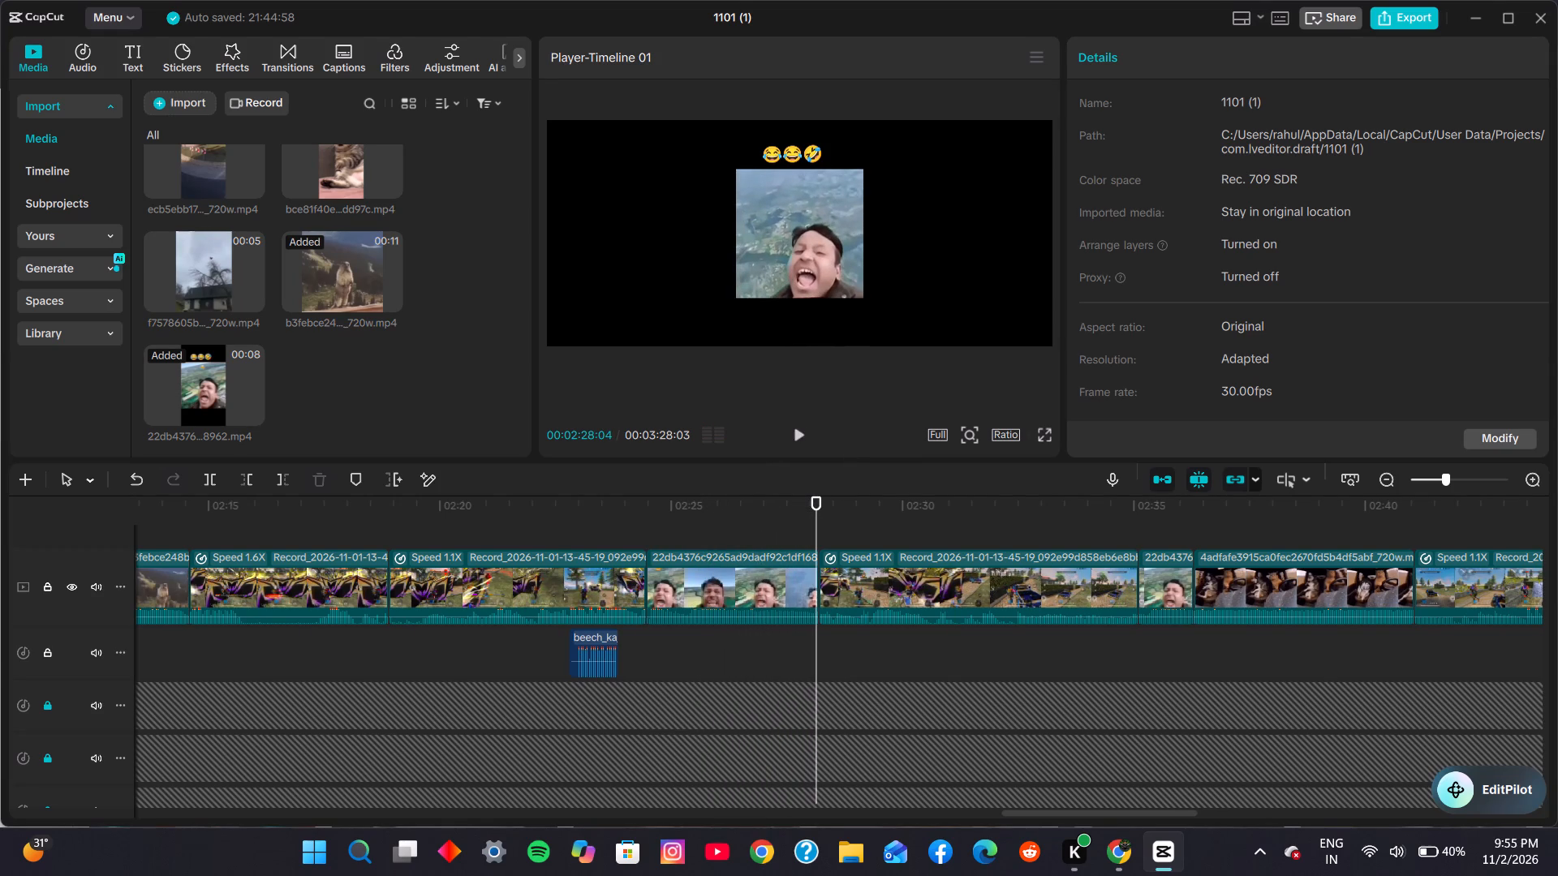
left_click(799, 434)
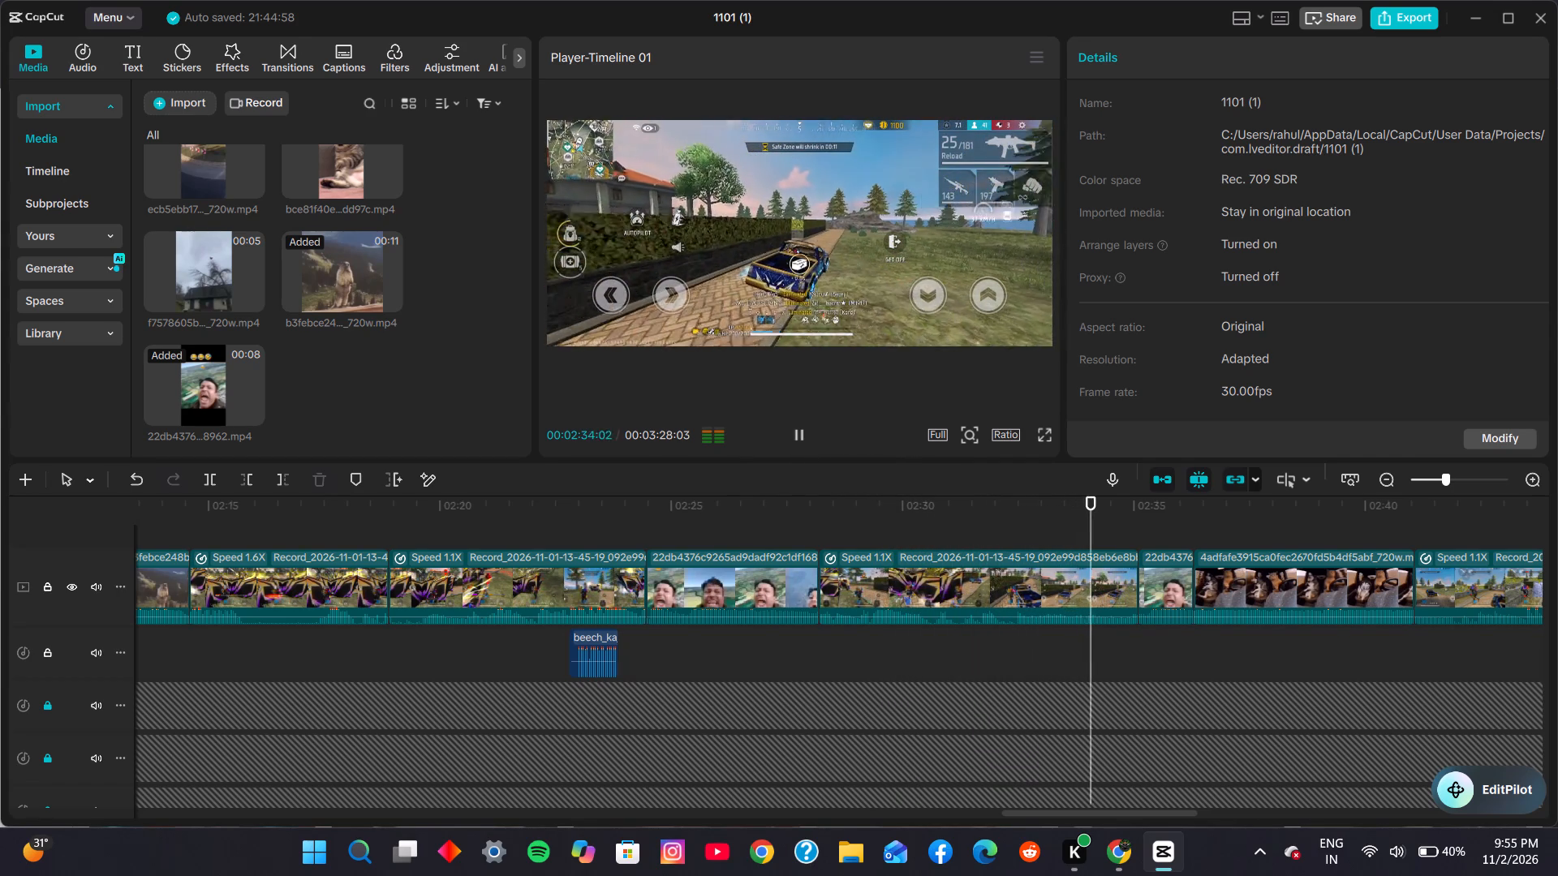
left_click(798, 435)
Set the speed of the gameplay clip between the two screaming-man meme clips to 1.39x.
left_click(1041, 568)
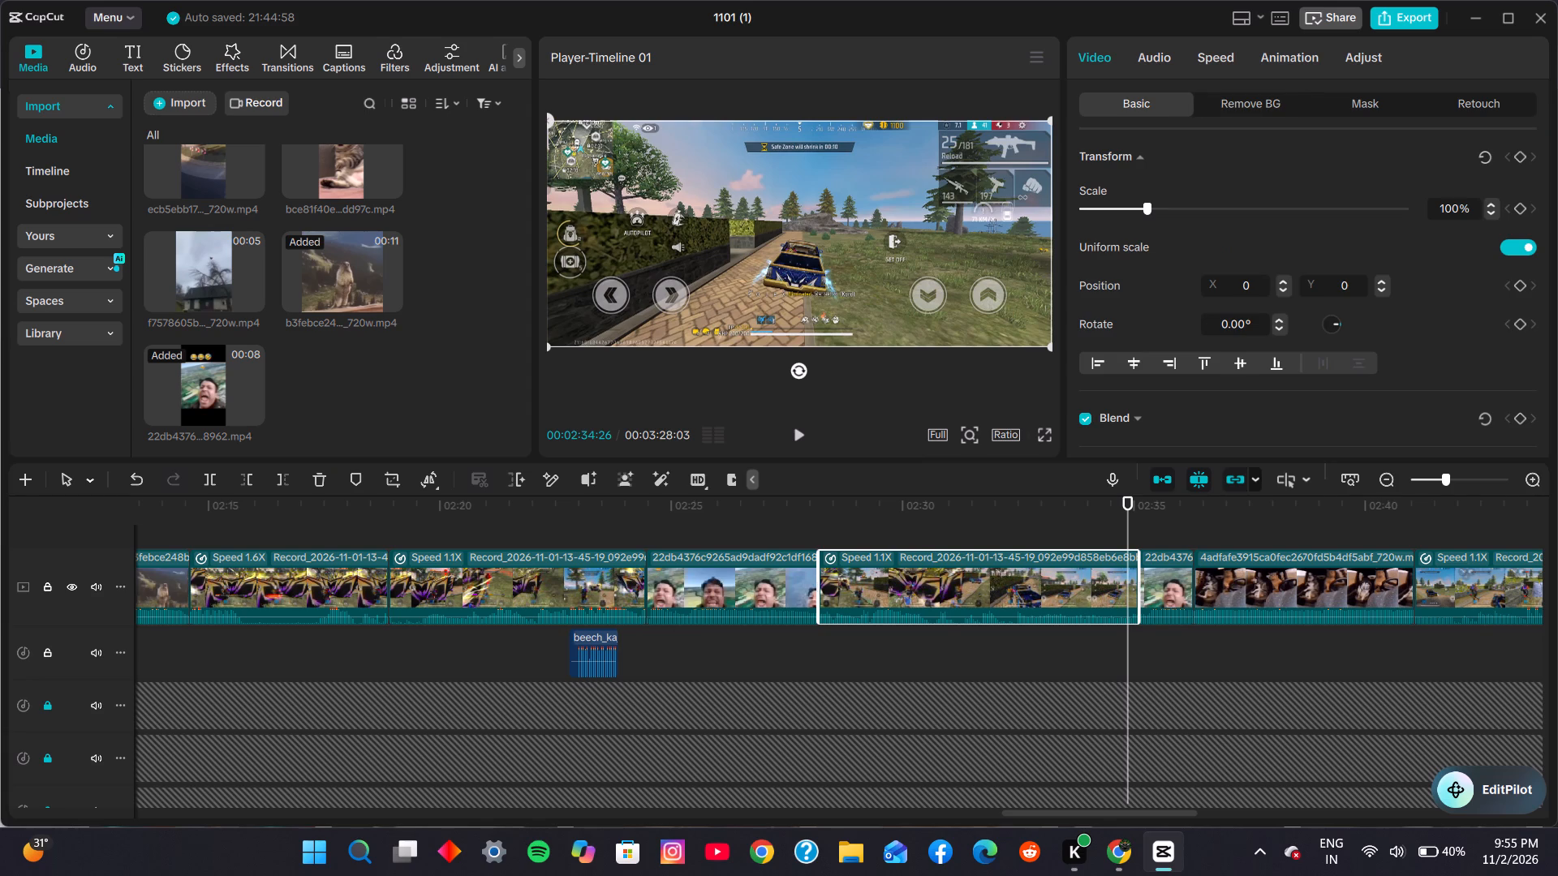
left_click(1212, 61)
left_click(1173, 185)
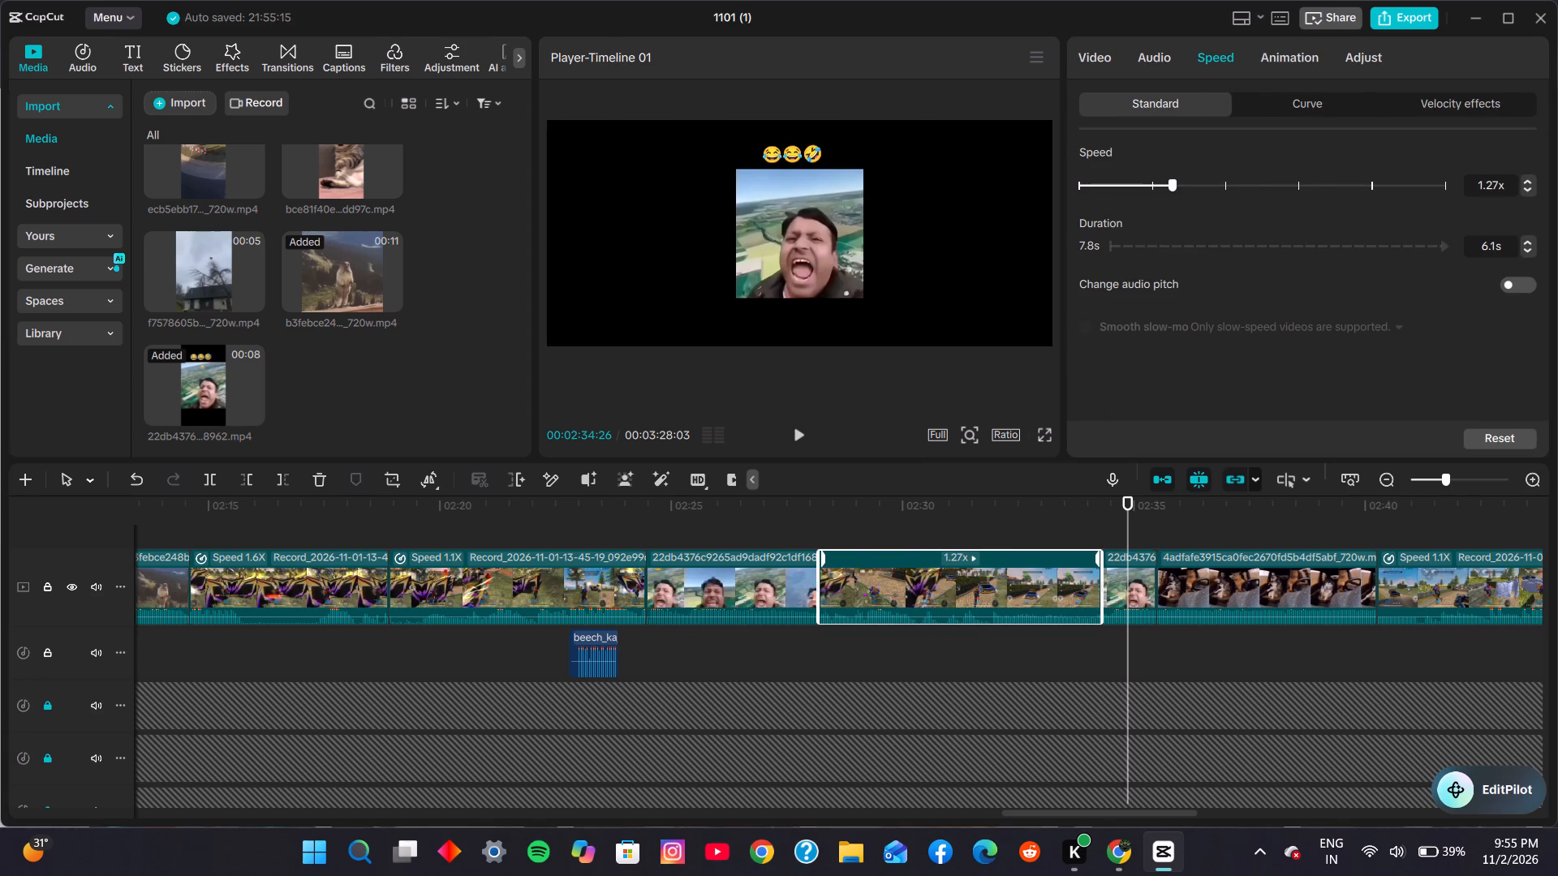
left_click(1181, 185)
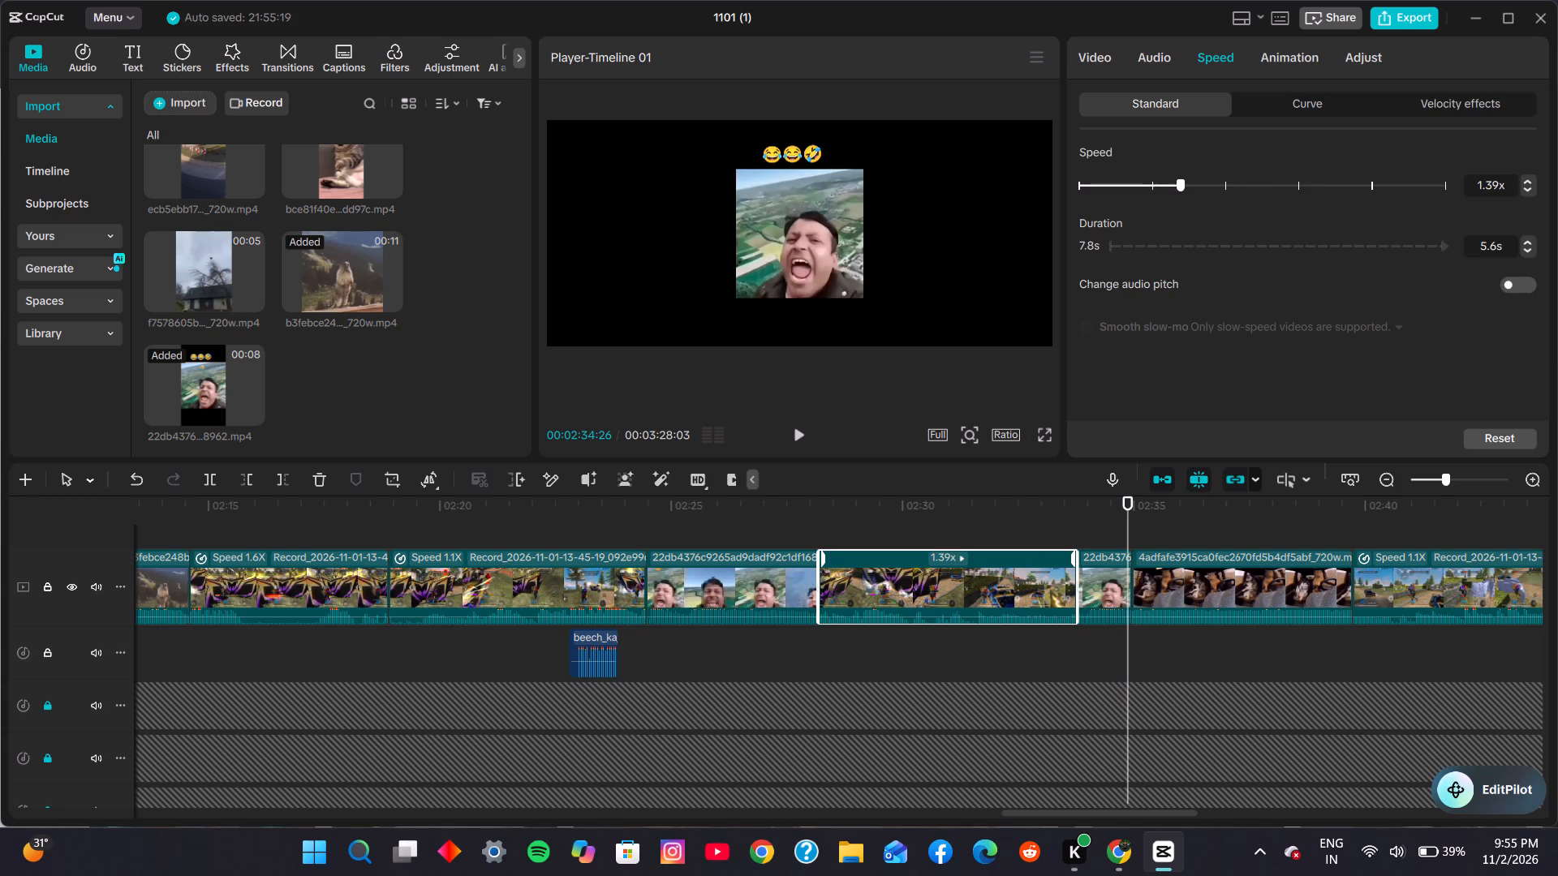
Play the timeline from about 02:27 through the sped-up clip and following memes, pausing in the gameplay at about 02:42.
left_click(795, 529)
left_click(803, 434)
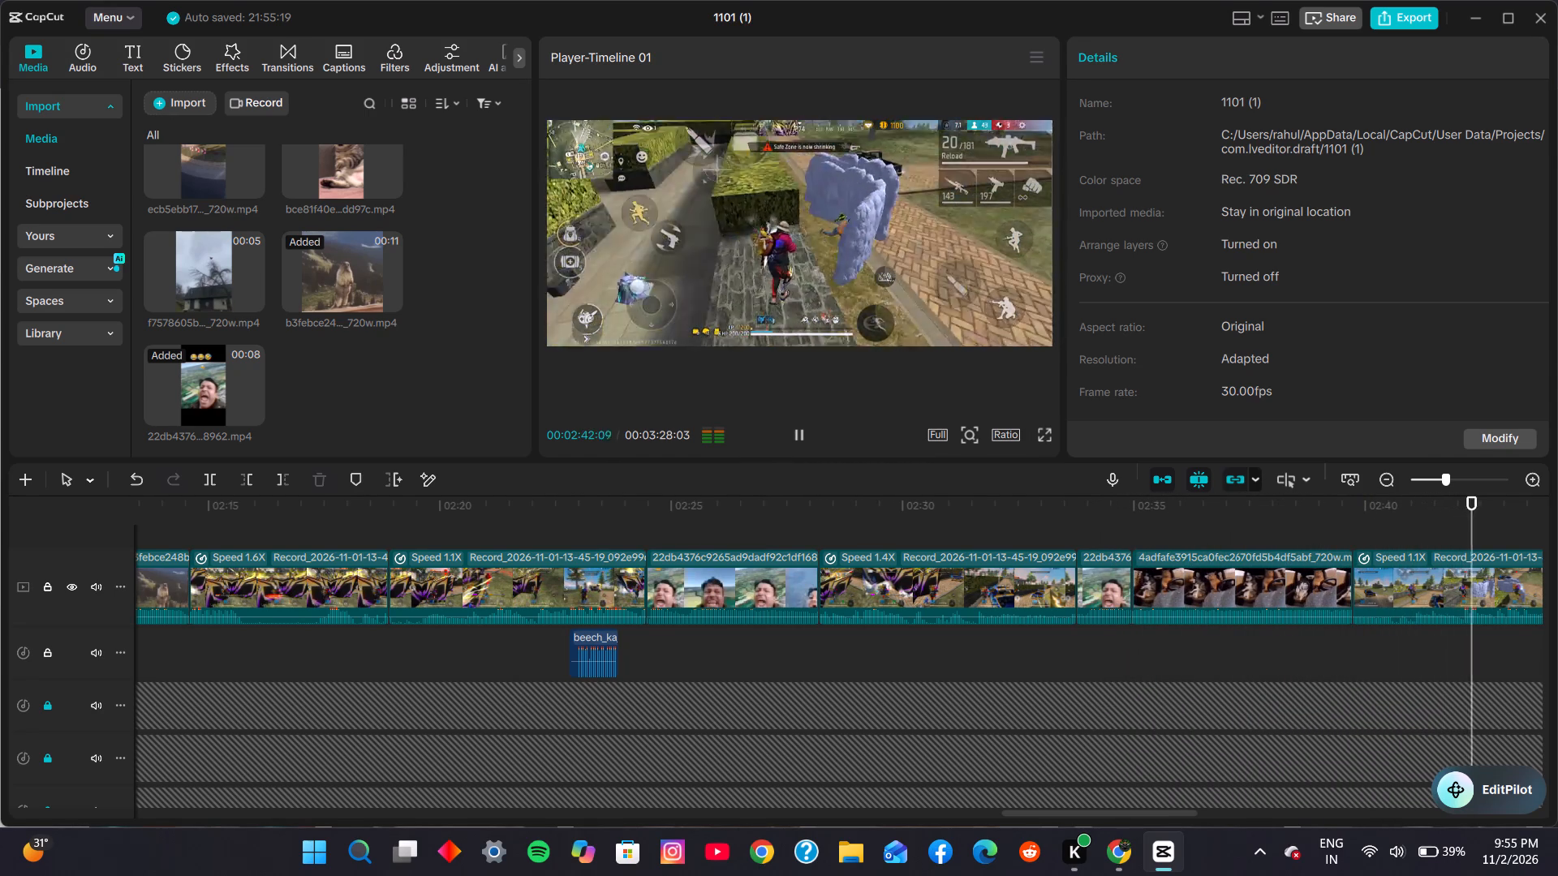
left_click(803, 434)
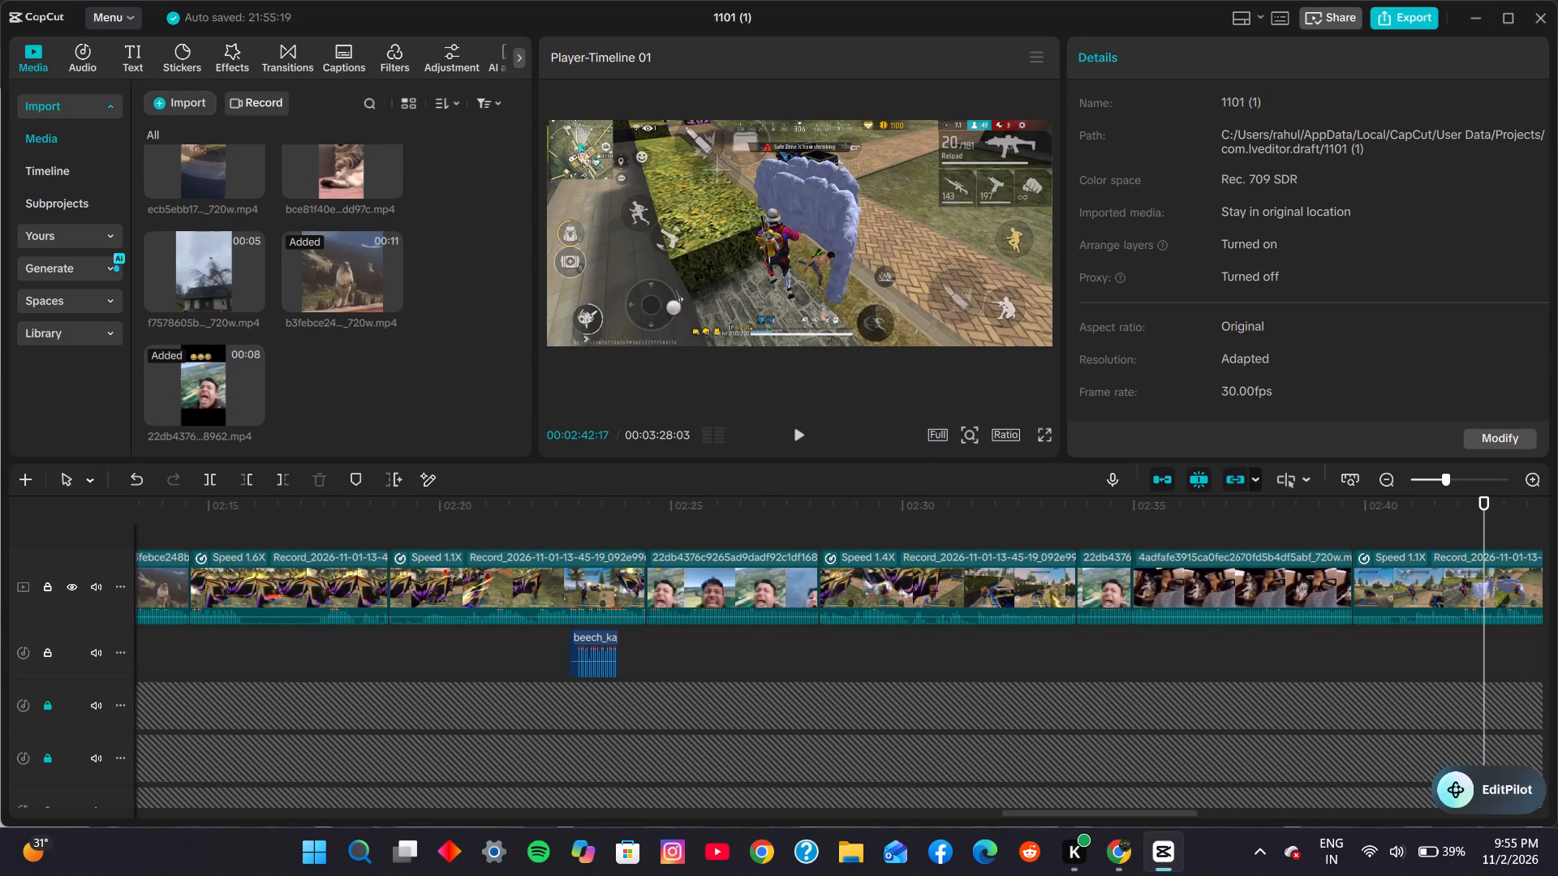
left_click_drag(1328, 665, 1349, 665)
left_click_drag(1349, 665, 981, 665)
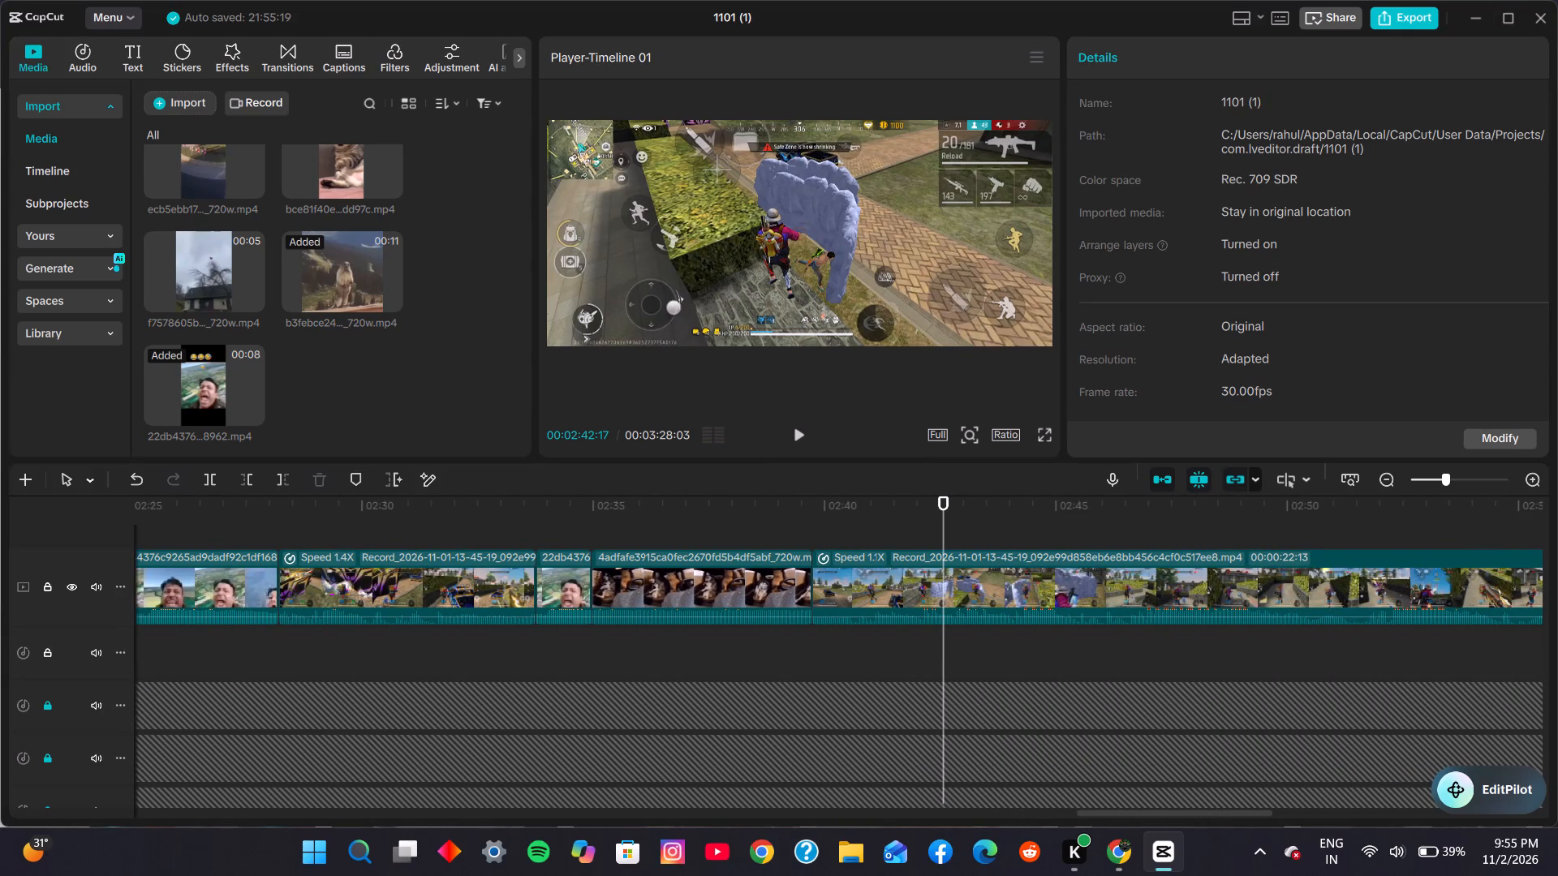
Switch to Chrome, search Pinterest for "car aesthetic" and look through the resulting pins.
left_click(1121, 856)
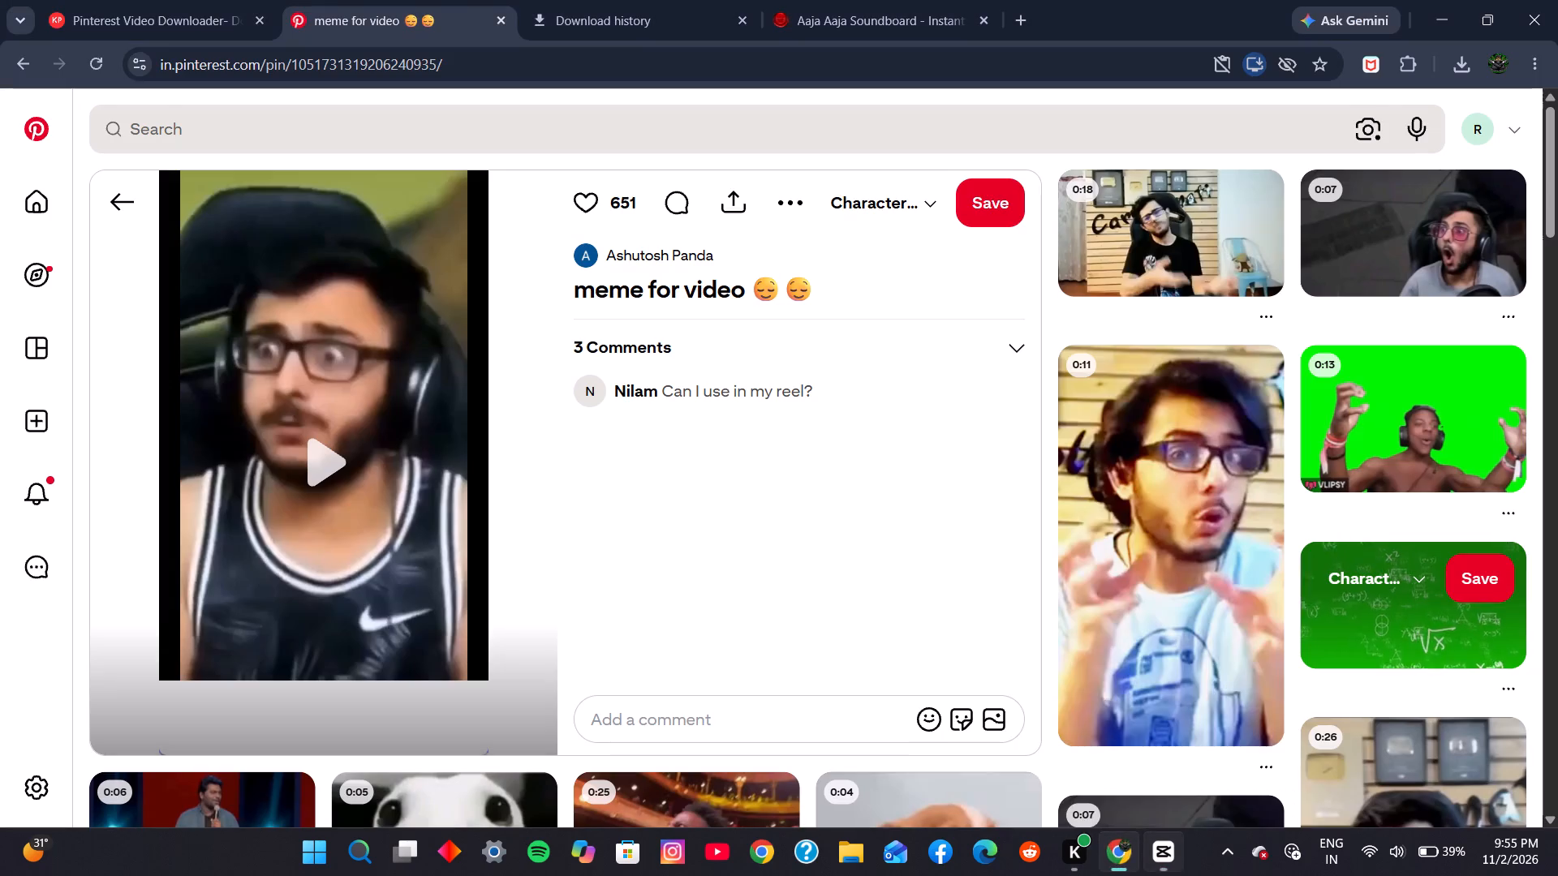
left_click(320, 135)
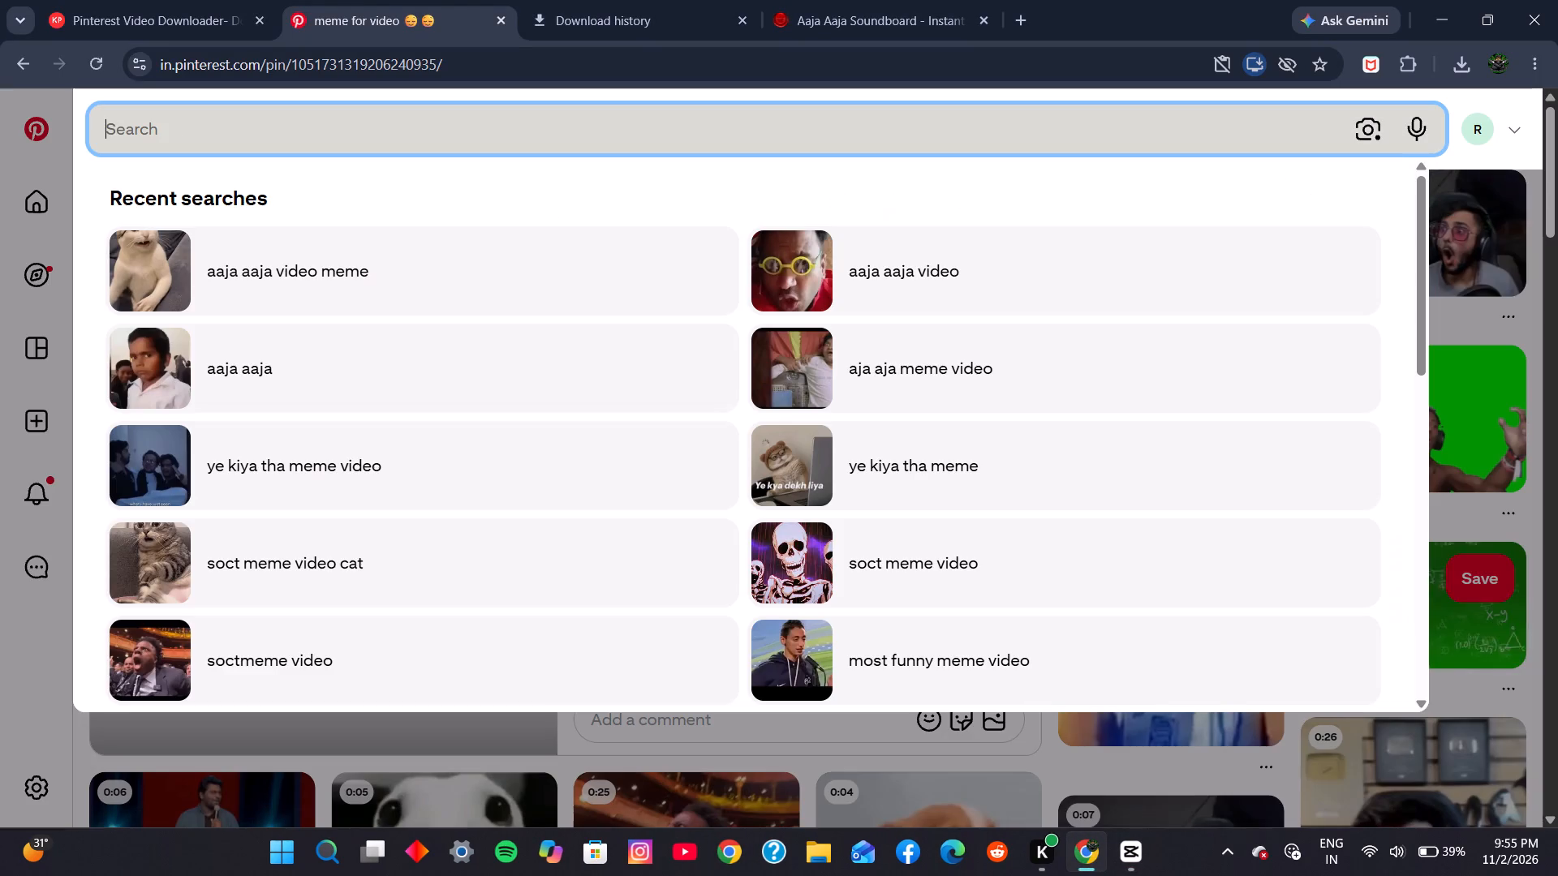
key("space")
type("car")
key("space")
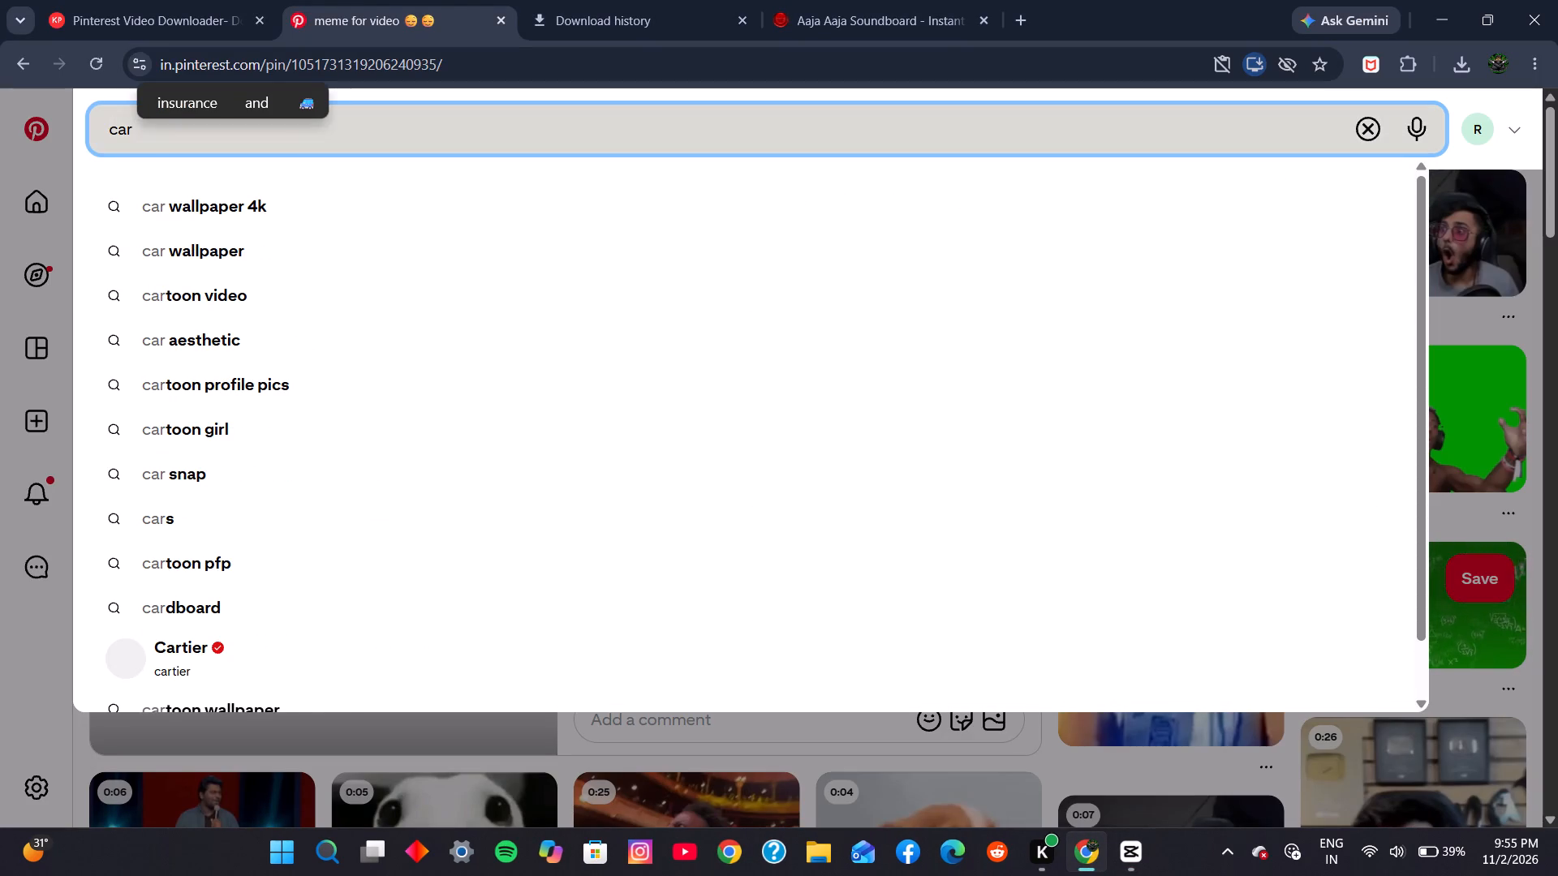
left_click(278, 341)
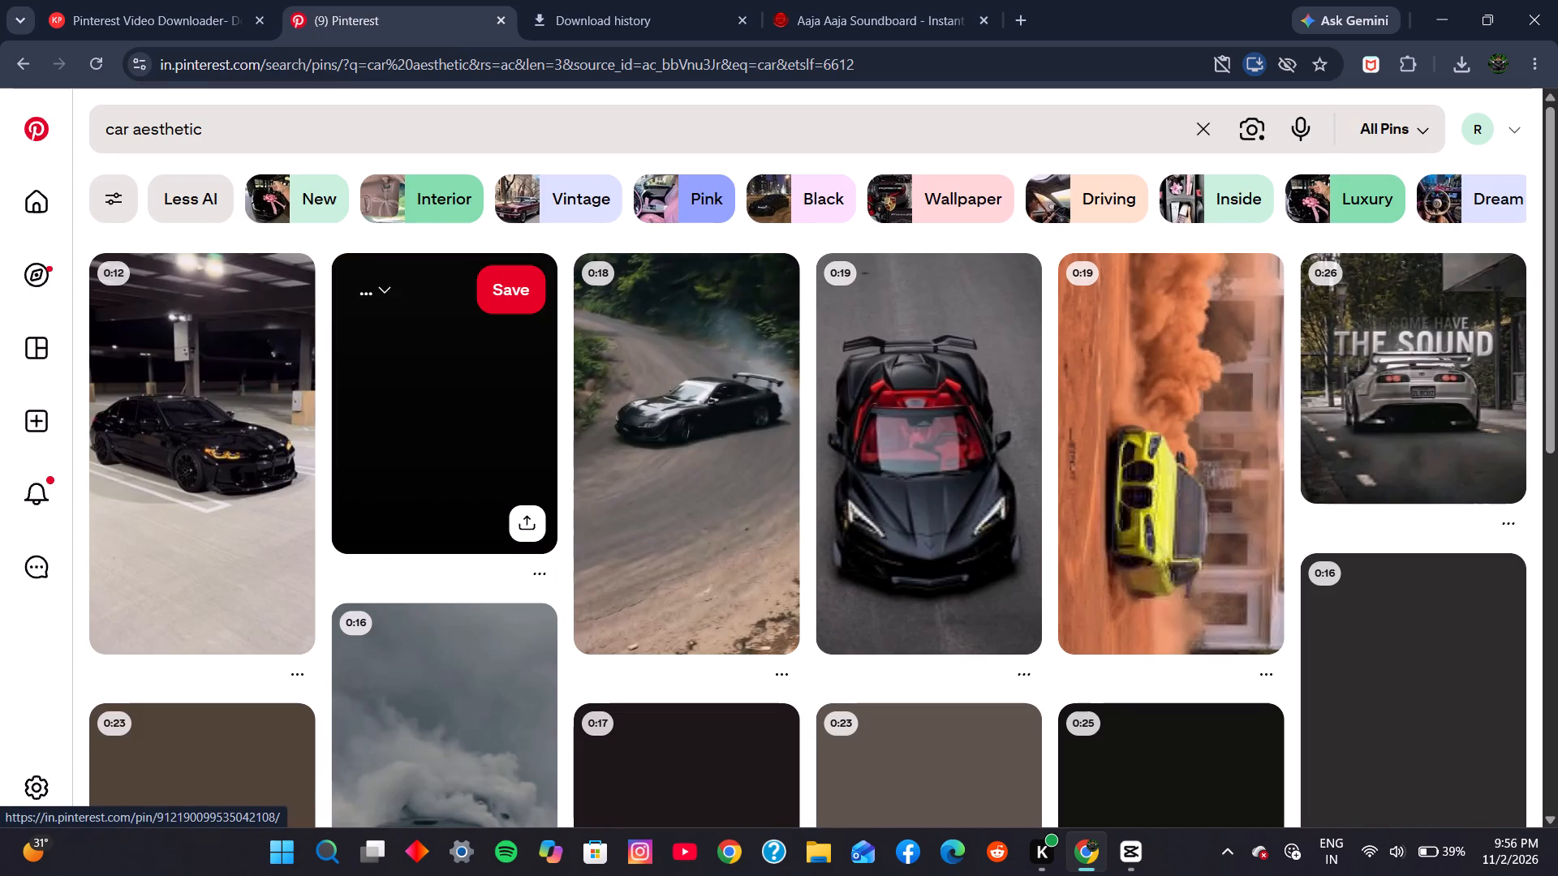
scroll(947, 505, "down", 2)
scroll(947, 505, "up", 2)
scroll(947, 505, "down", 5)
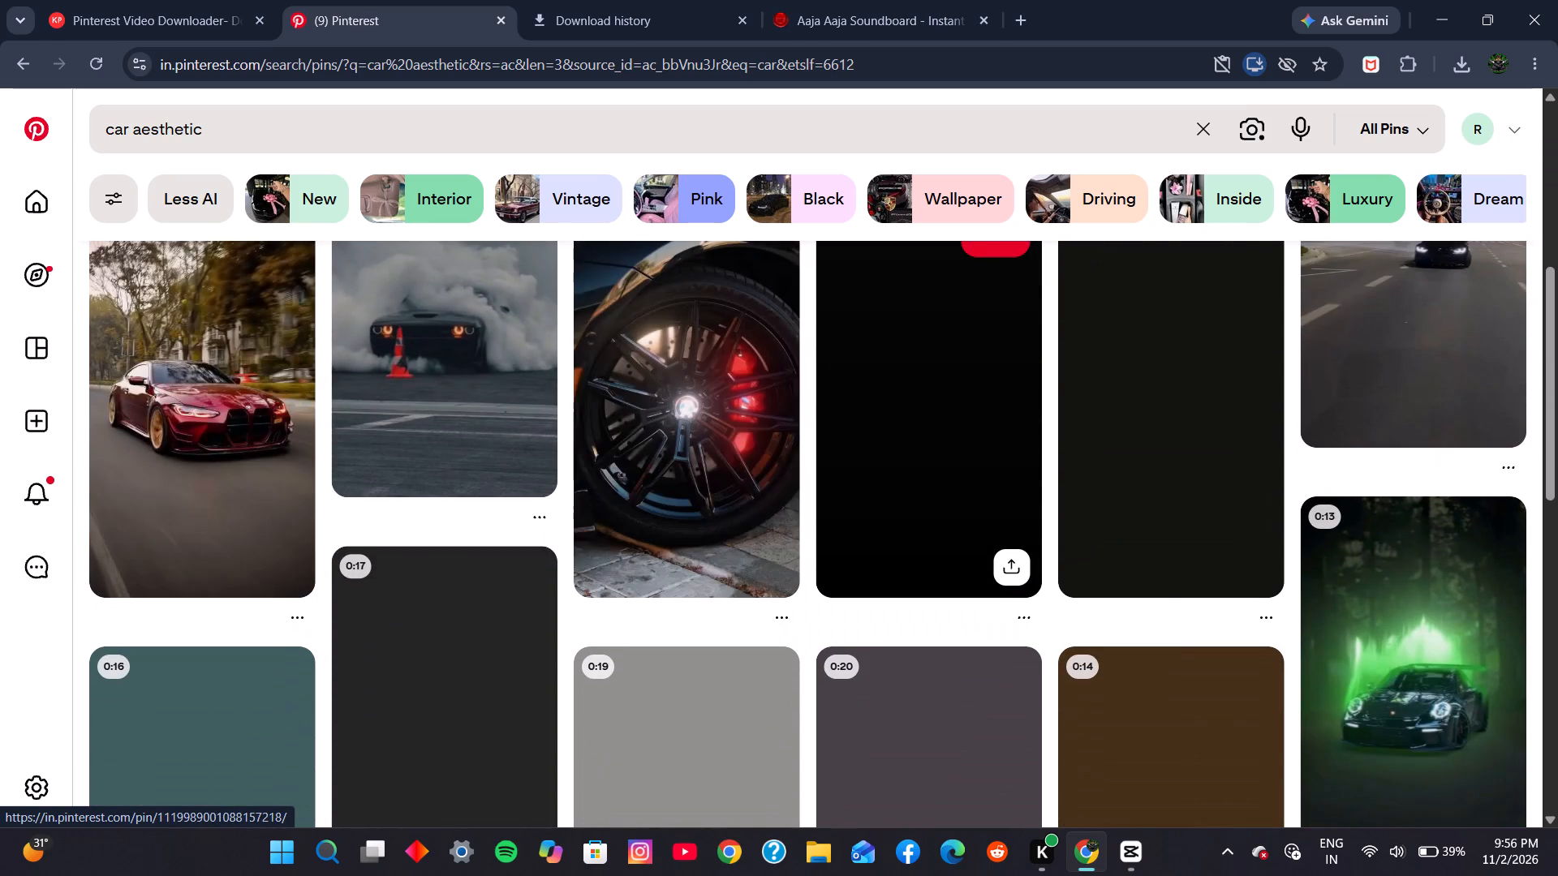
scroll(947, 505, "up", 4)
scroll(709, 390, "up", 4)
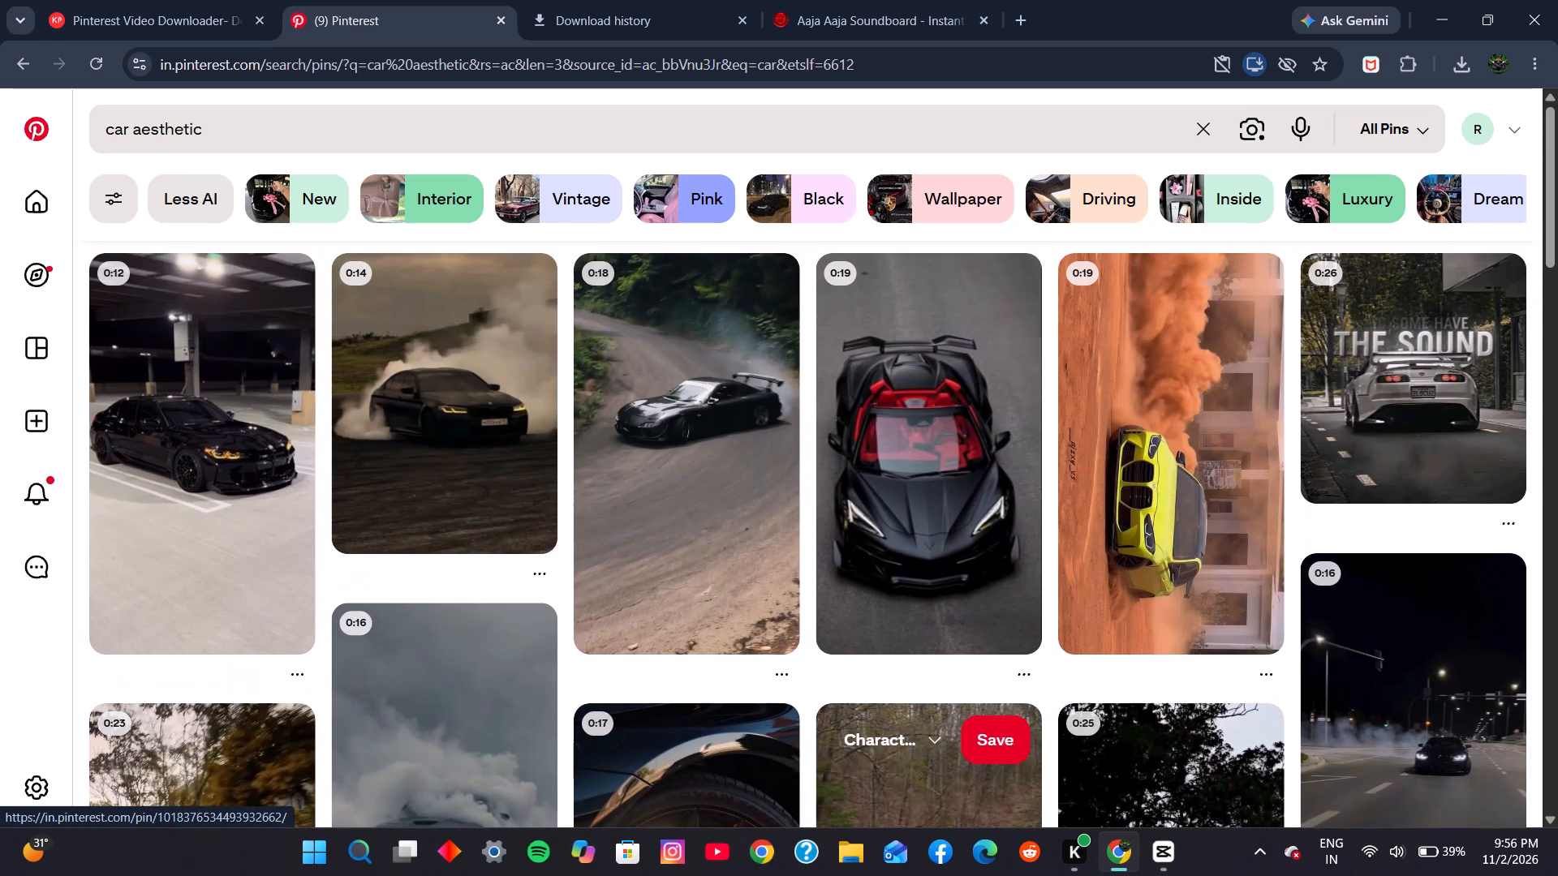
Change the Pinterest search to "car aesidentjh" and run it.
left_click(297, 131)
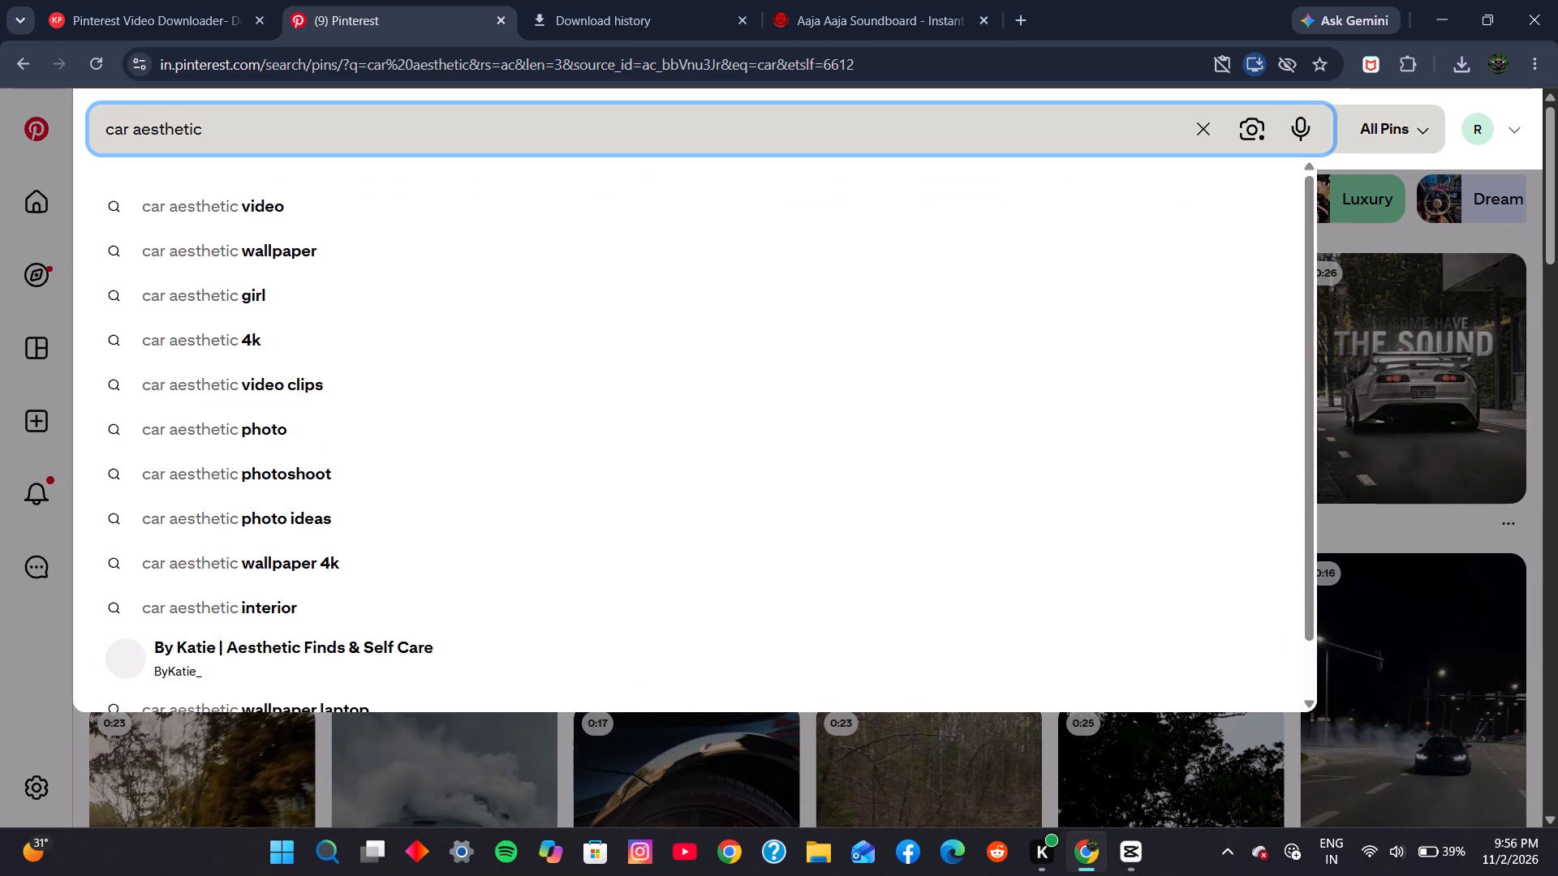
key("BackSpace")
key("BackSpace")
key("BackSpace")
key("BackSpace")
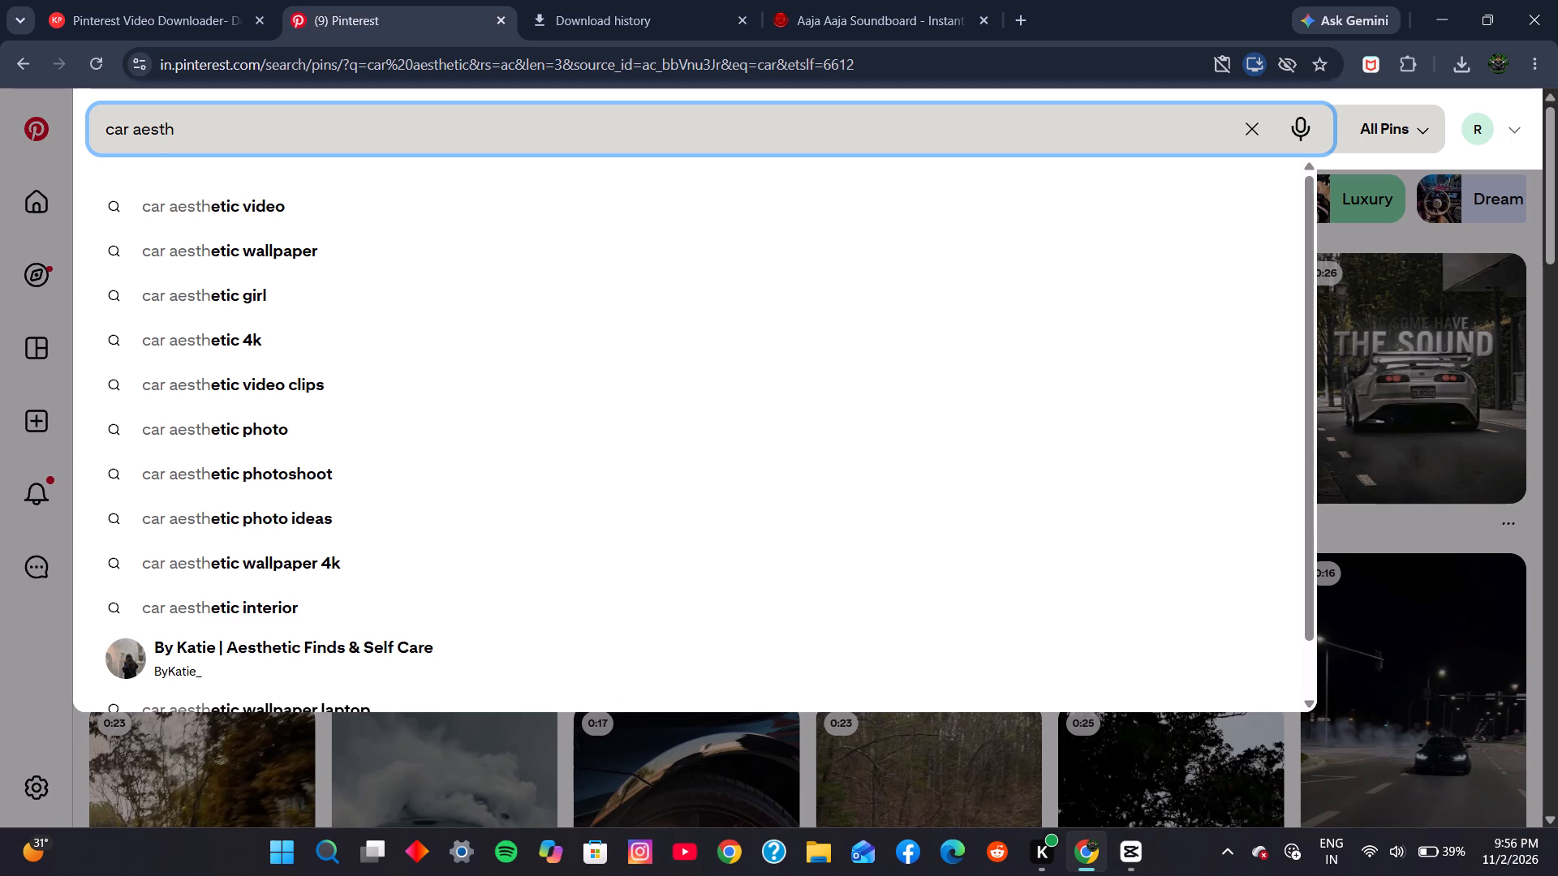
key("BackSpace")
key("BackSpace")
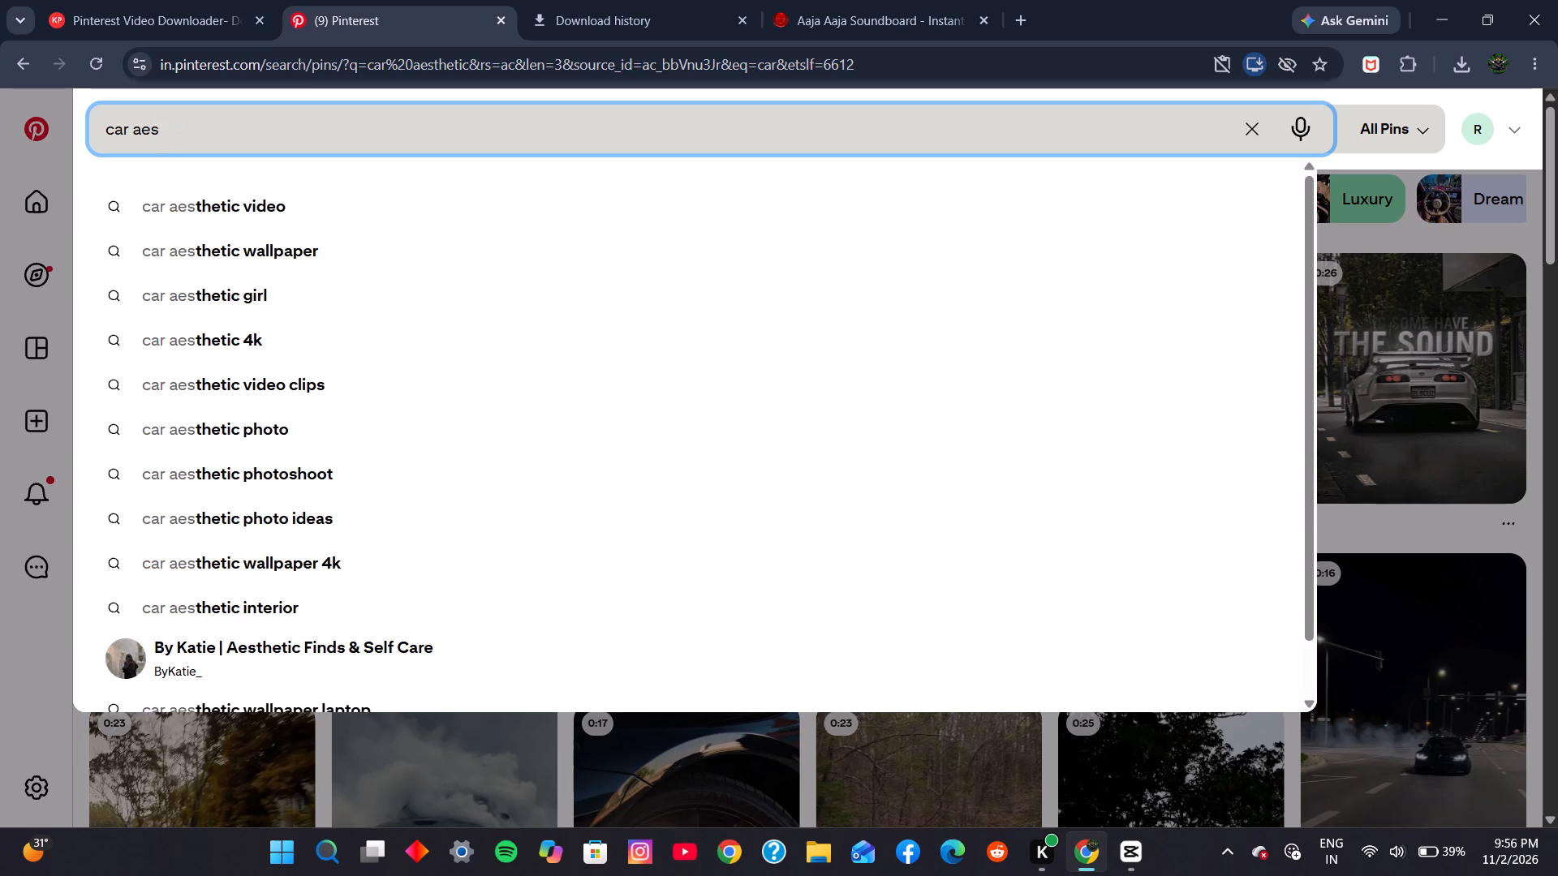
type("iden")
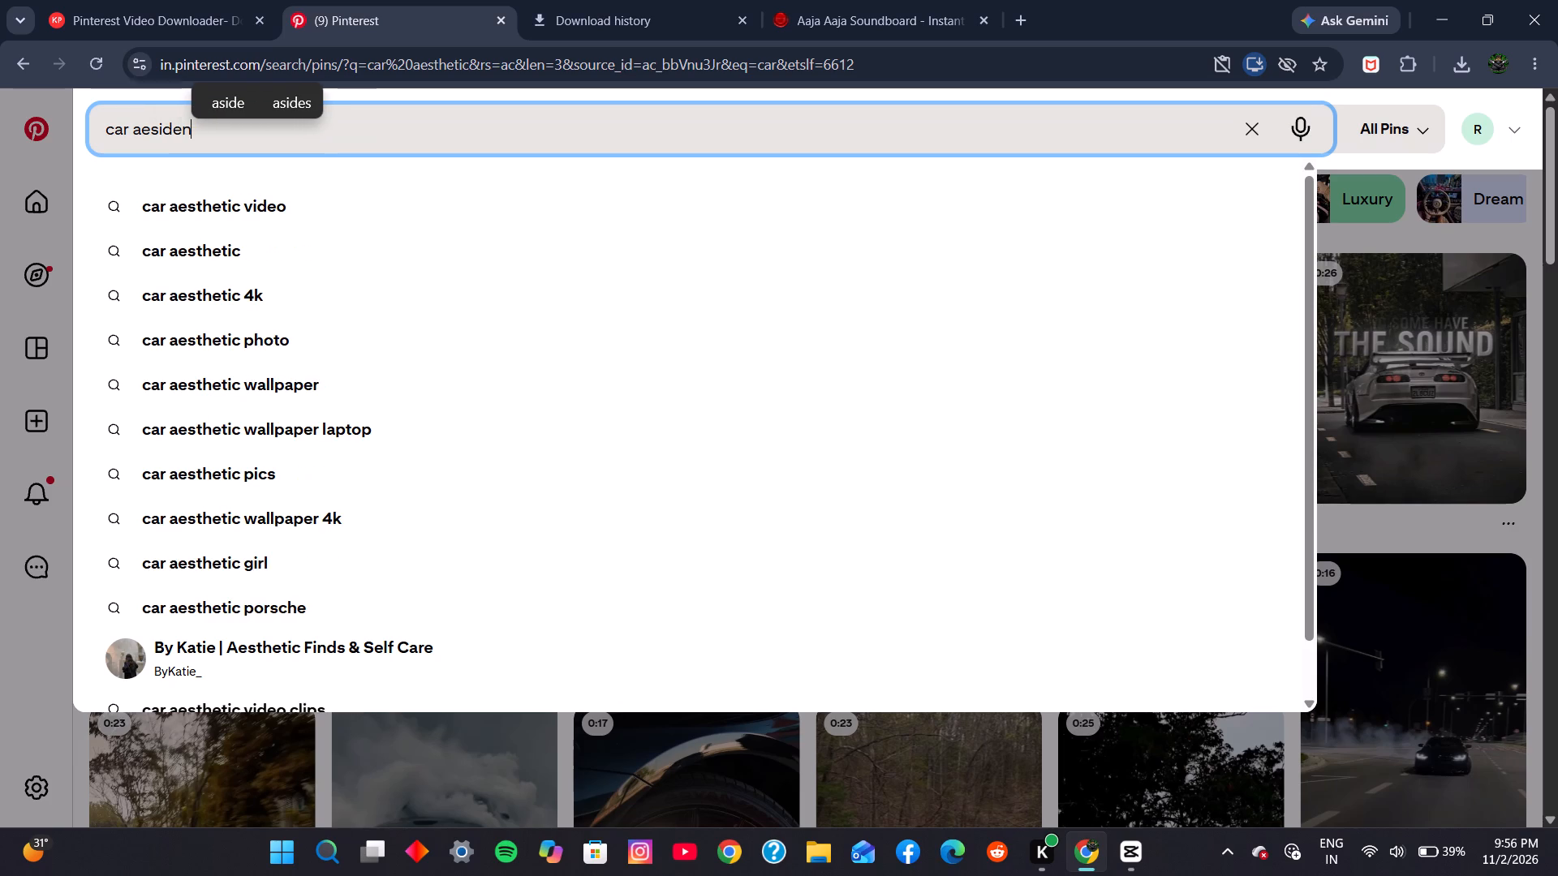
type("tjh")
key("Return")
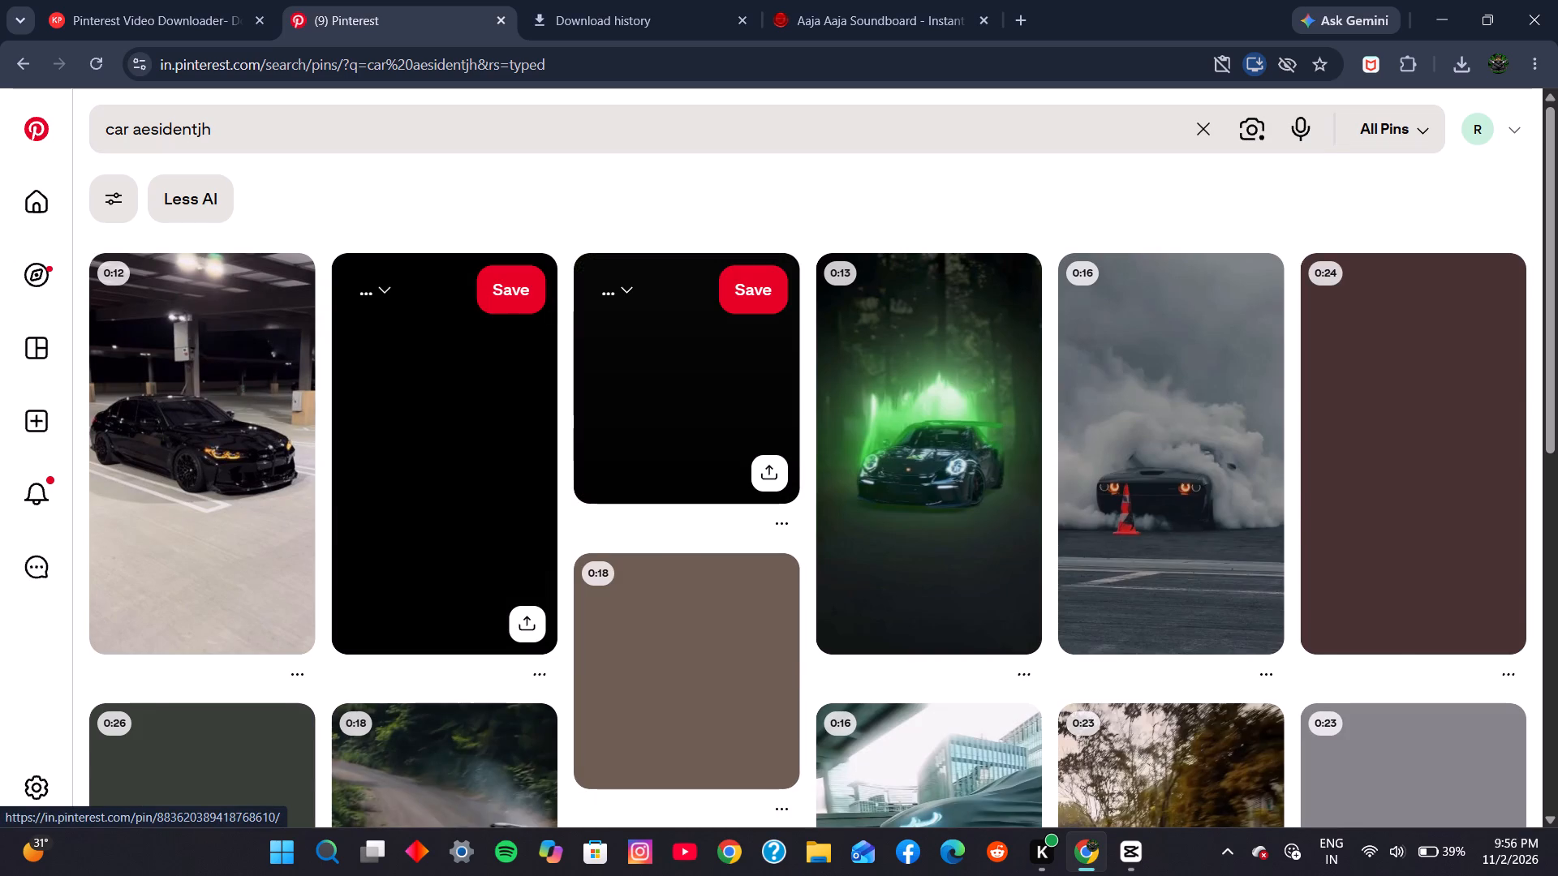
Replace the Pinterest search with "car acsident" and look over the first resulting pins.
left_click(394, 104)
key("BackSpace")
key("BackSpace")
key("BackSpace")
key("BackSpace")
key("BackSpace")
key("BackSpace")
key("BackSpace")
key("BackSpace")
key("BackSpace")
key("BackSpace")
key("BackSpace")
key("BackSpace")
key("BackSpace")
key("BackSpace")
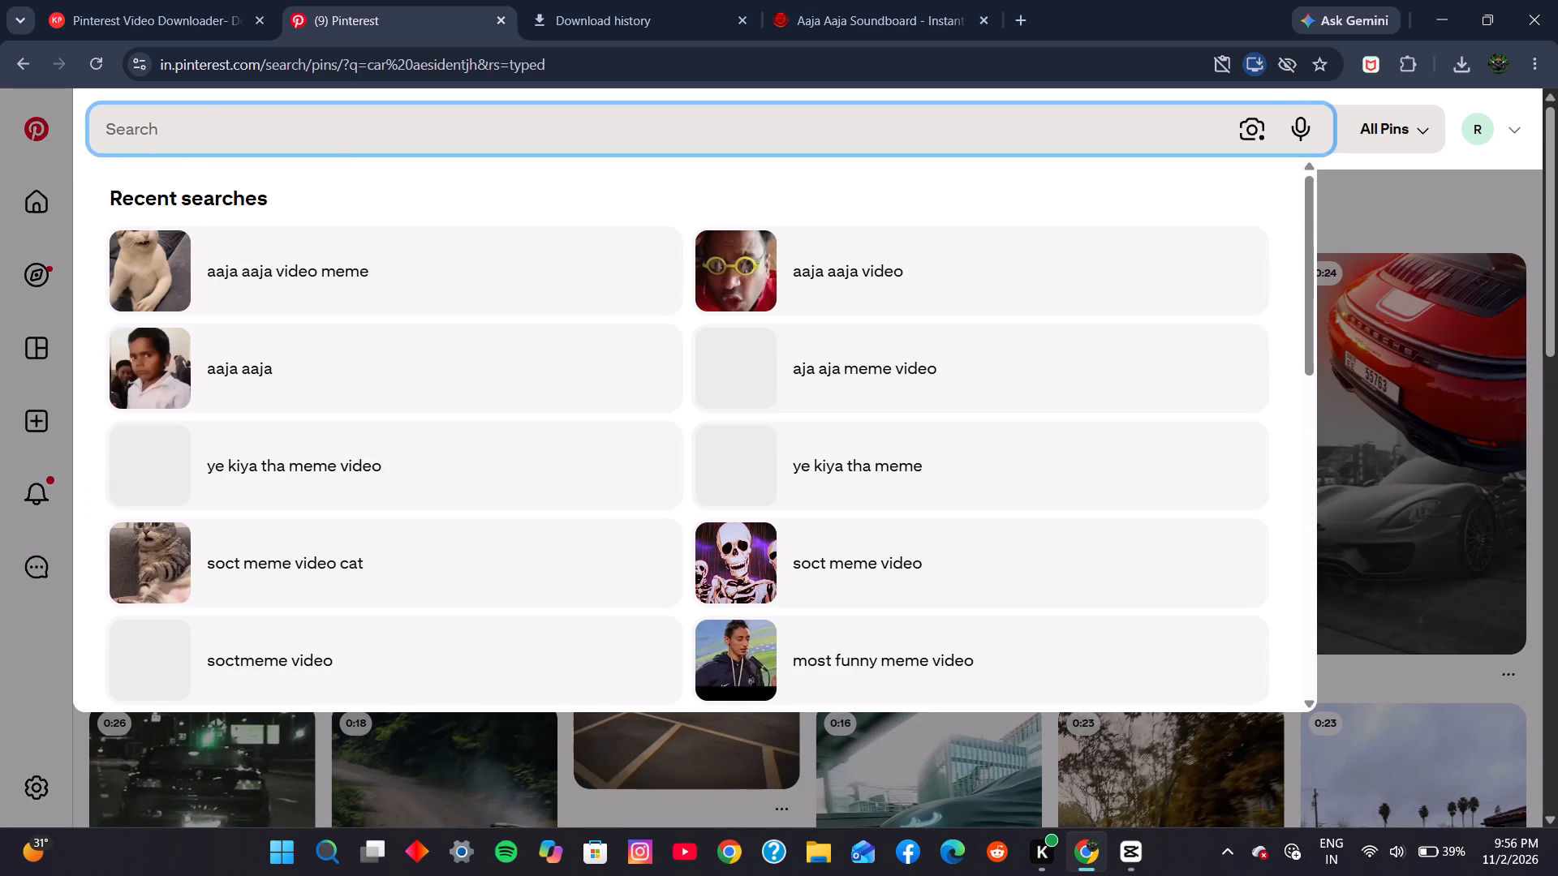
key("c")
type("ar")
key("space")
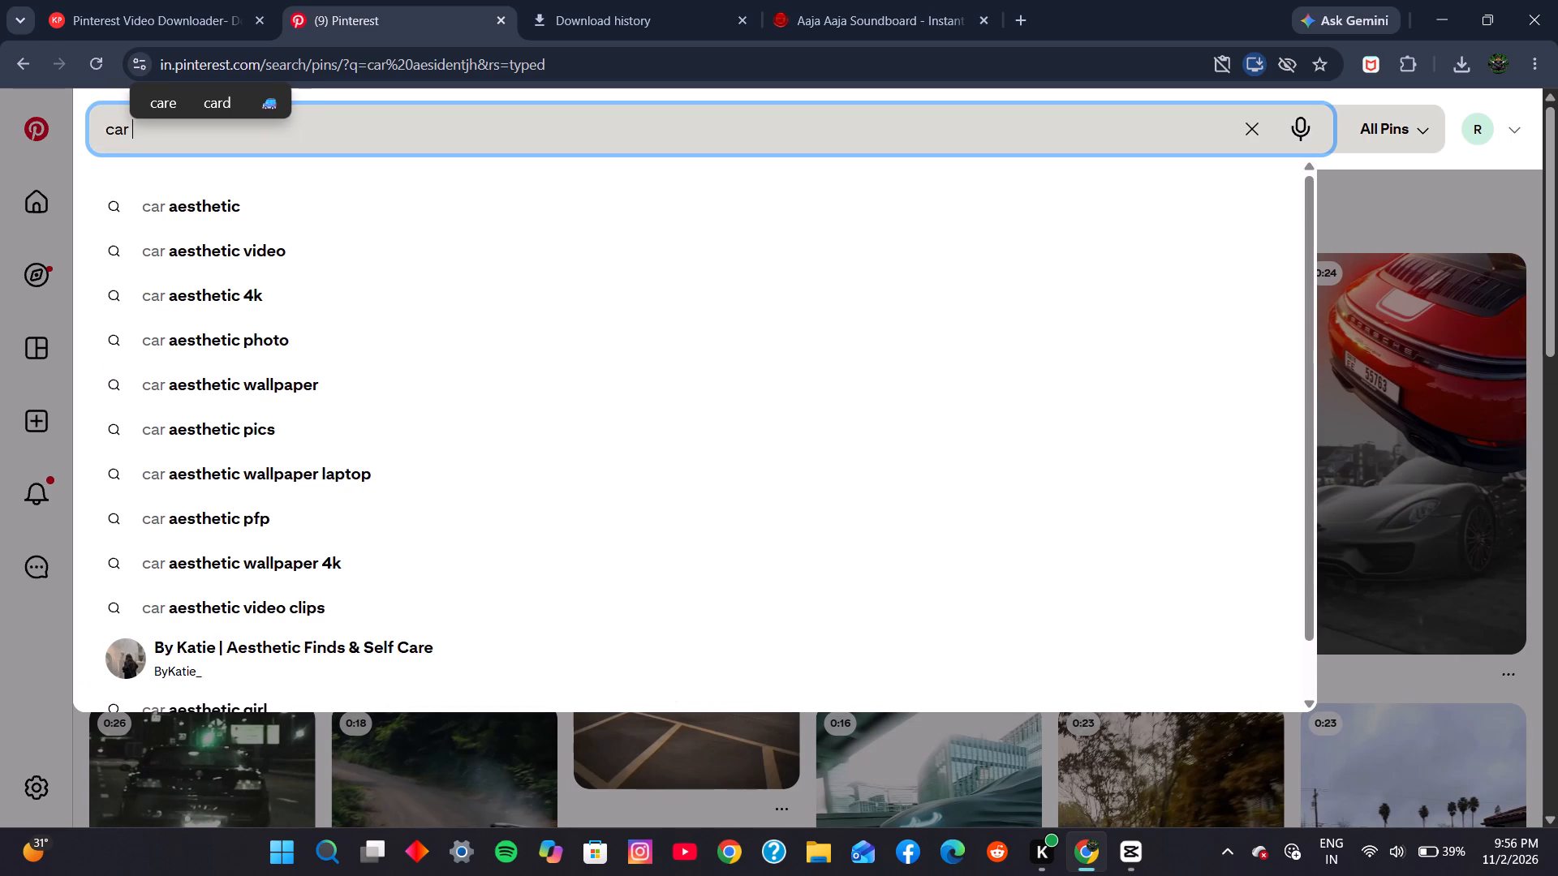
key("a")
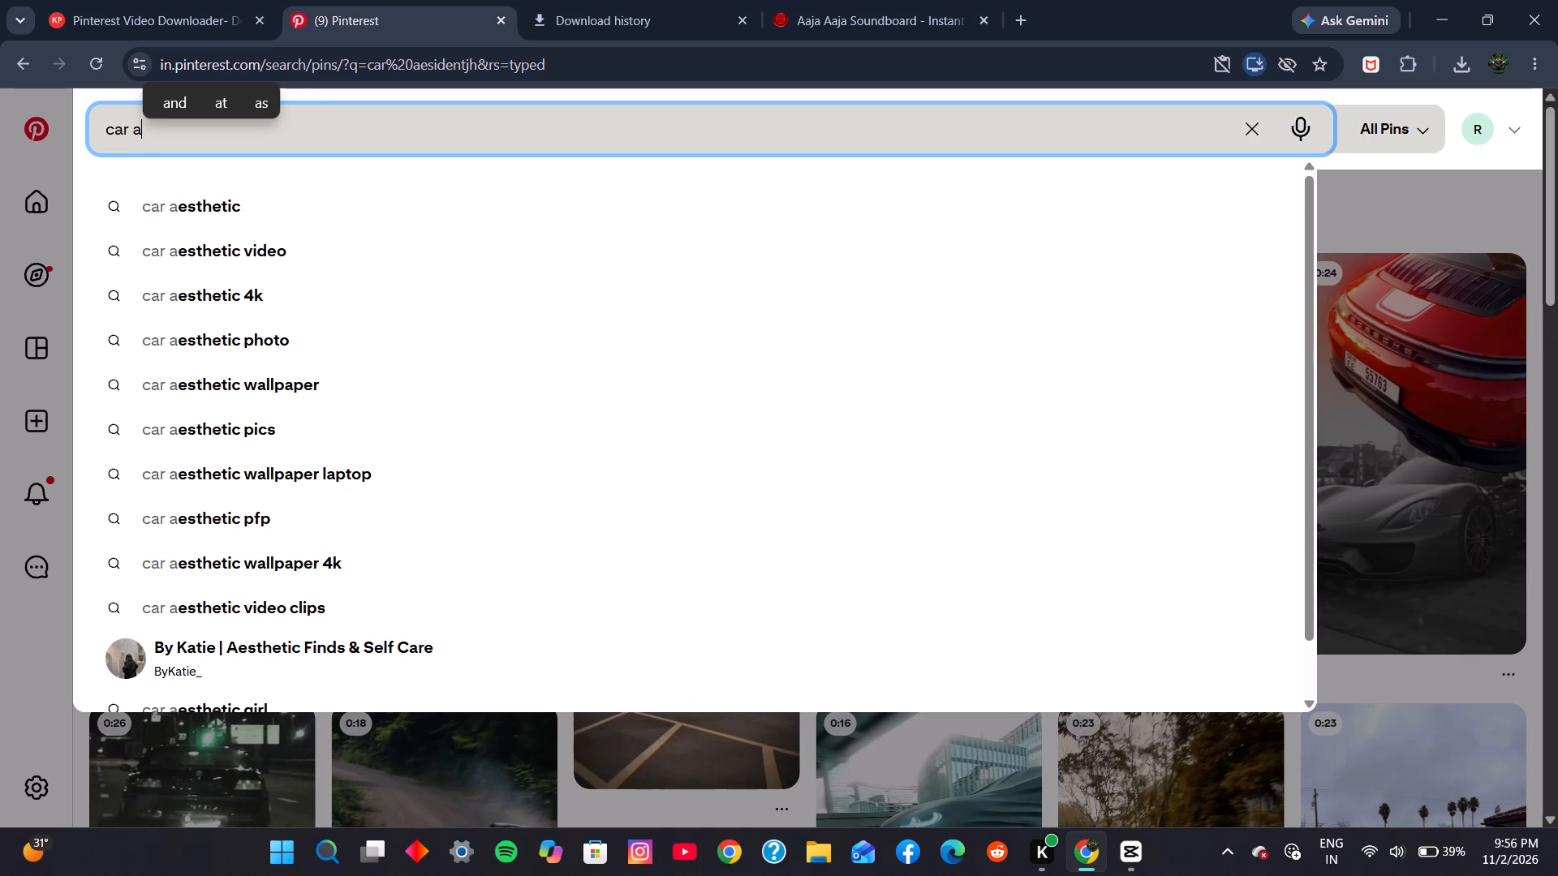
key("c")
type("siden")
key("t")
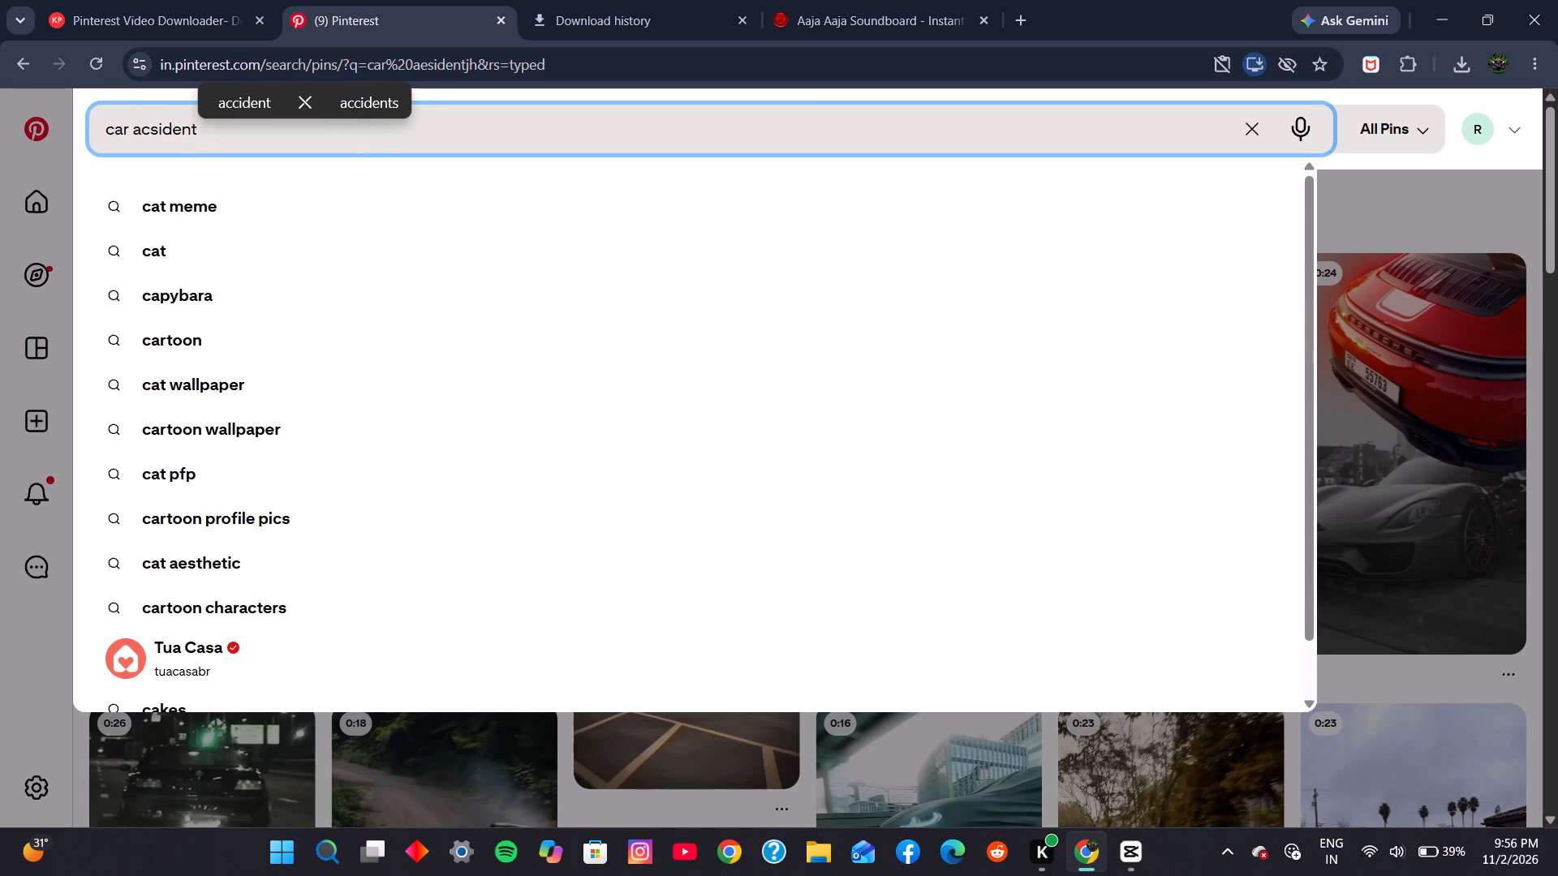
key("Return")
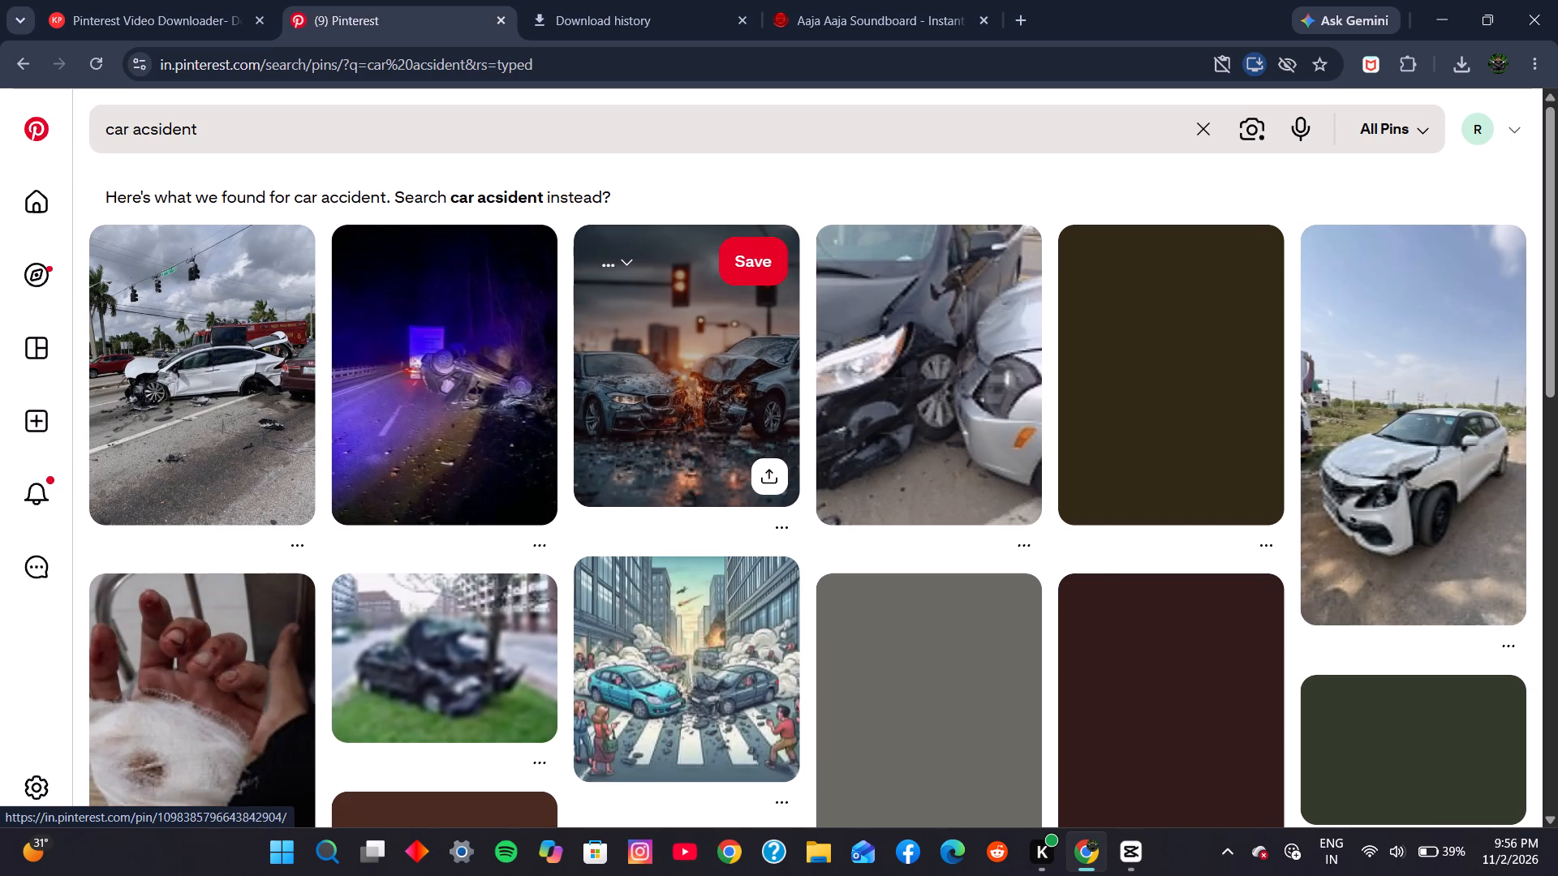
scroll(923, 446, "down", 2)
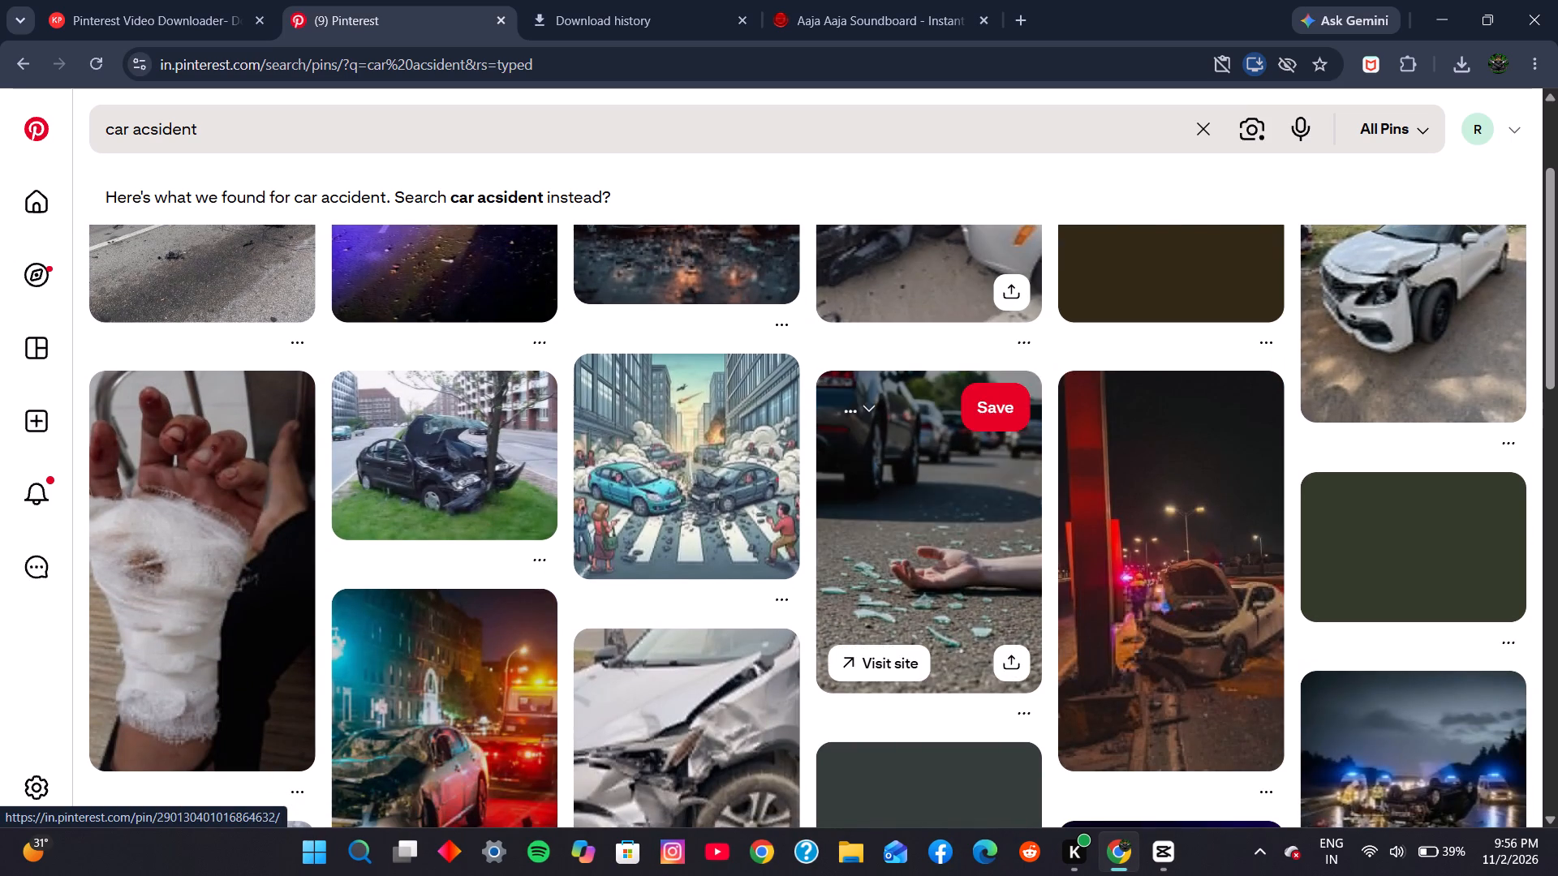
Extend the Pinterest search to "car acsident meme video".
left_click(537, 118)
key("space")
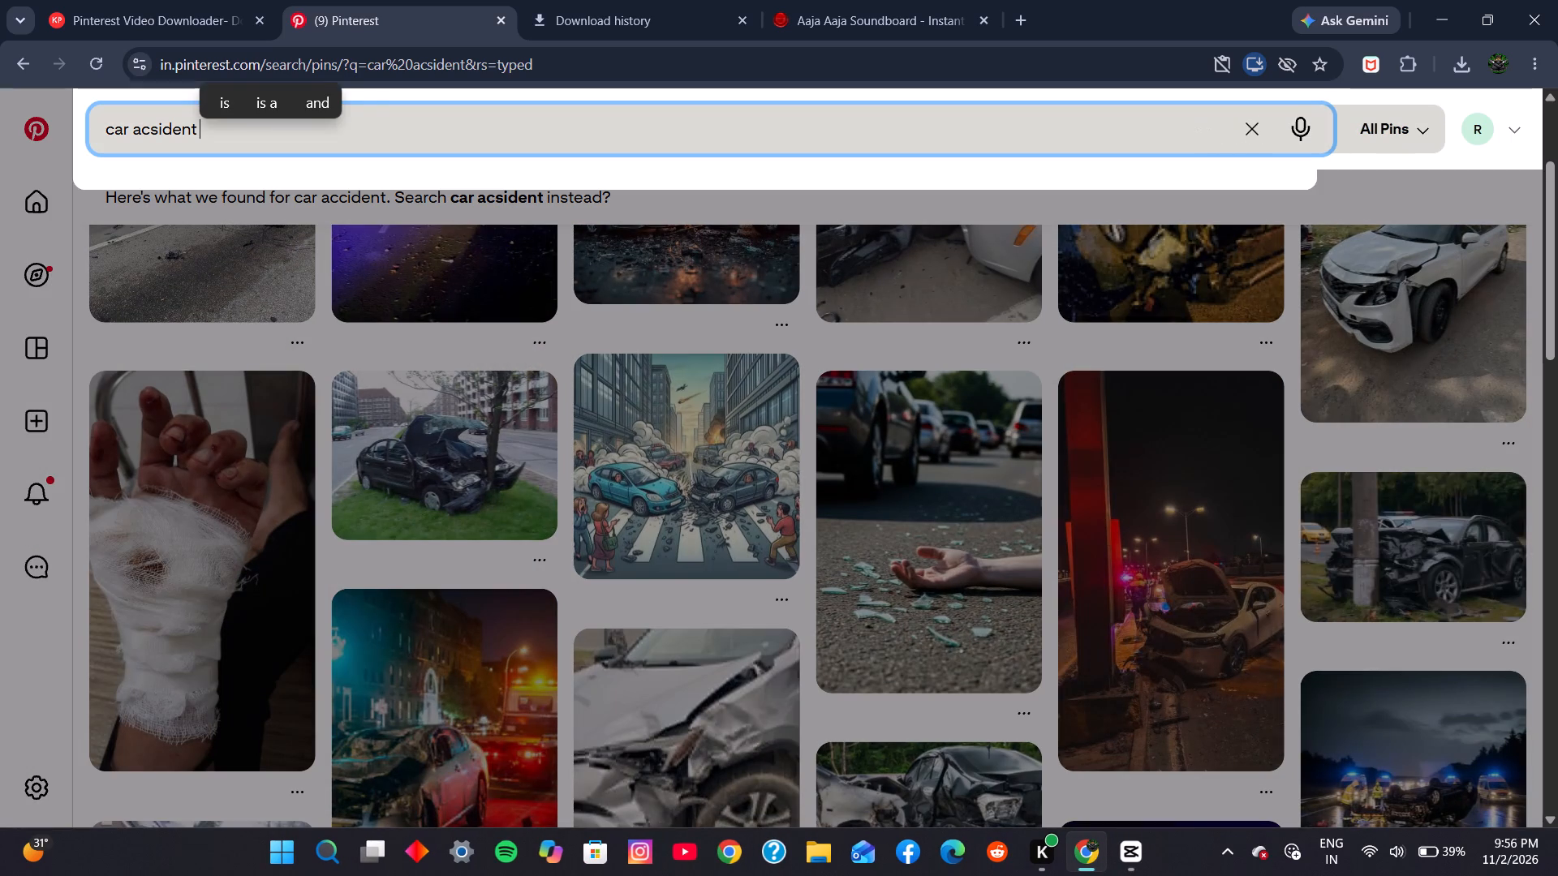
type("meme video")
key("Return")
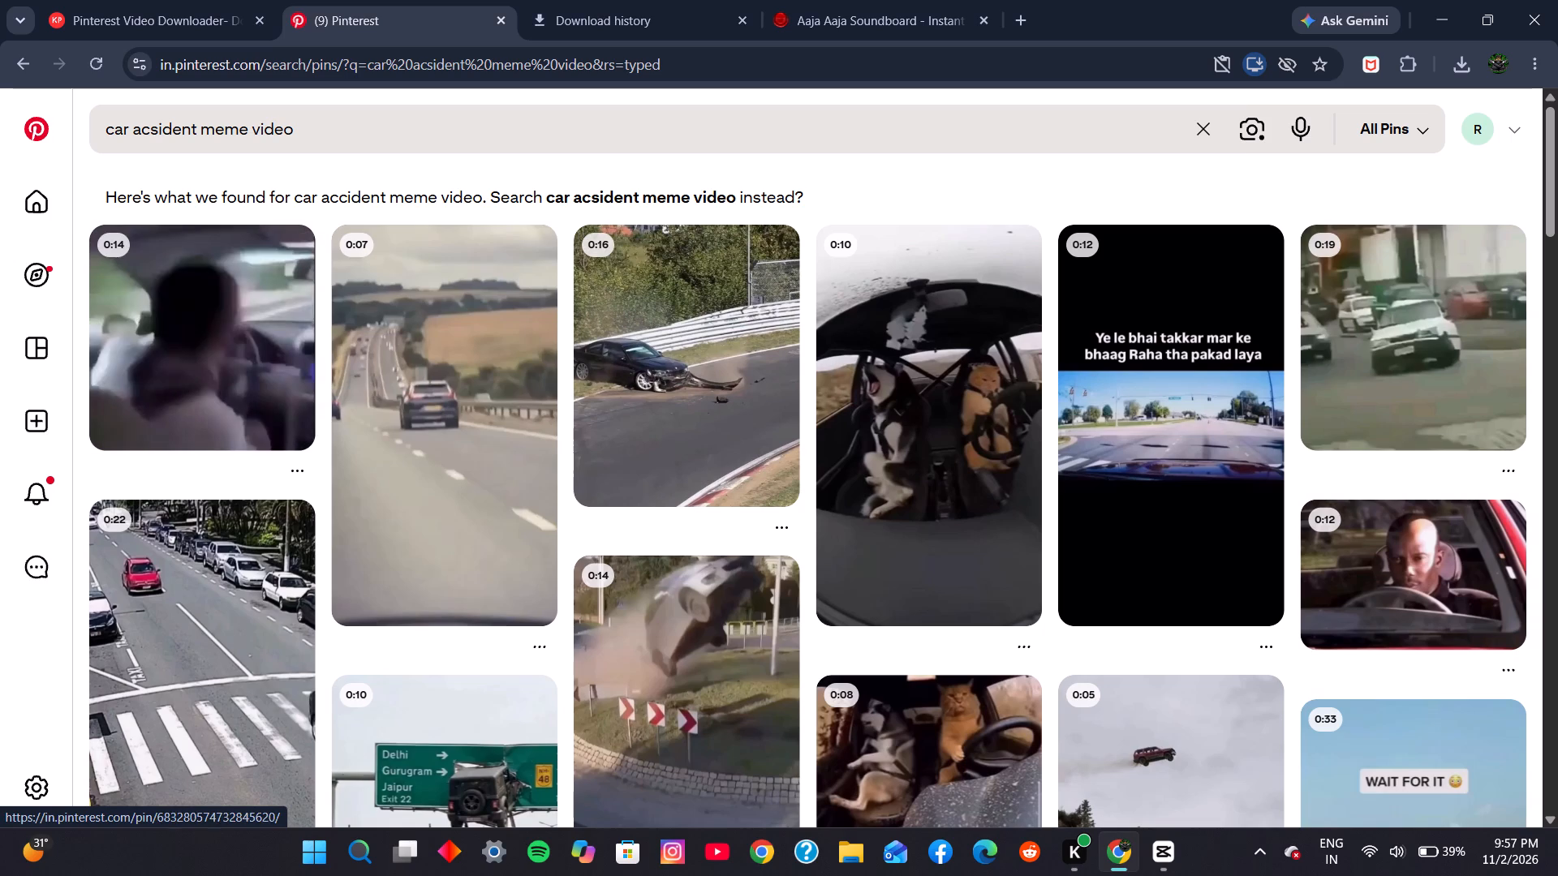
Look through the Pinterest results for "car acsident meme video" for a suitable car accident meme clip.
scroll(911, 425, "down", 4)
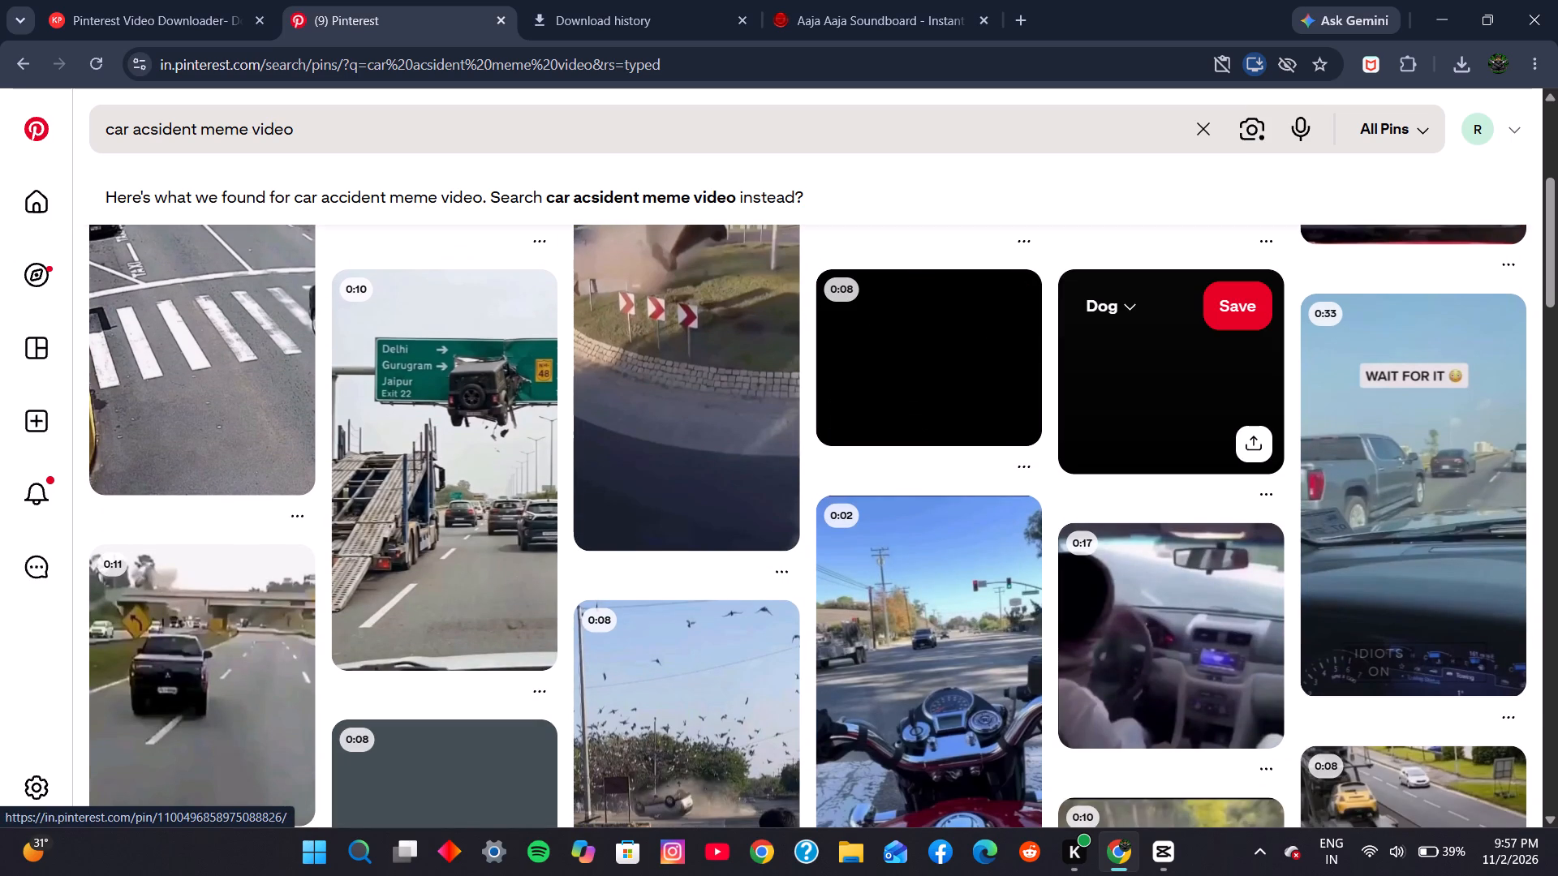
scroll(635, 458, "down", 3)
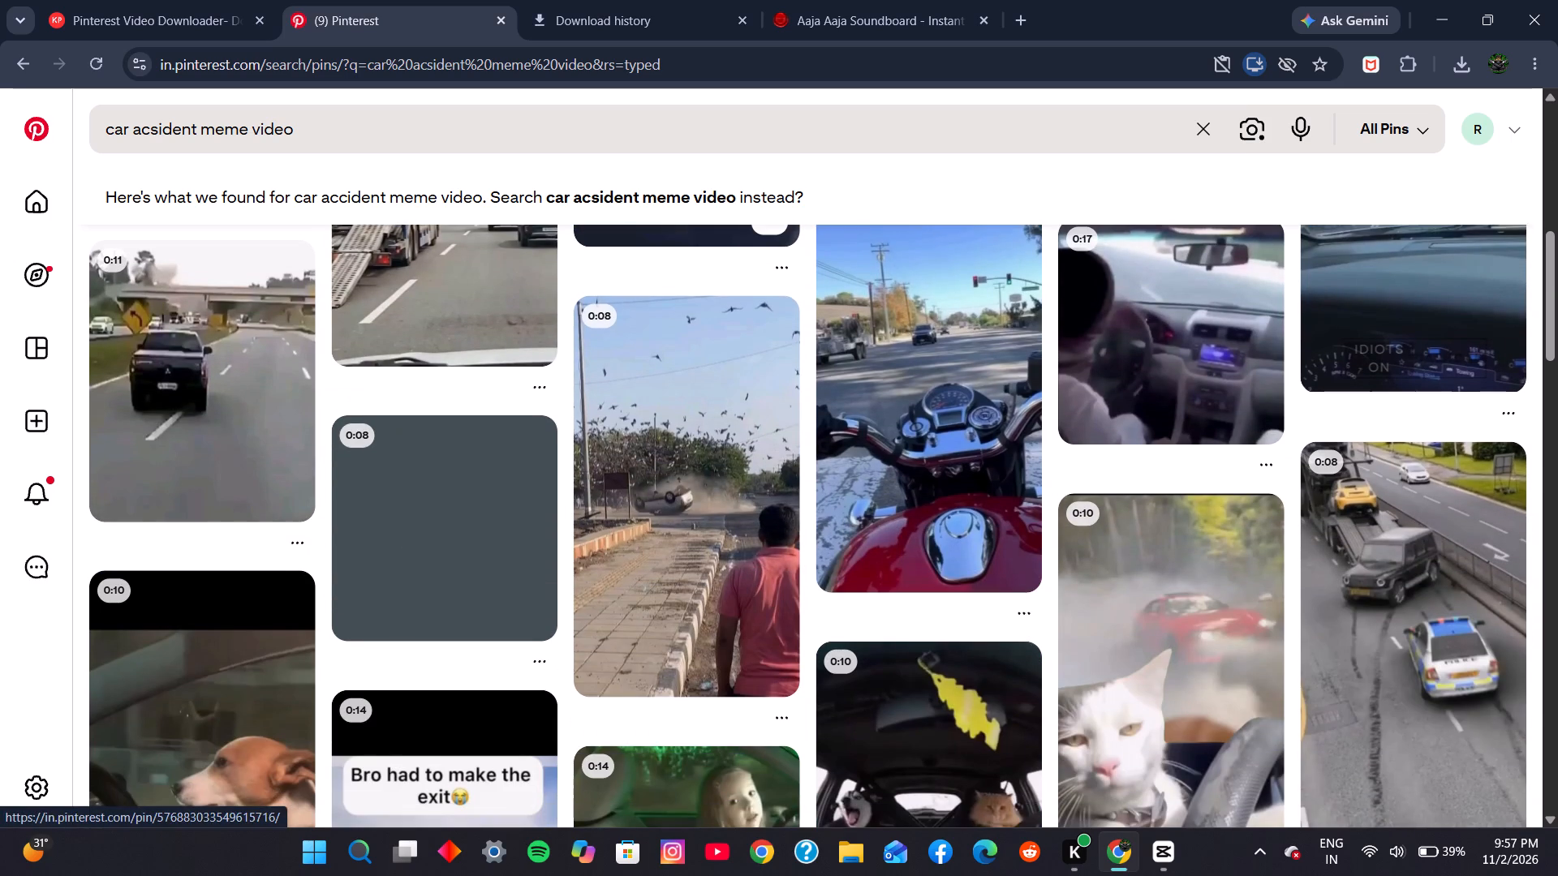
scroll(948, 453, "down", 3)
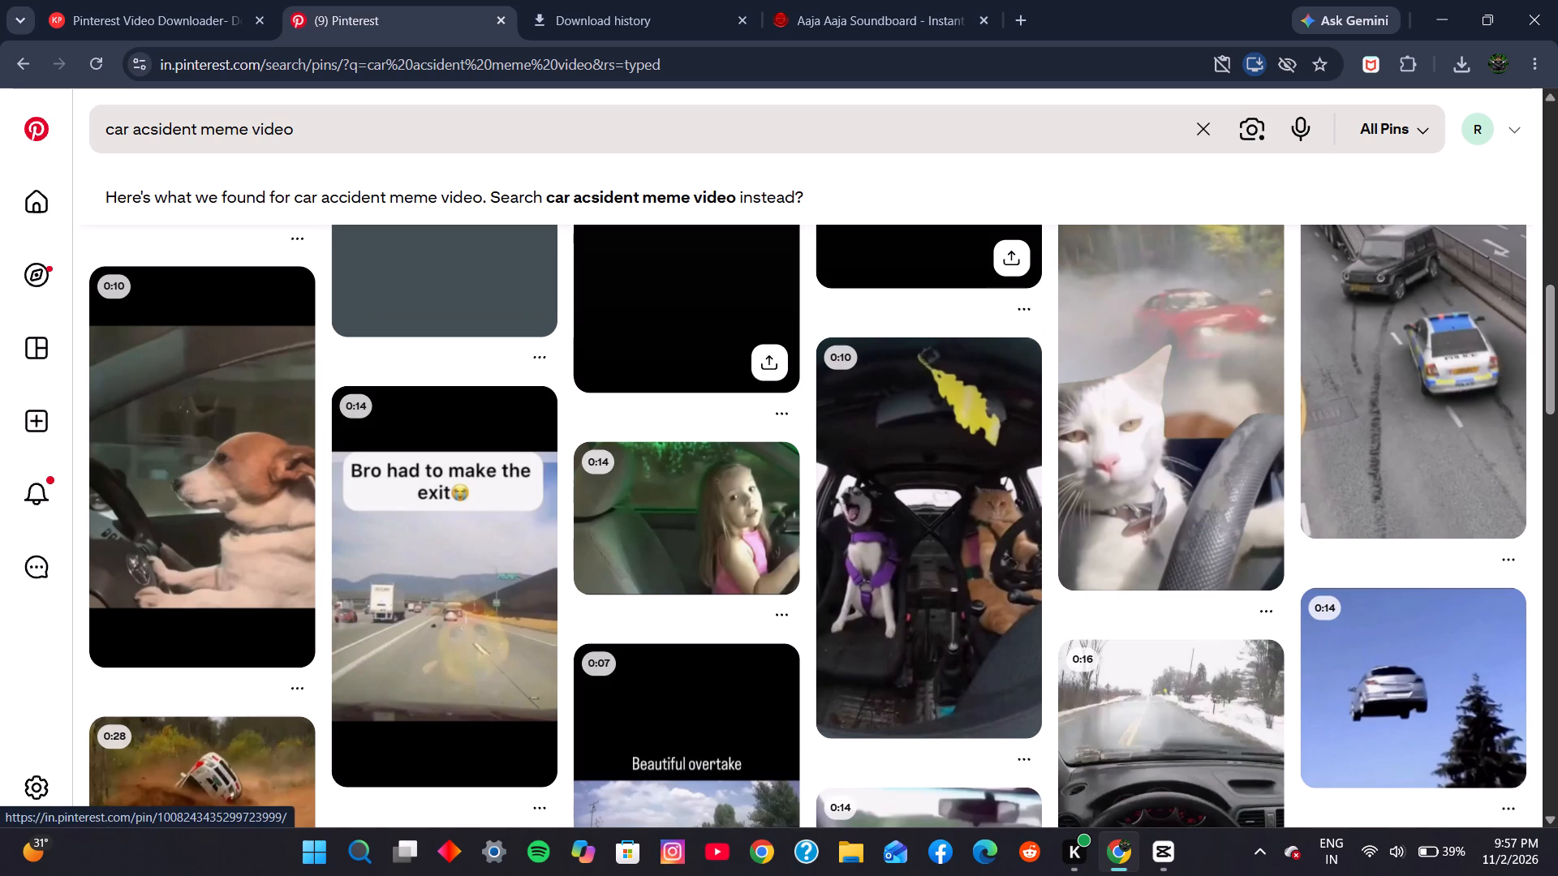
scroll(734, 449, "down", 2)
scroll(549, 437, "down", 3)
scroll(1065, 471, "down", 1)
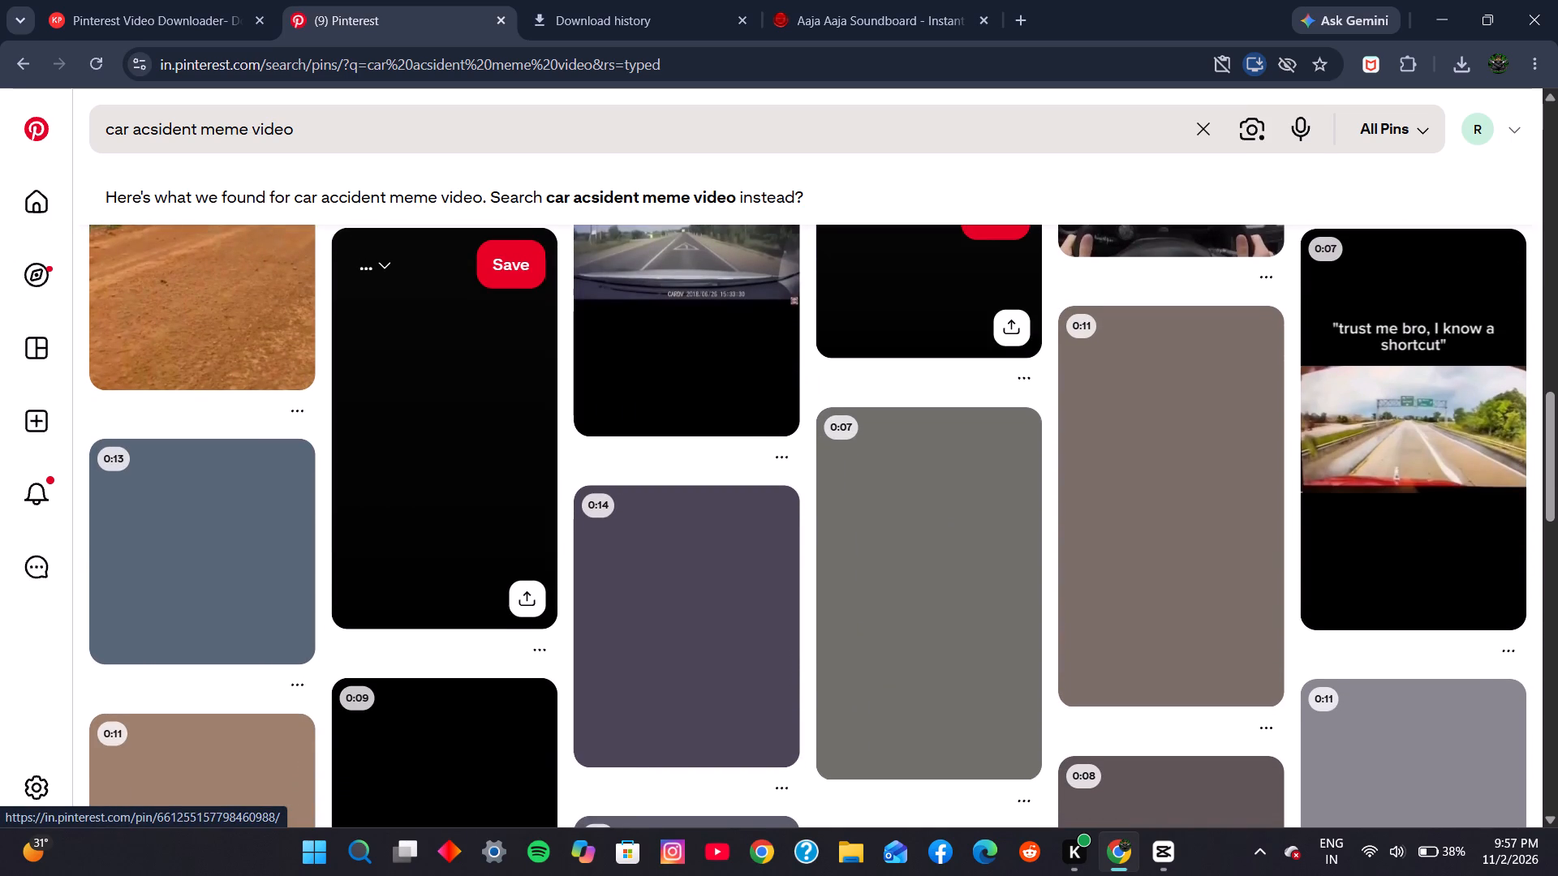
scroll(1029, 423, "down", 3)
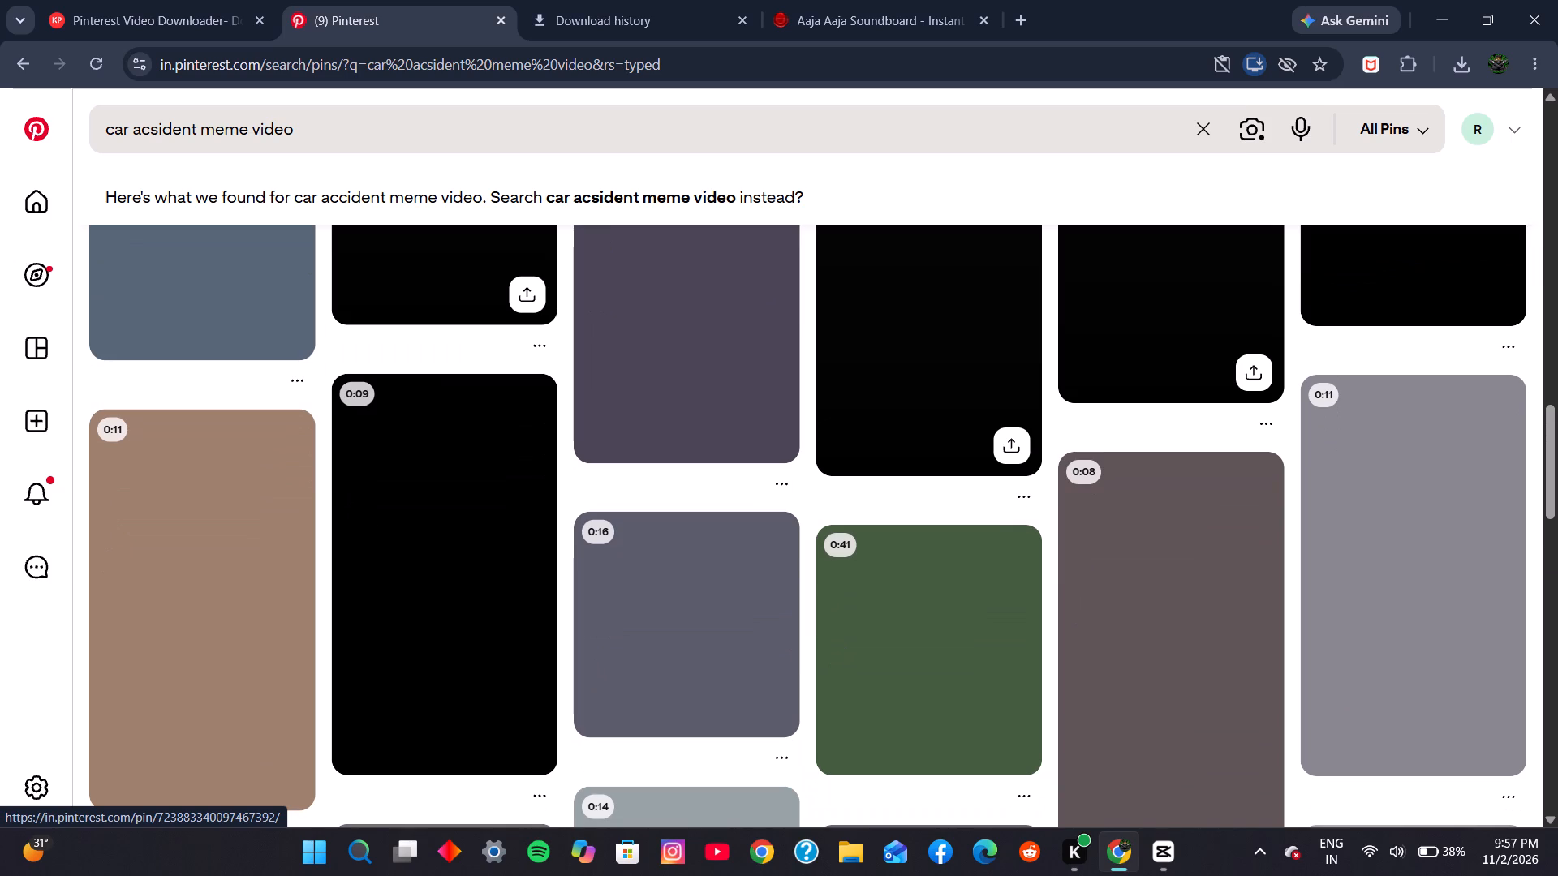
scroll(1022, 415, "up", 4)
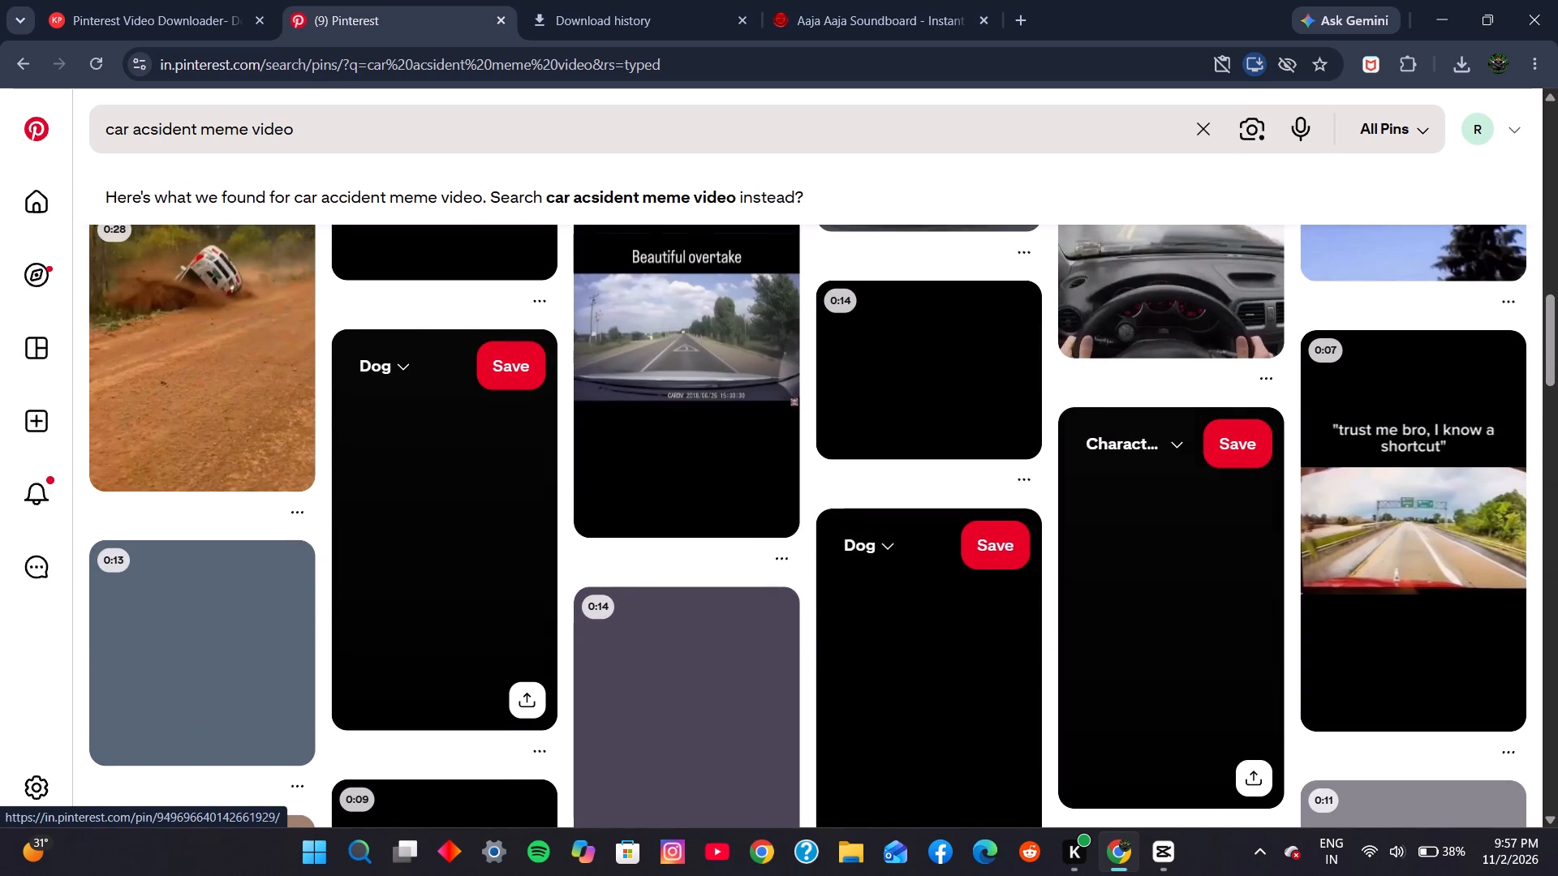
scroll(1101, 400, "up", 2)
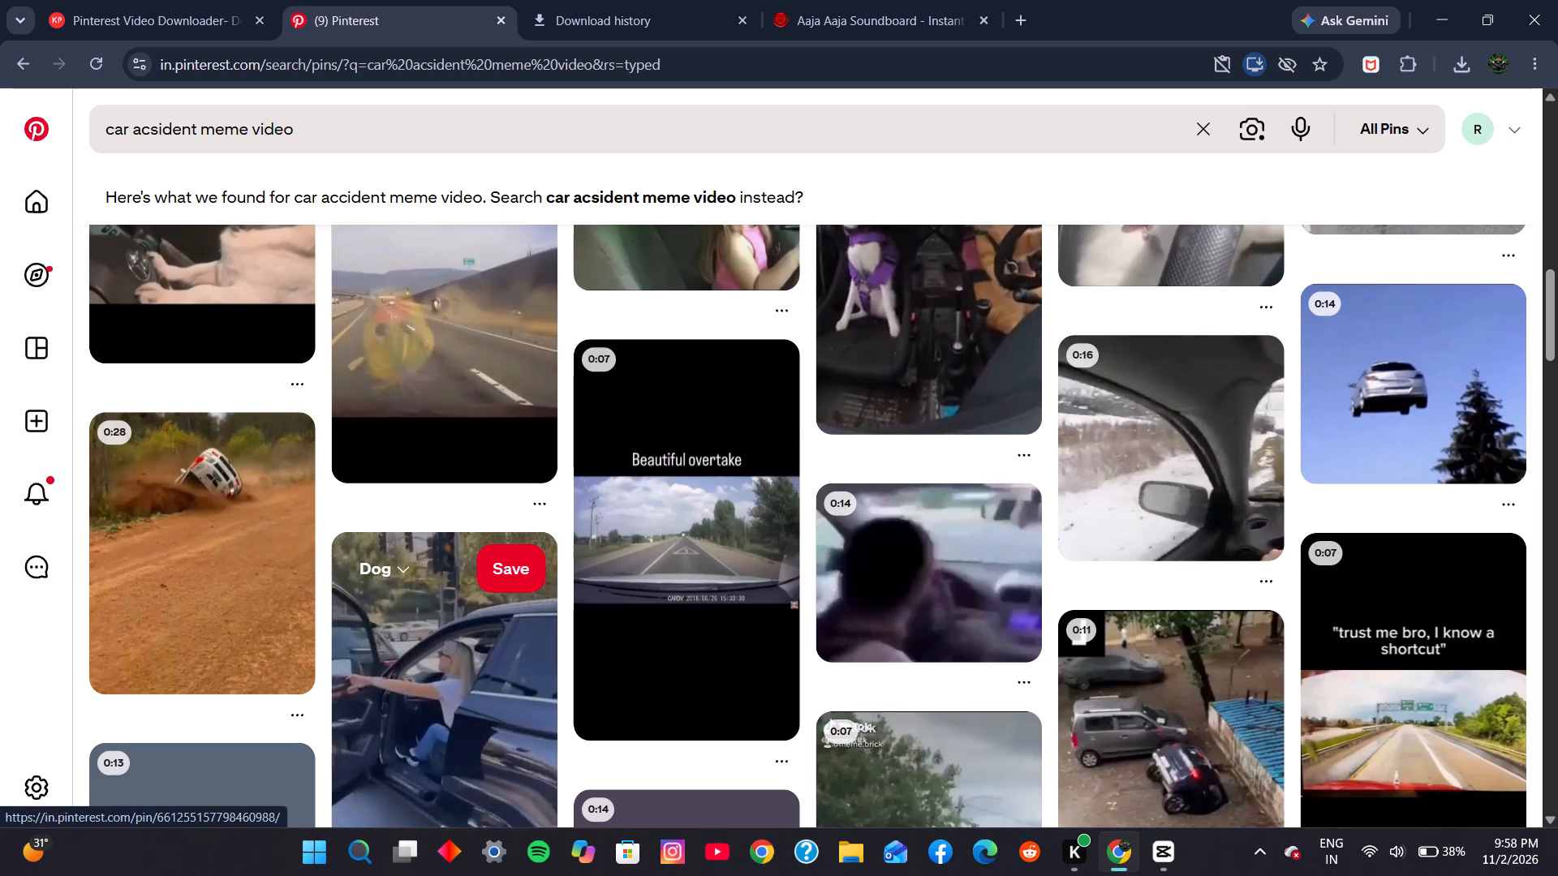
scroll(932, 567, "down", 5)
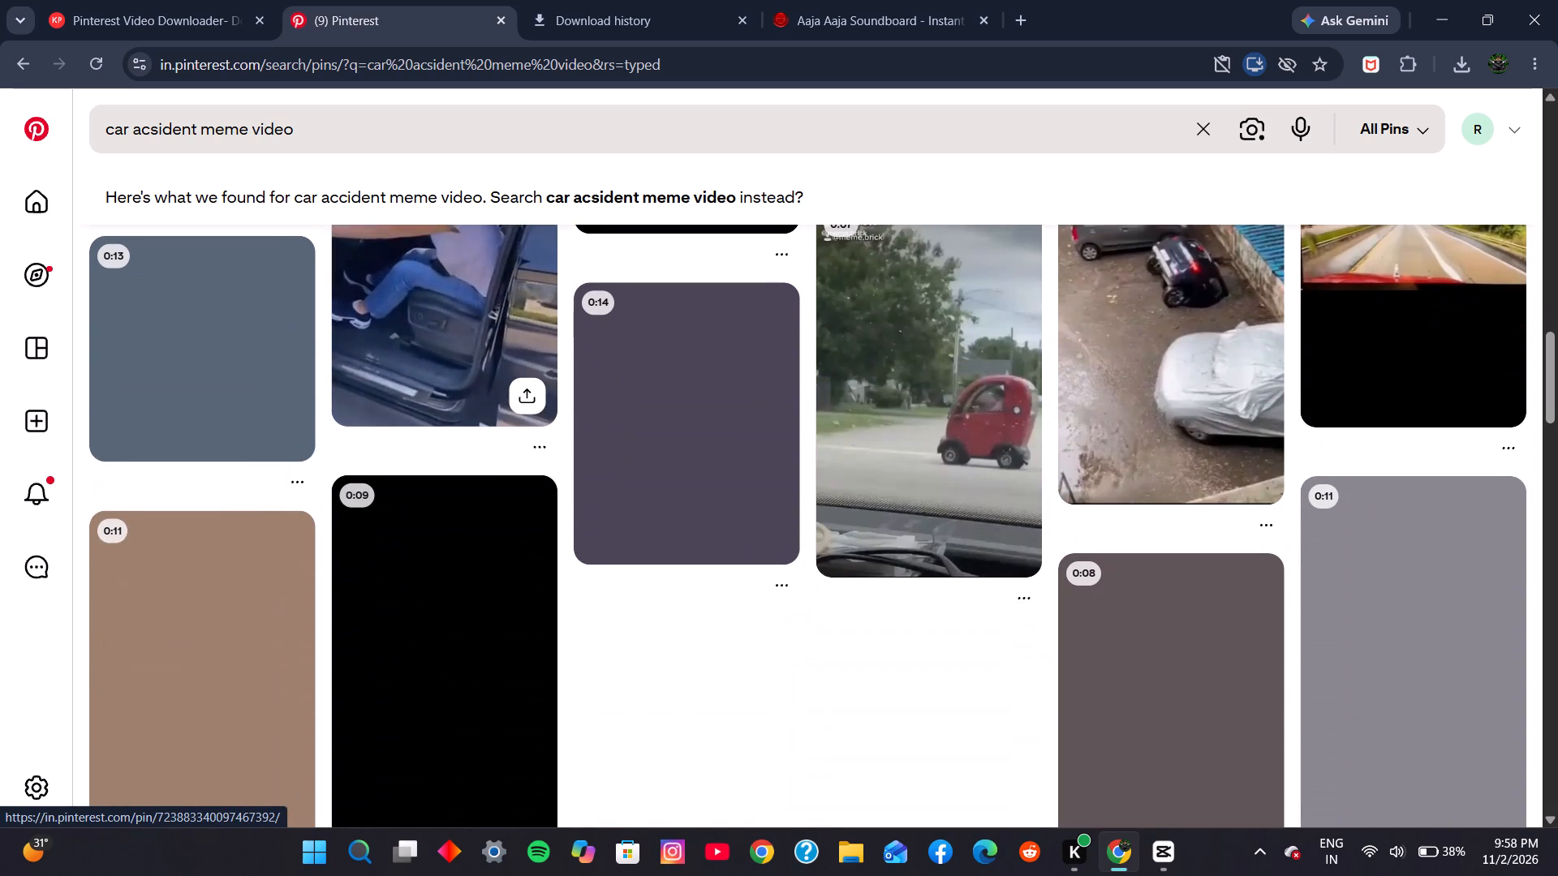
scroll(751, 510, "up", 2)
scroll(838, 510, "down", 1)
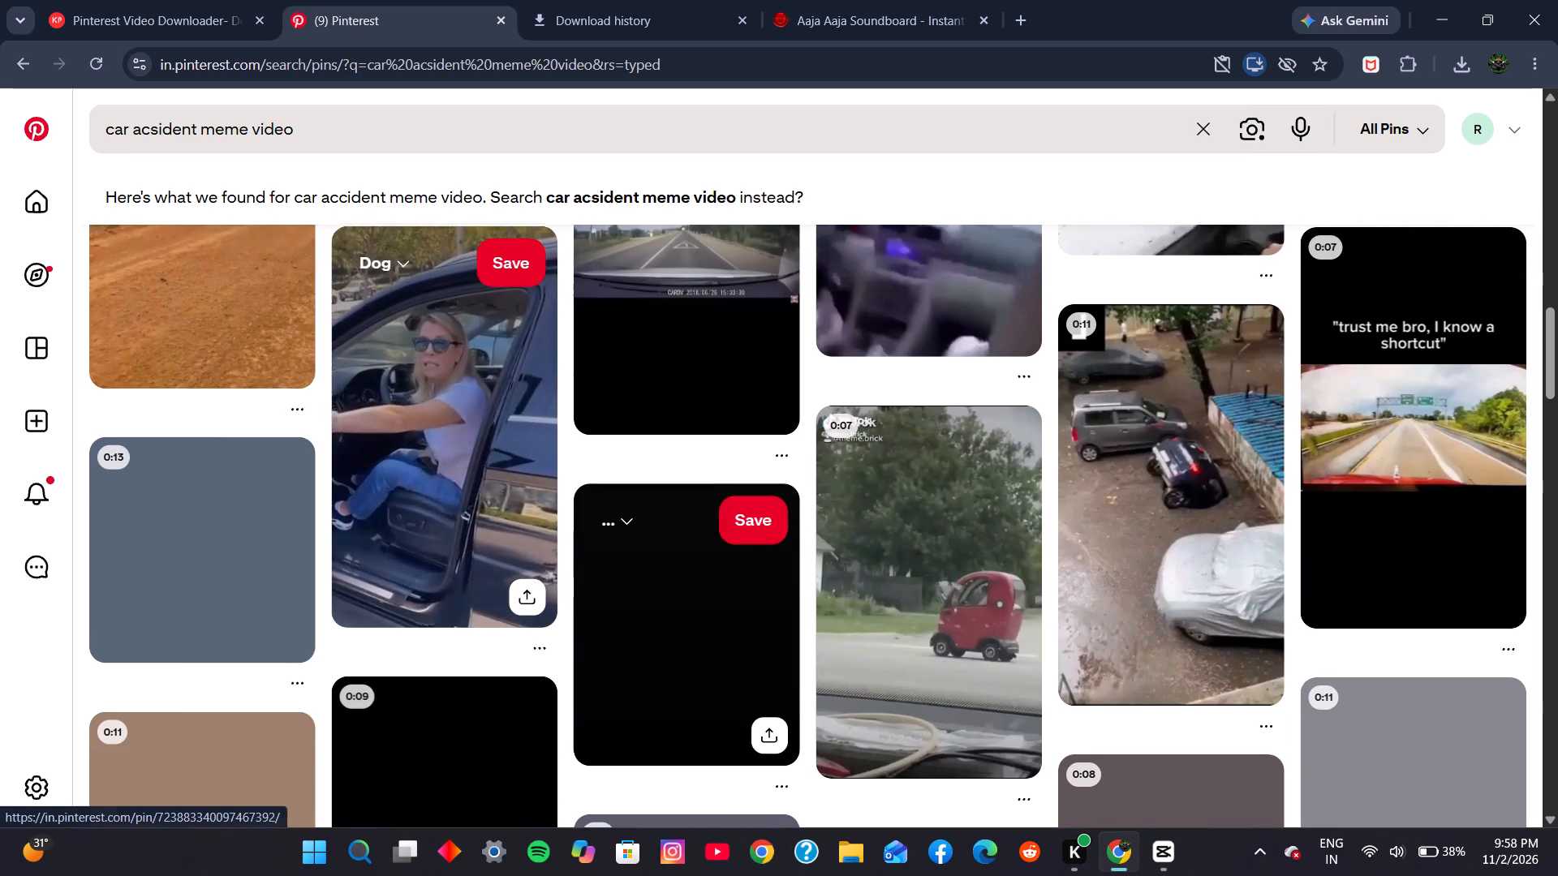
scroll(838, 510, "up", 2)
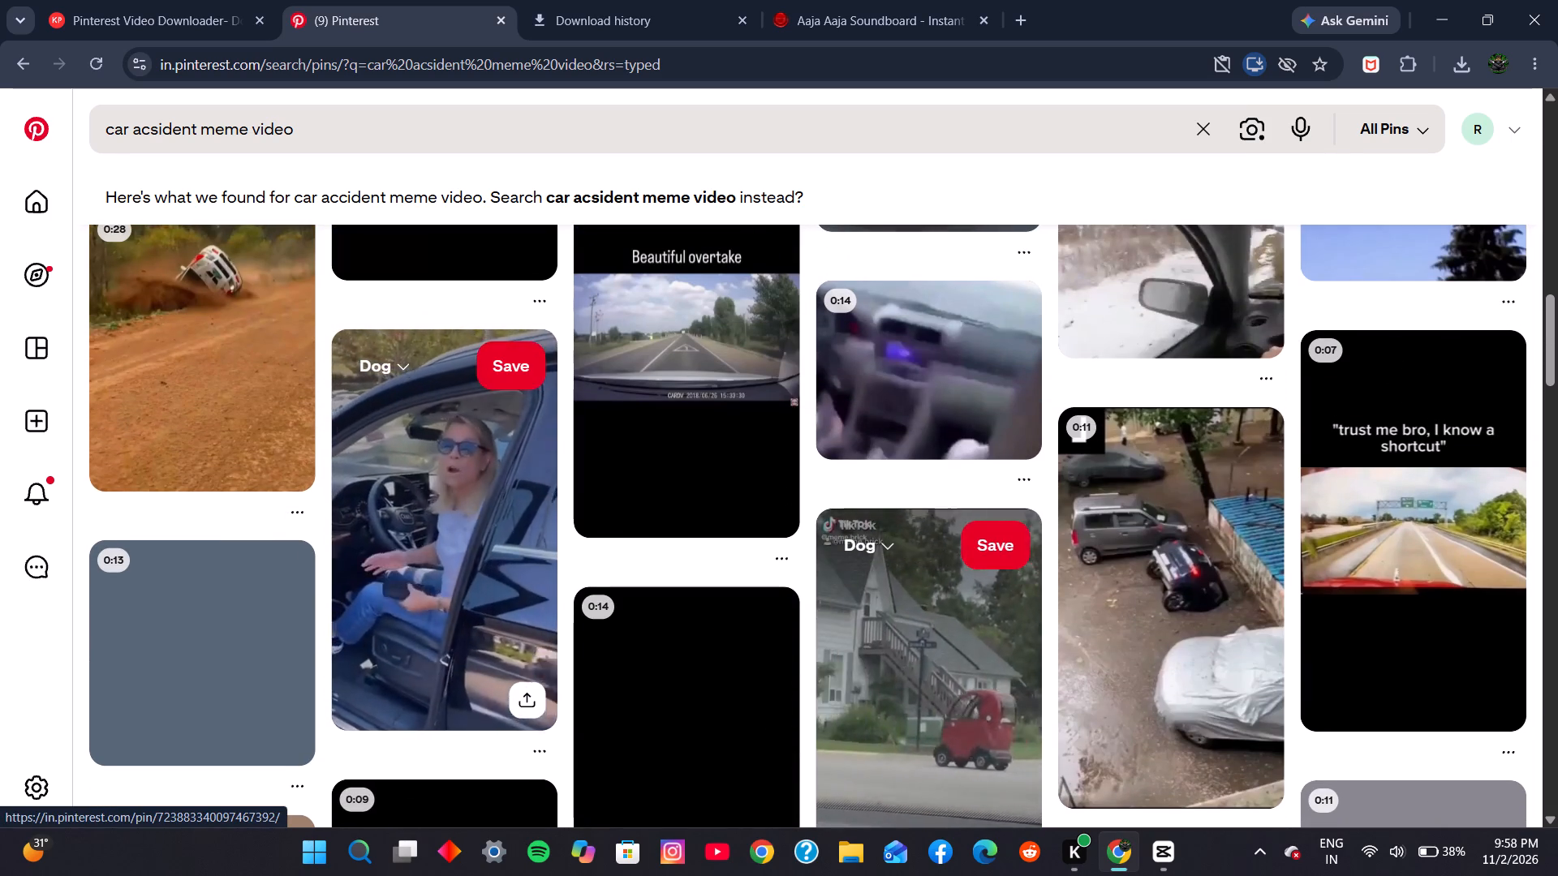
scroll(838, 510, "down", 6)
scroll(838, 510, "up", 6)
scroll(839, 509, "down", 6)
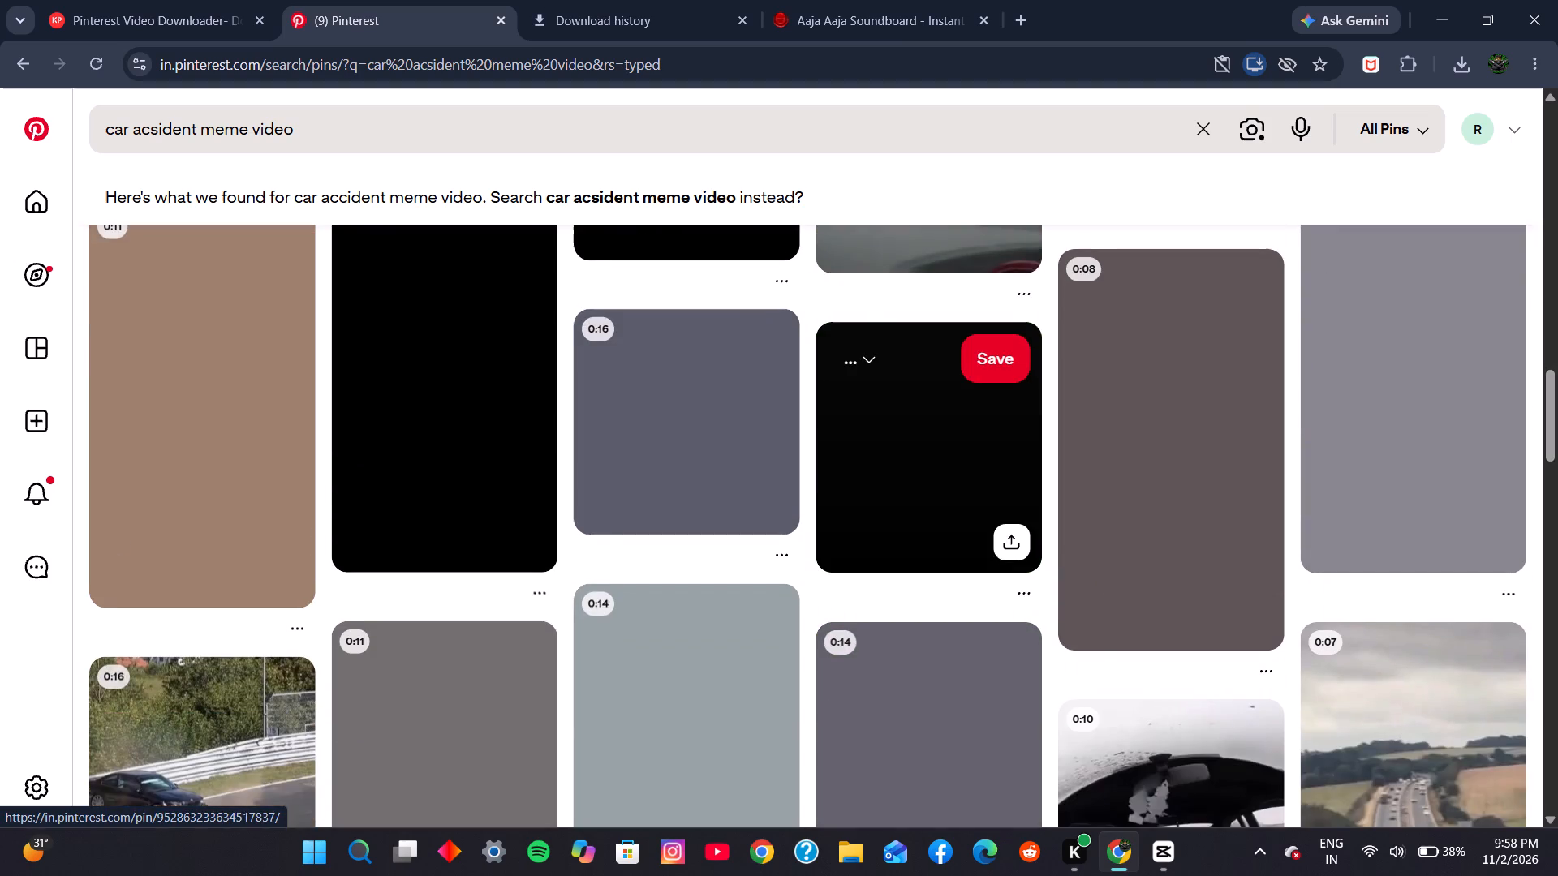
scroll(839, 509, "down", 4)
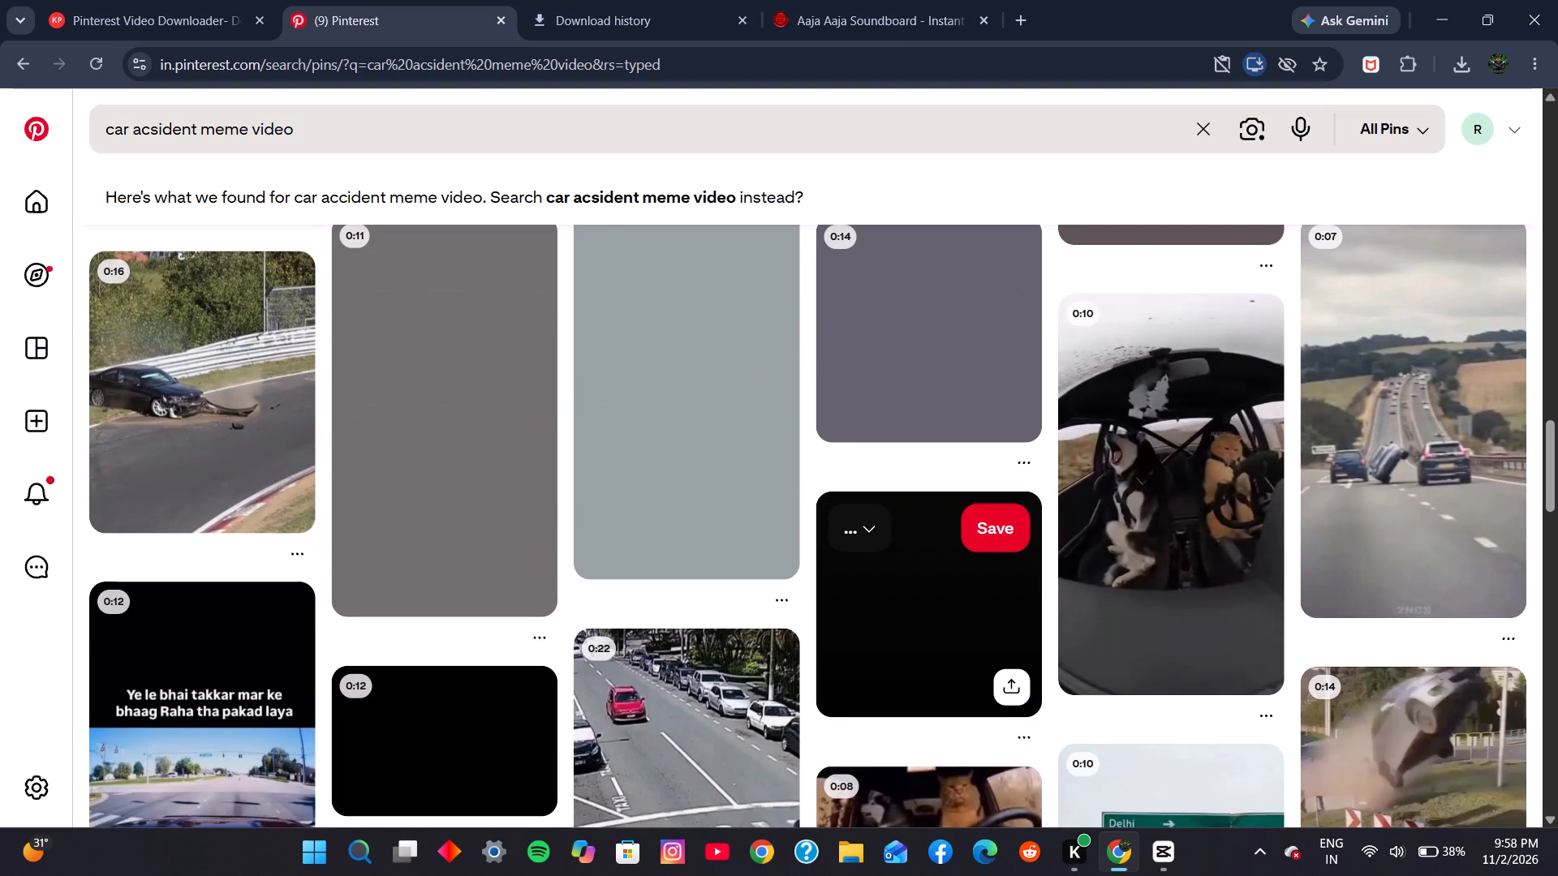
scroll(839, 509, "up", 1)
scroll(839, 509, "down", 4)
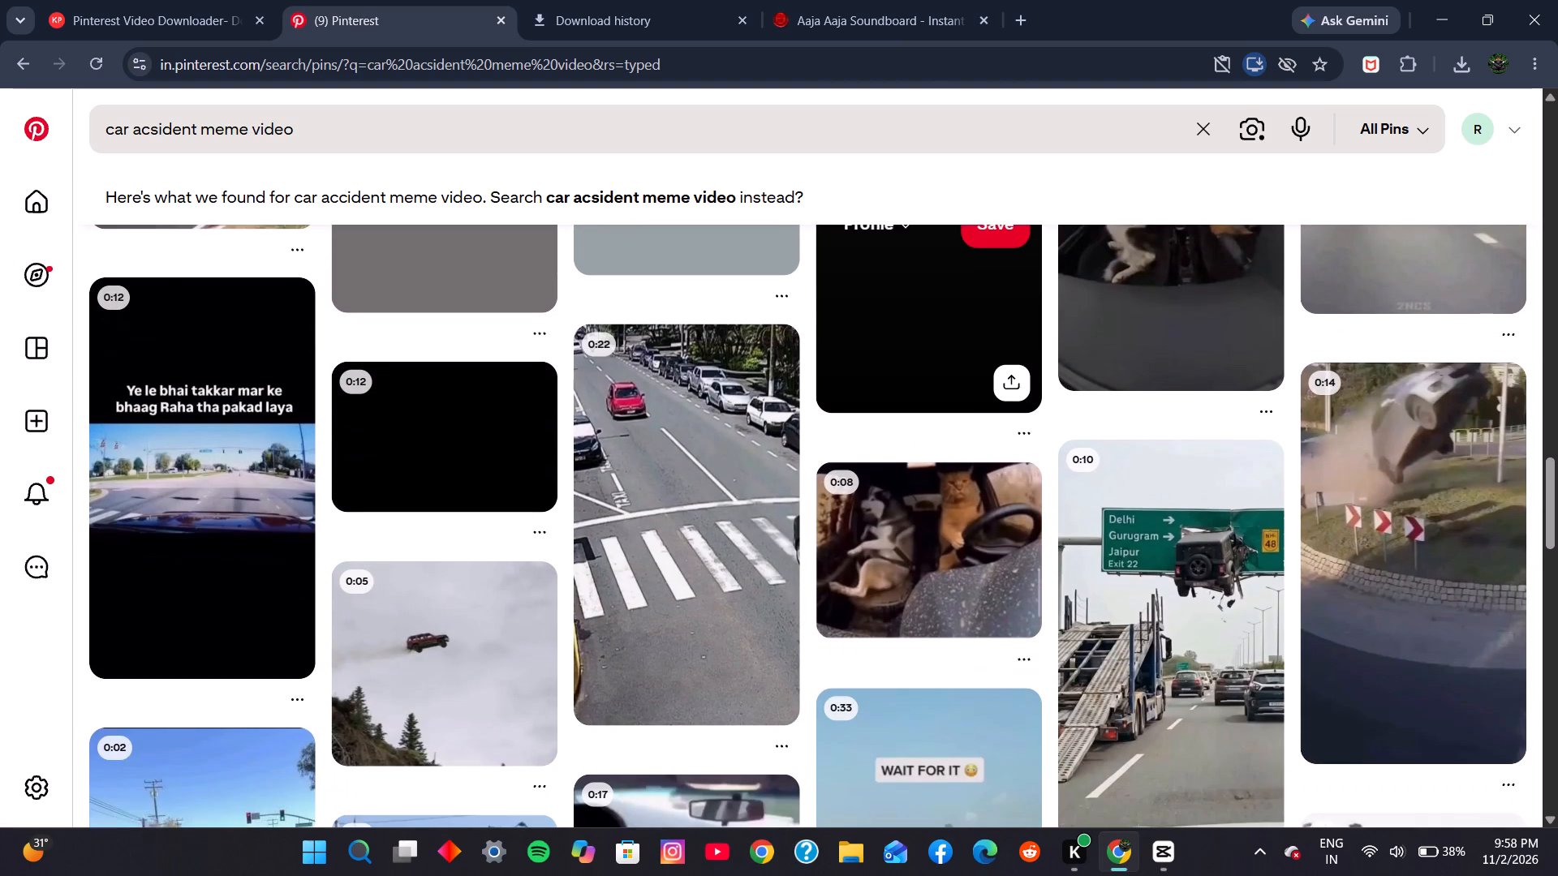
scroll(839, 509, "down", 5)
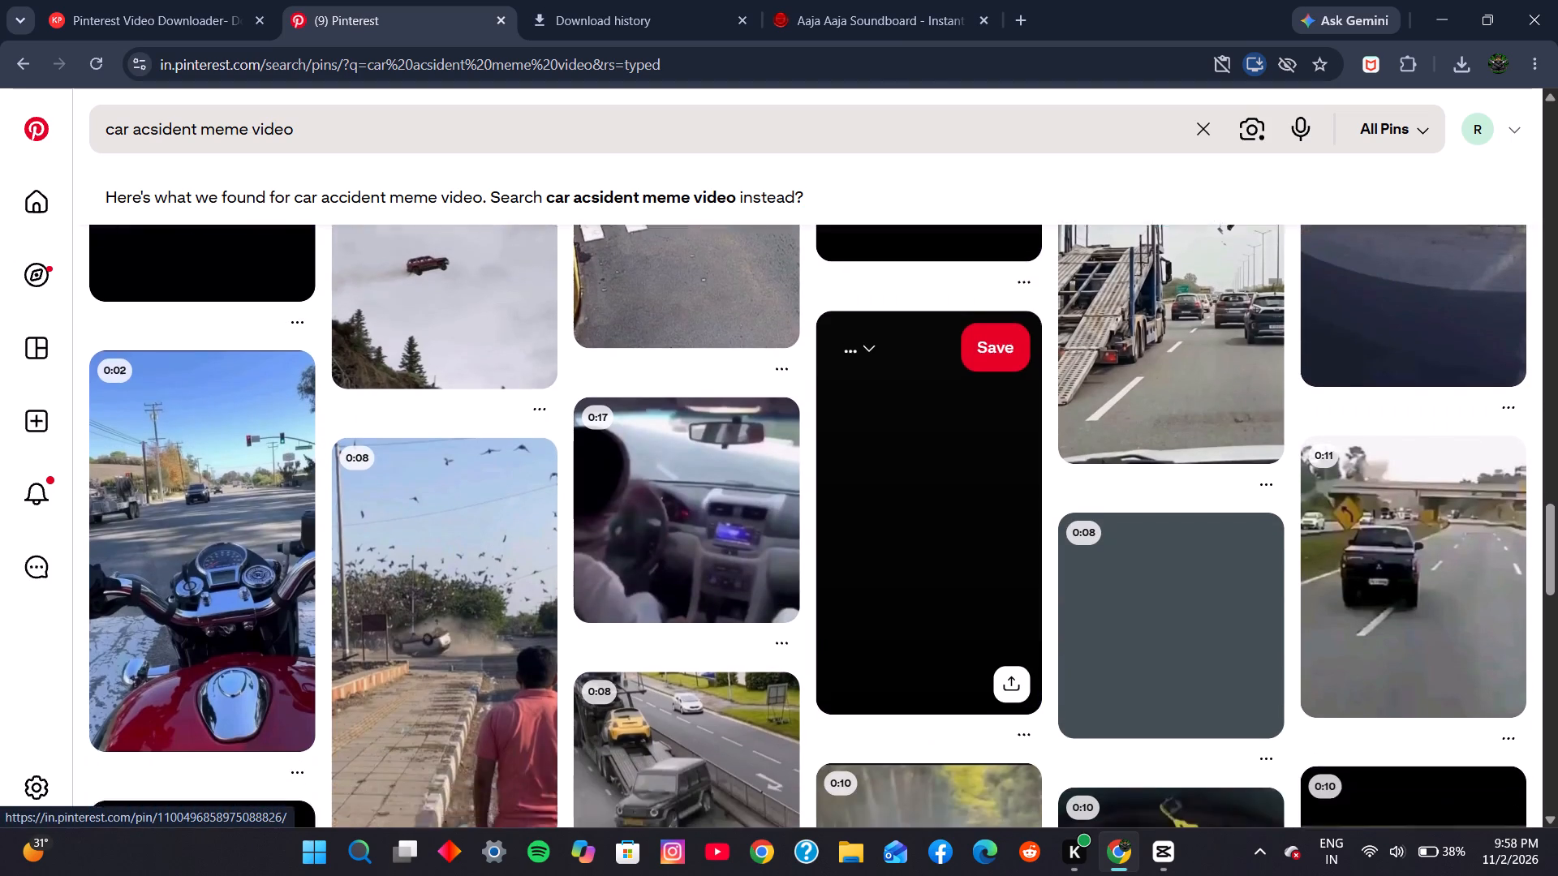
scroll(839, 509, "down", 2)
scroll(895, 559, "down", 3)
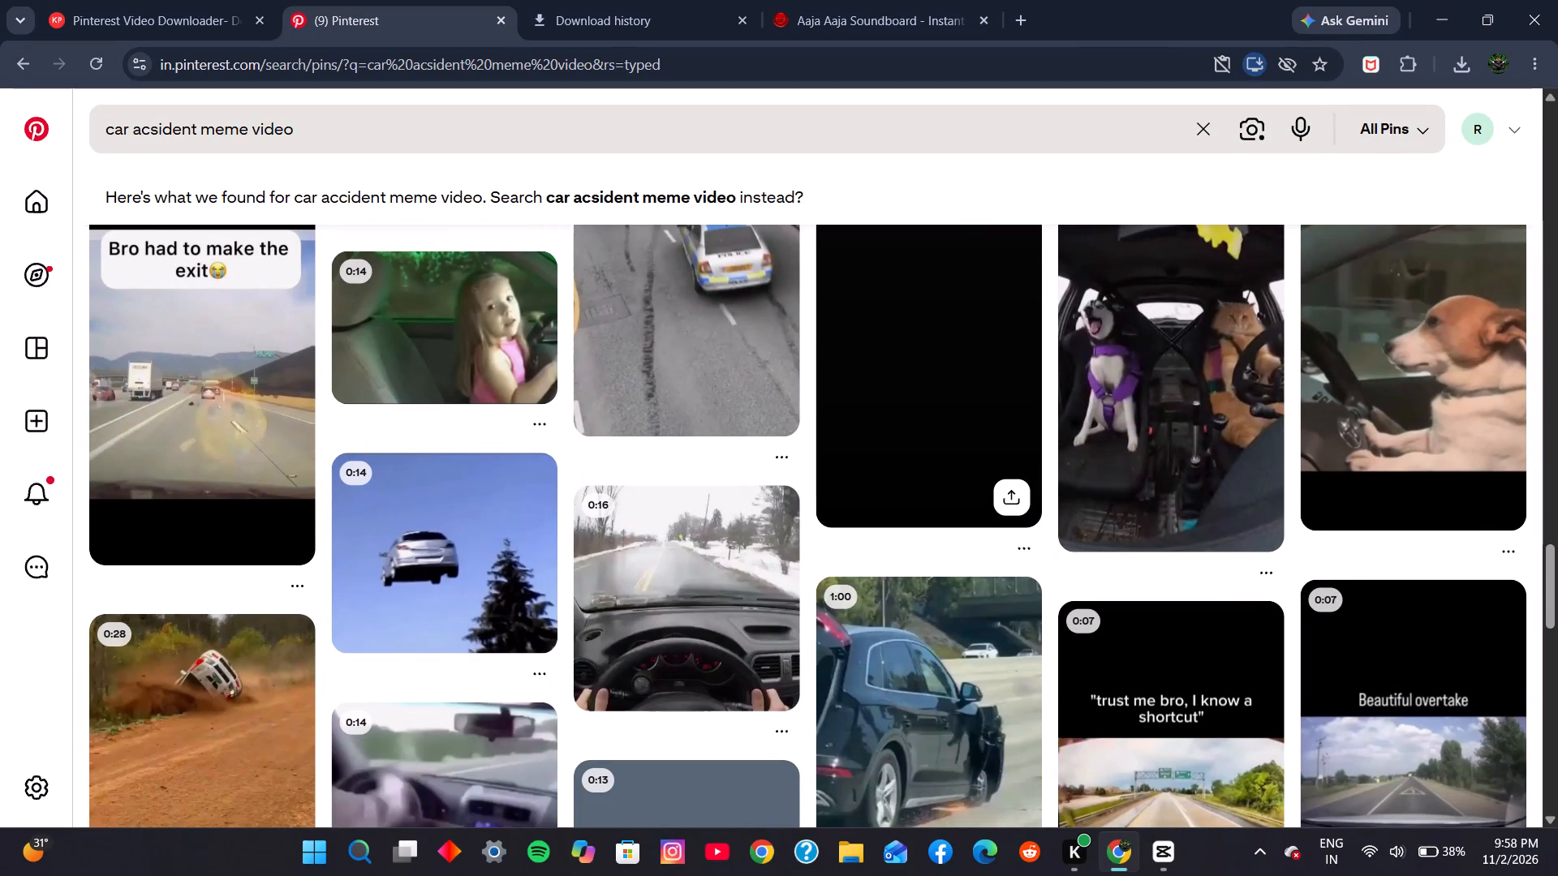
scroll(891, 559, "down", 4)
scroll(891, 558, "up", 5)
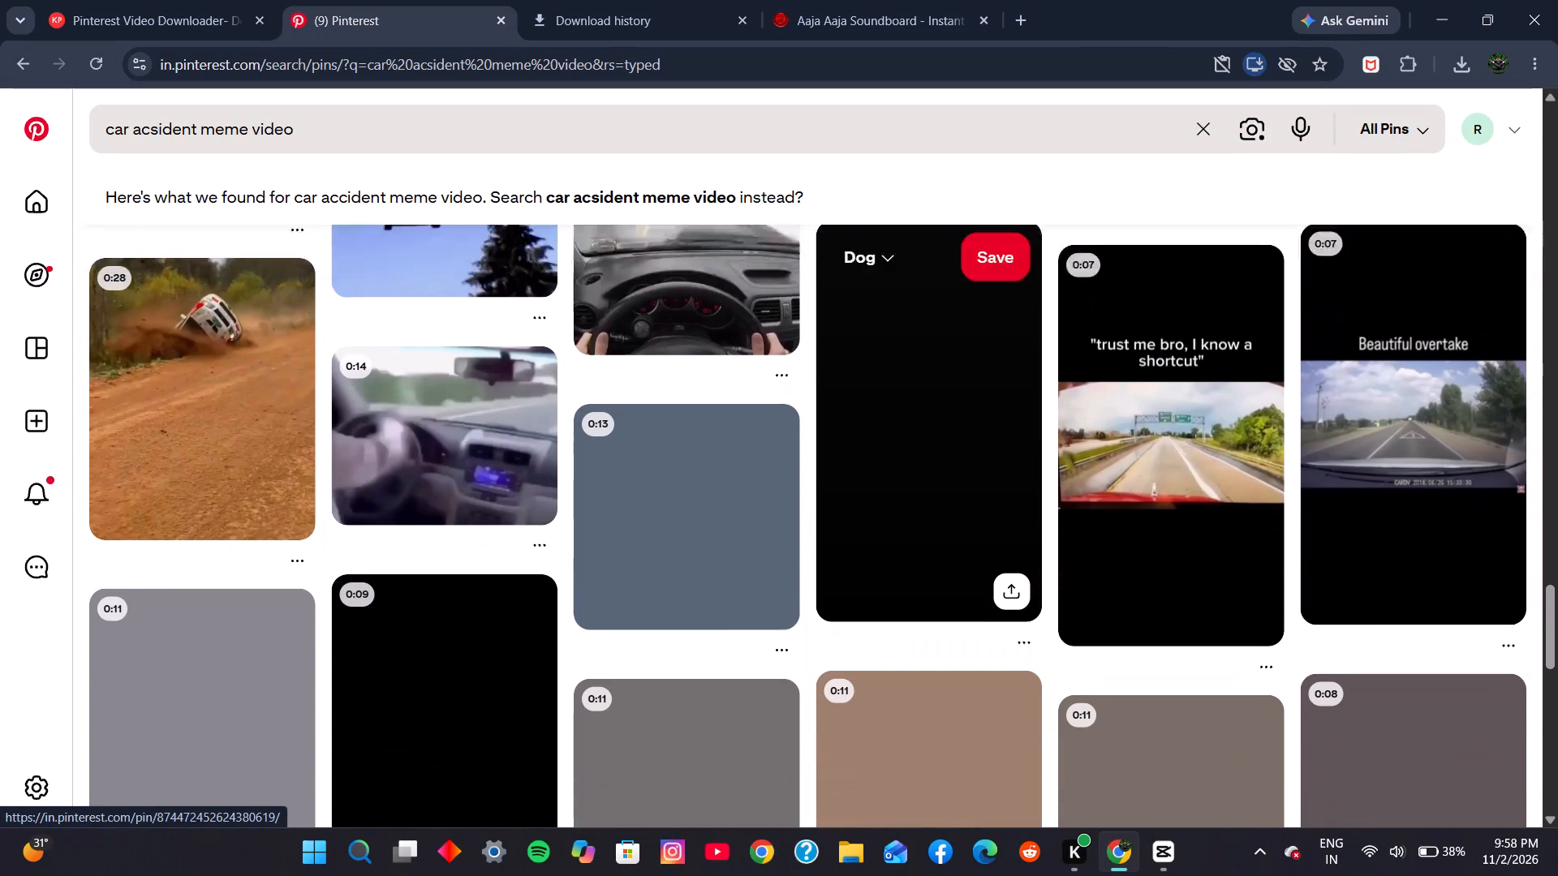
scroll(891, 557, "up", 13)
scroll(891, 559, "down", 5)
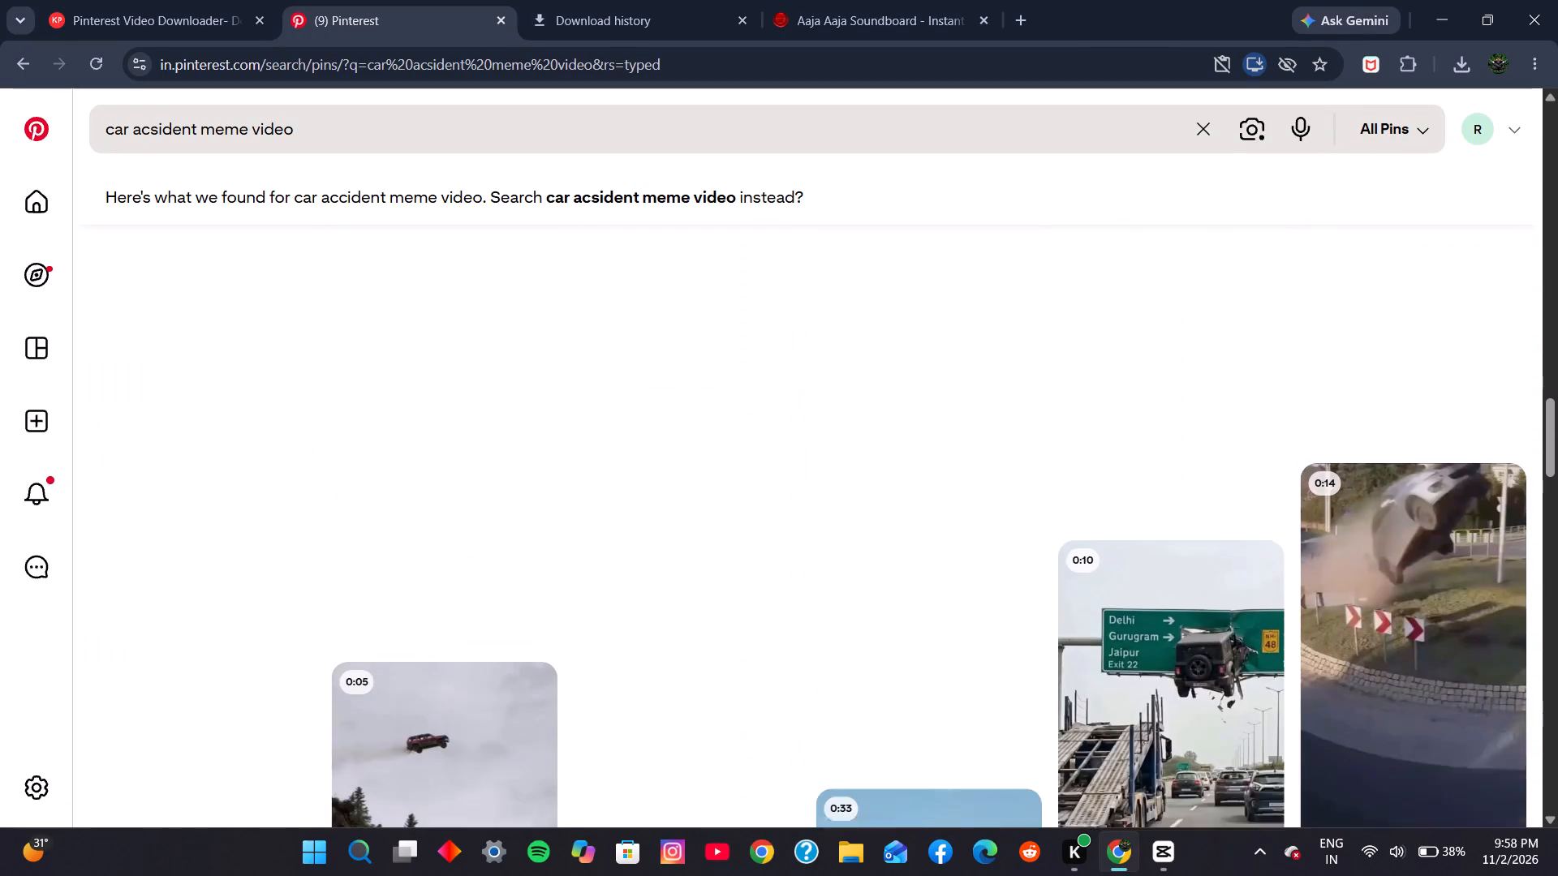
scroll(890, 565, "down", 1)
scroll(890, 565, "up", 6)
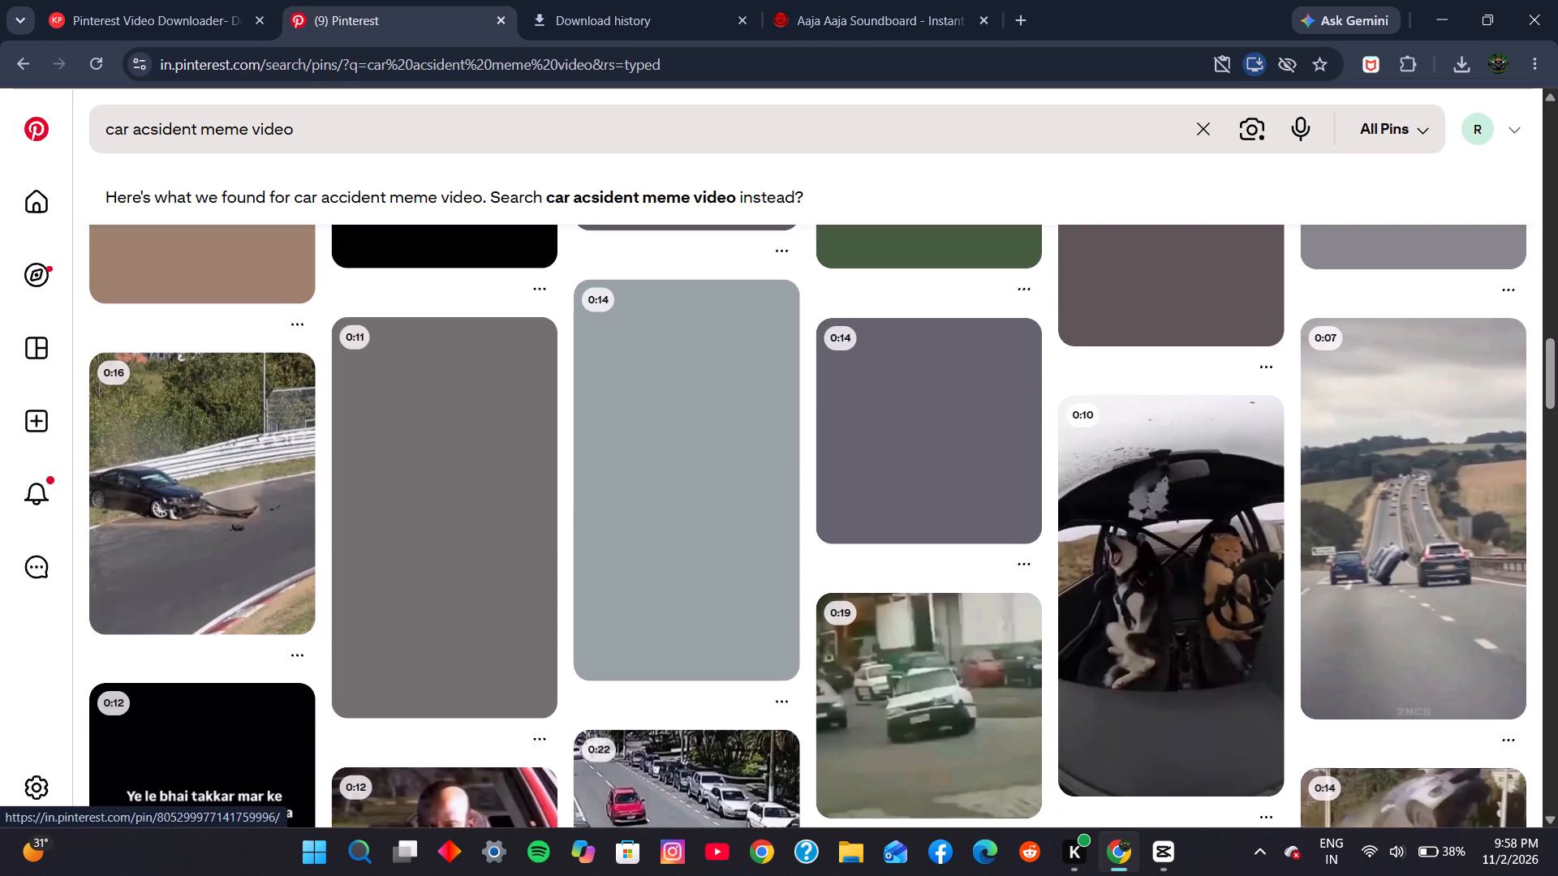
scroll(890, 554, "up", 2)
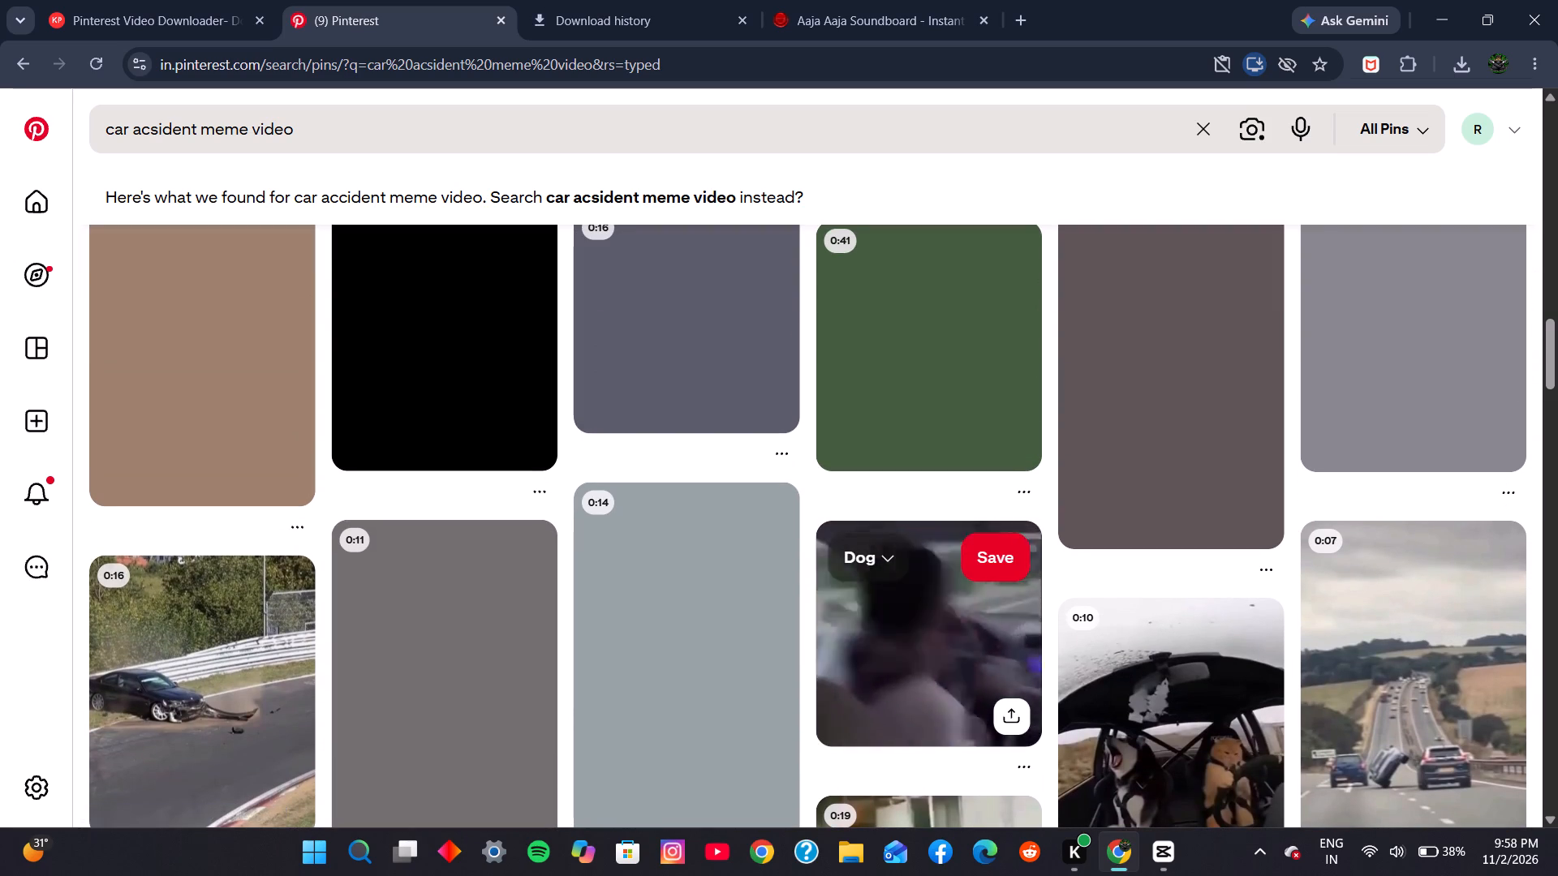
Copy the link of the blurry in-car driver video pin above the 0:19 white car pin.
left_click(1014, 722)
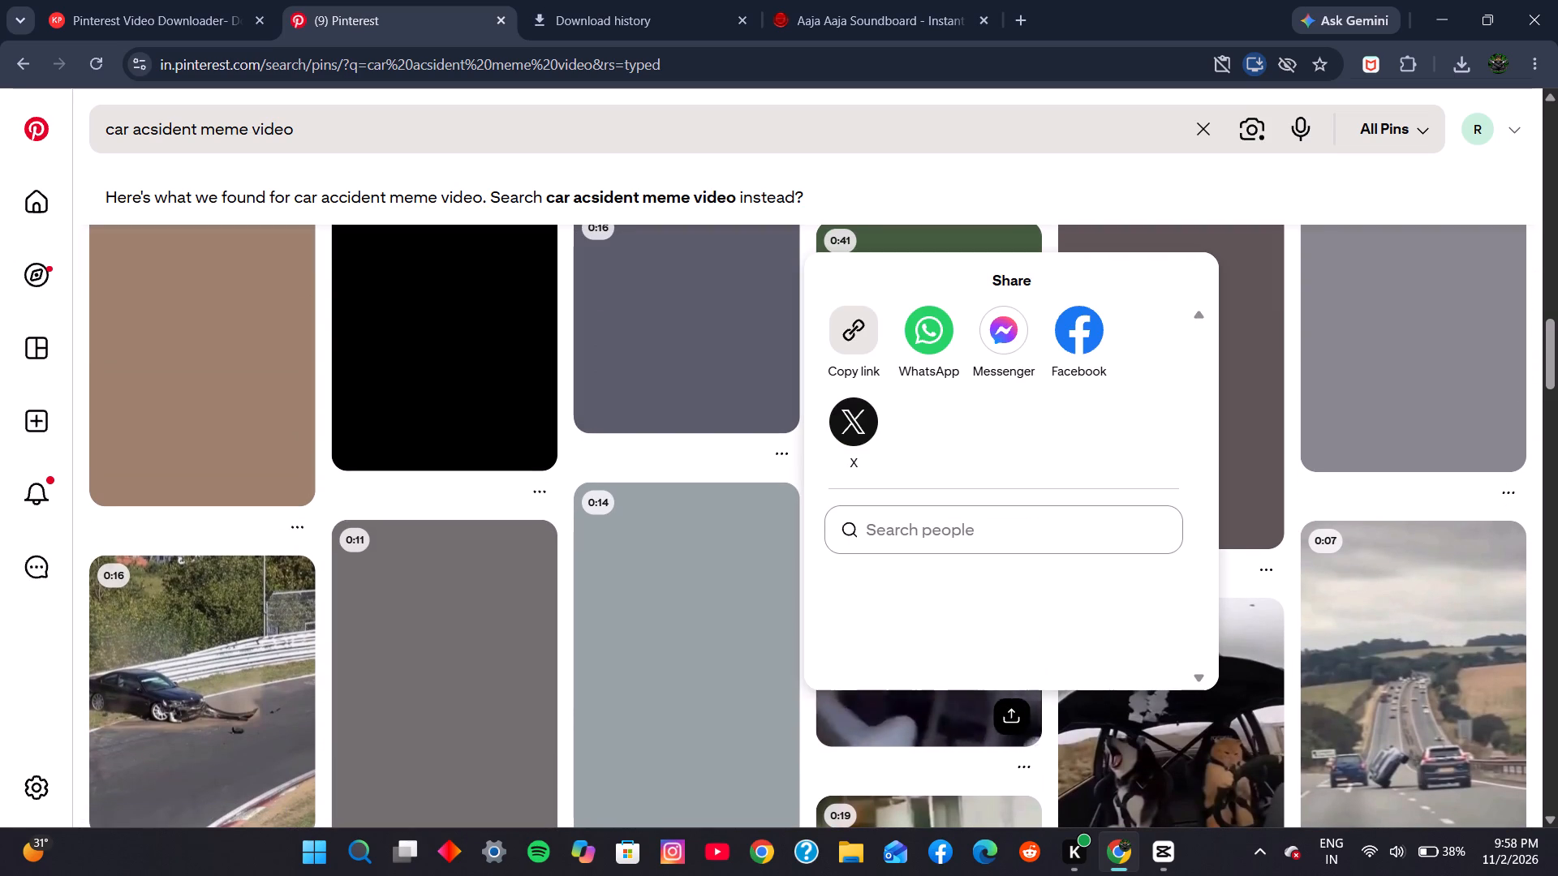
triple_click(842, 354)
left_click(842, 352)
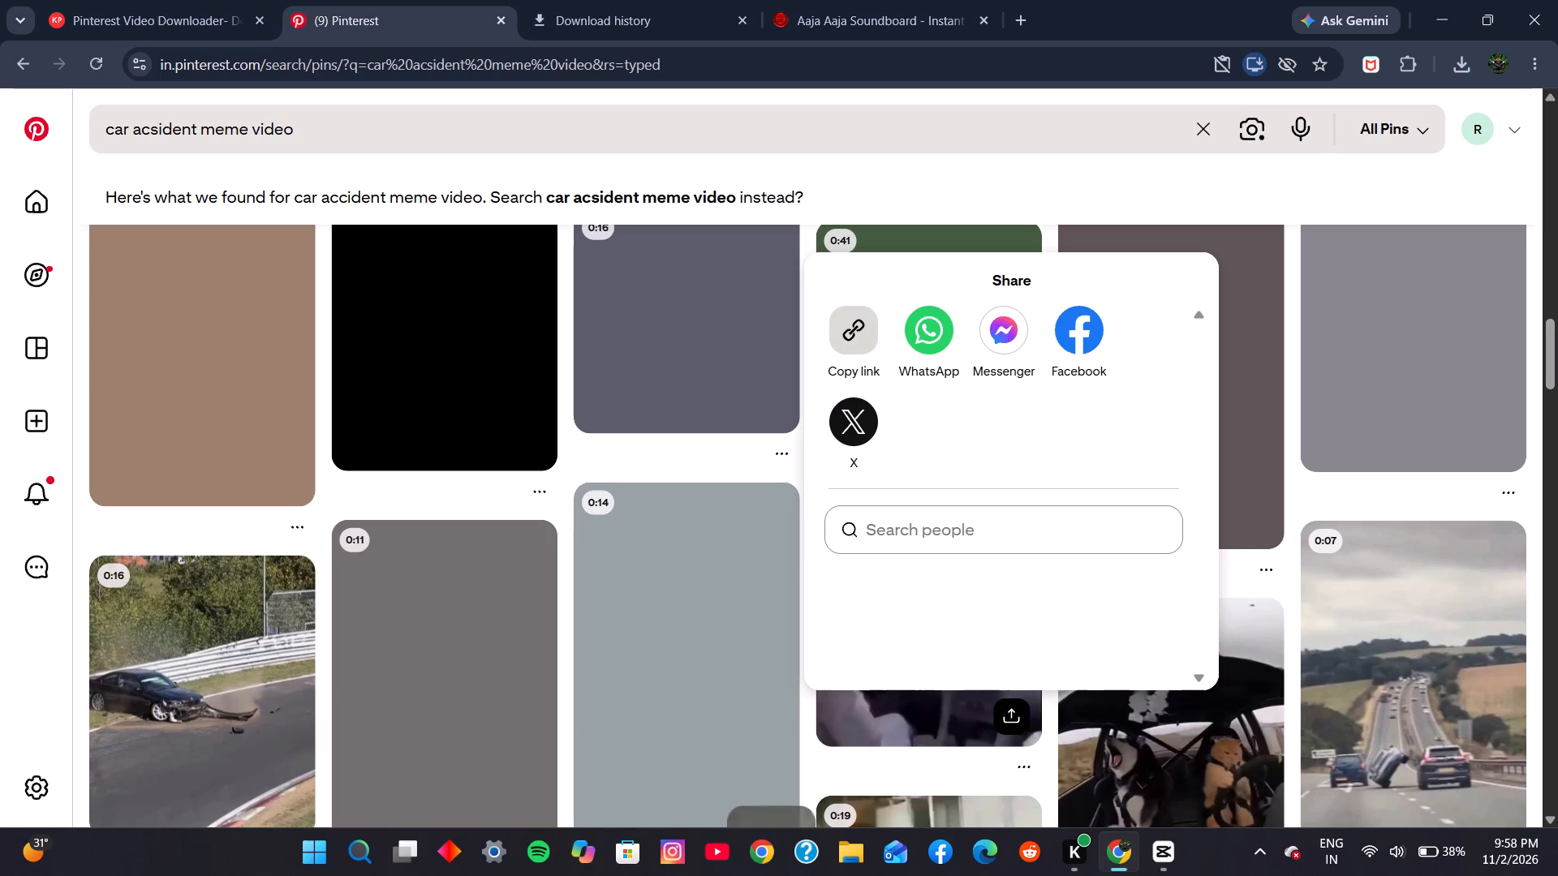
triple_click(849, 338)
Switch to the KlickPin downloader page, paste the copied pin link and fetch its download options.
left_click(150, 0)
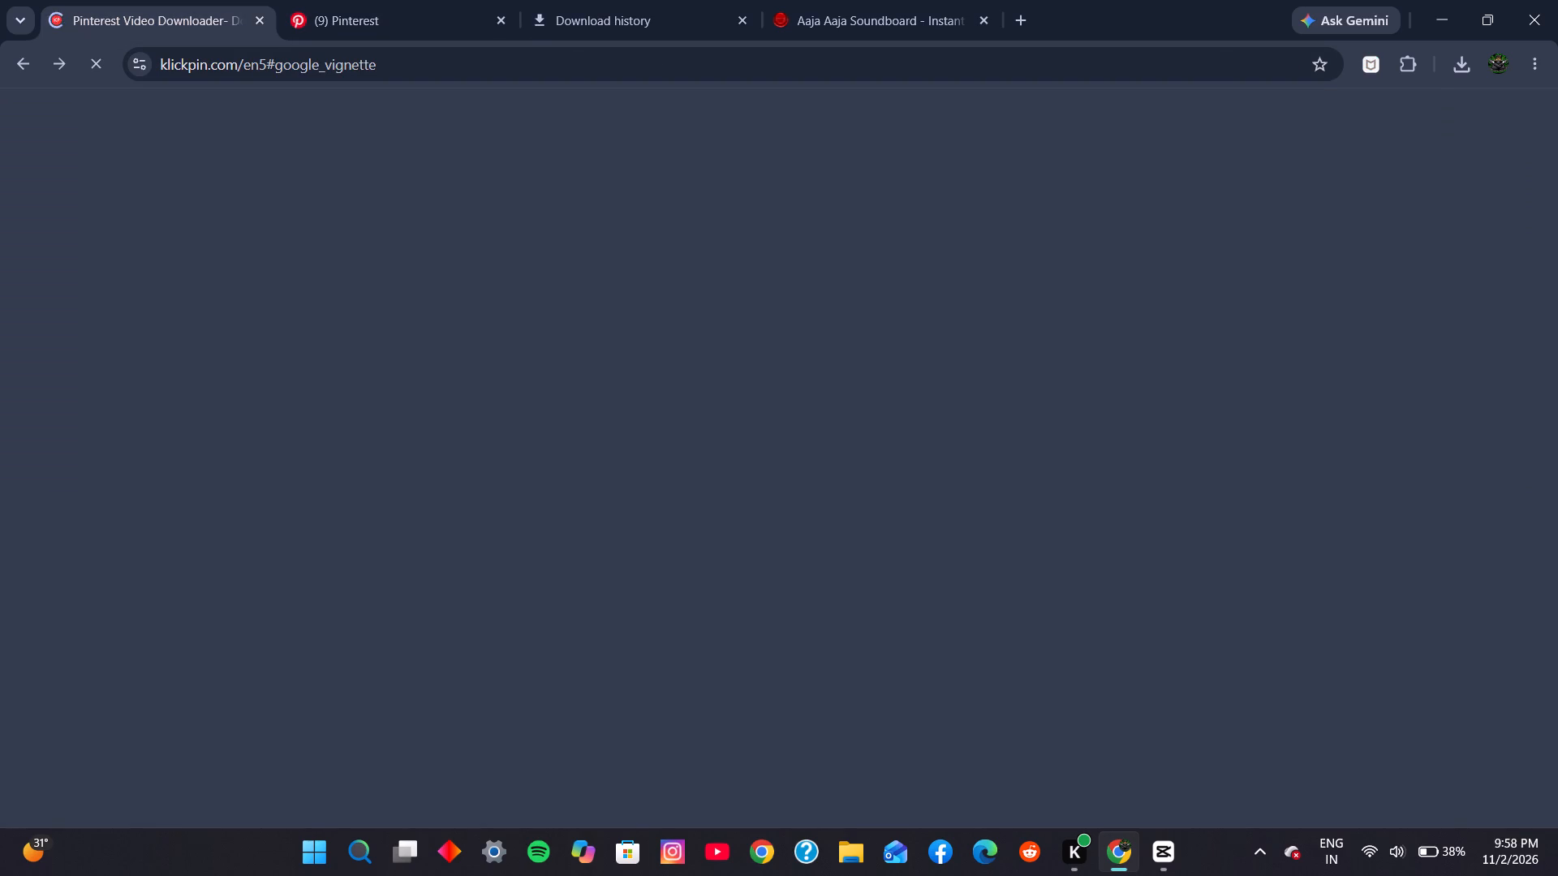
left_click(679, 399)
right_click(678, 399)
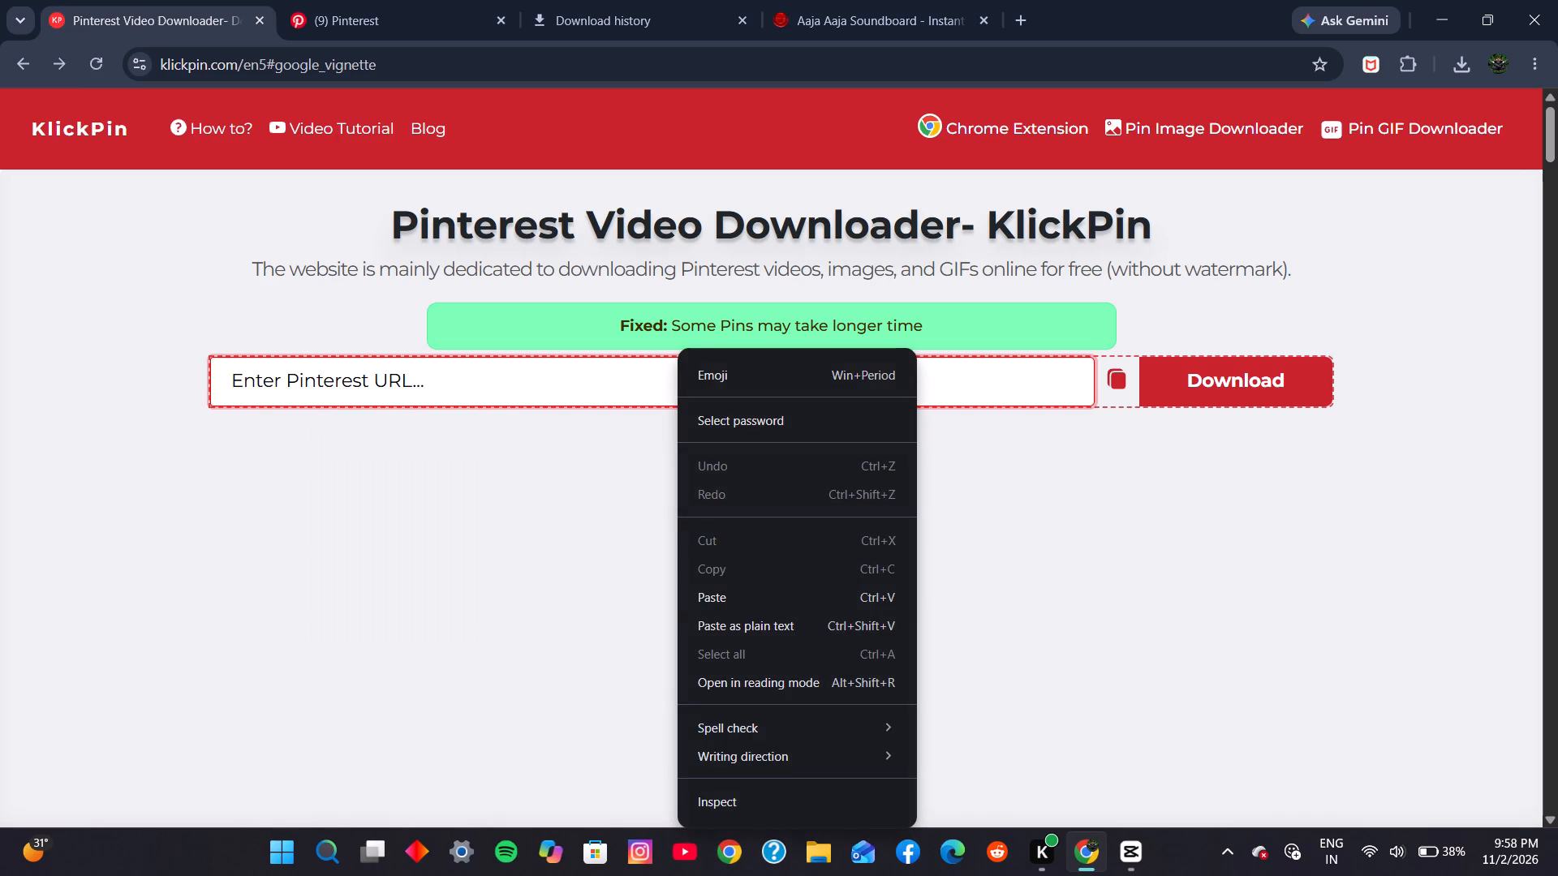
left_click(741, 597)
left_click(1204, 389)
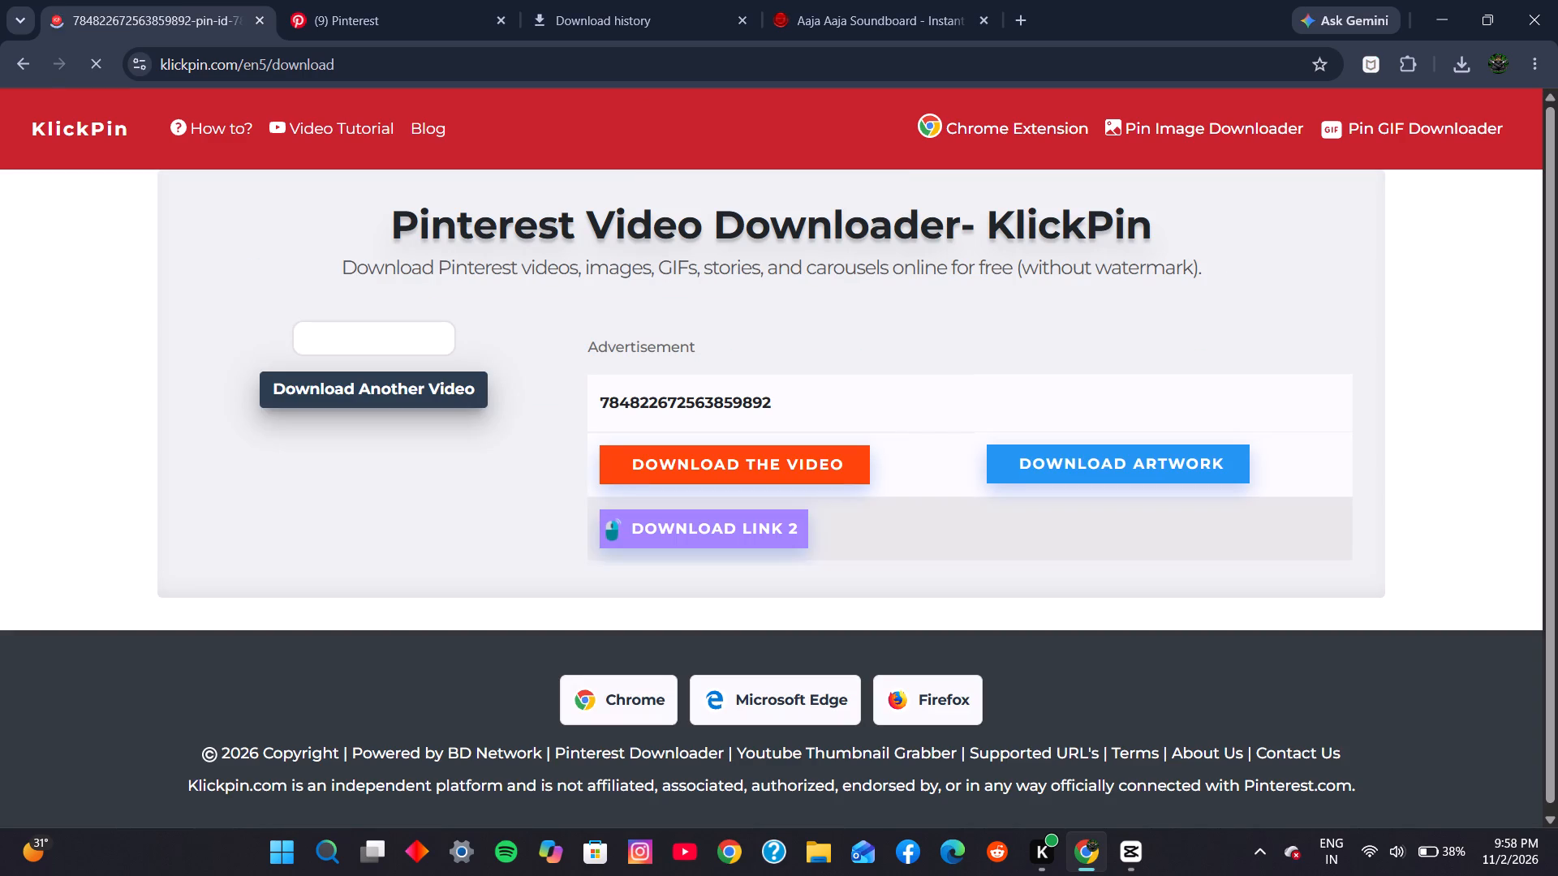
Play the preview of the fetched in-car video on the KlickPin page to check the clip.
scroll(642, 422, "up", 3)
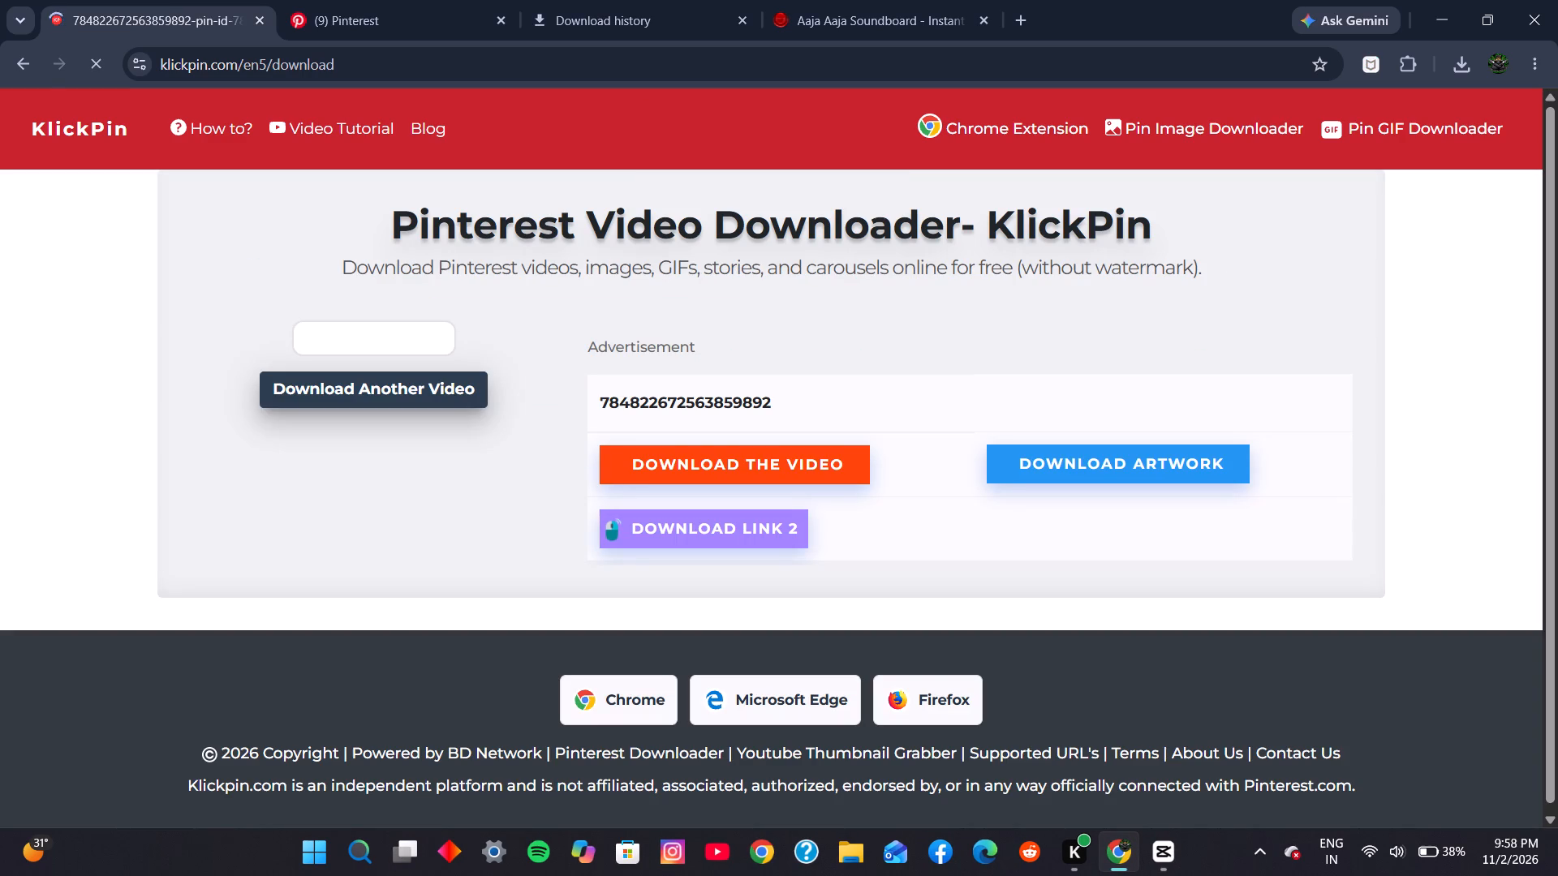
scroll(856, 457, "up", 3)
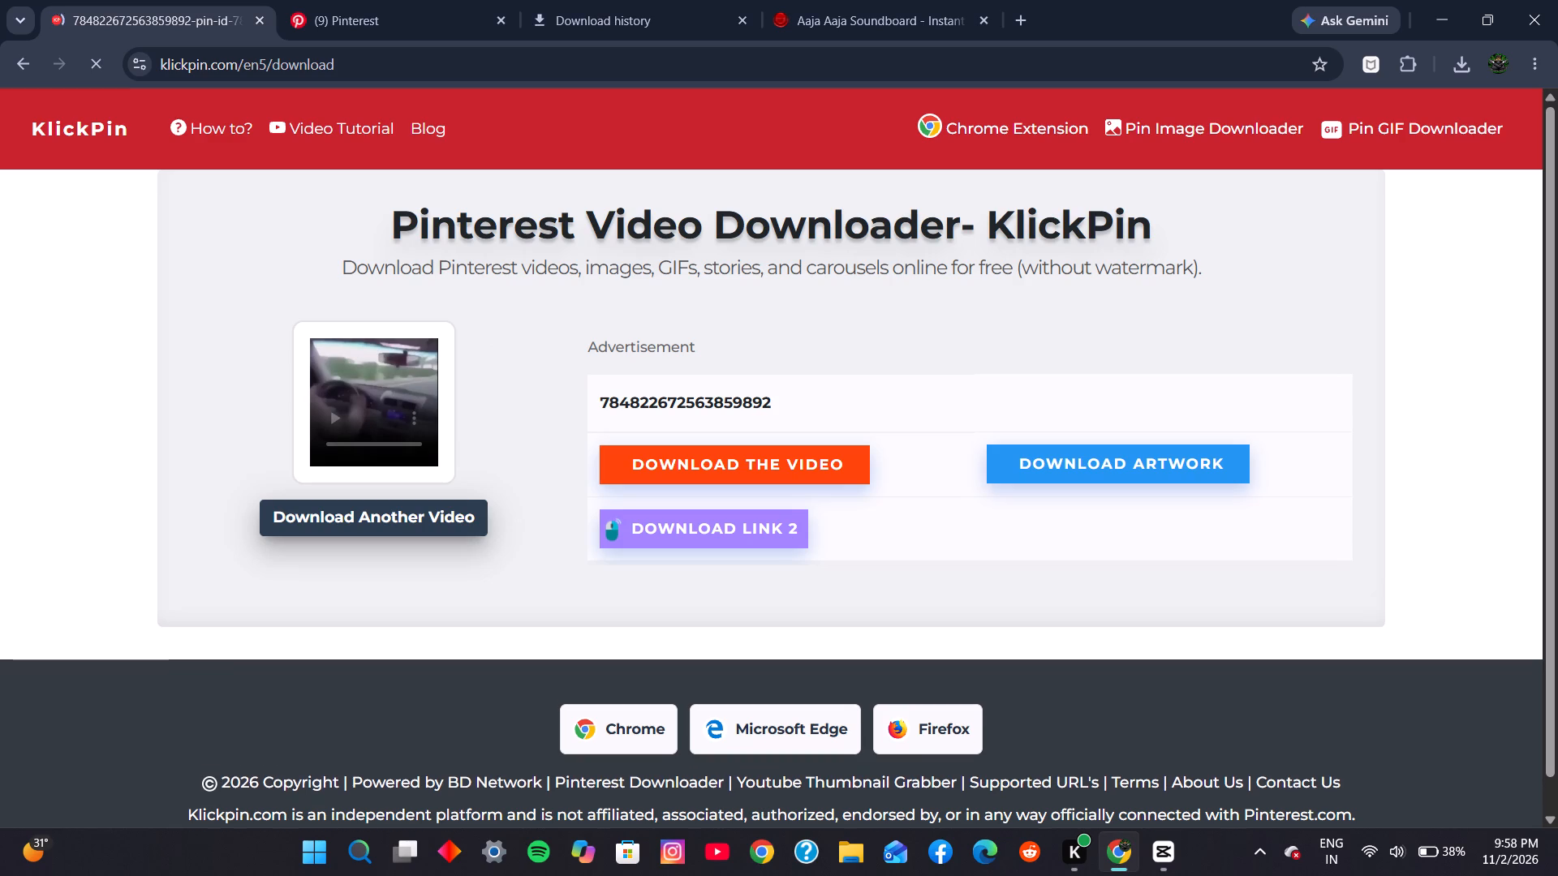
scroll(997, 469, "up", 2)
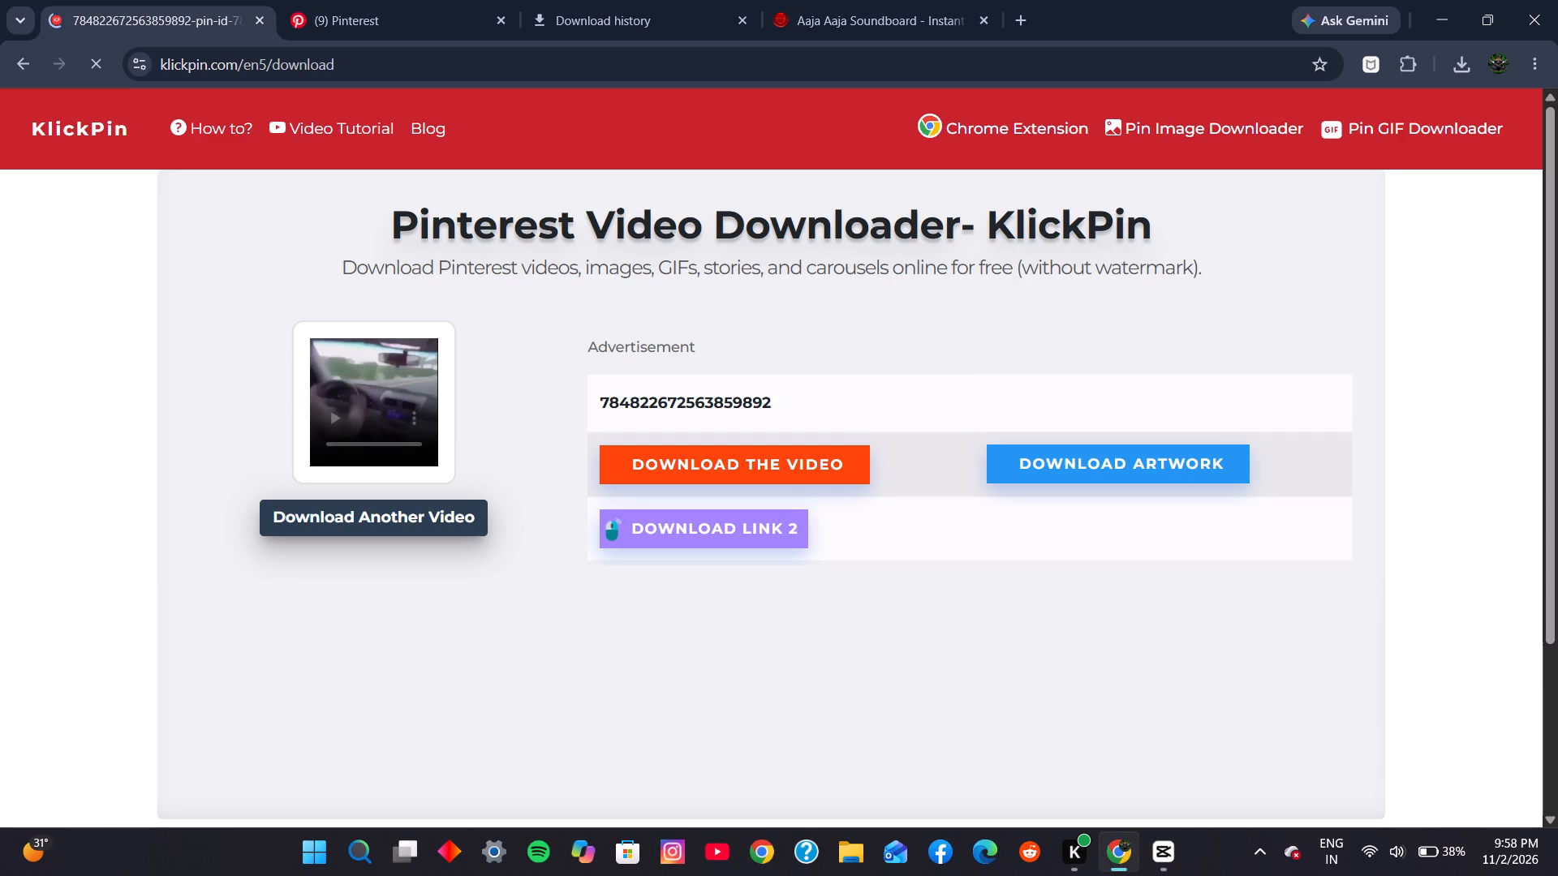
left_click(415, 409)
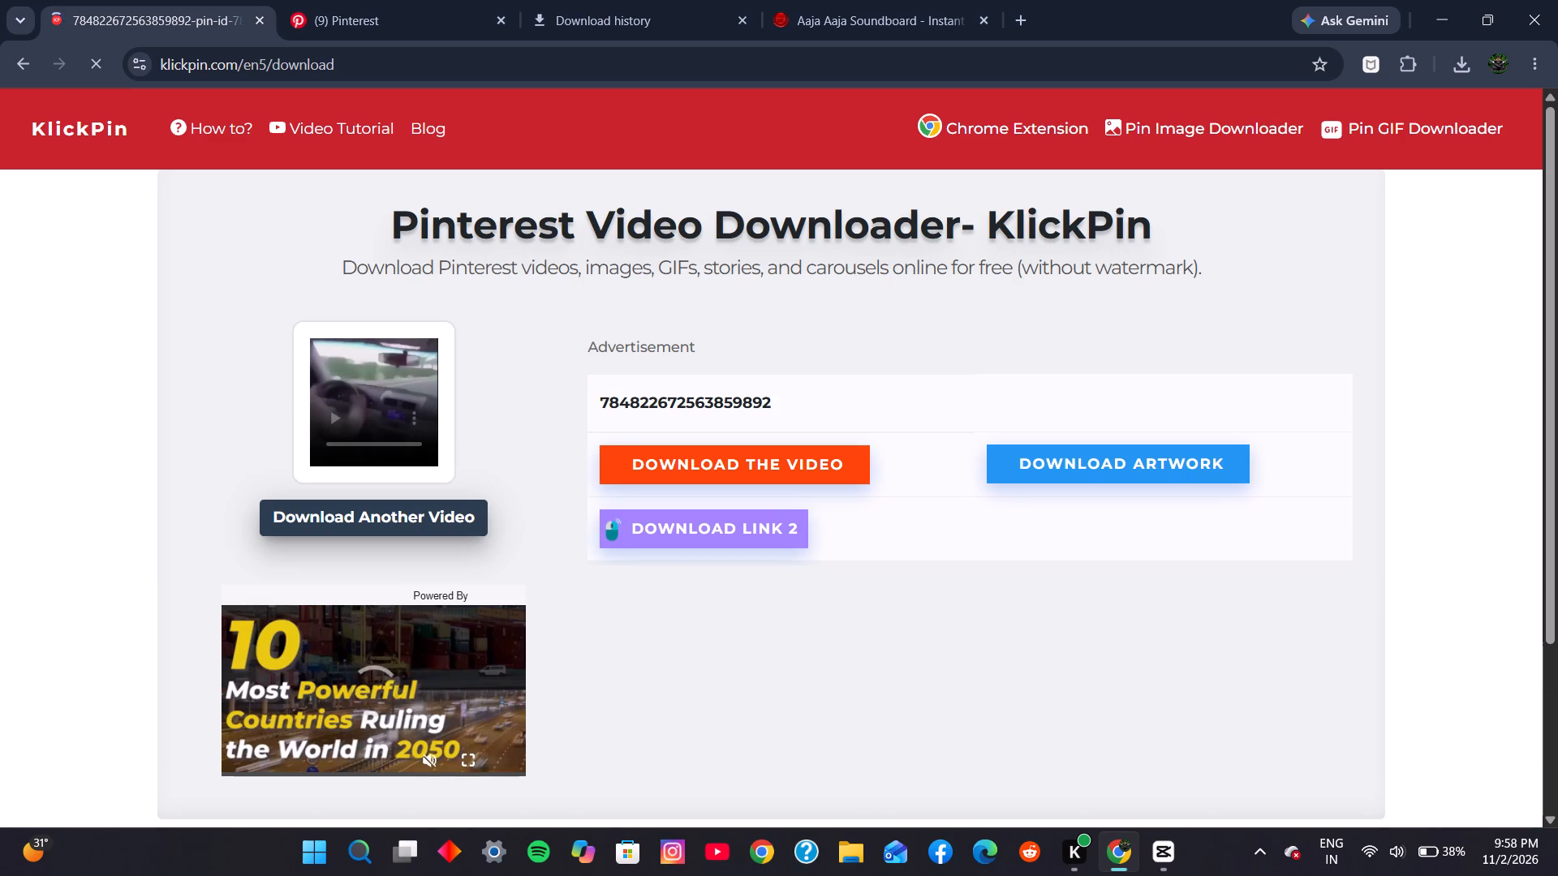
left_click(410, 419)
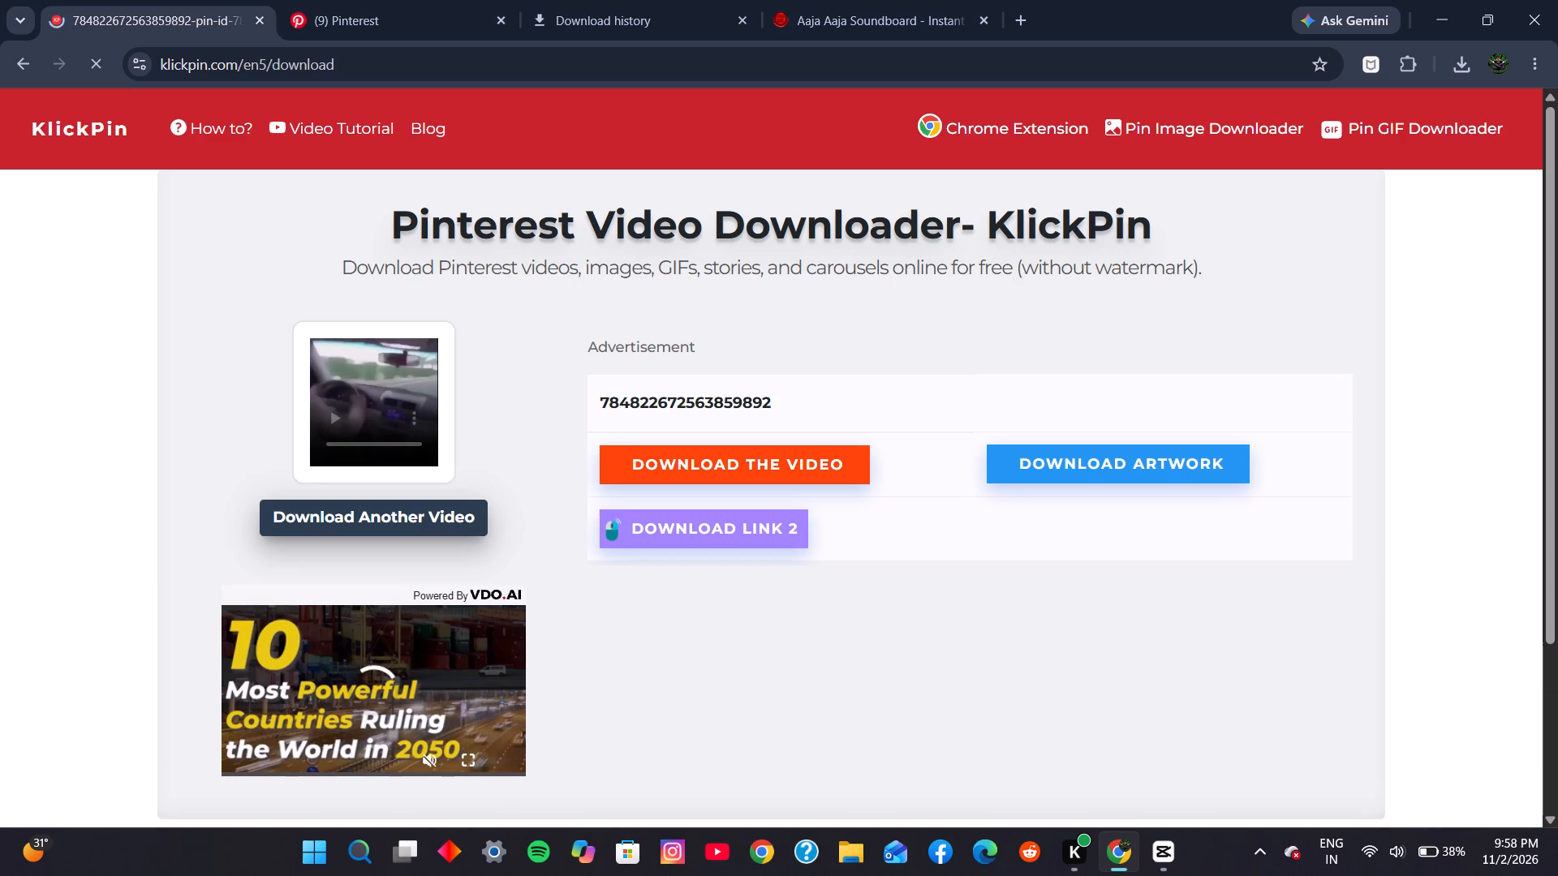
double_click(334, 412)
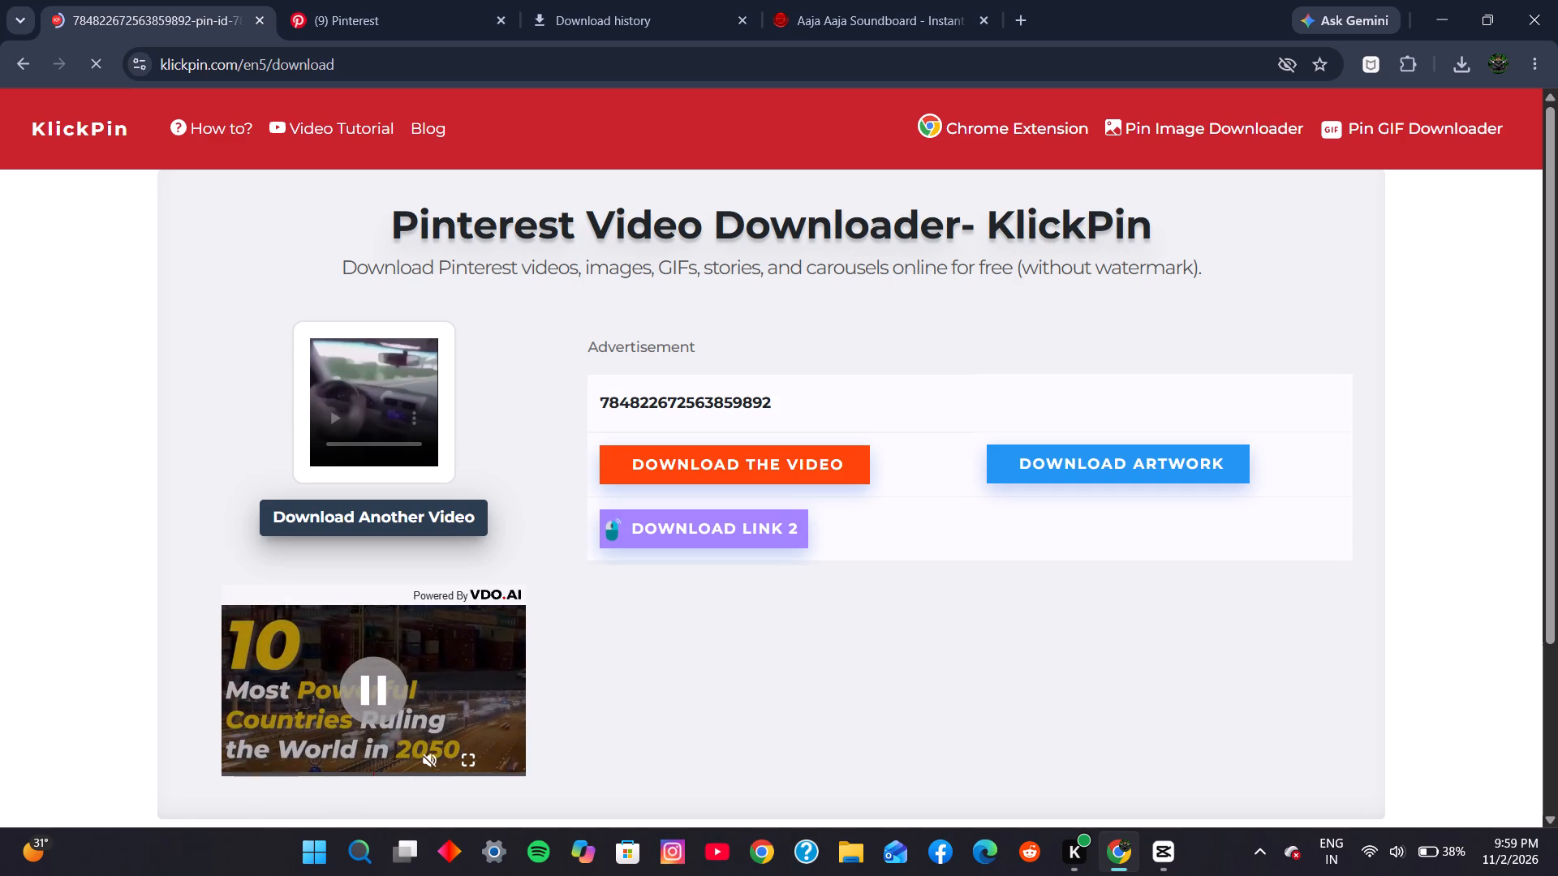
scroll(1156, 417, "up", 4)
scroll(918, 460, "up", 4)
scroll(826, 485, "up", 2)
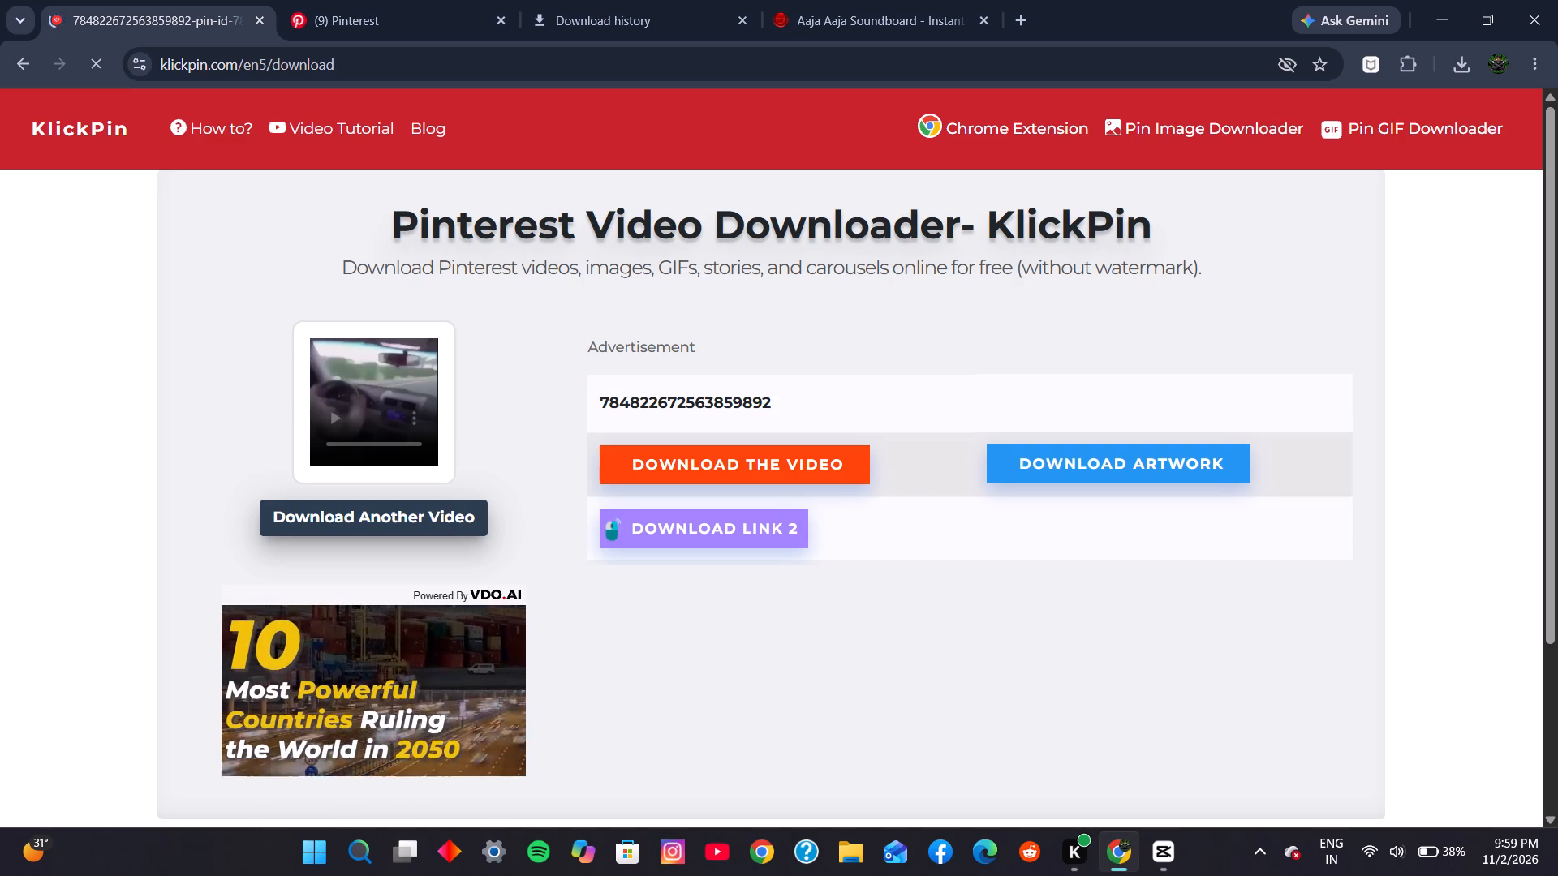
scroll(821, 485, "up", 2)
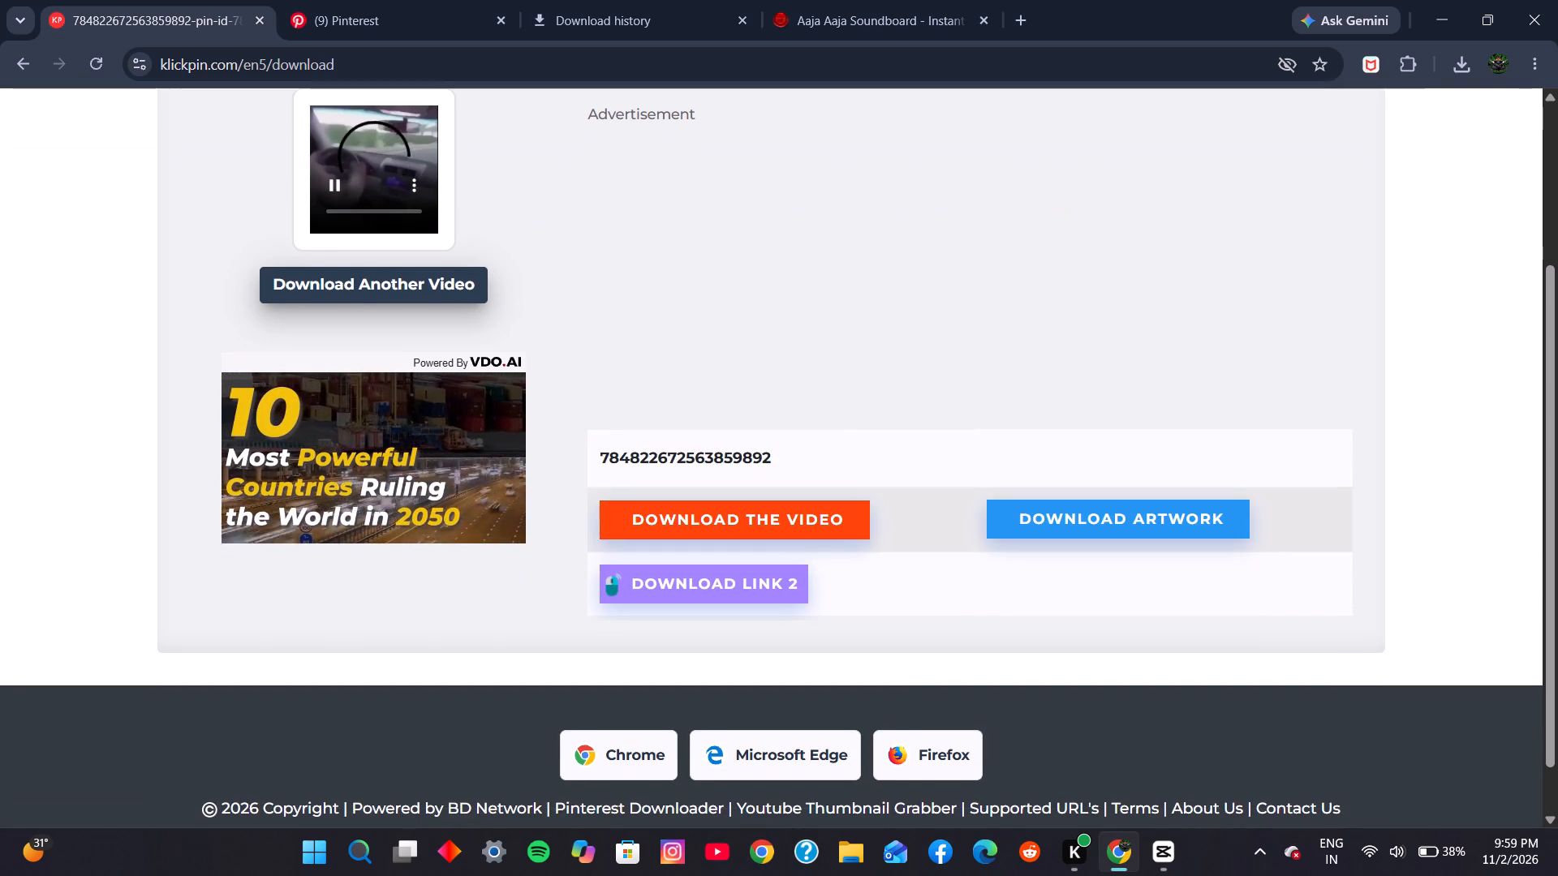
scroll(854, 470, "up", 5)
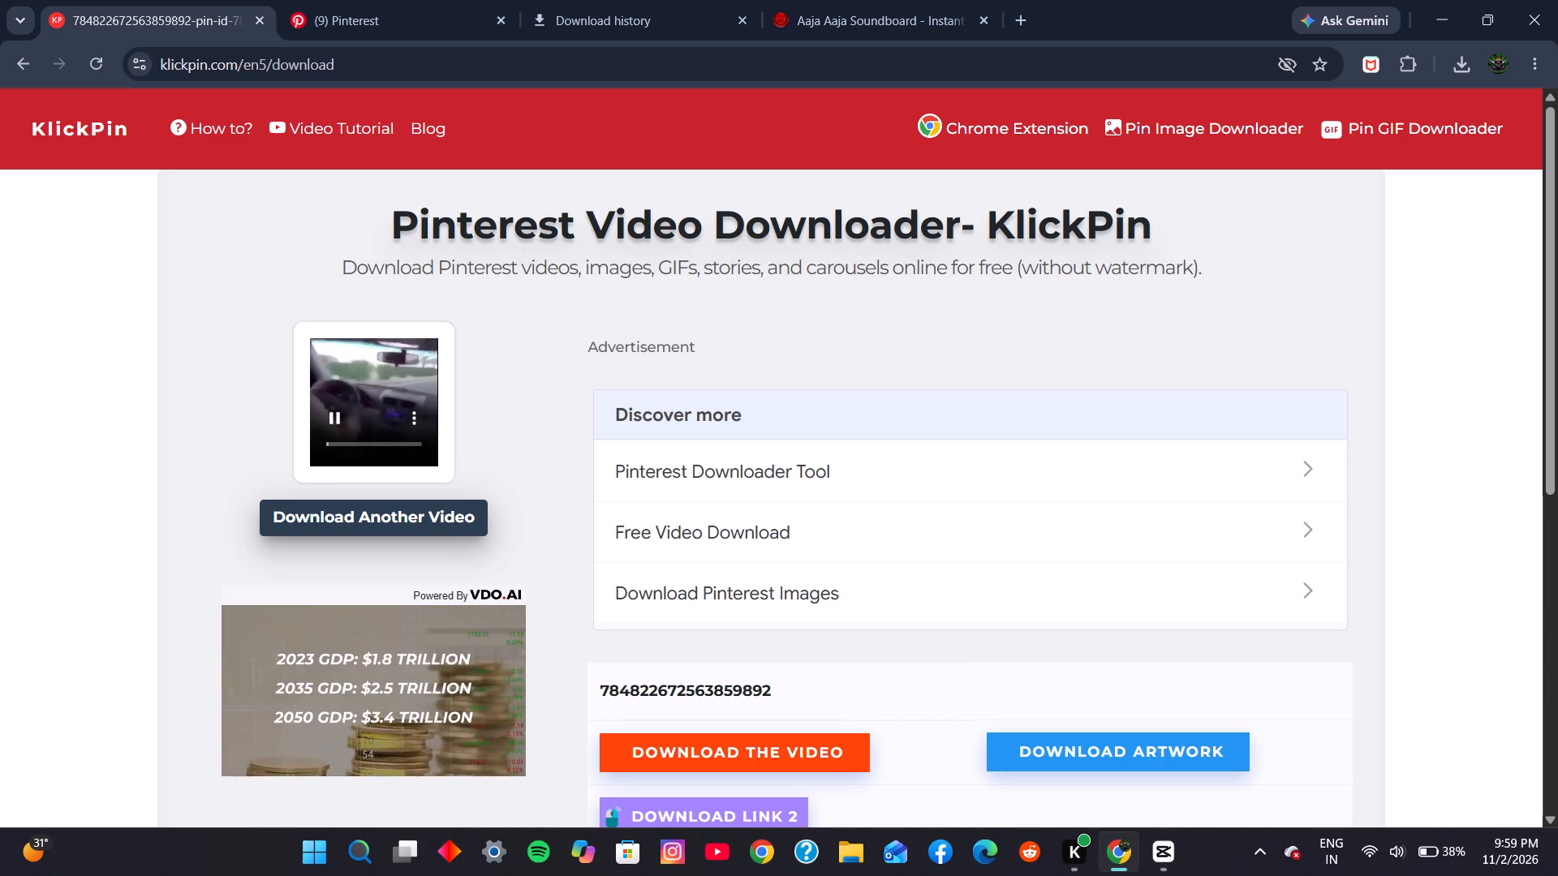
Download the in-car video from the options of its KlickPin preview player.
left_click(416, 415)
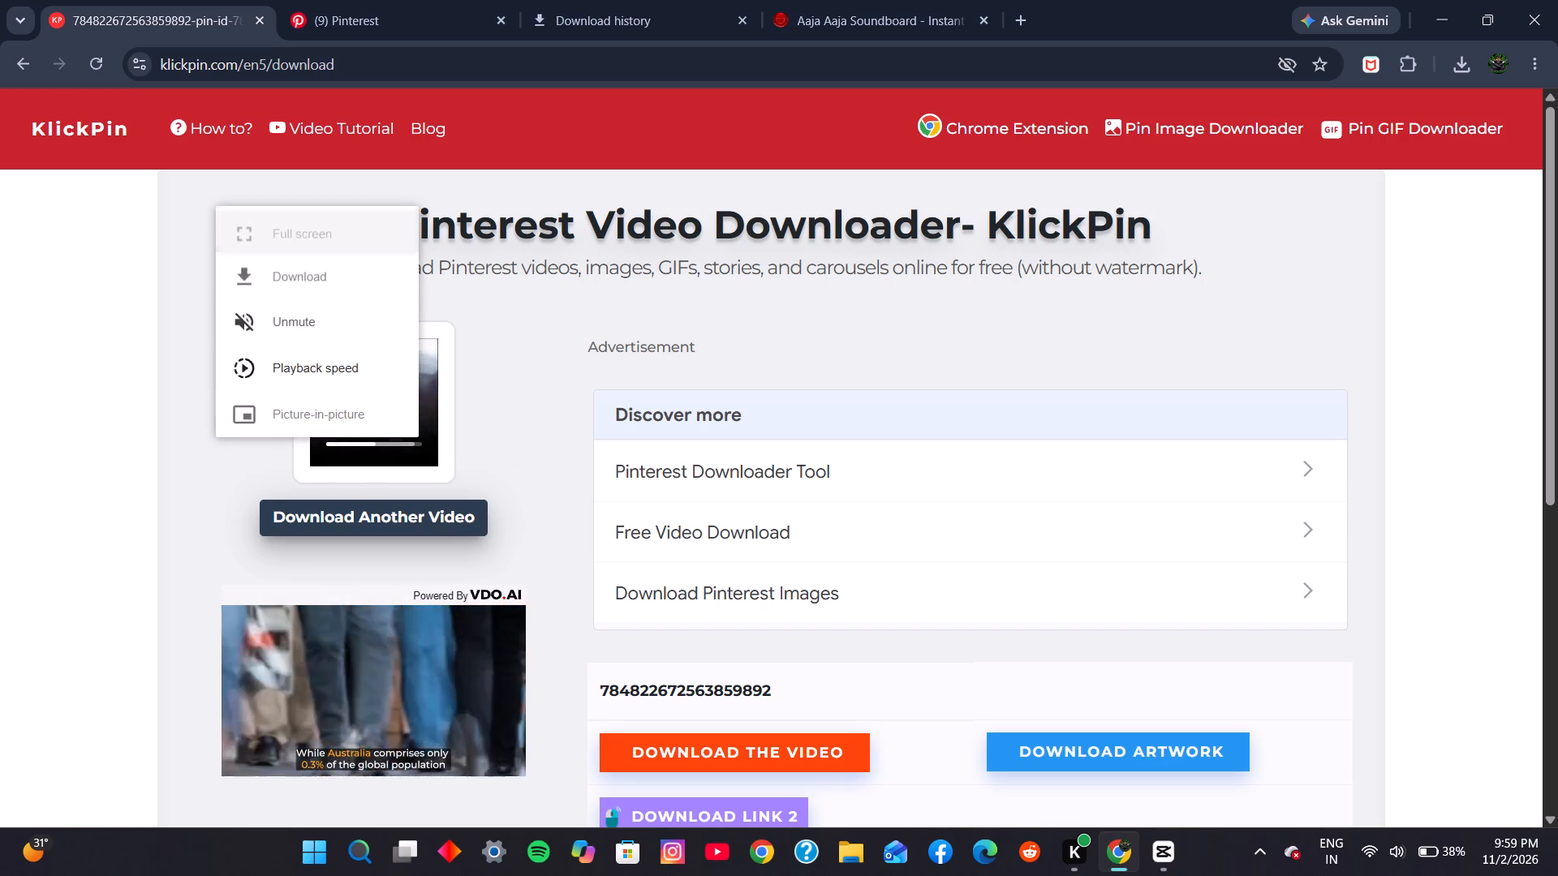
left_click(486, 415)
left_click(428, 416)
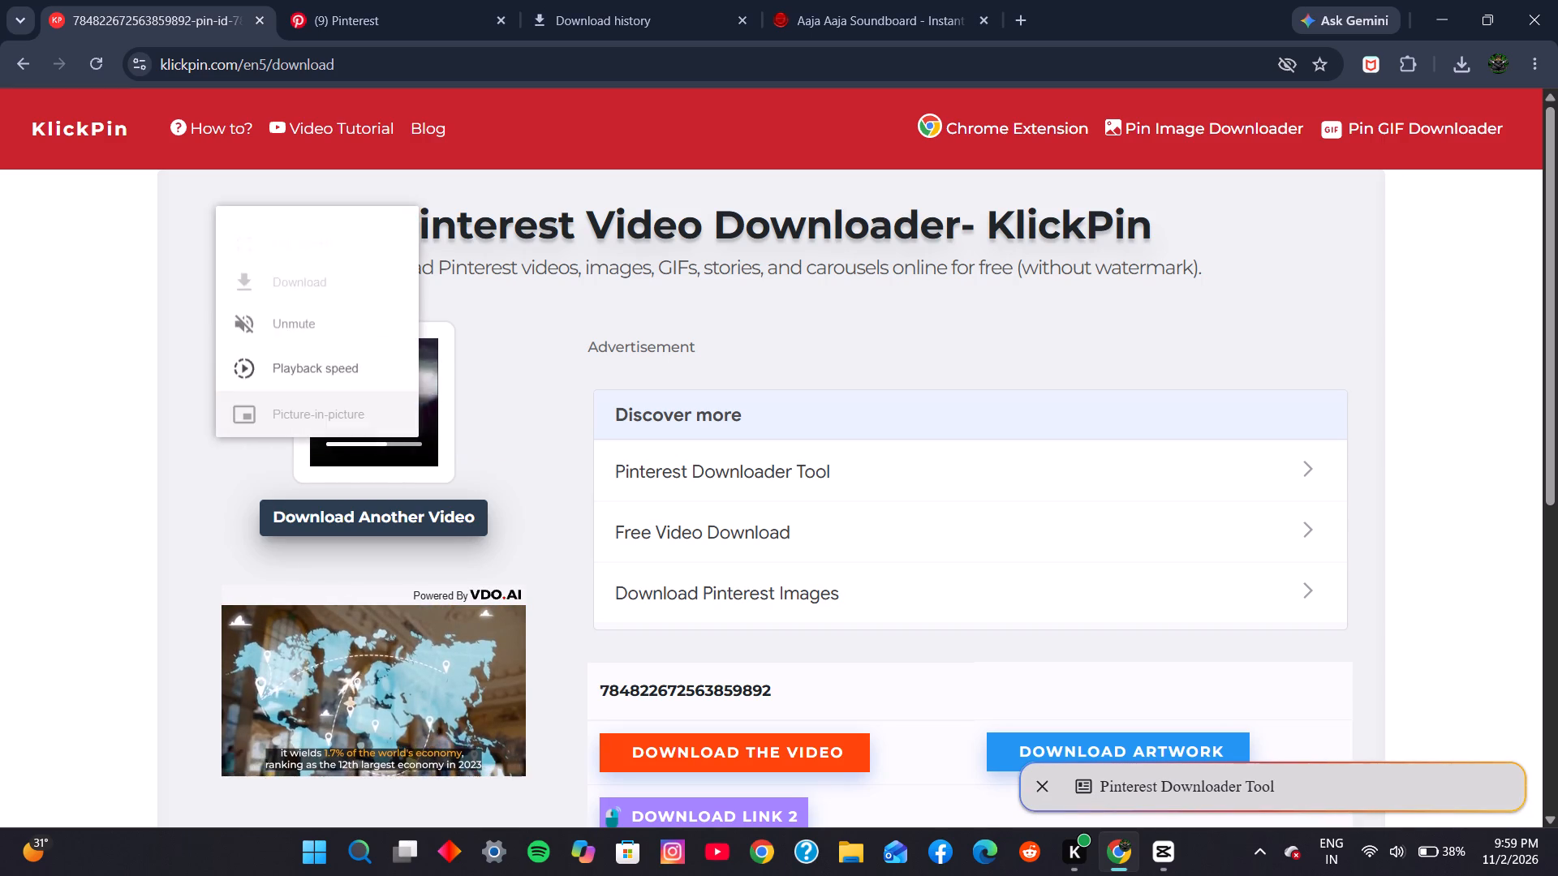
left_click(328, 274)
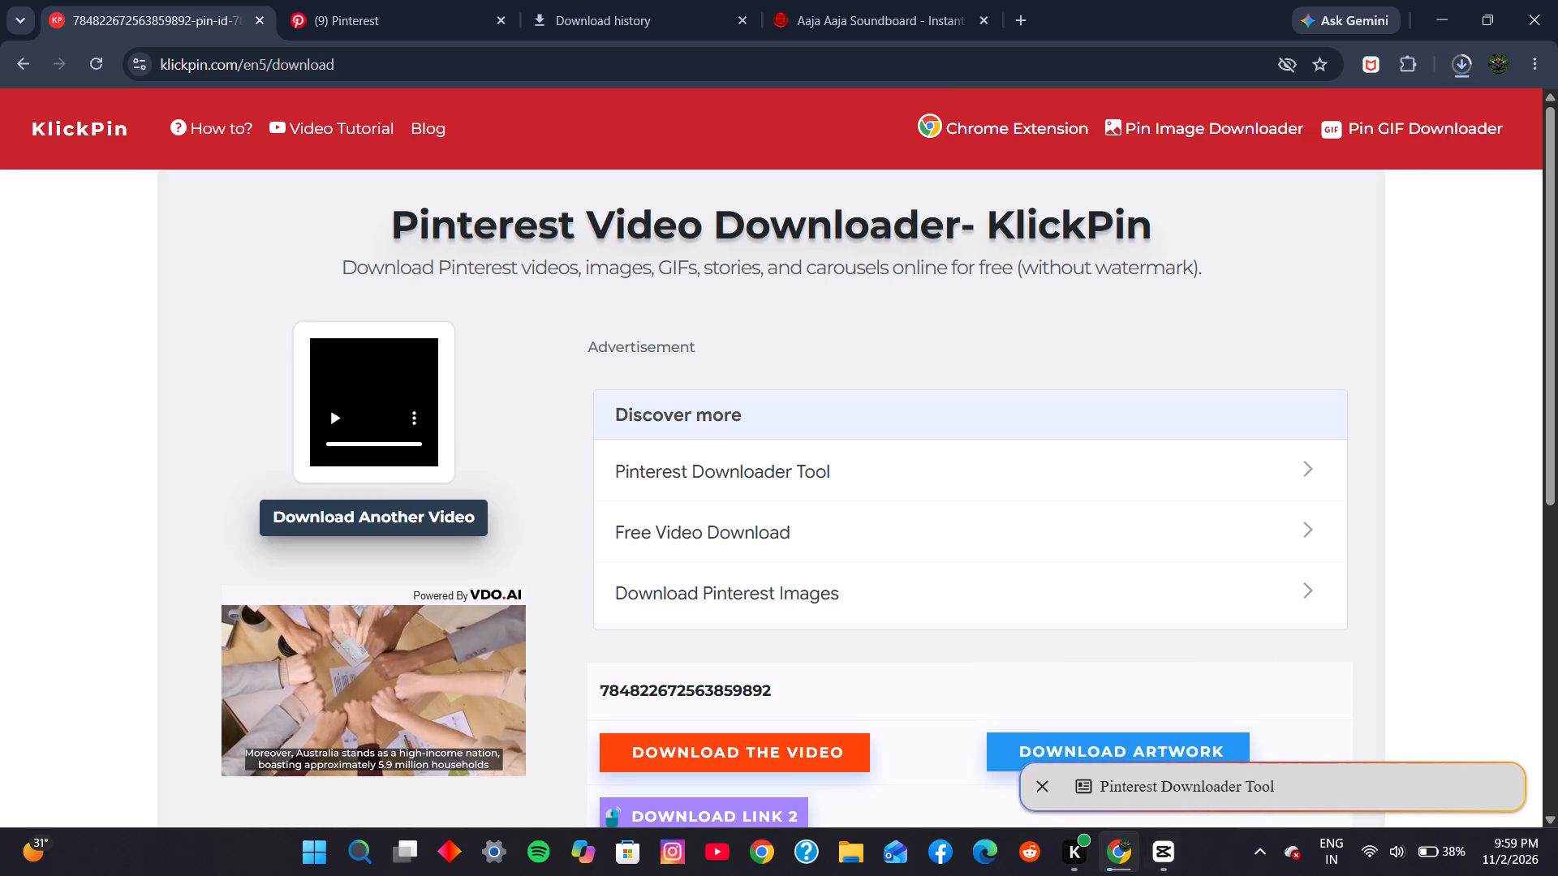
Switch to CapCut and split the gameplay clip that follows the dog-and-cat driving meme at 00:02:41:01.
left_click(1156, 849)
left_click(884, 642)
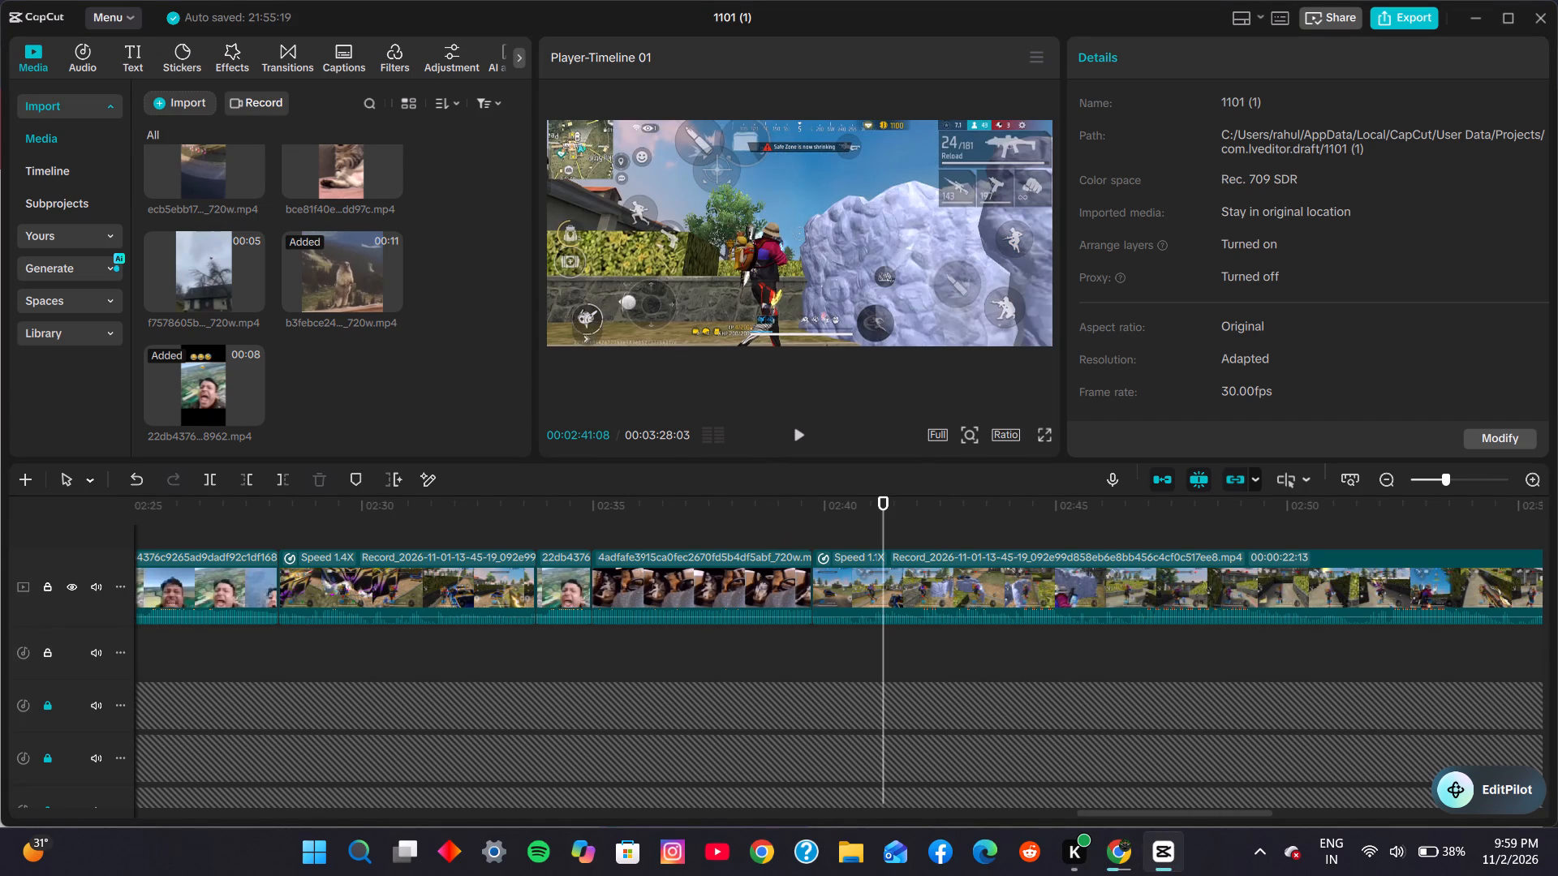
left_click(787, 656)
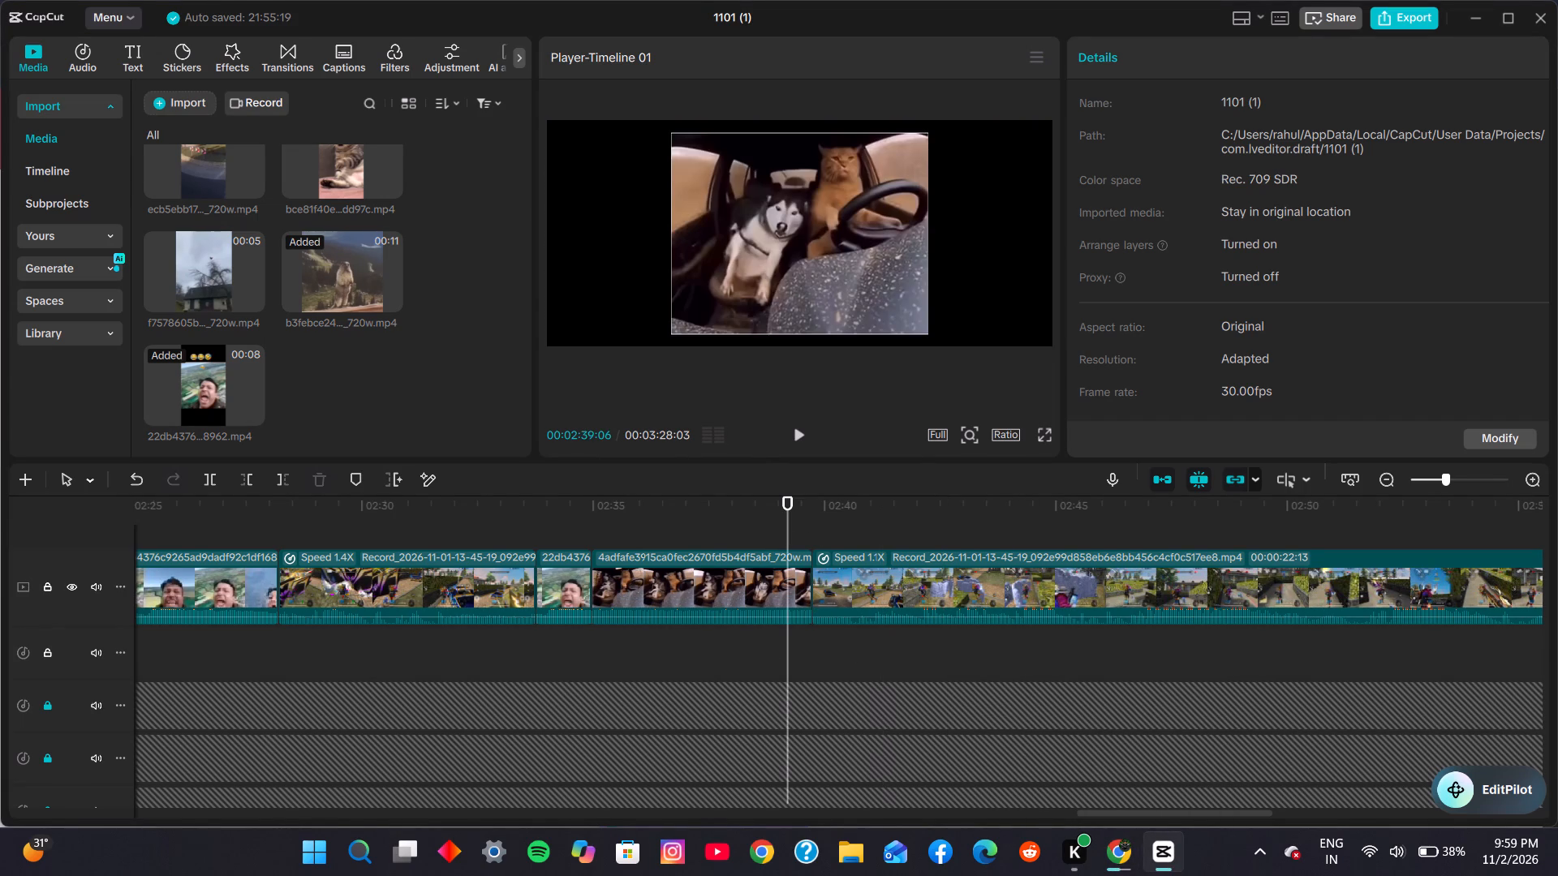
left_click(801, 436)
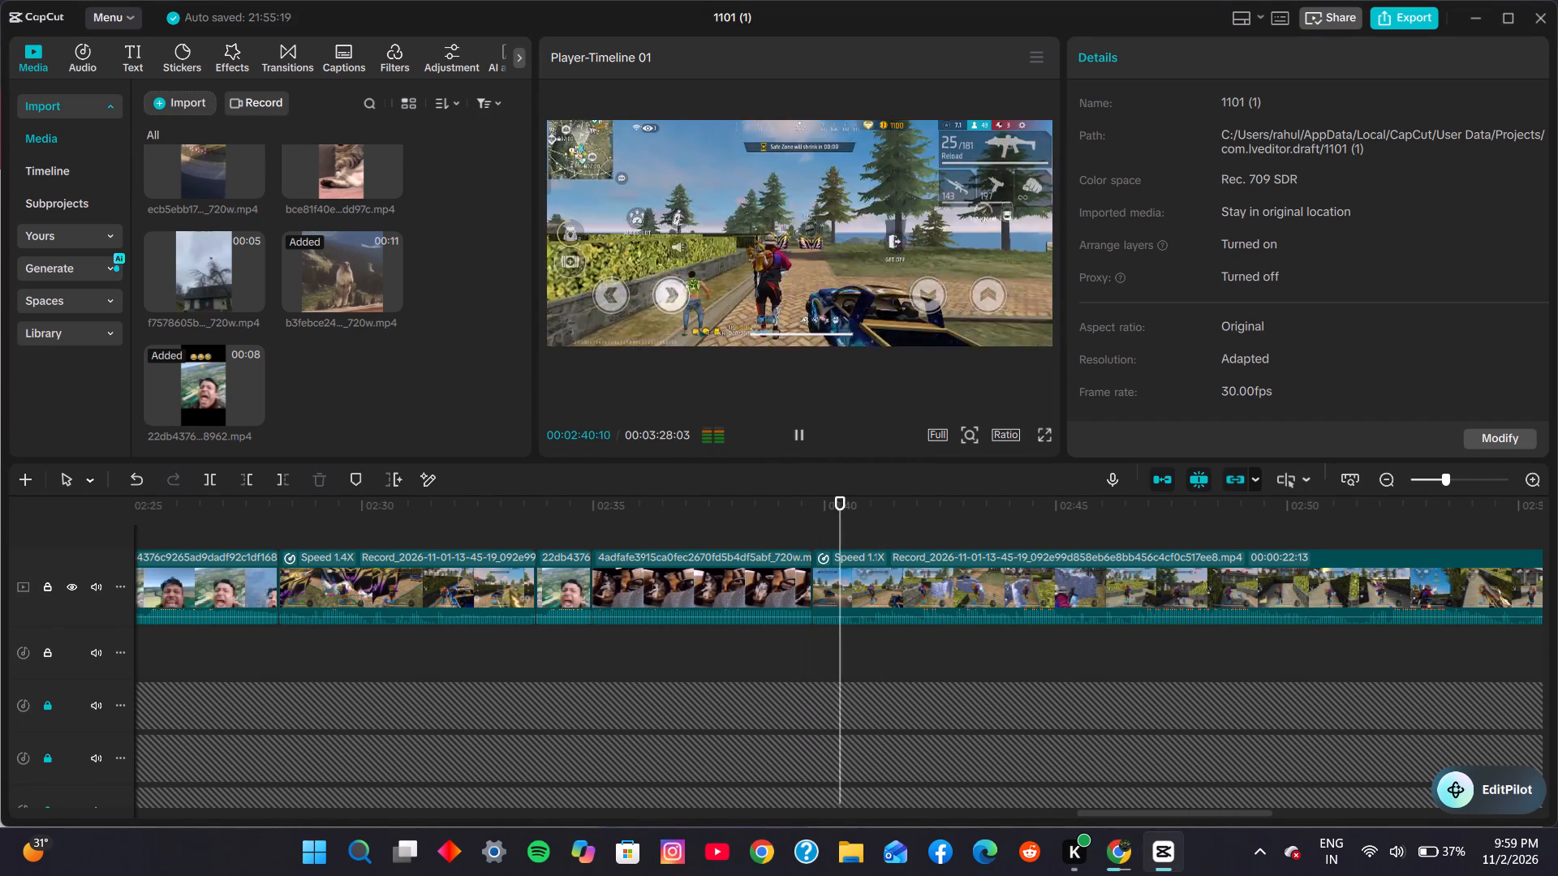
left_click(801, 436)
double_click(801, 436)
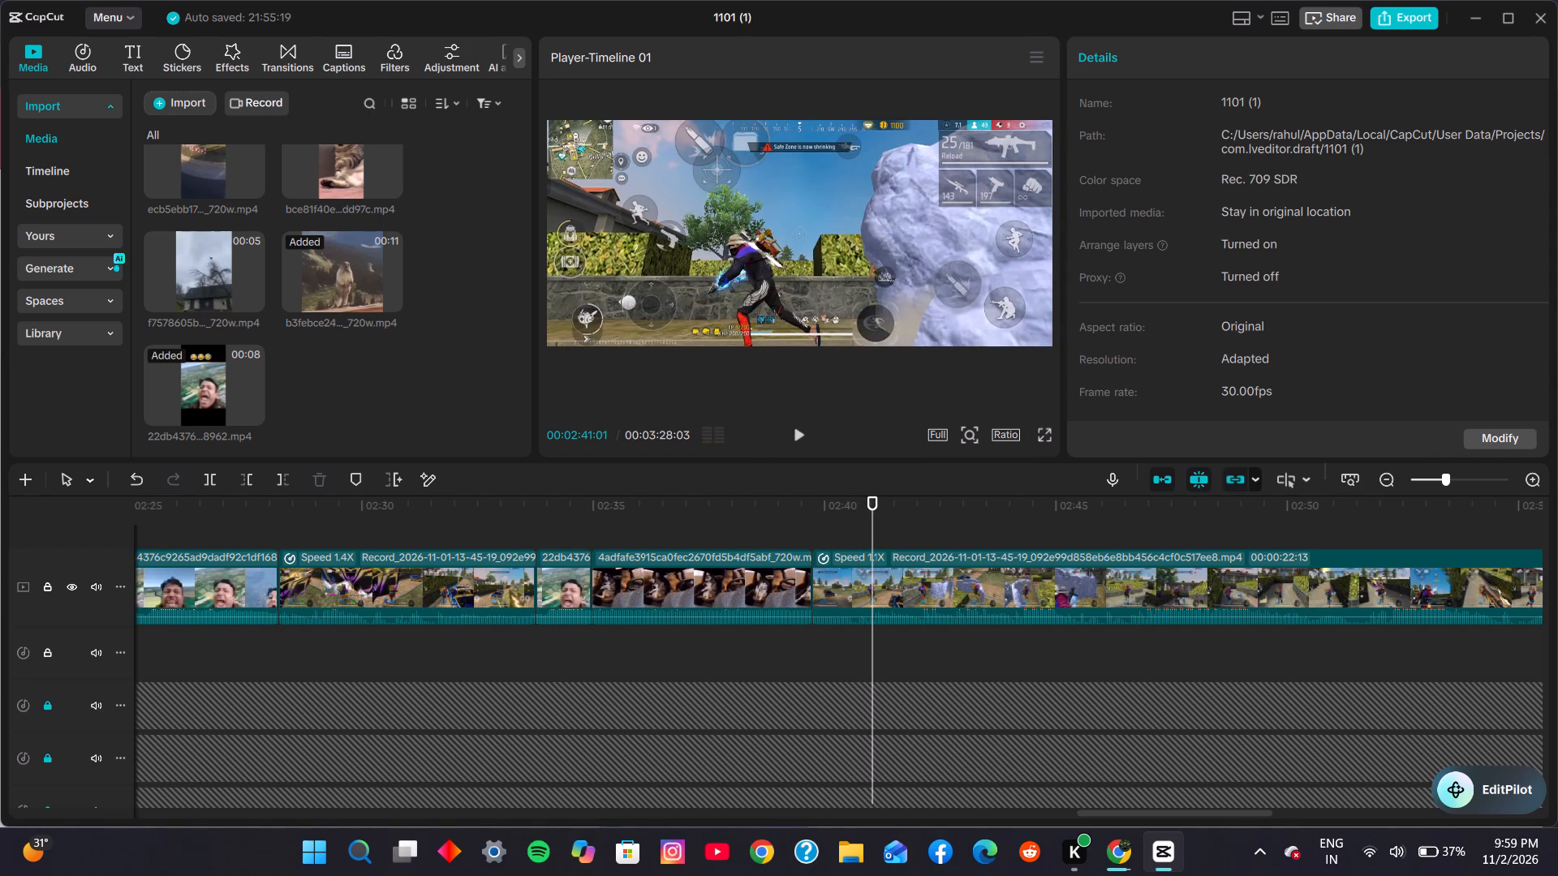
left_click(205, 472)
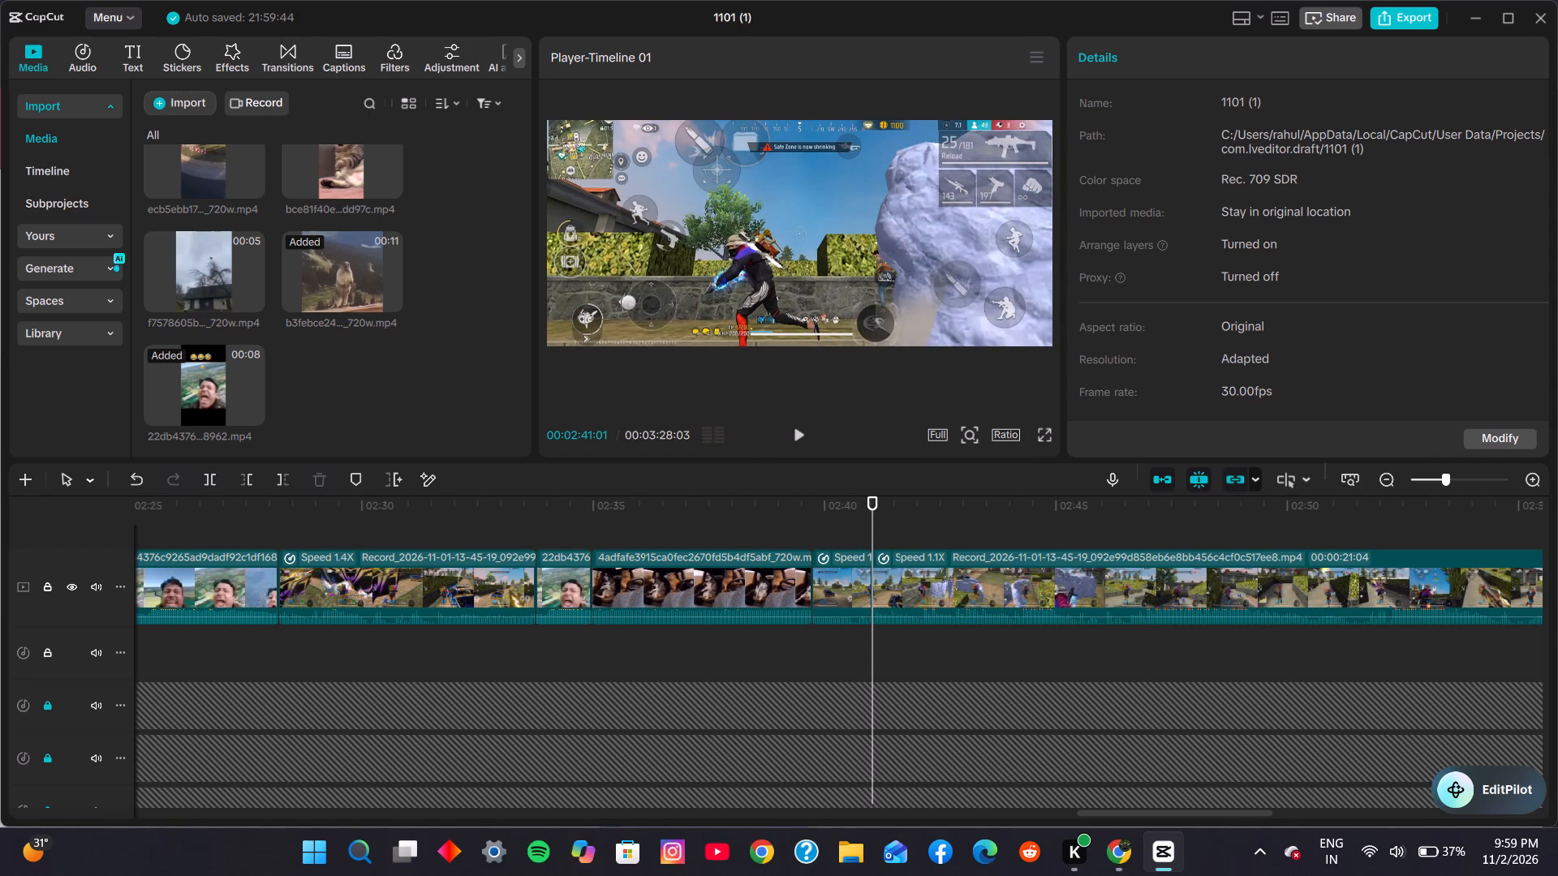
Import da537f778452dd1215ce1e8779625de7 from the Downloads folder and insert it into the timeline at the 00:02:41:01 split.
left_click(158, 98)
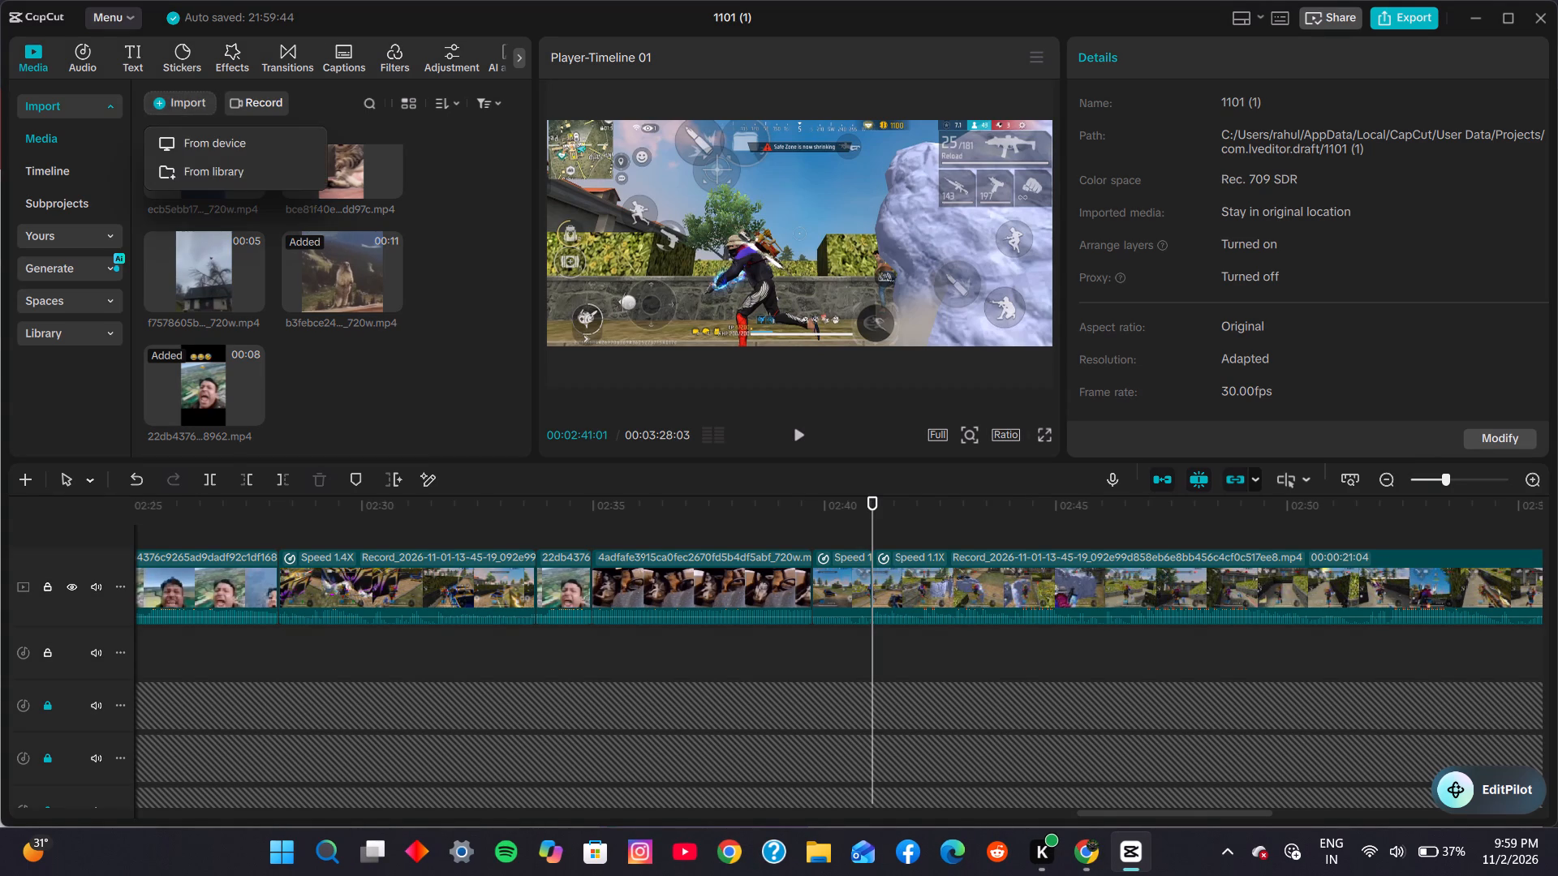
left_click(279, 138)
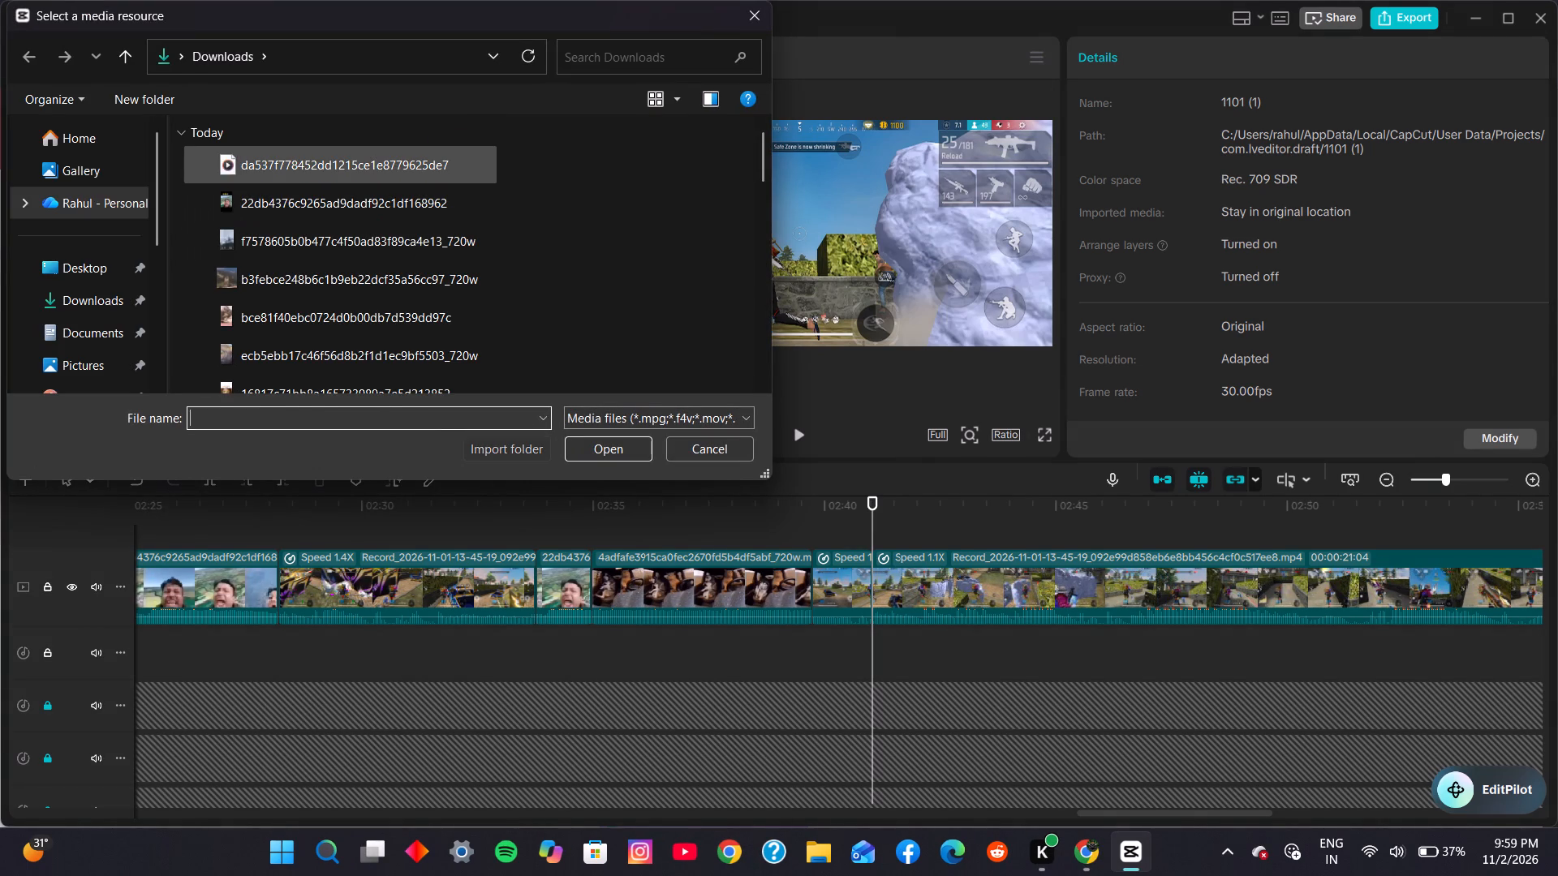
left_click(330, 174)
left_click(609, 448)
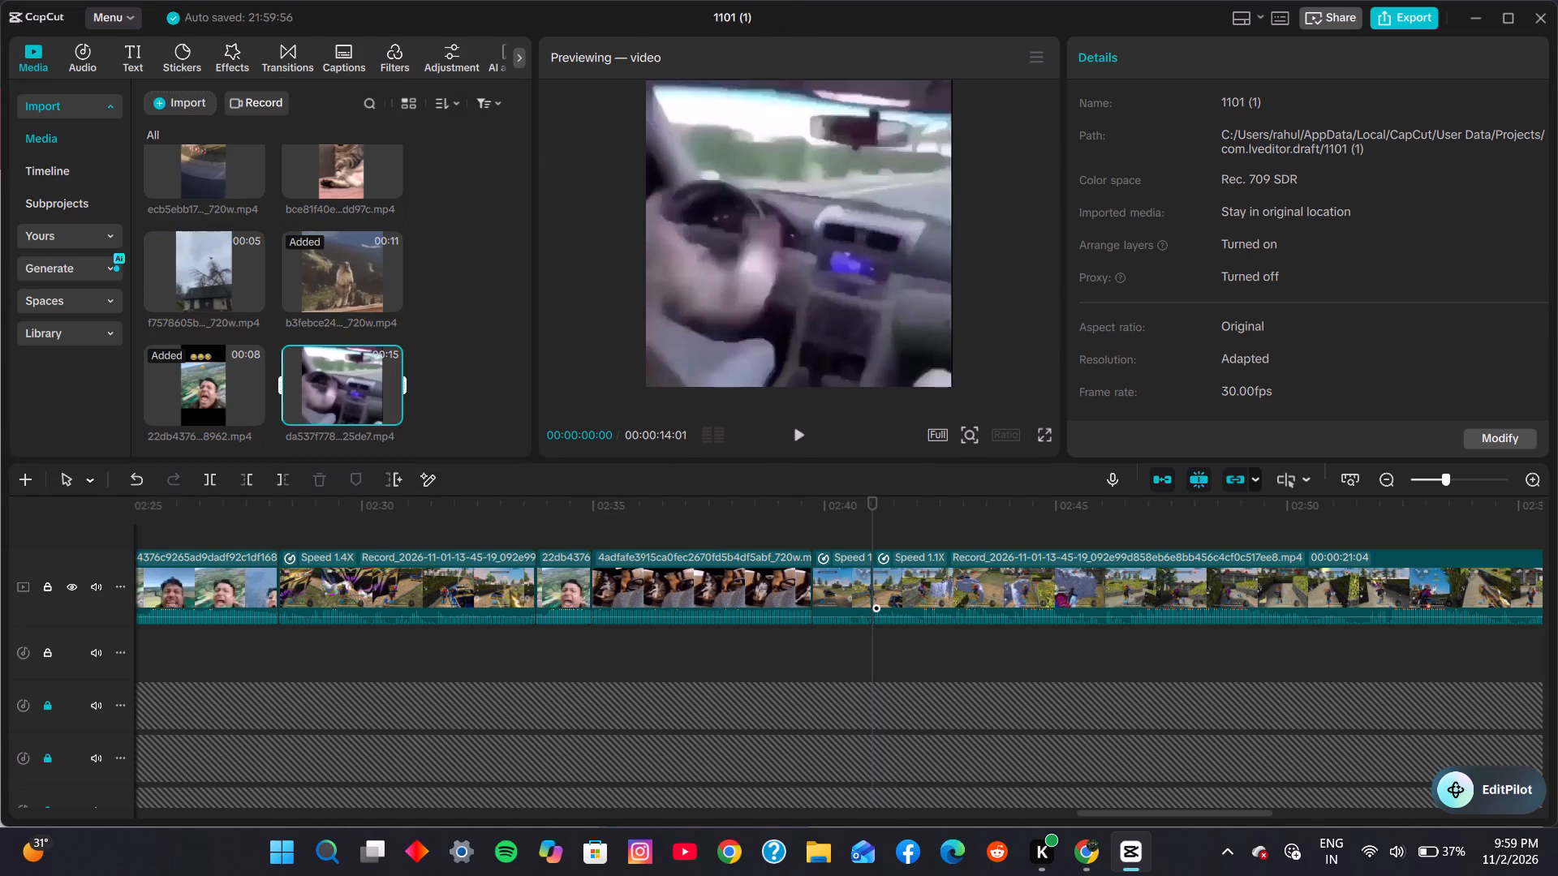
left_click(389, 414)
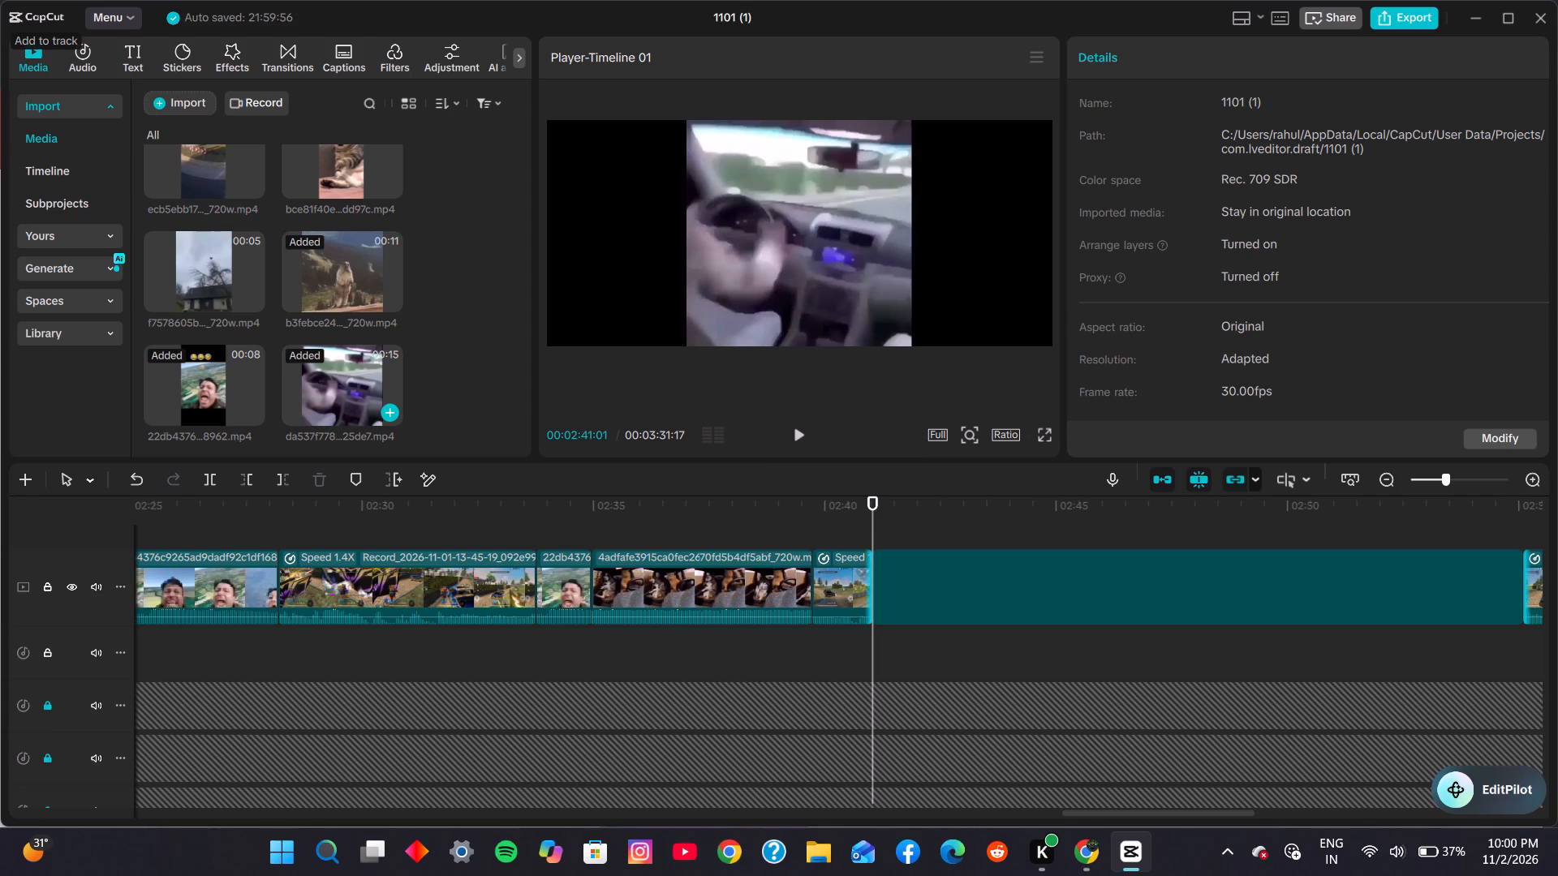
Play the start of the inserted in-car clip to check its picture and sound.
left_click(801, 428)
left_click(800, 433)
left_click(800, 434)
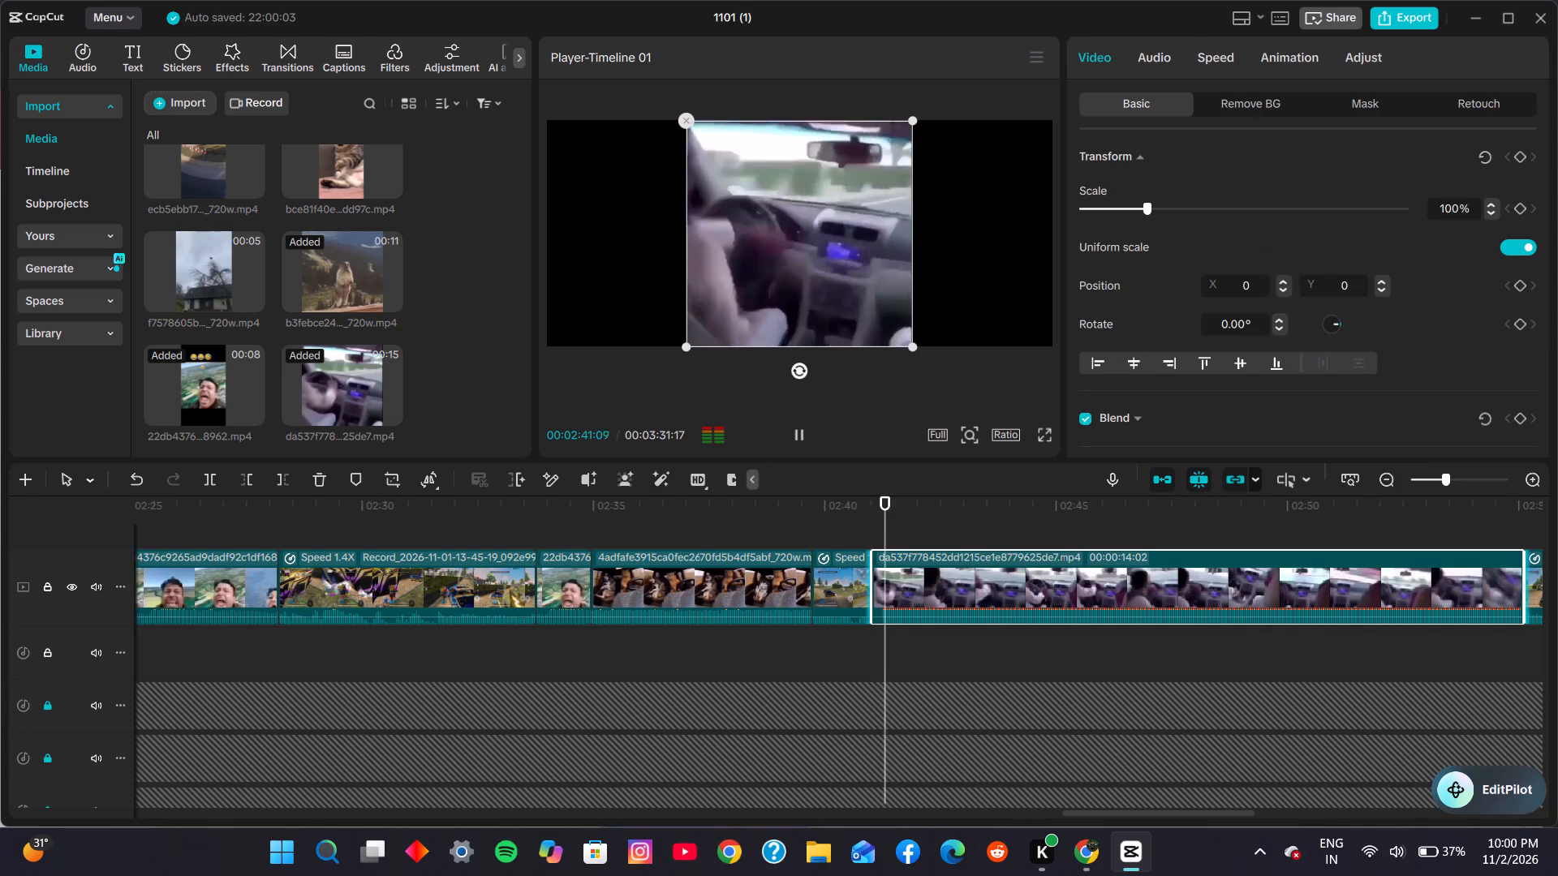
left_click(800, 434)
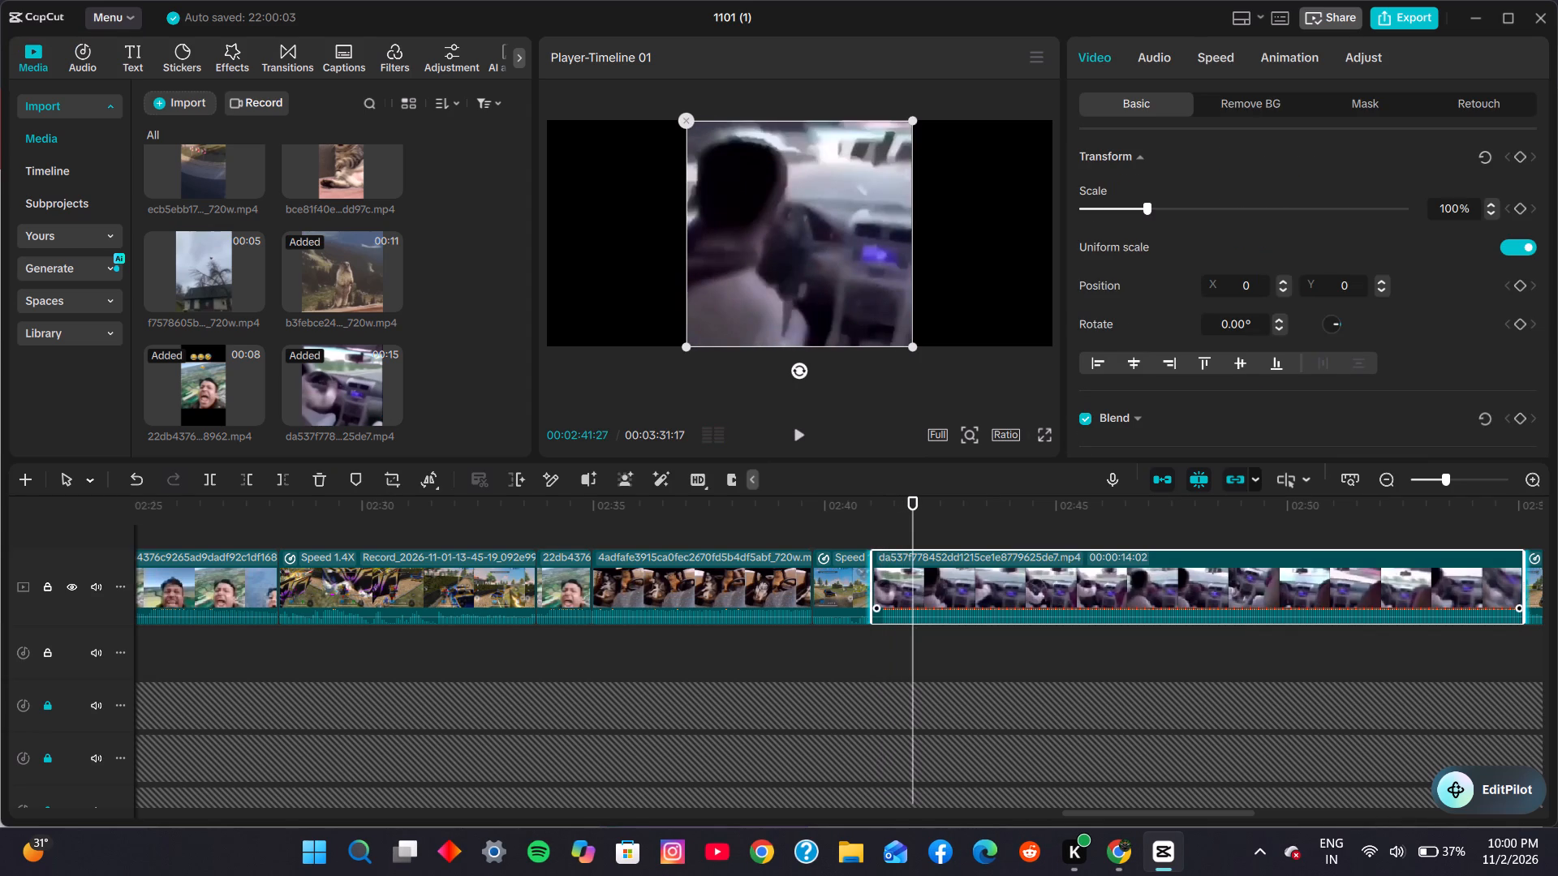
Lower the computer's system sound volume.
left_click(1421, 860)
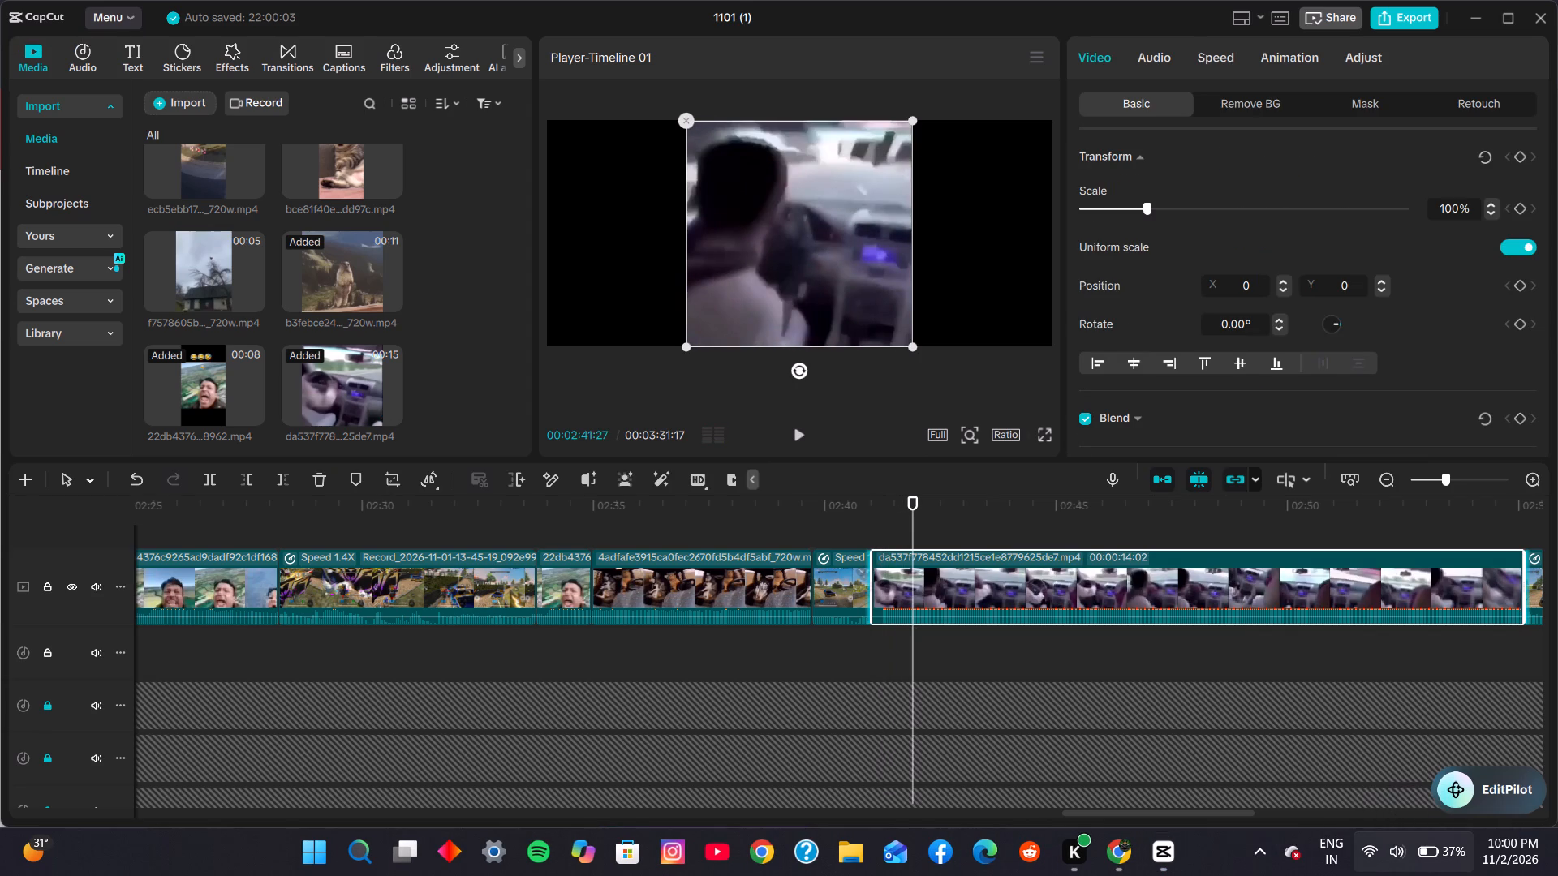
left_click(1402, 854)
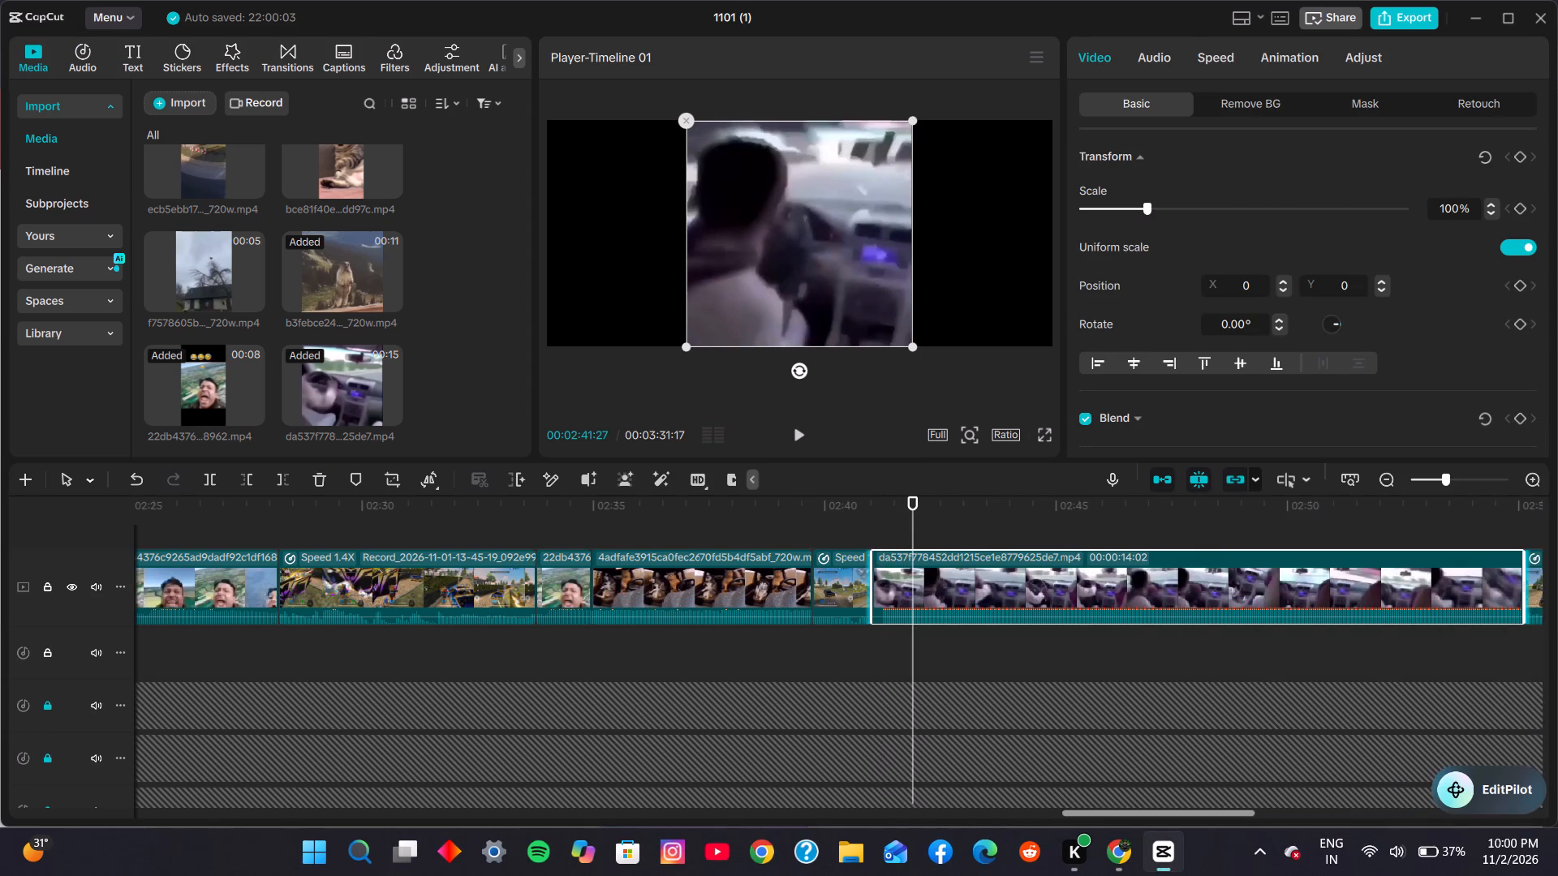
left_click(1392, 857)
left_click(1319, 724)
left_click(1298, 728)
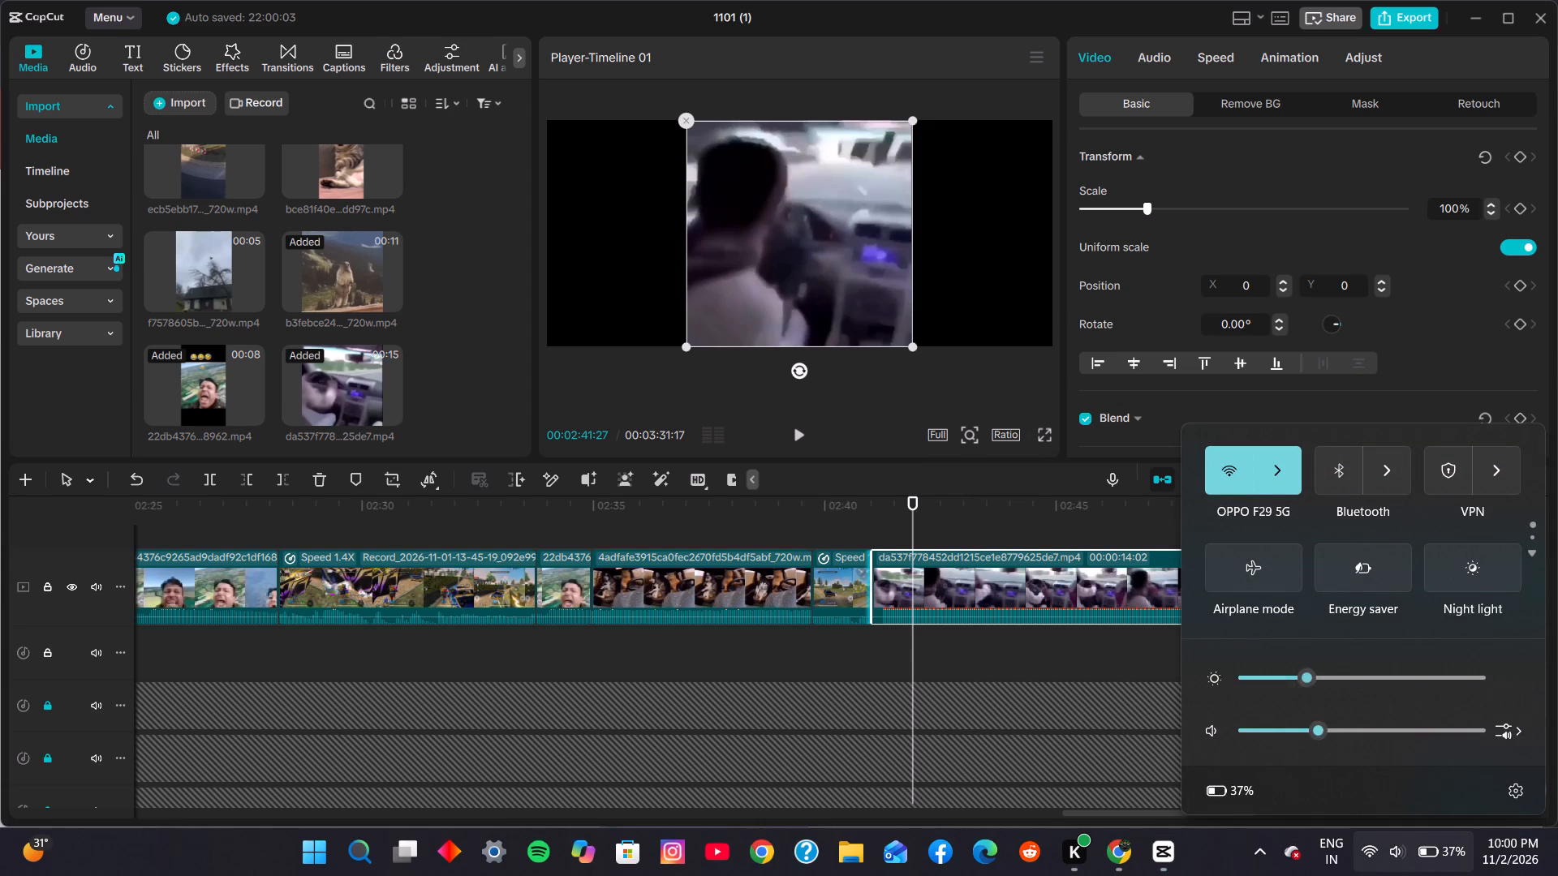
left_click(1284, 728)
Play the in-car clip from 00:02:45:11 to find the part worth keeping.
left_click(1074, 676)
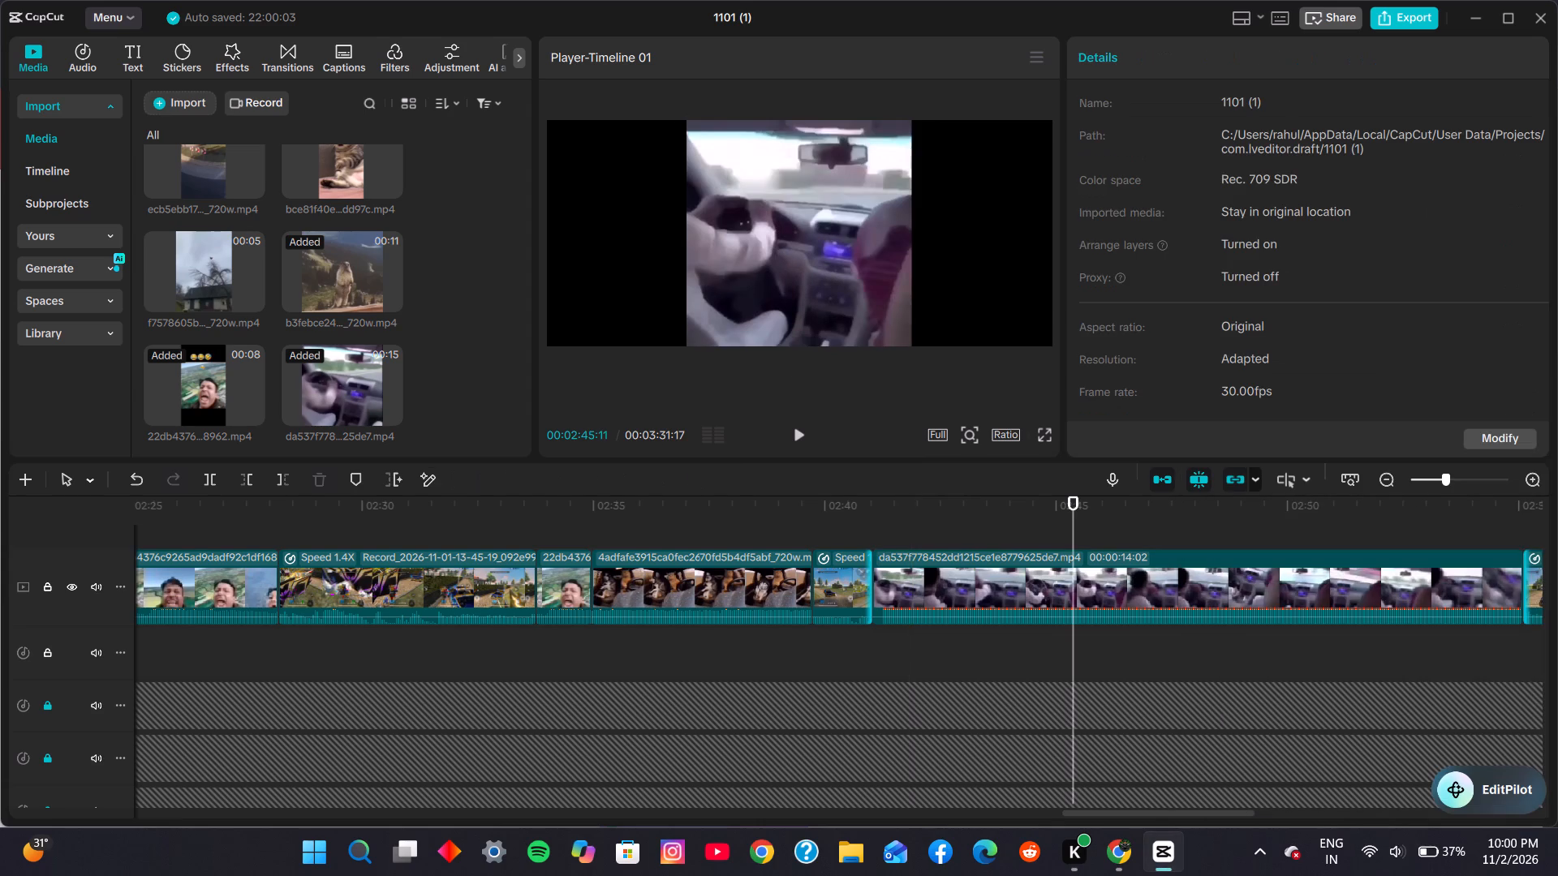
left_click(796, 432)
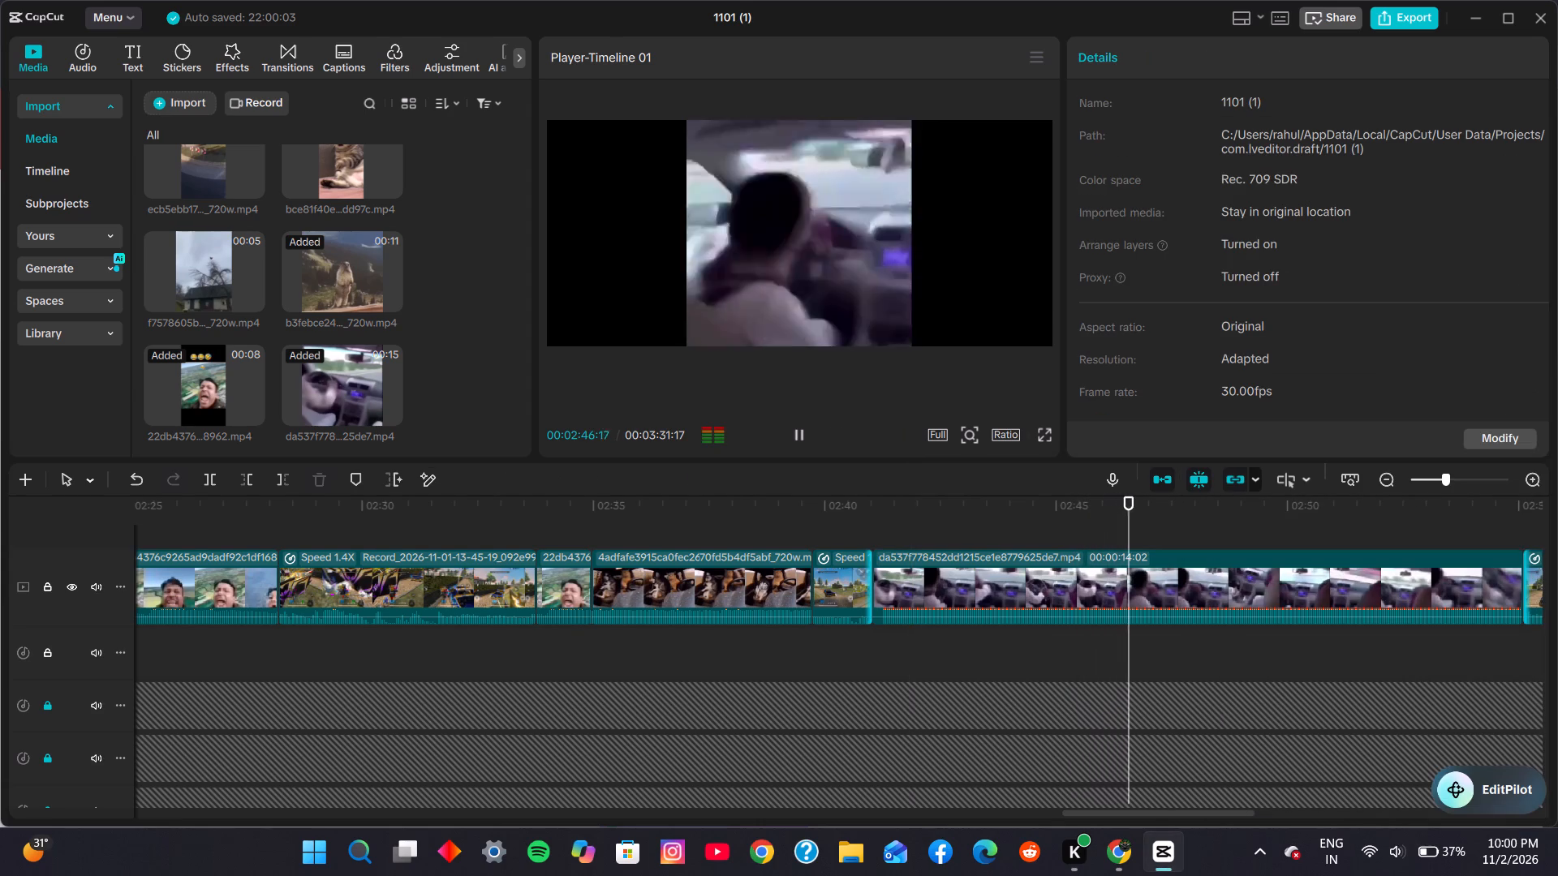
left_click(796, 431)
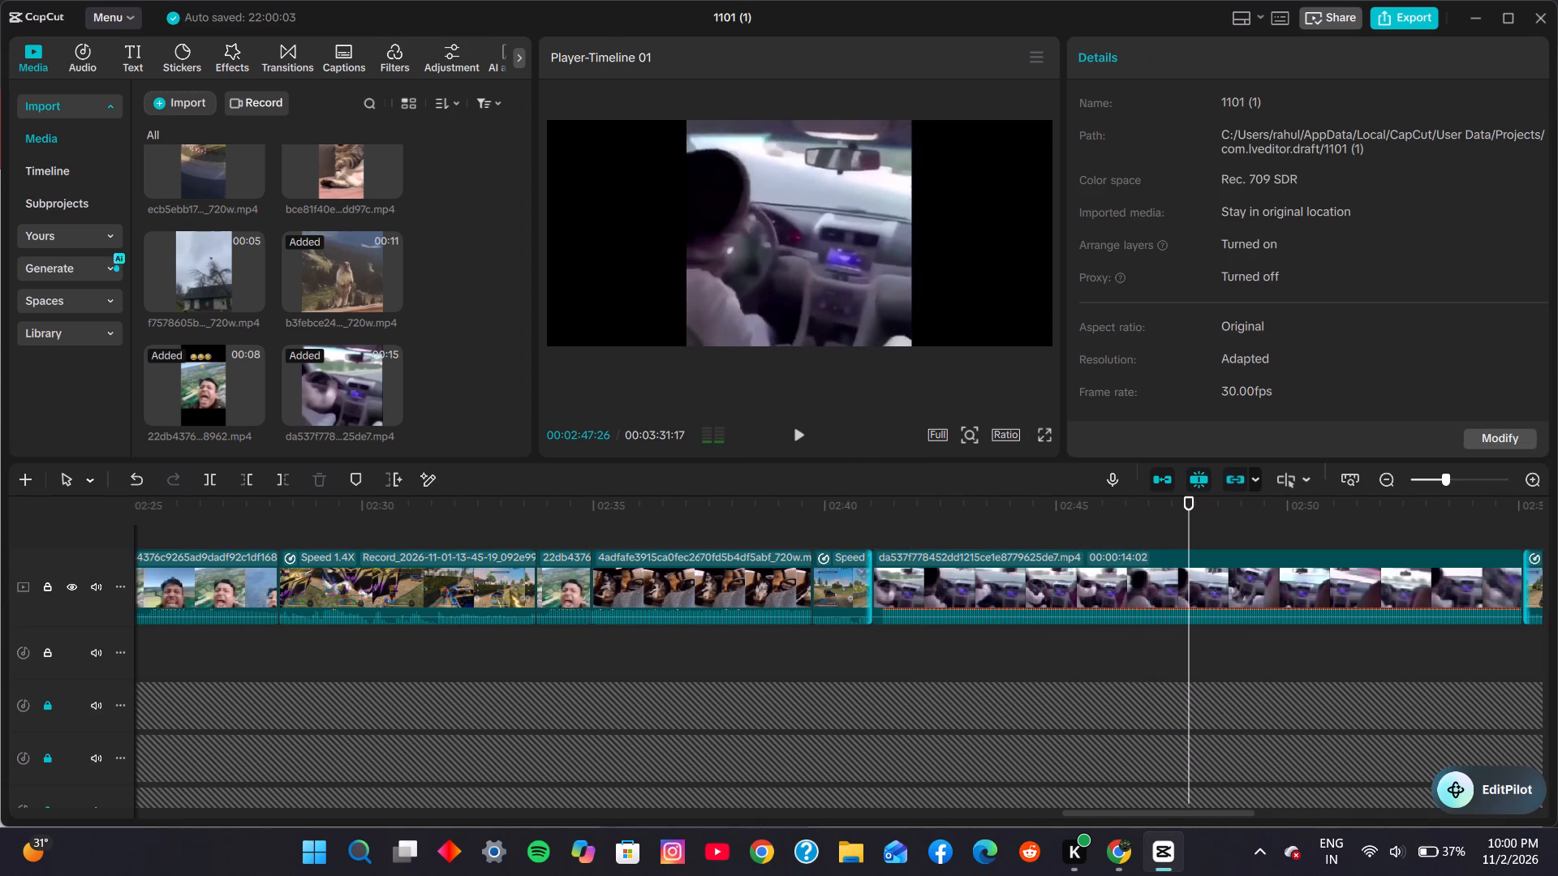
Lower the audio volume of the in-car clip to about -31.3 dB.
left_click(1057, 575)
left_click(1212, 71)
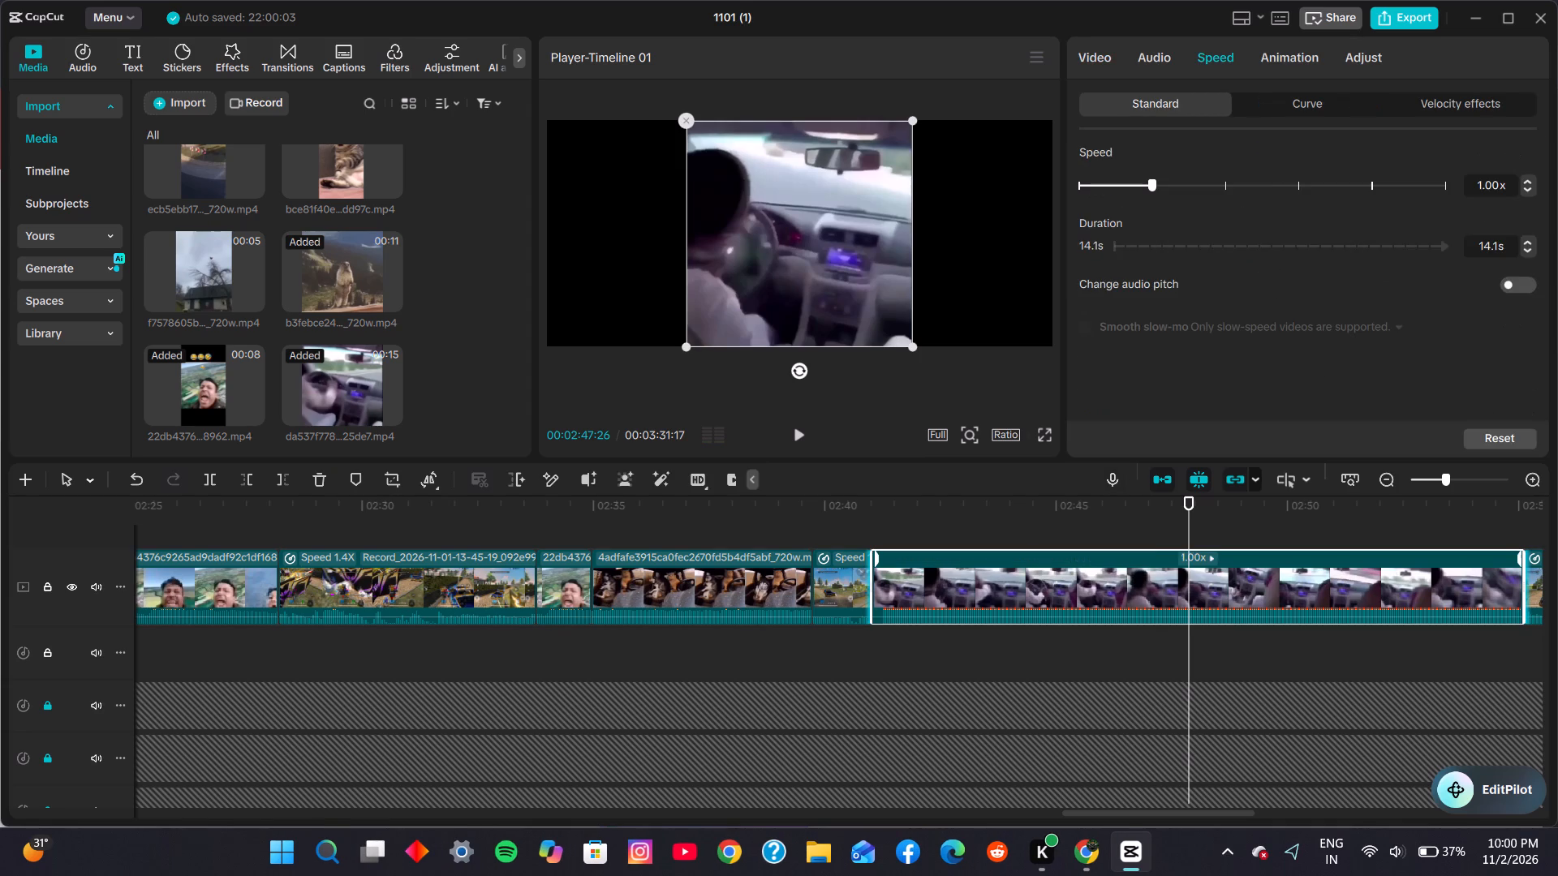
left_click(1152, 64)
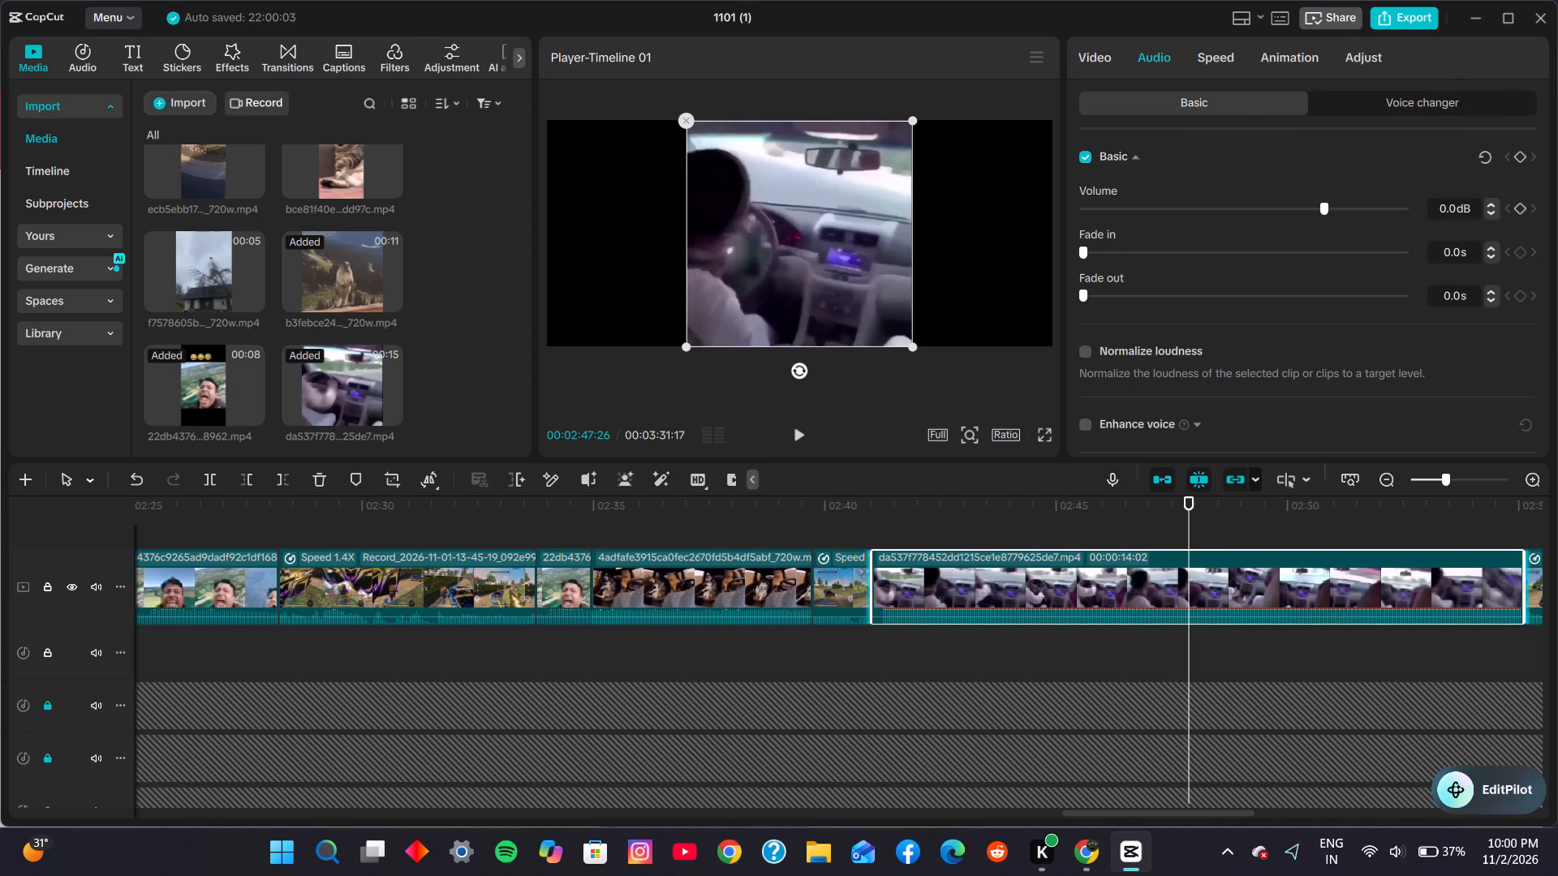
left_click(1221, 213)
left_click(1194, 212)
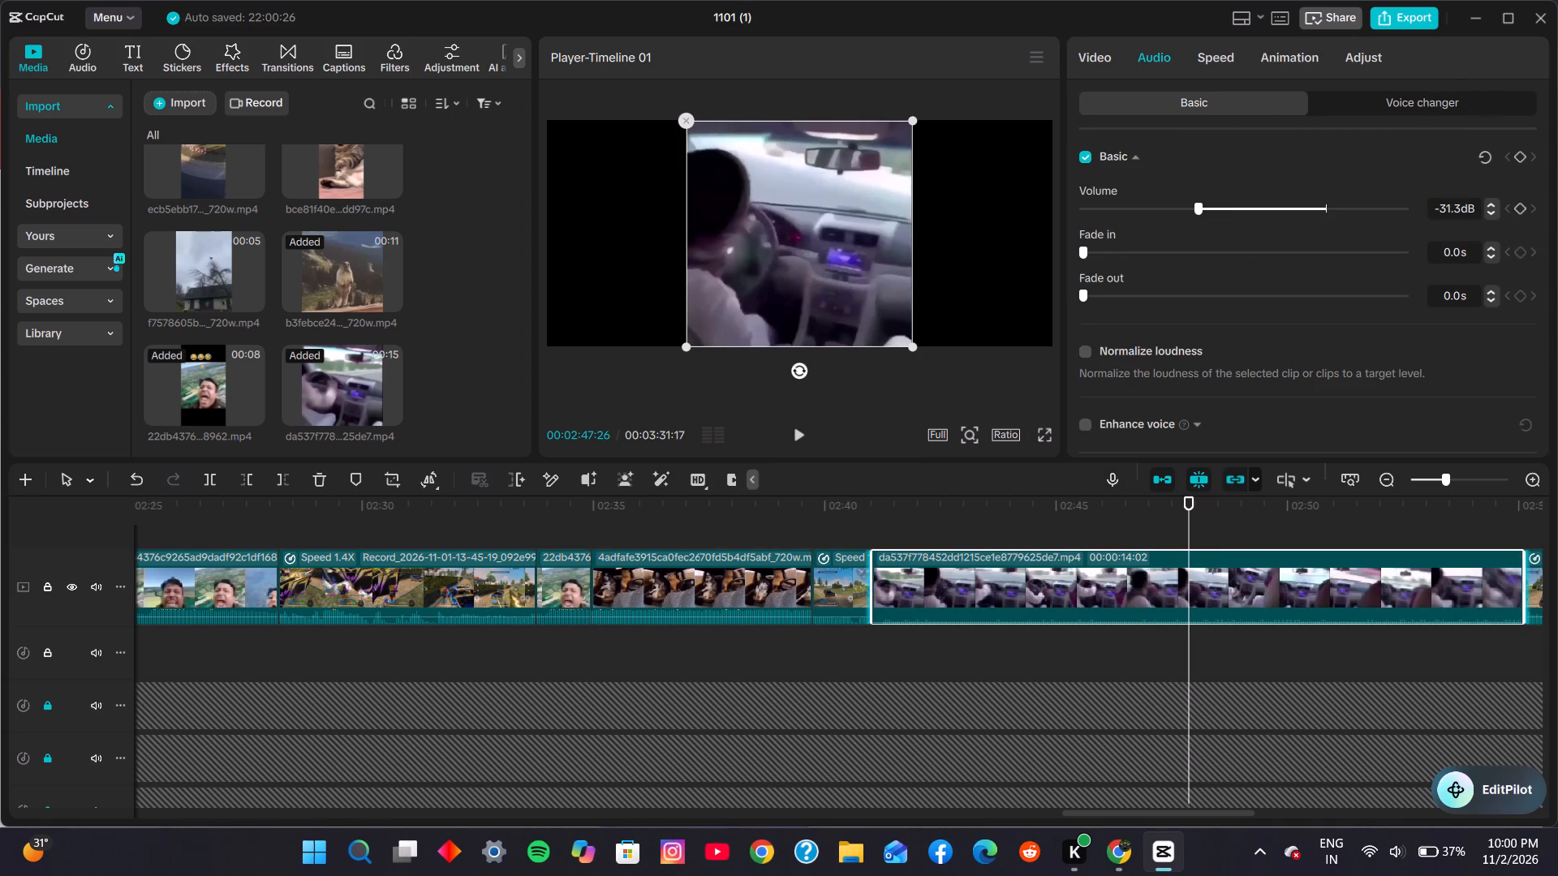
Play the in-car clip and raise the computer's system sound volume while listening.
key("space")
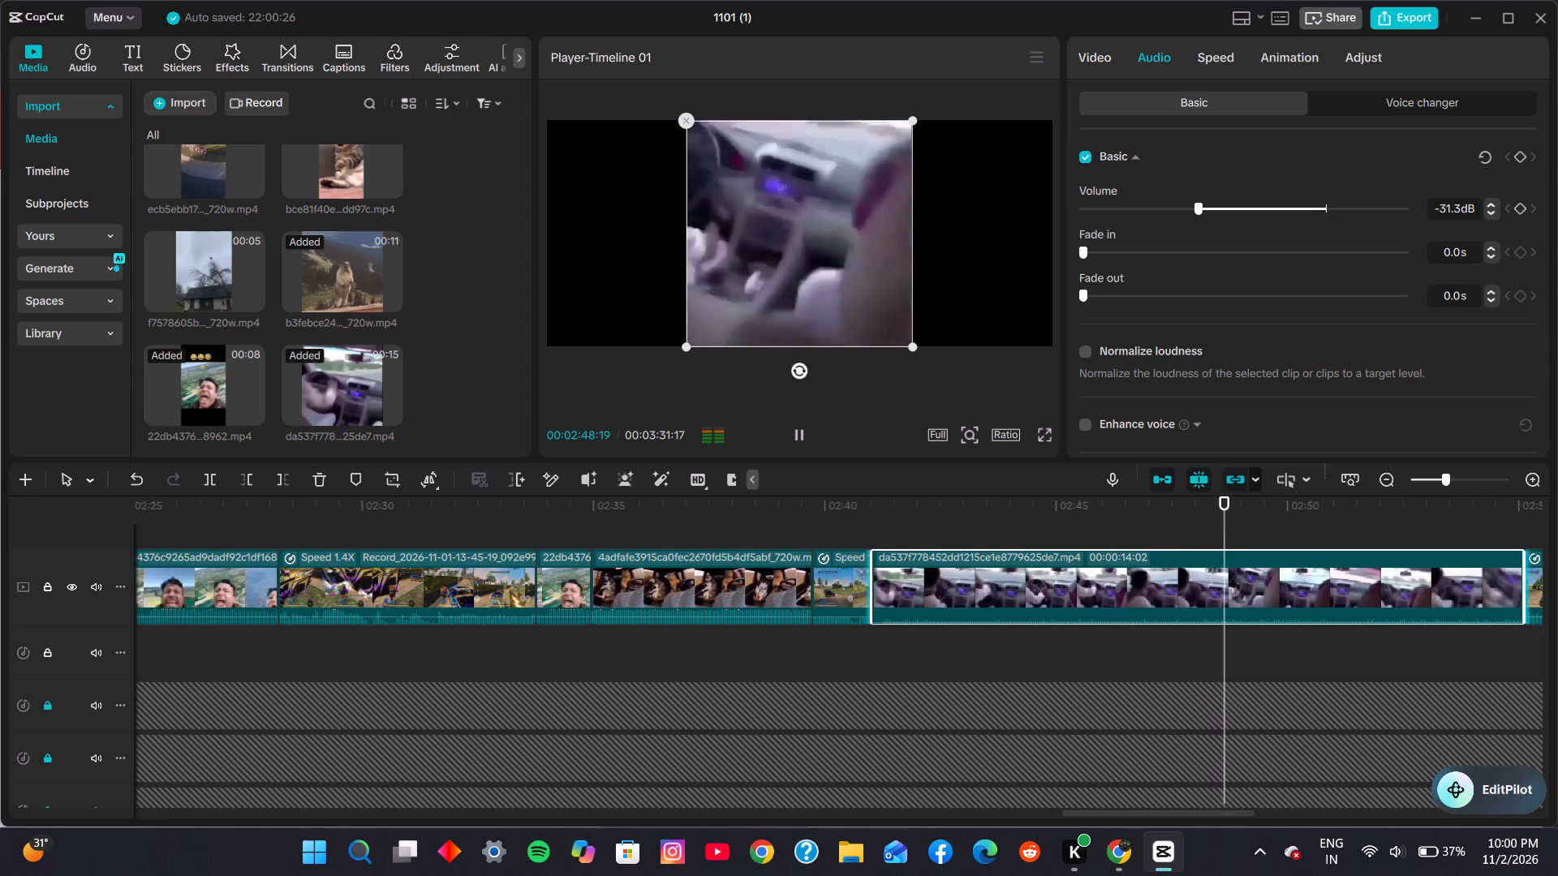
left_click(1395, 873)
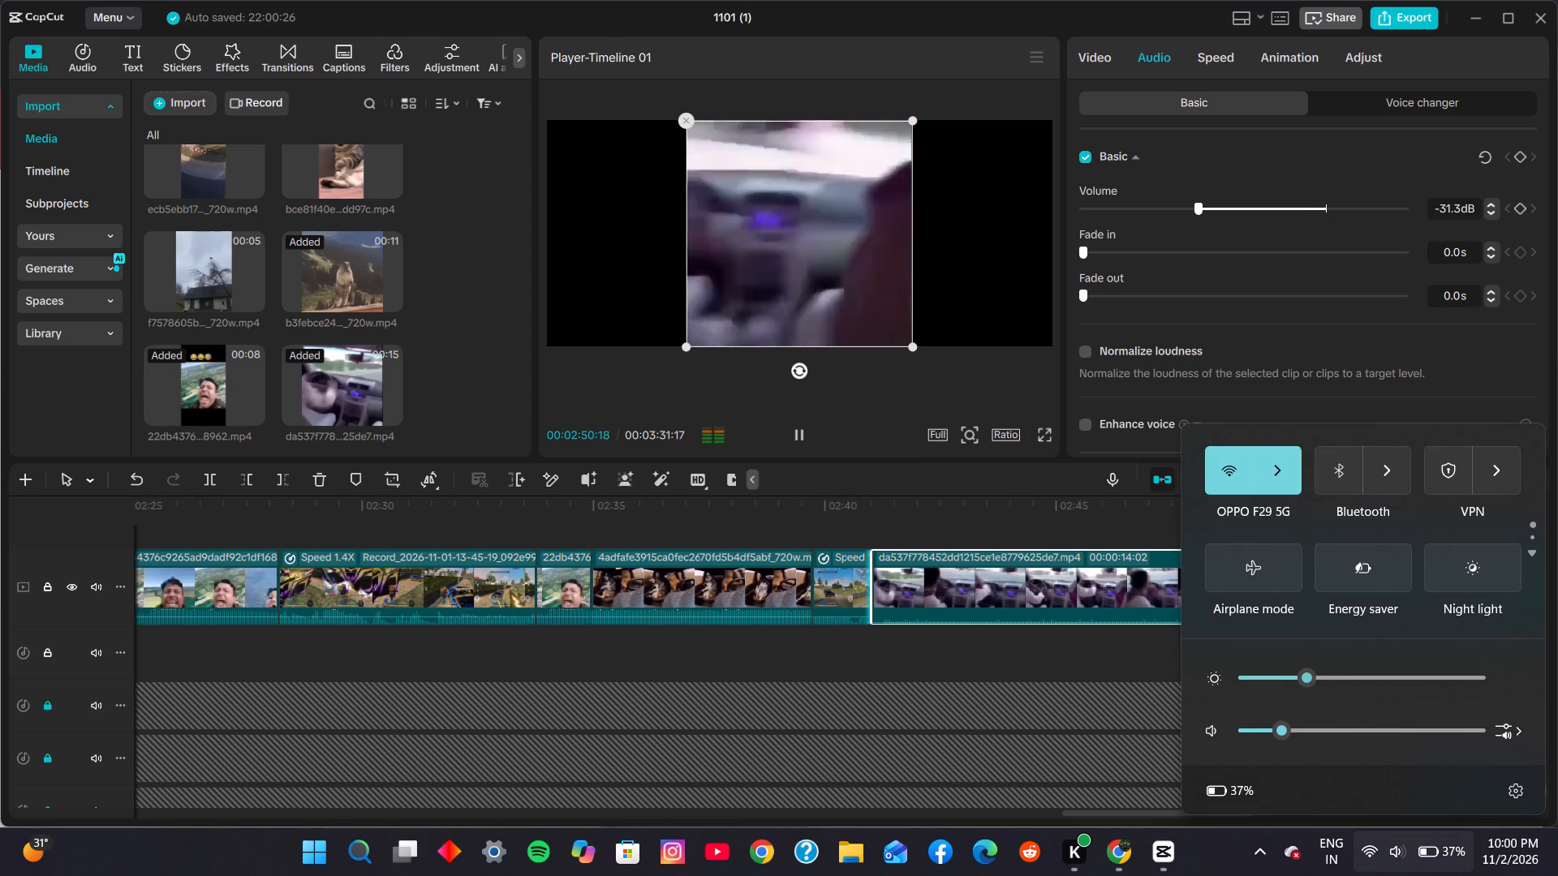
left_click(1345, 728)
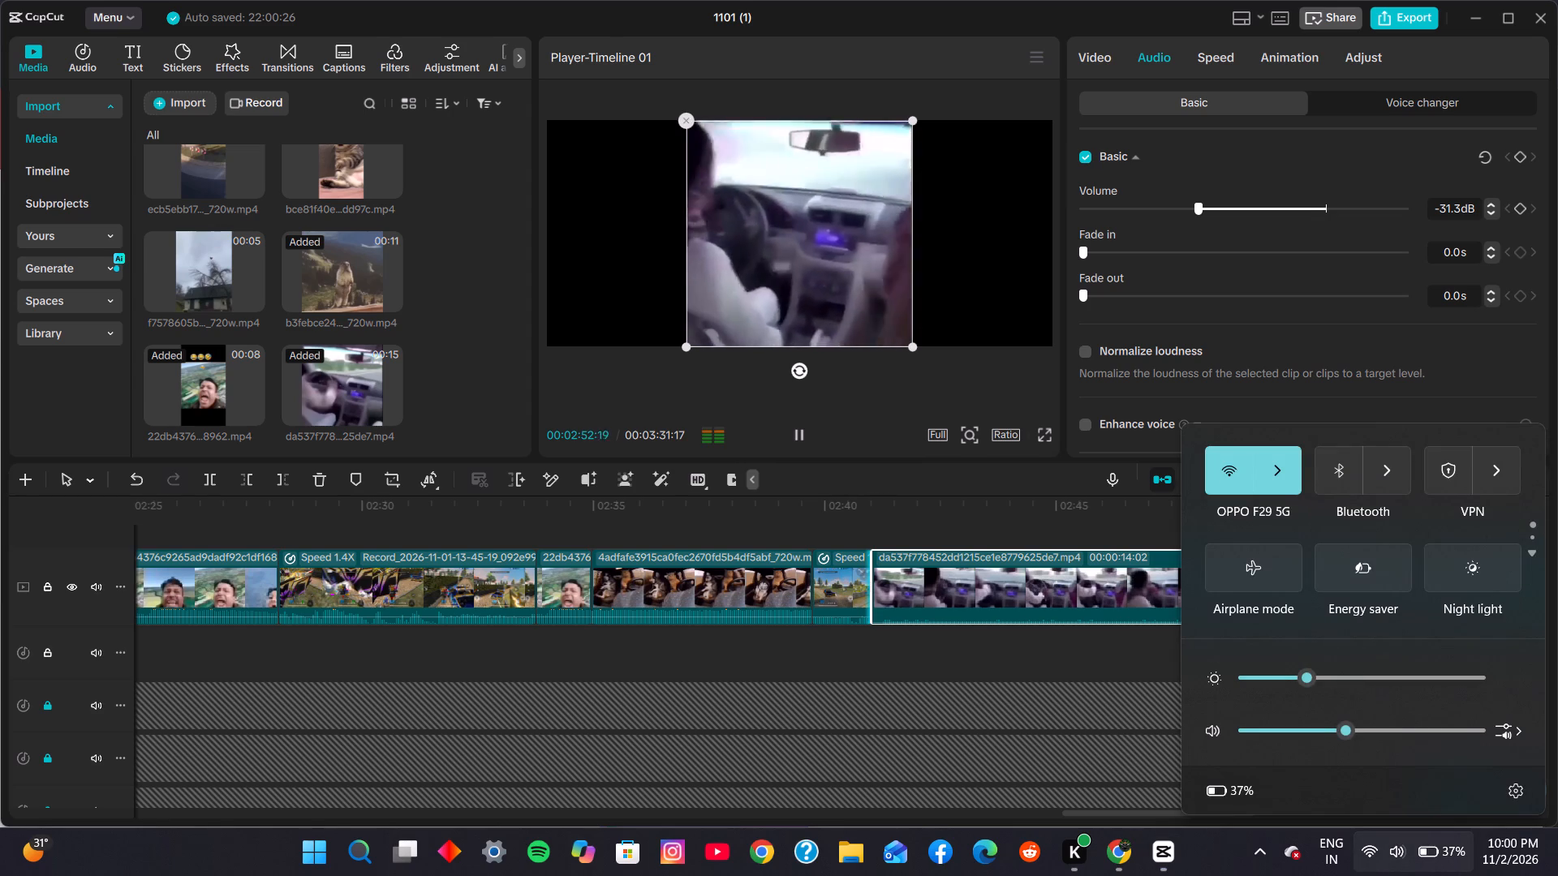
left_click(1334, 730)
Trim the beginning of the in-car clip so that only its last couple of seconds remain.
left_click(1151, 668)
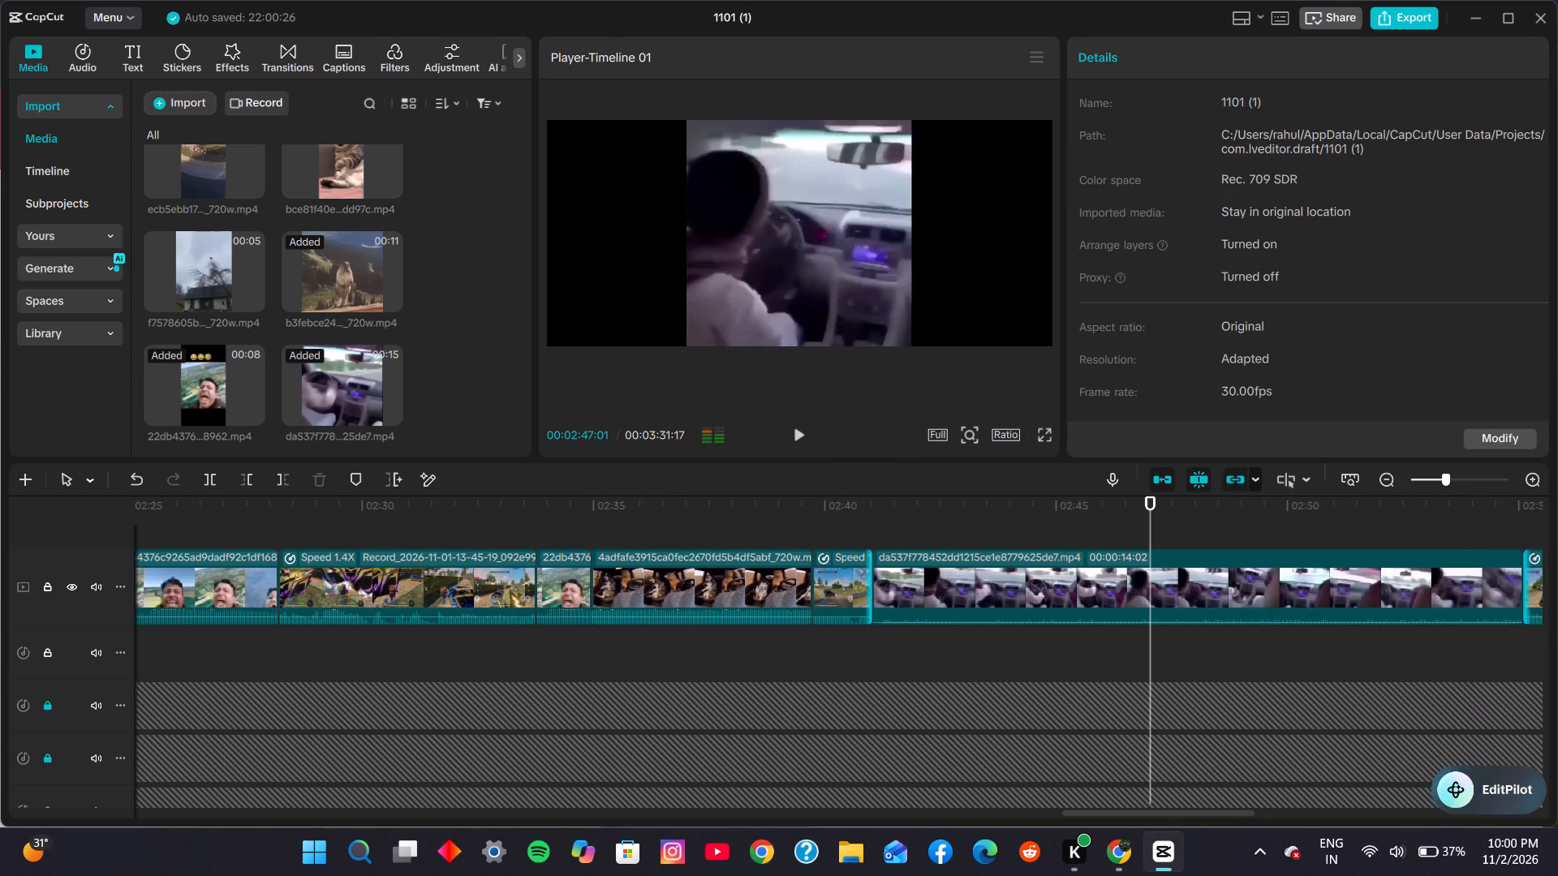
left_click(960, 597)
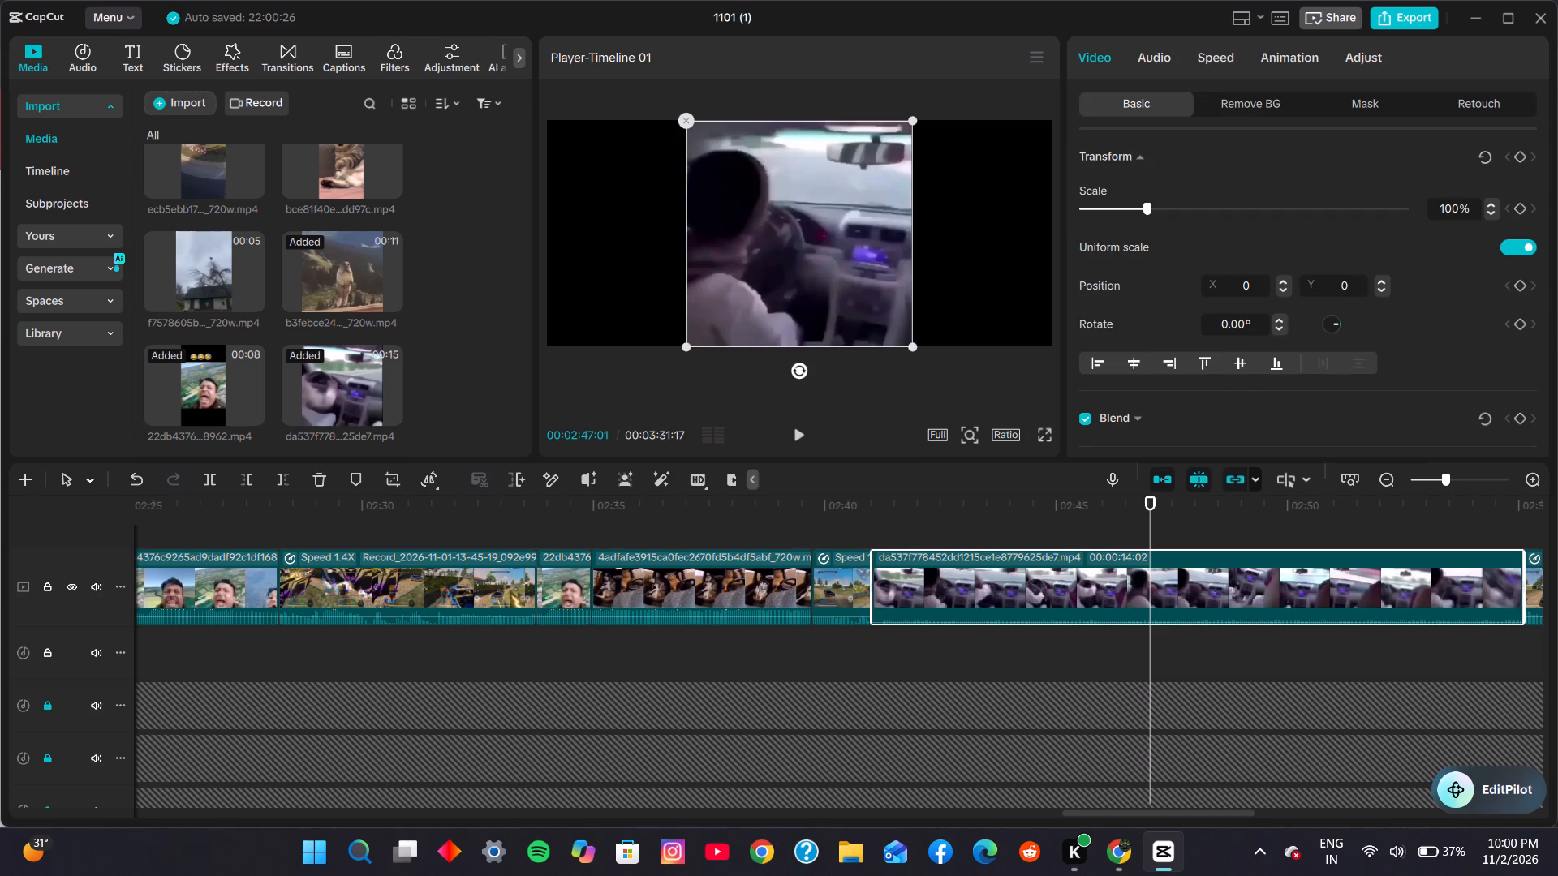
left_click_drag(871, 583, 1280, 617)
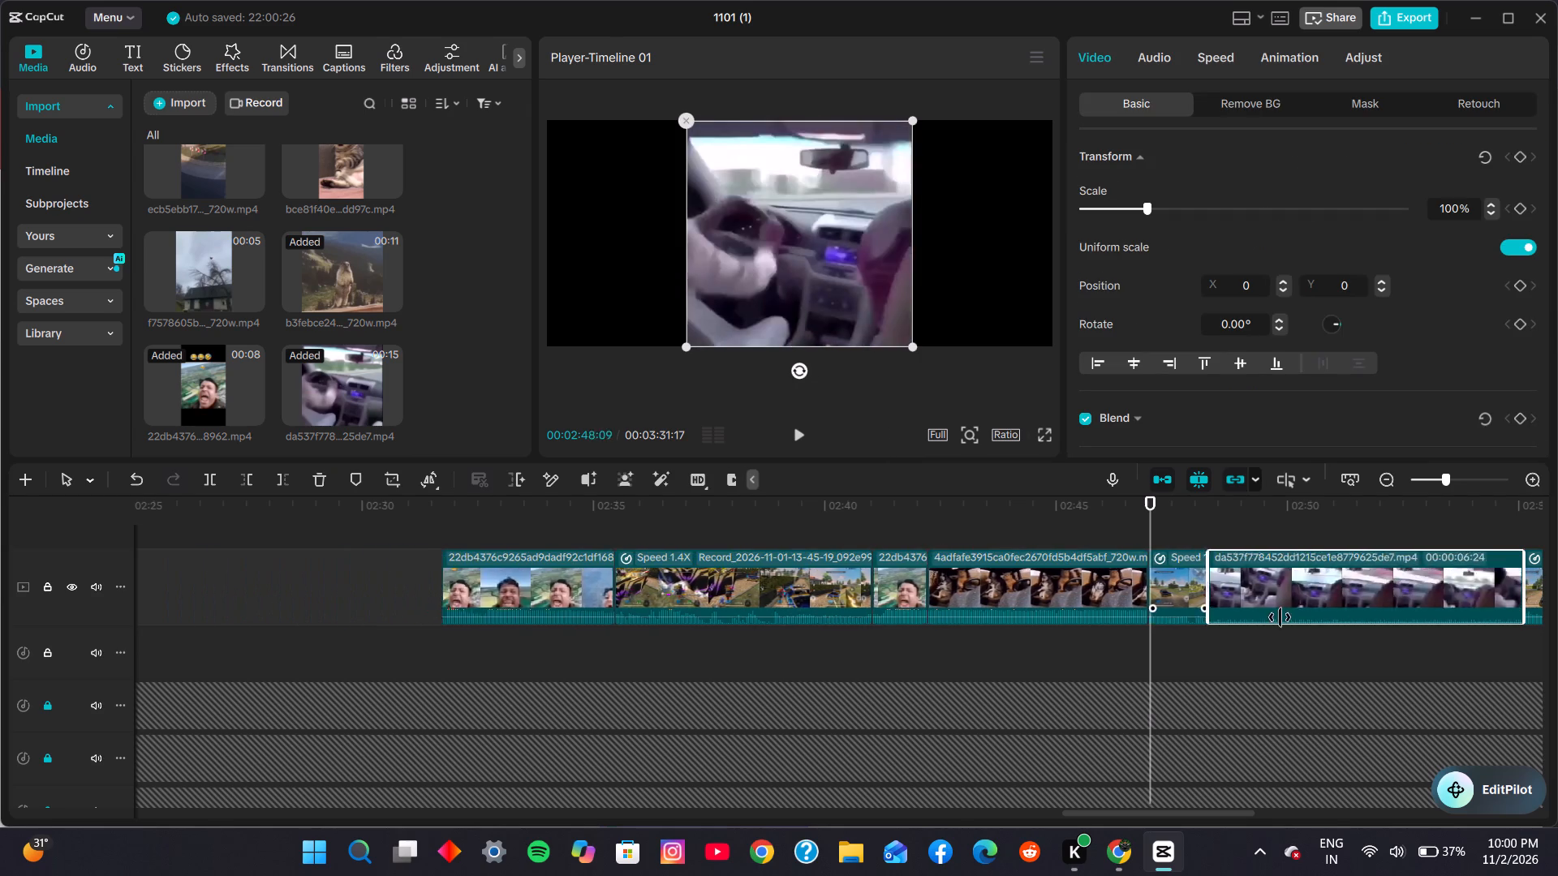
left_click_drag(1280, 617, 1448, 620)
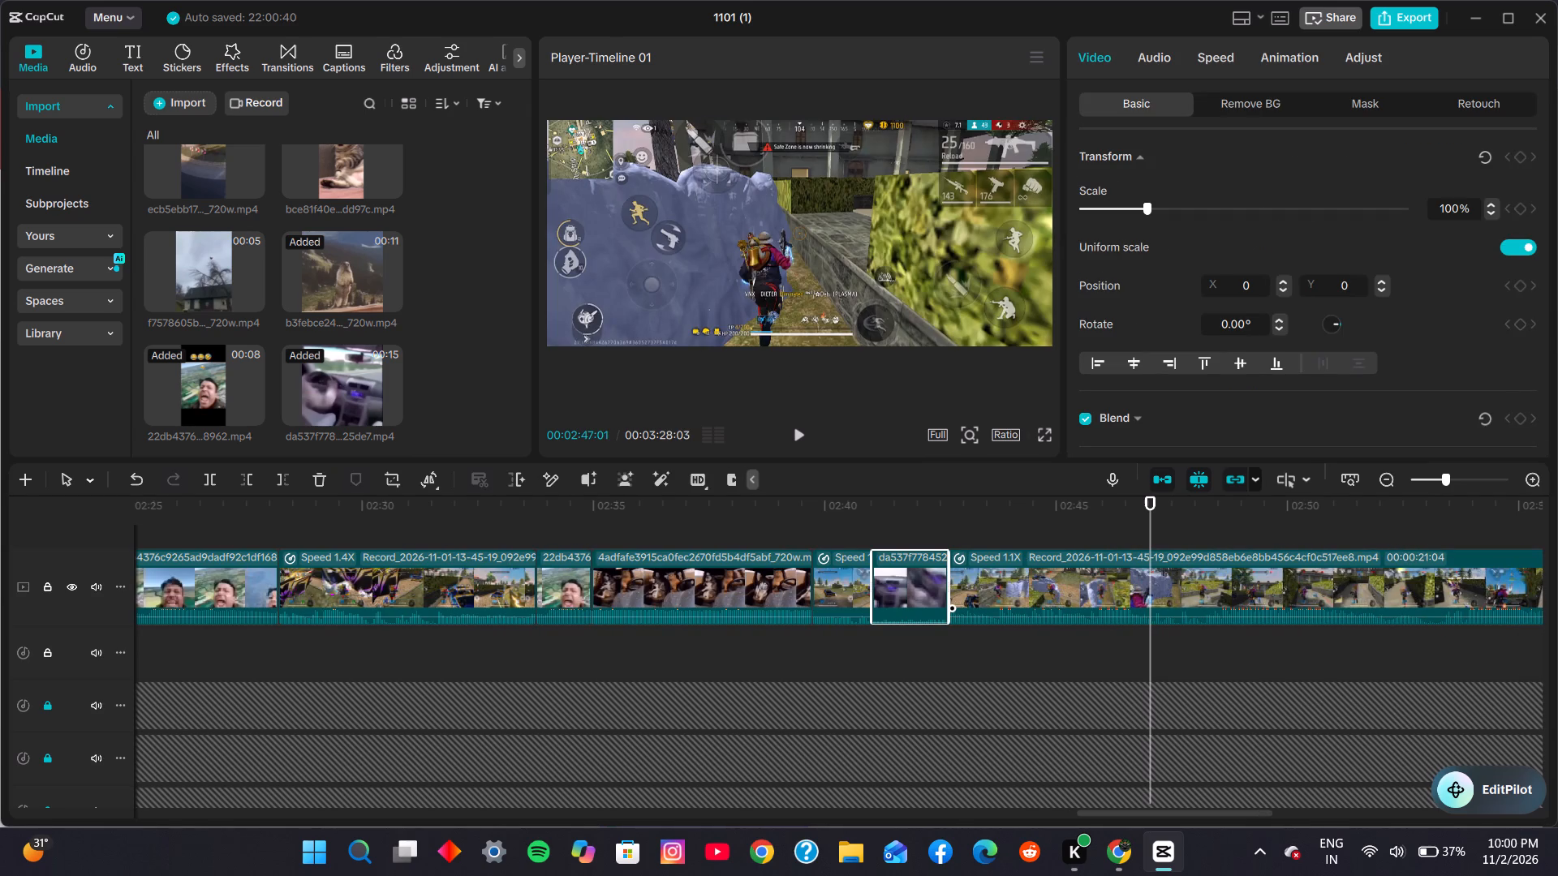
Play the timeline from 00:02:40:21 to check the trimmed in-car clip between the gameplay parts.
left_click(857, 536)
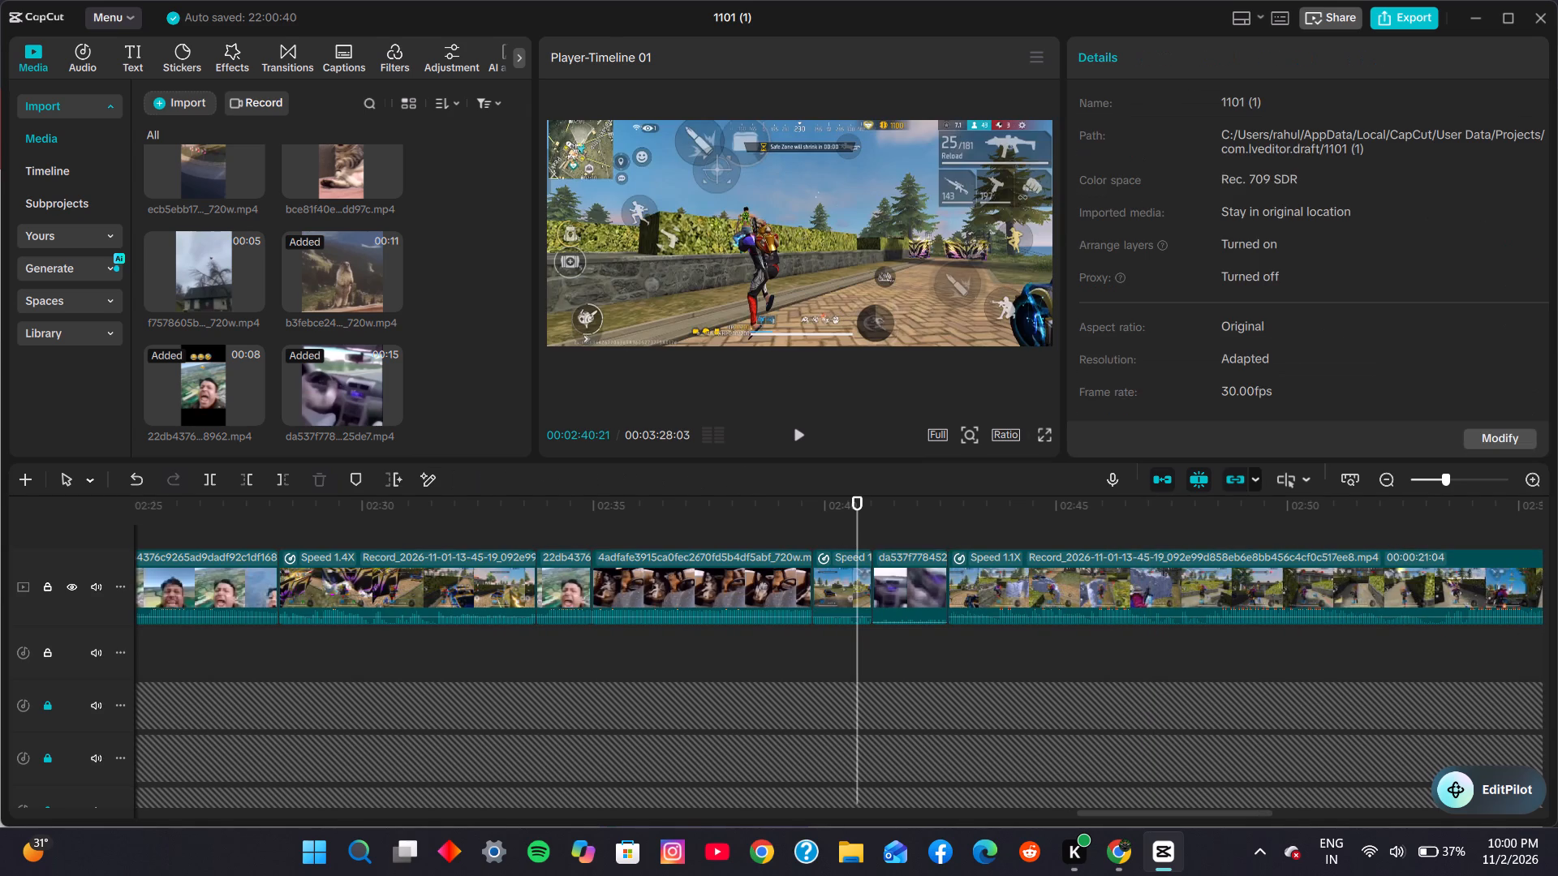
left_click(806, 434)
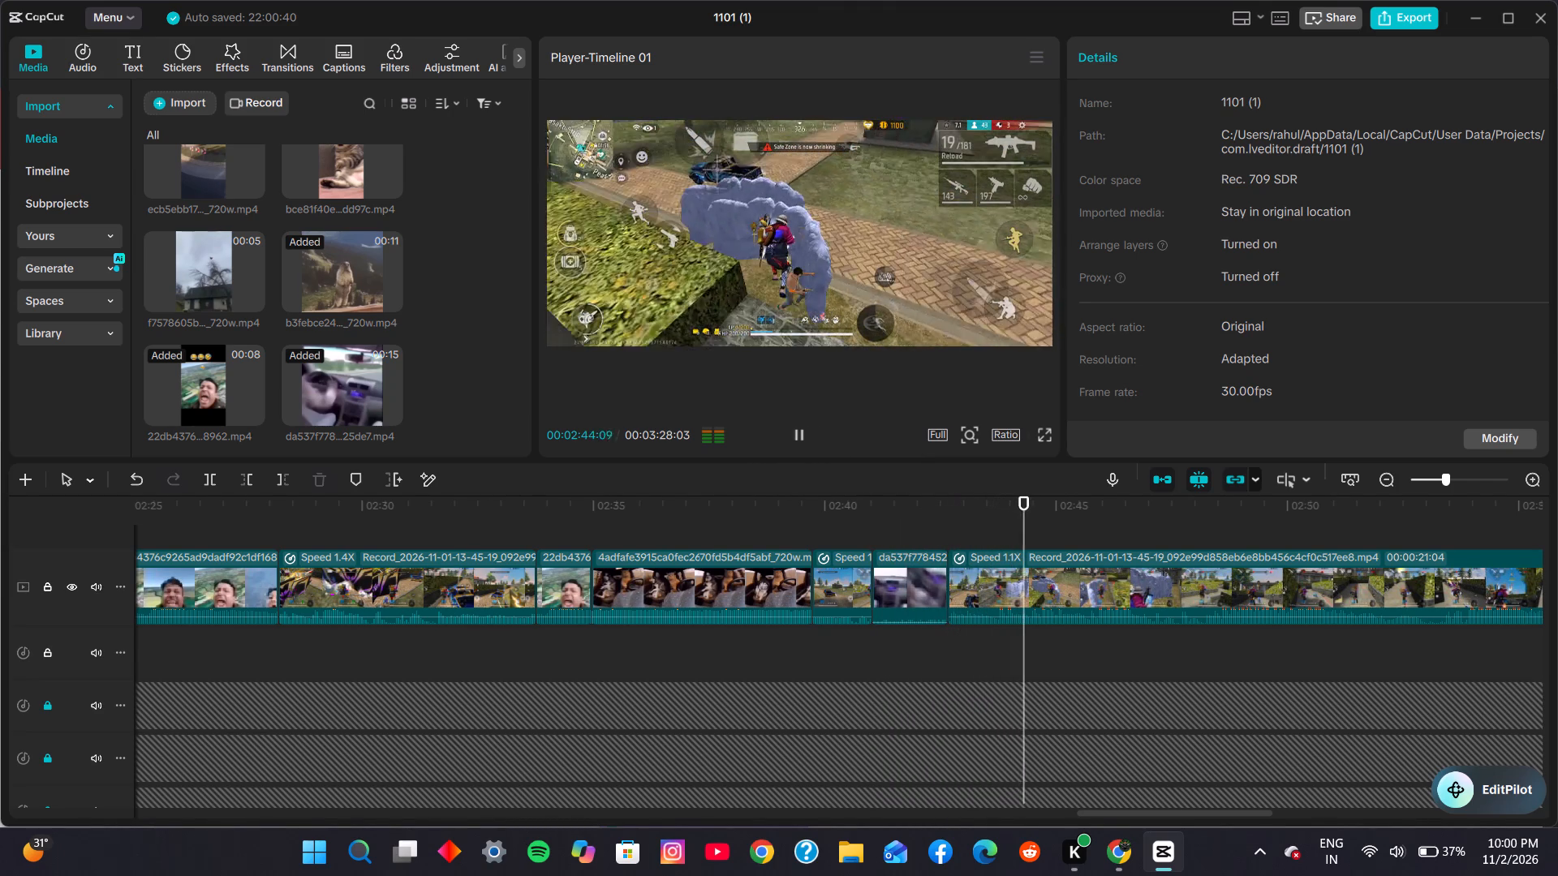
key("space")
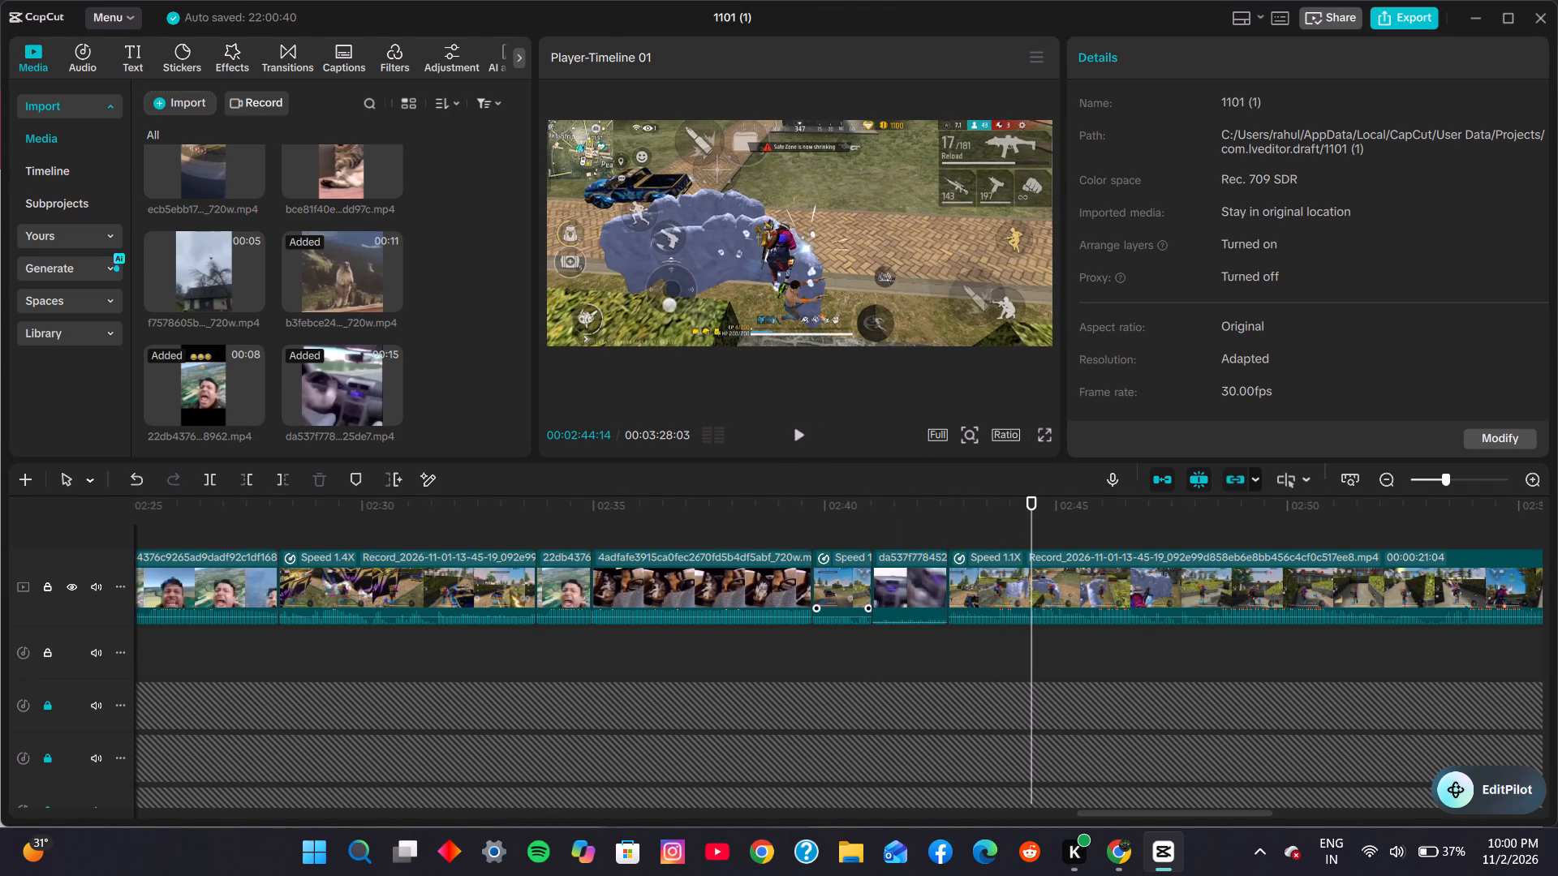
Play the trimmed in-car clip again in its place between the two gameplay parts.
left_click(913, 583)
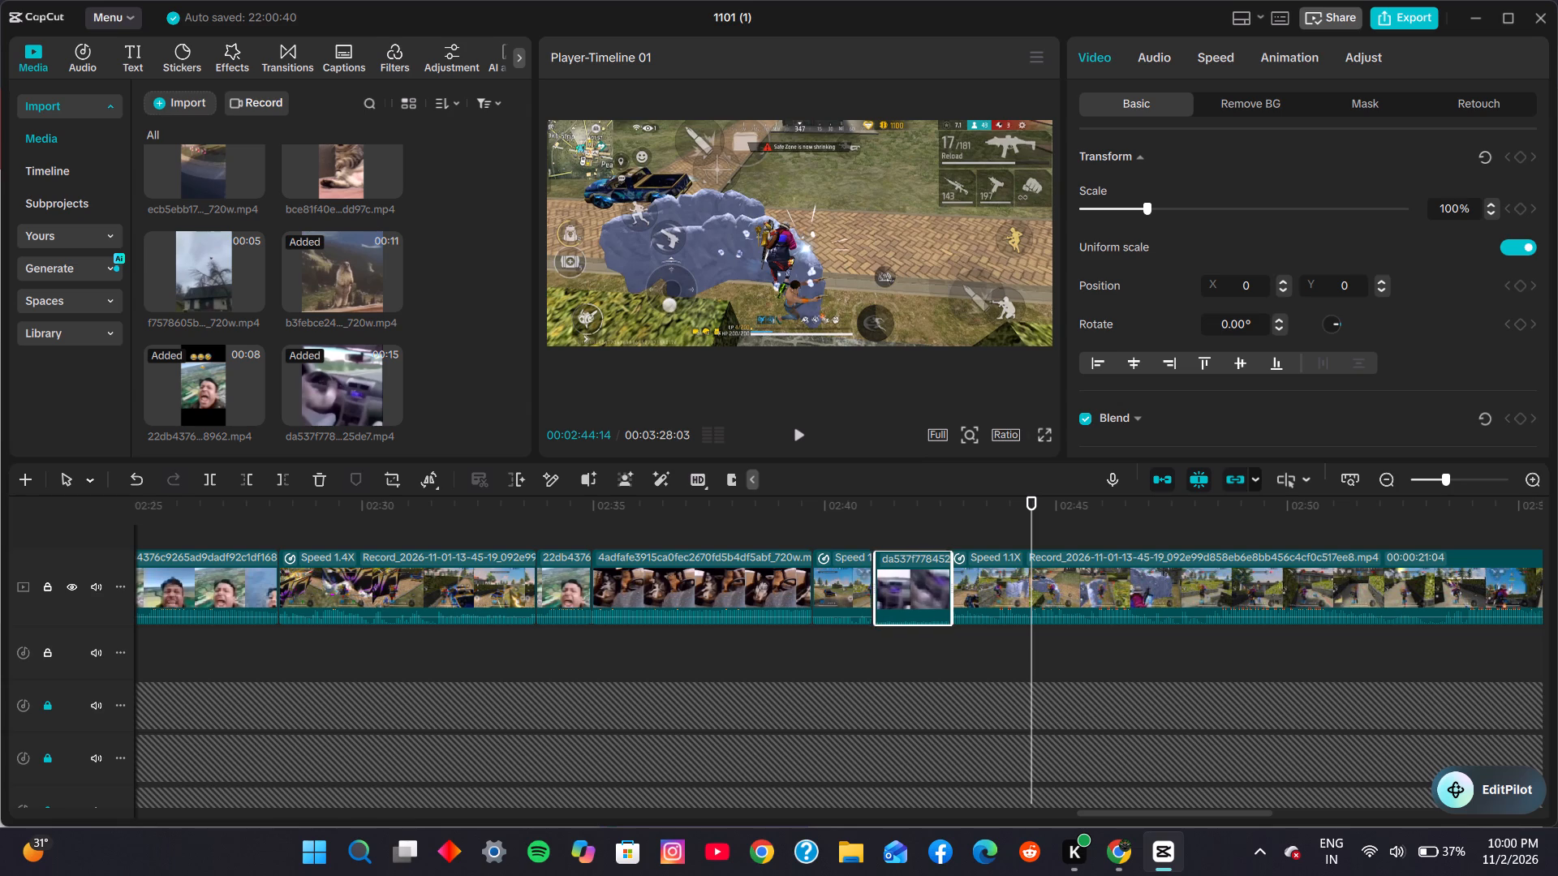
left_click(794, 536)
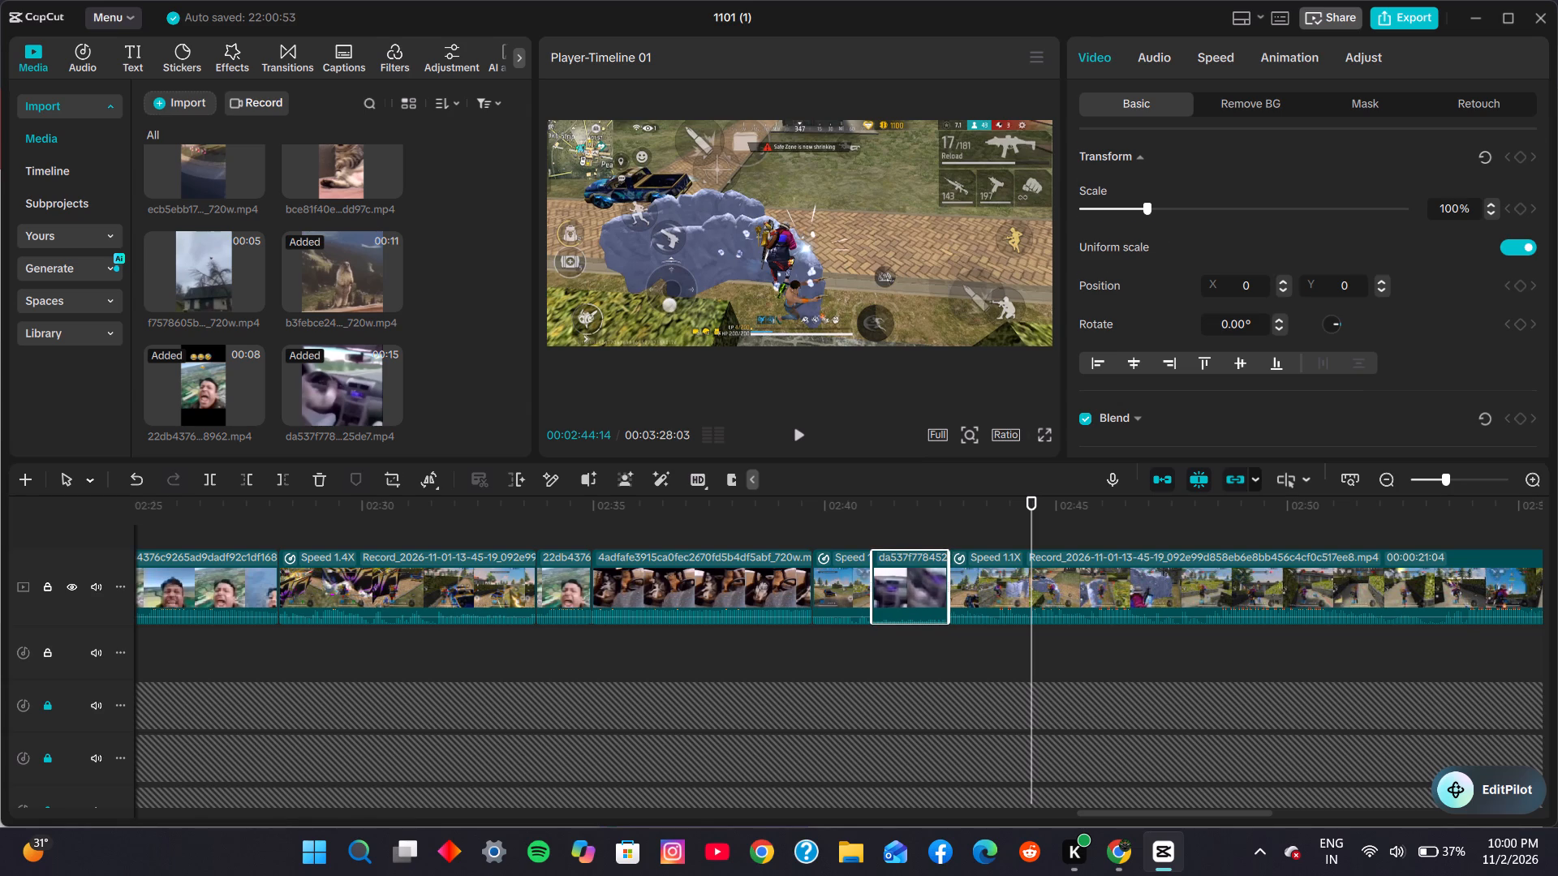
left_click(795, 426)
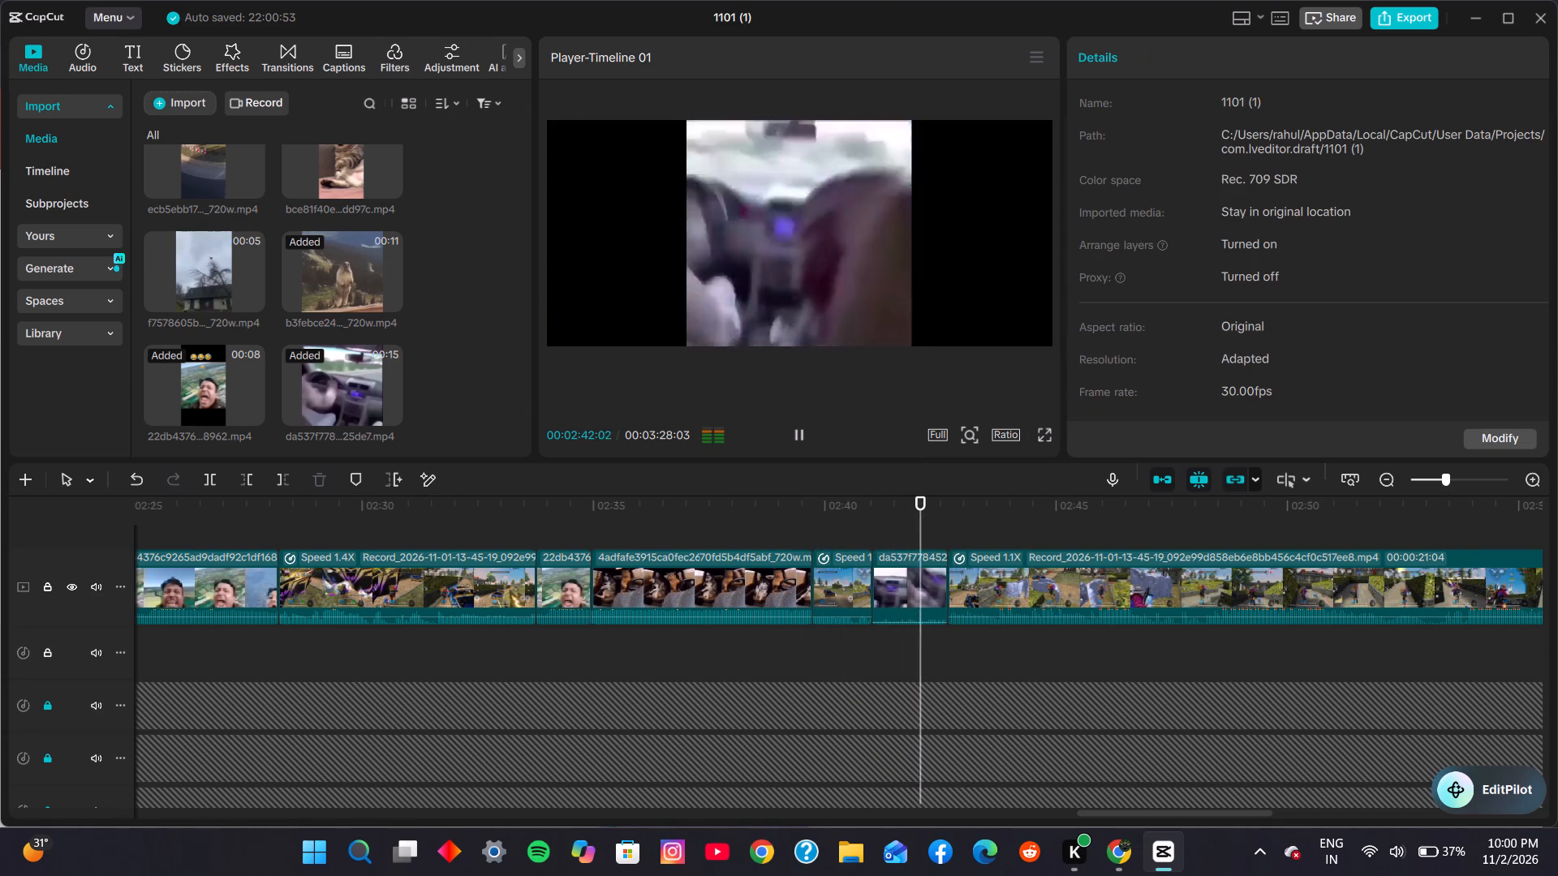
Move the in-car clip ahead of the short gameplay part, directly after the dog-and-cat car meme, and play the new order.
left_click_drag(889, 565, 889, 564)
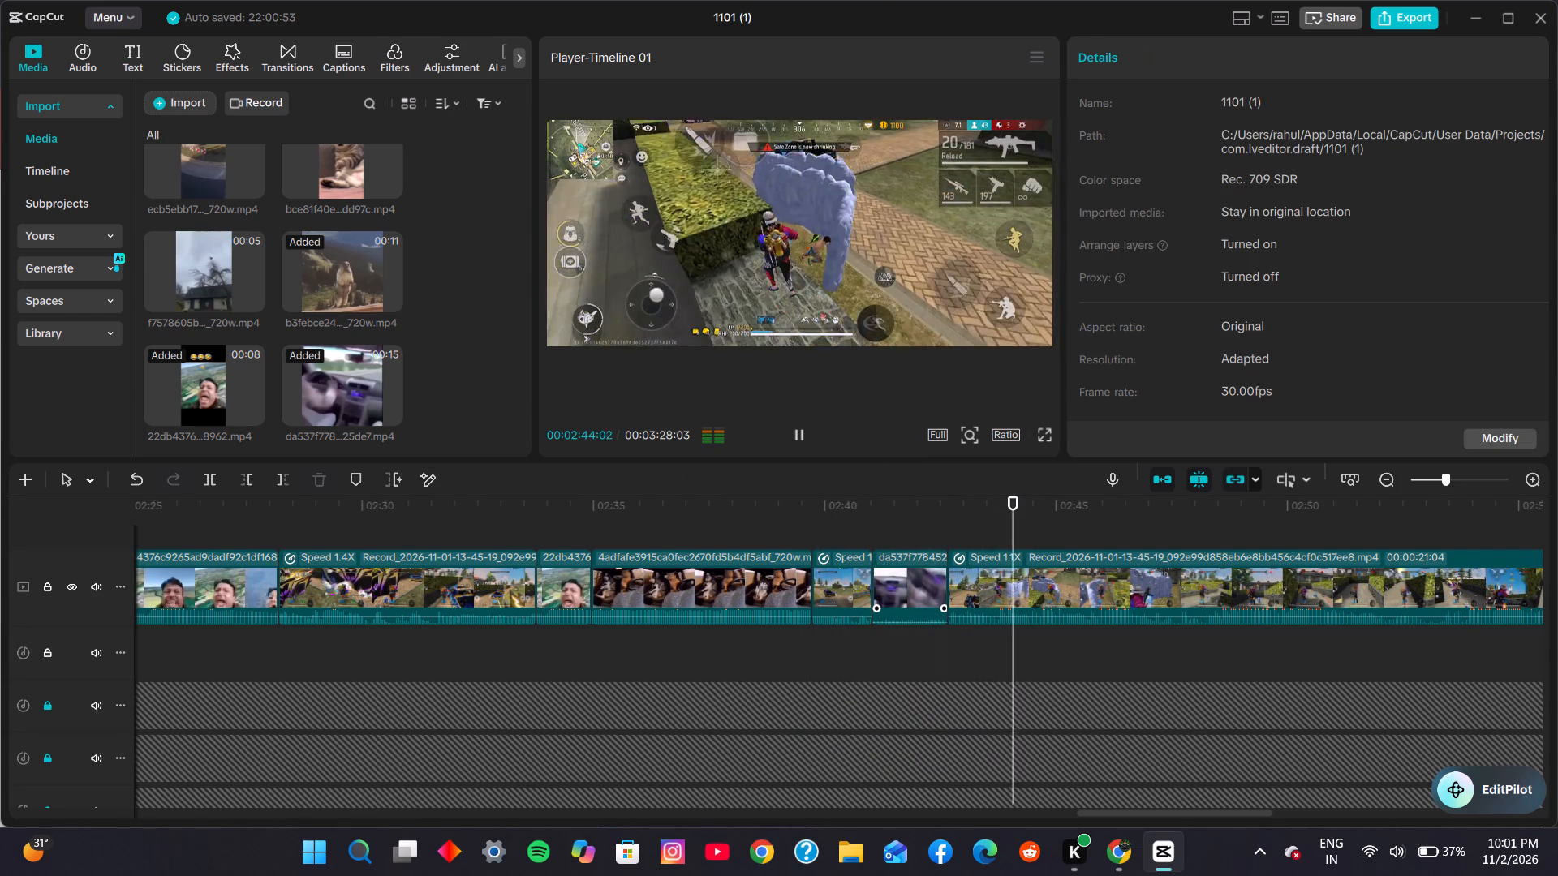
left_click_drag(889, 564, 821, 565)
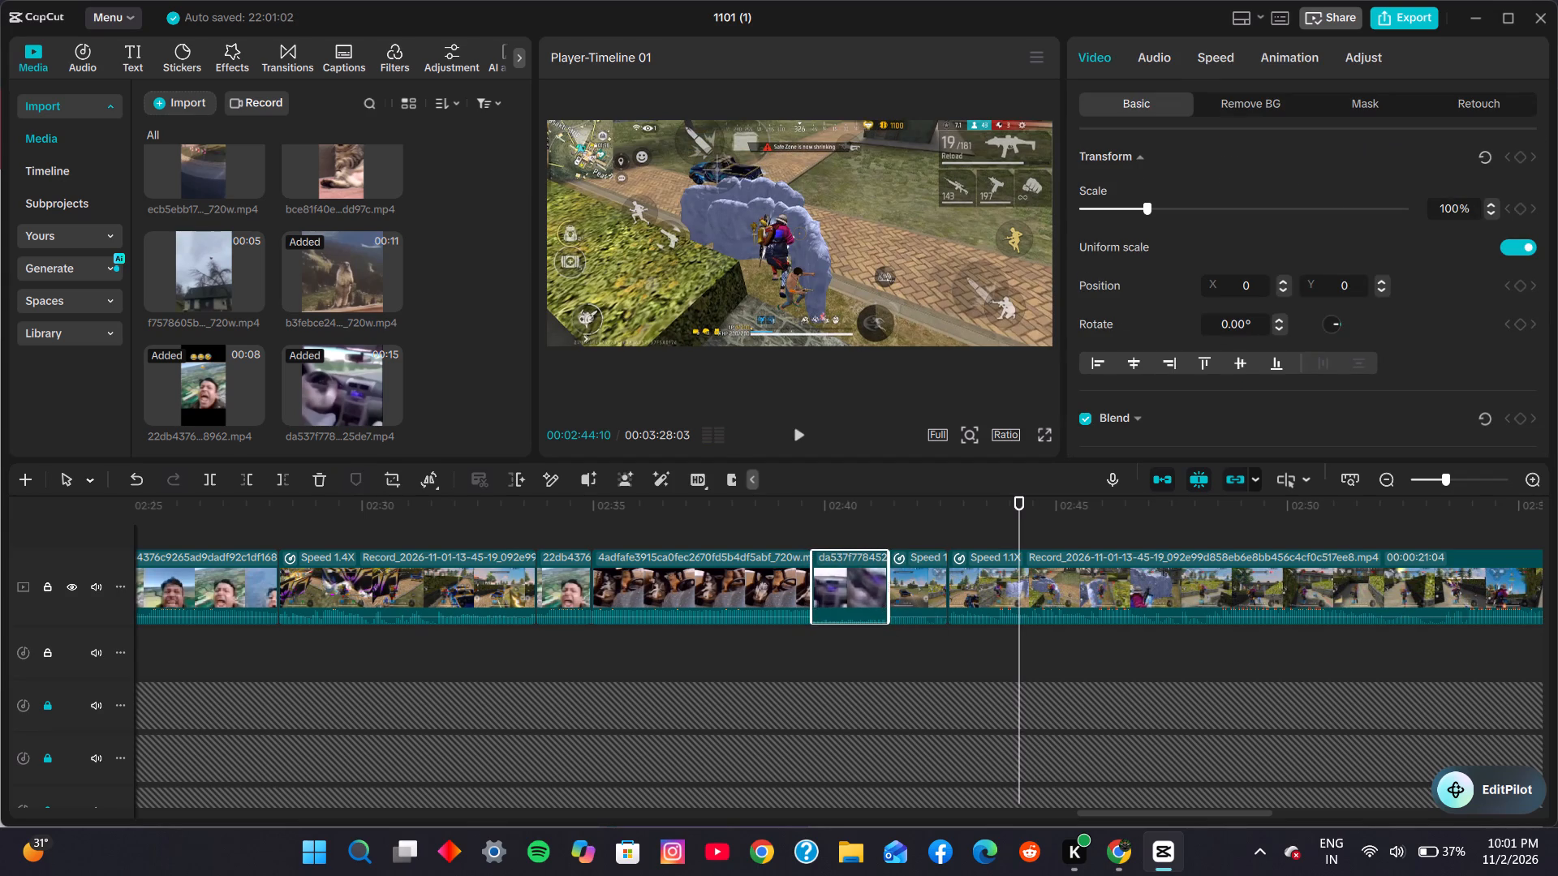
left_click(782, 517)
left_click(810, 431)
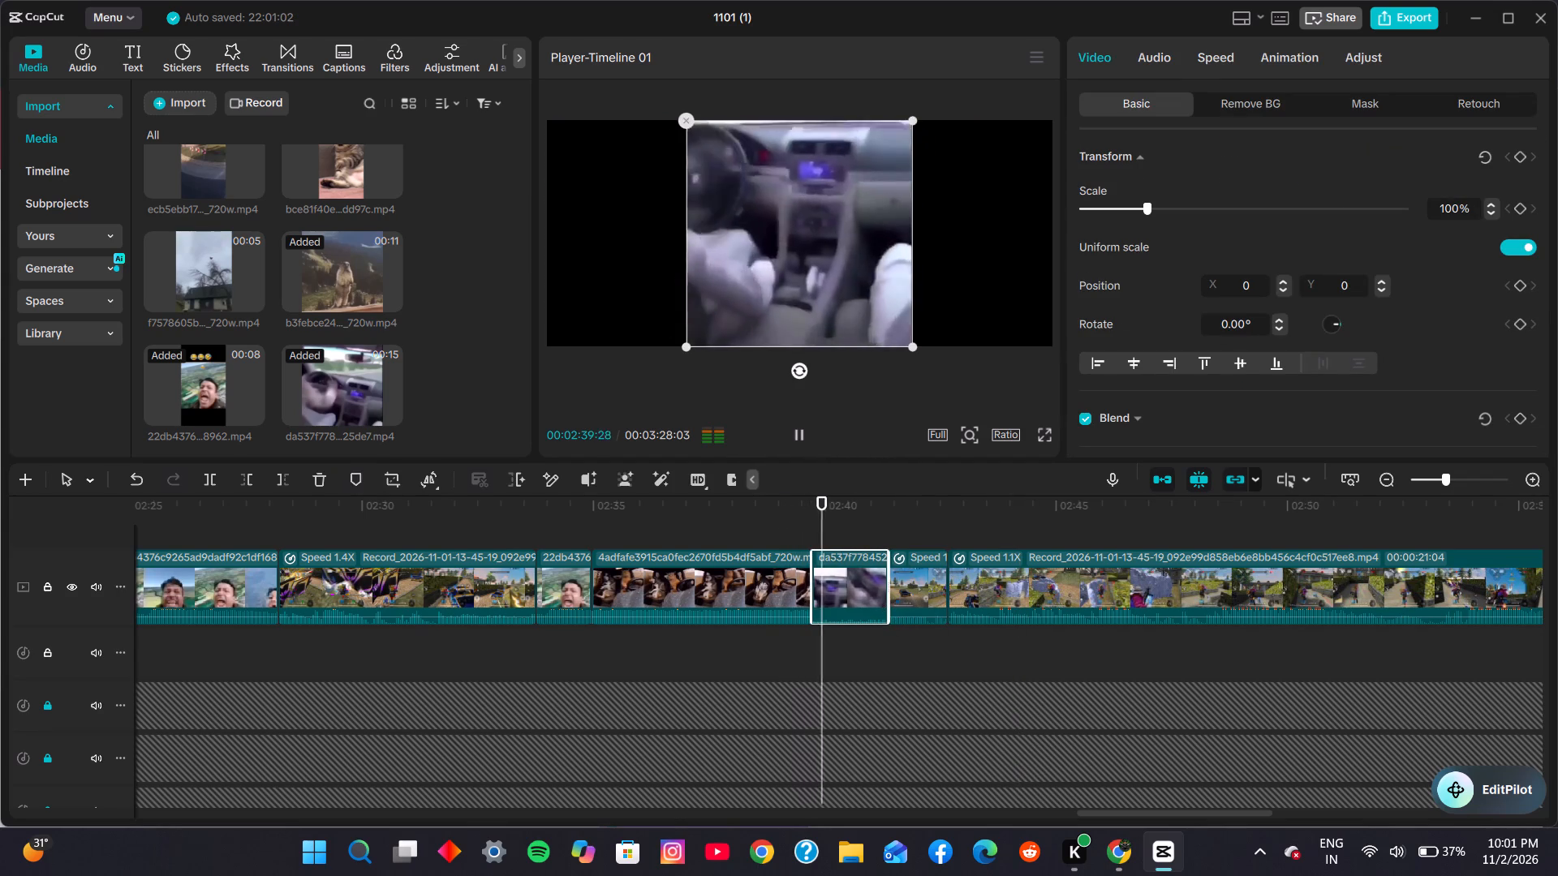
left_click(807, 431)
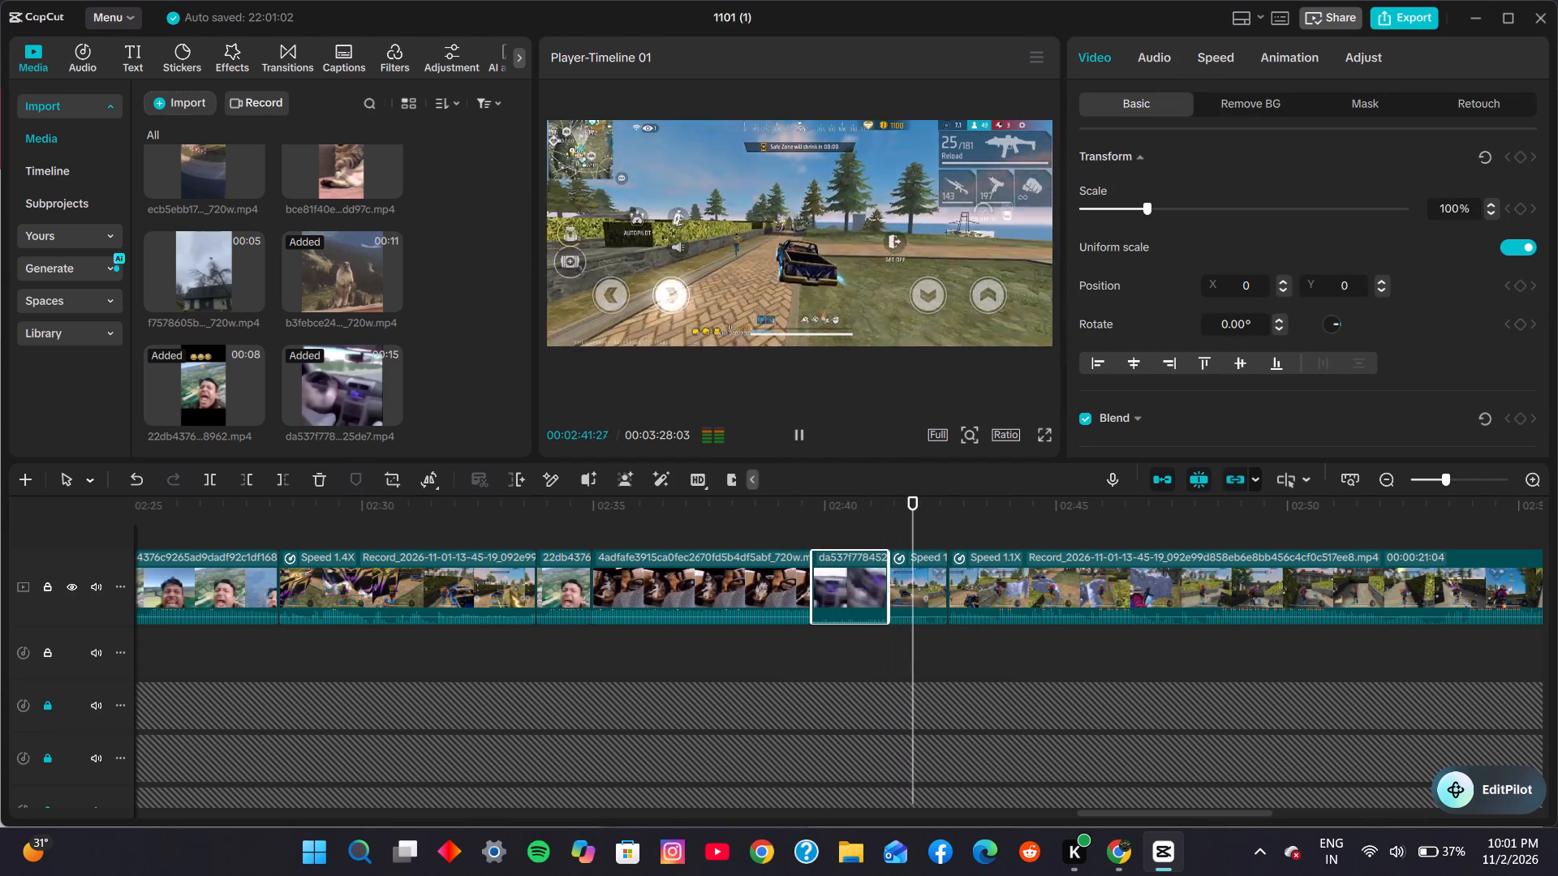
Delete the in-car clip from the main track and play the sequence from 00:02:38:26.
left_click(320, 481)
left_click(772, 522)
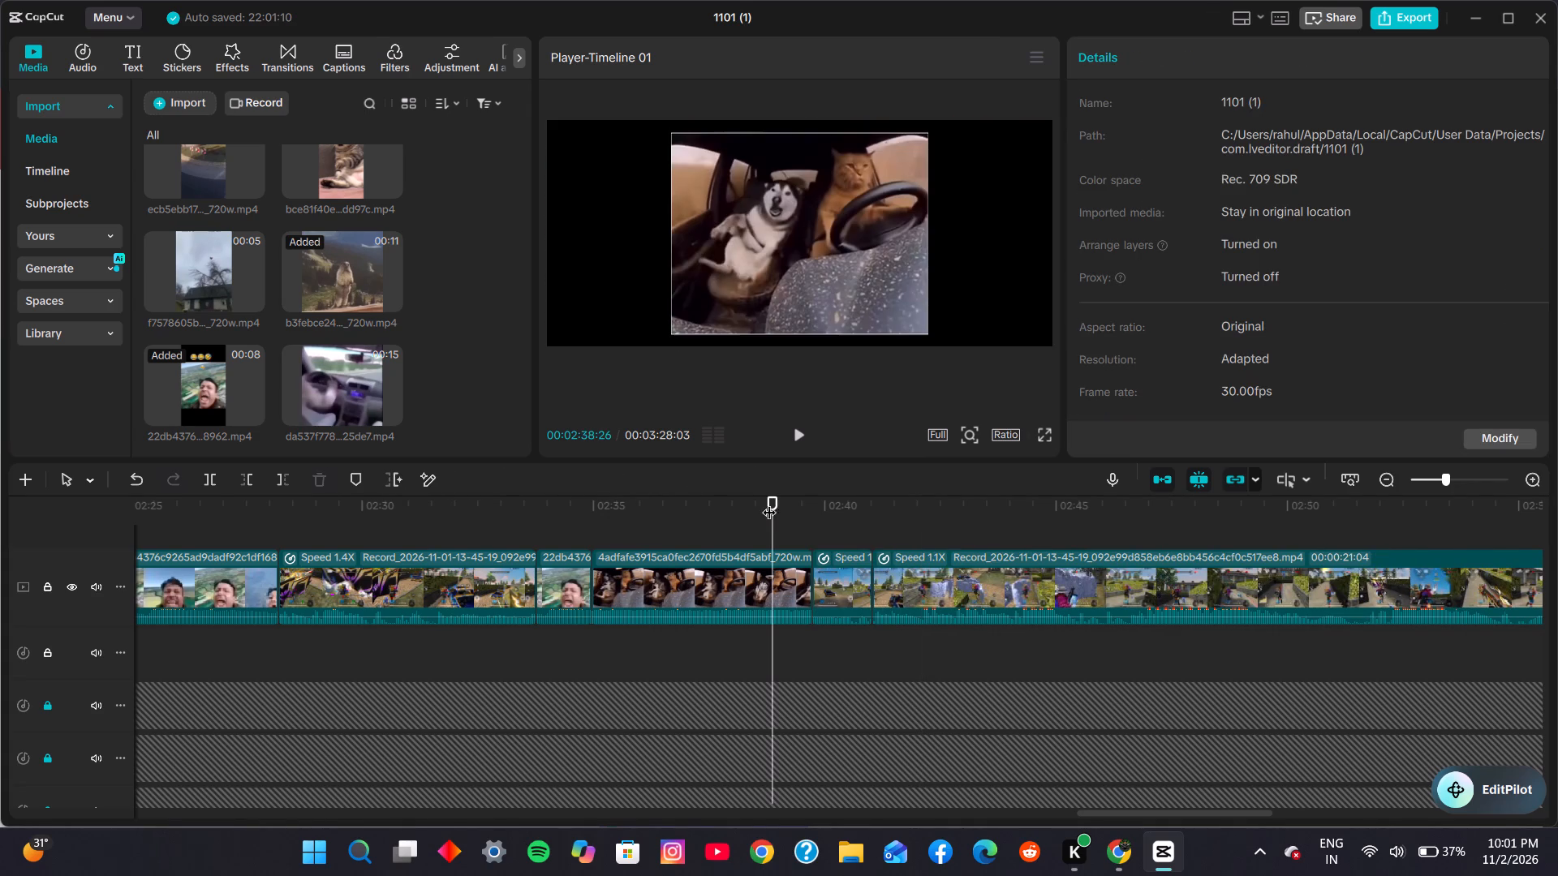
left_click(801, 440)
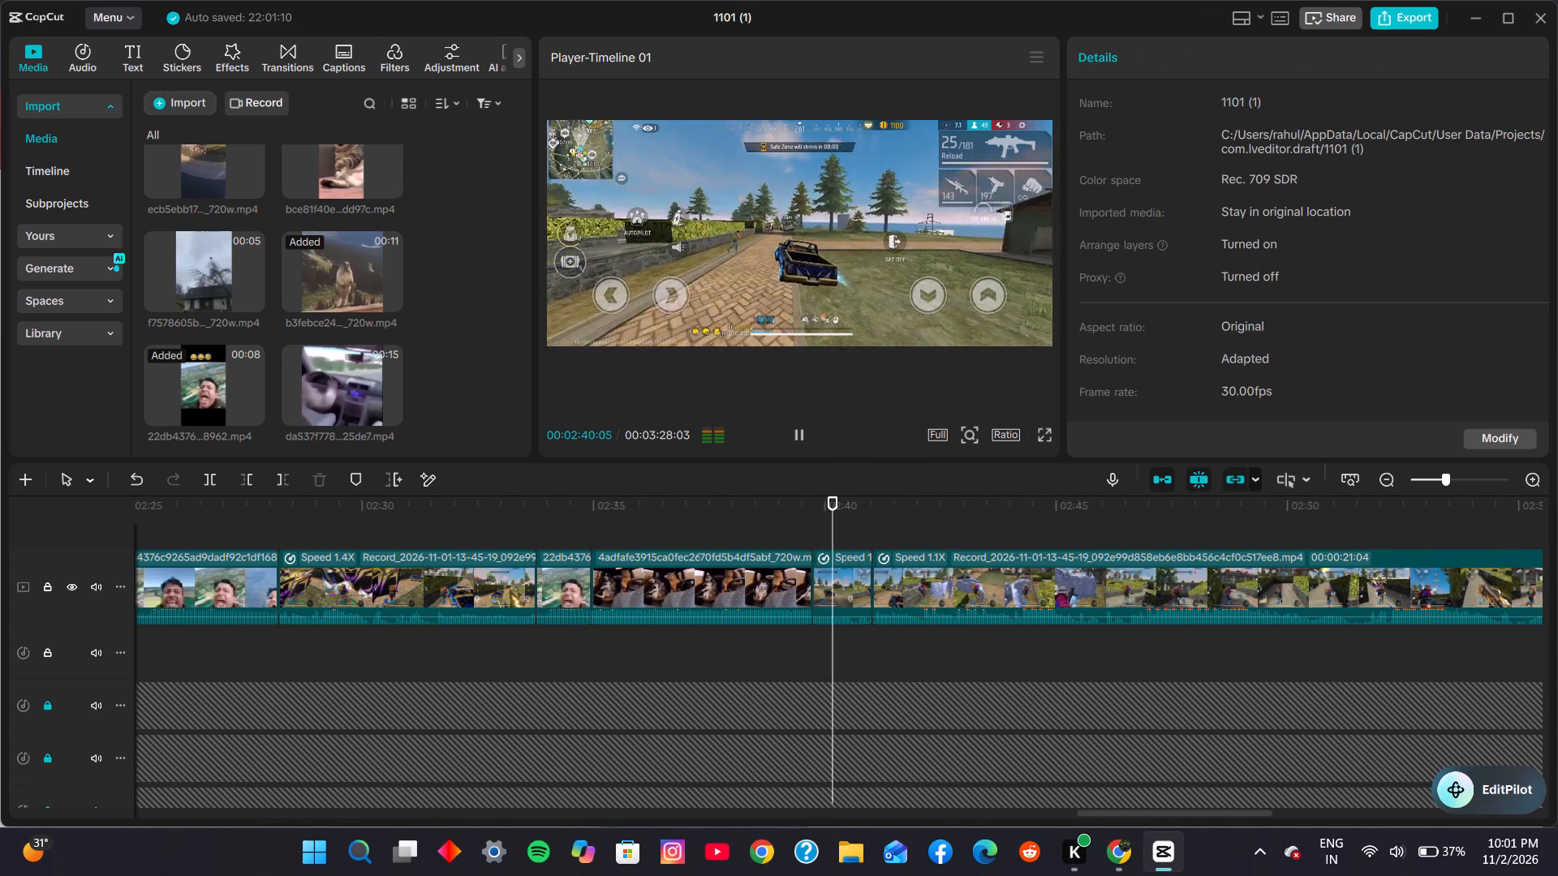
left_click(802, 440)
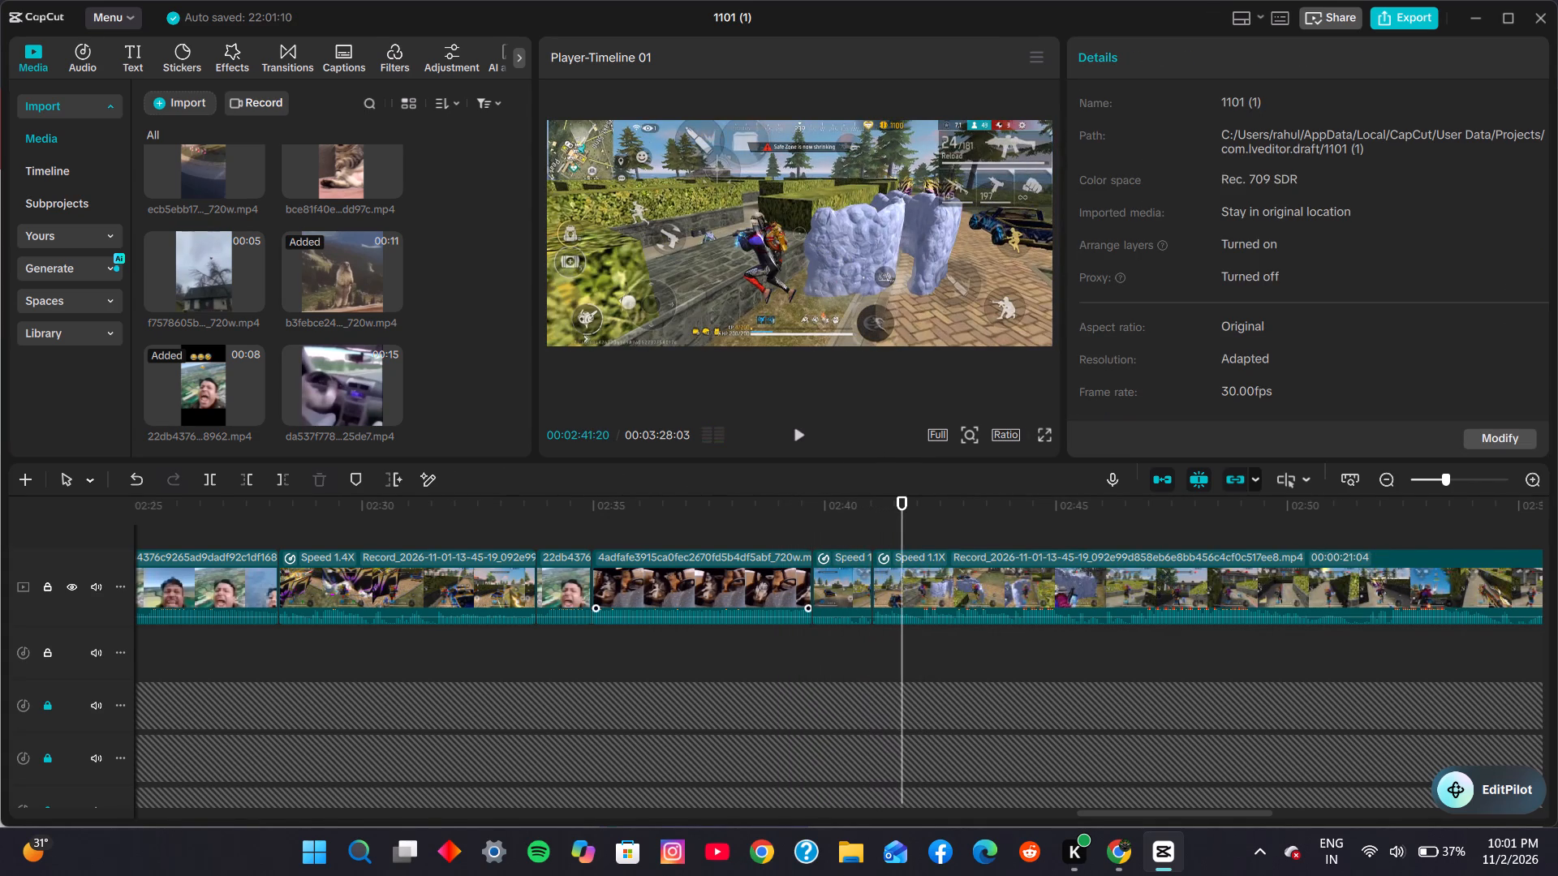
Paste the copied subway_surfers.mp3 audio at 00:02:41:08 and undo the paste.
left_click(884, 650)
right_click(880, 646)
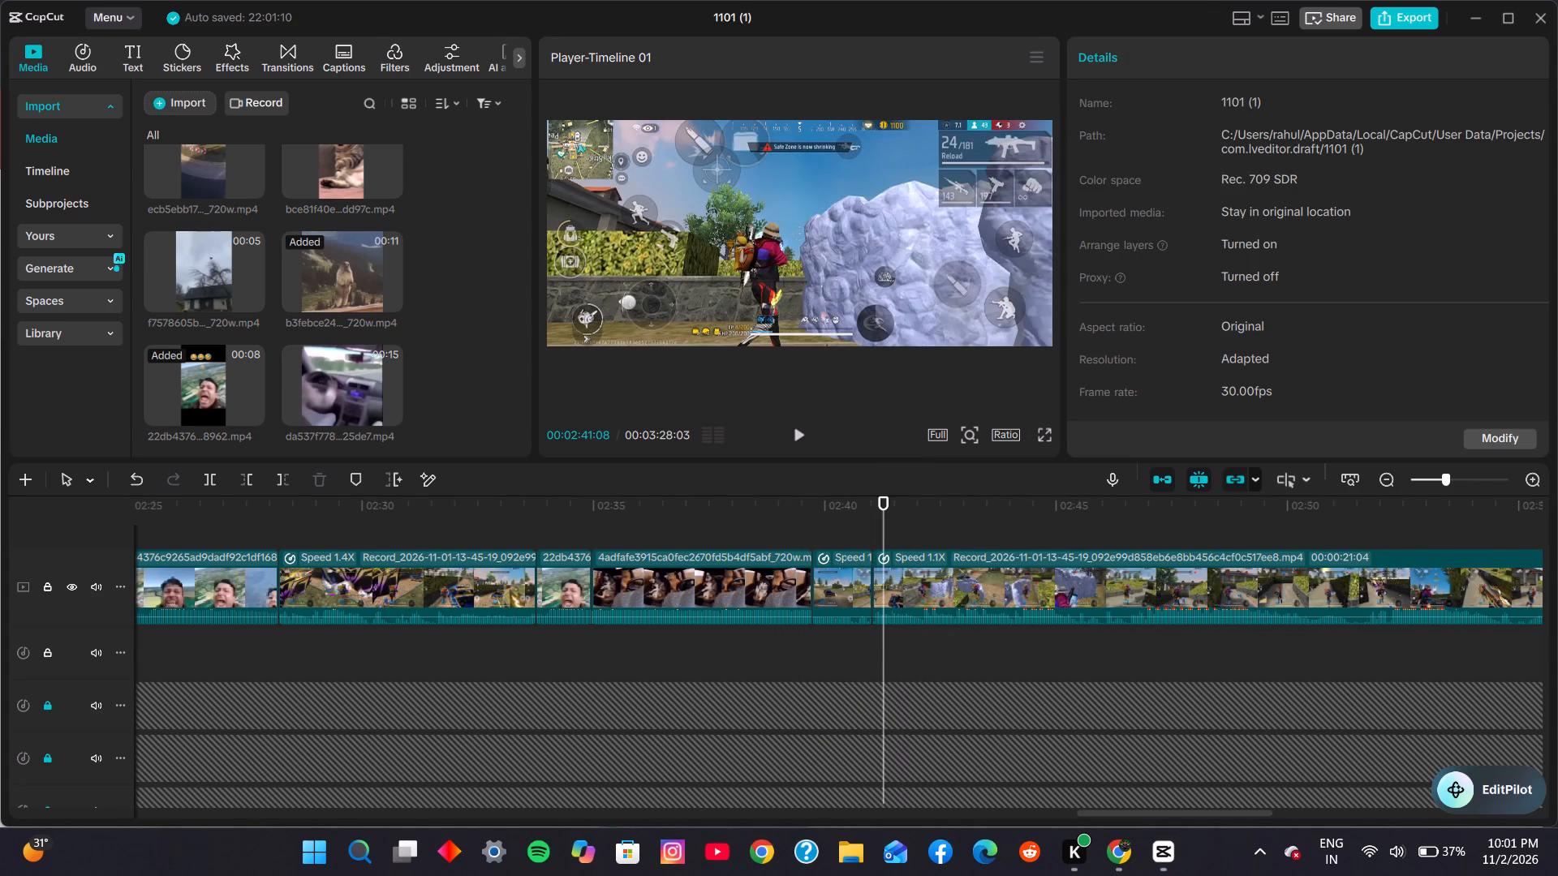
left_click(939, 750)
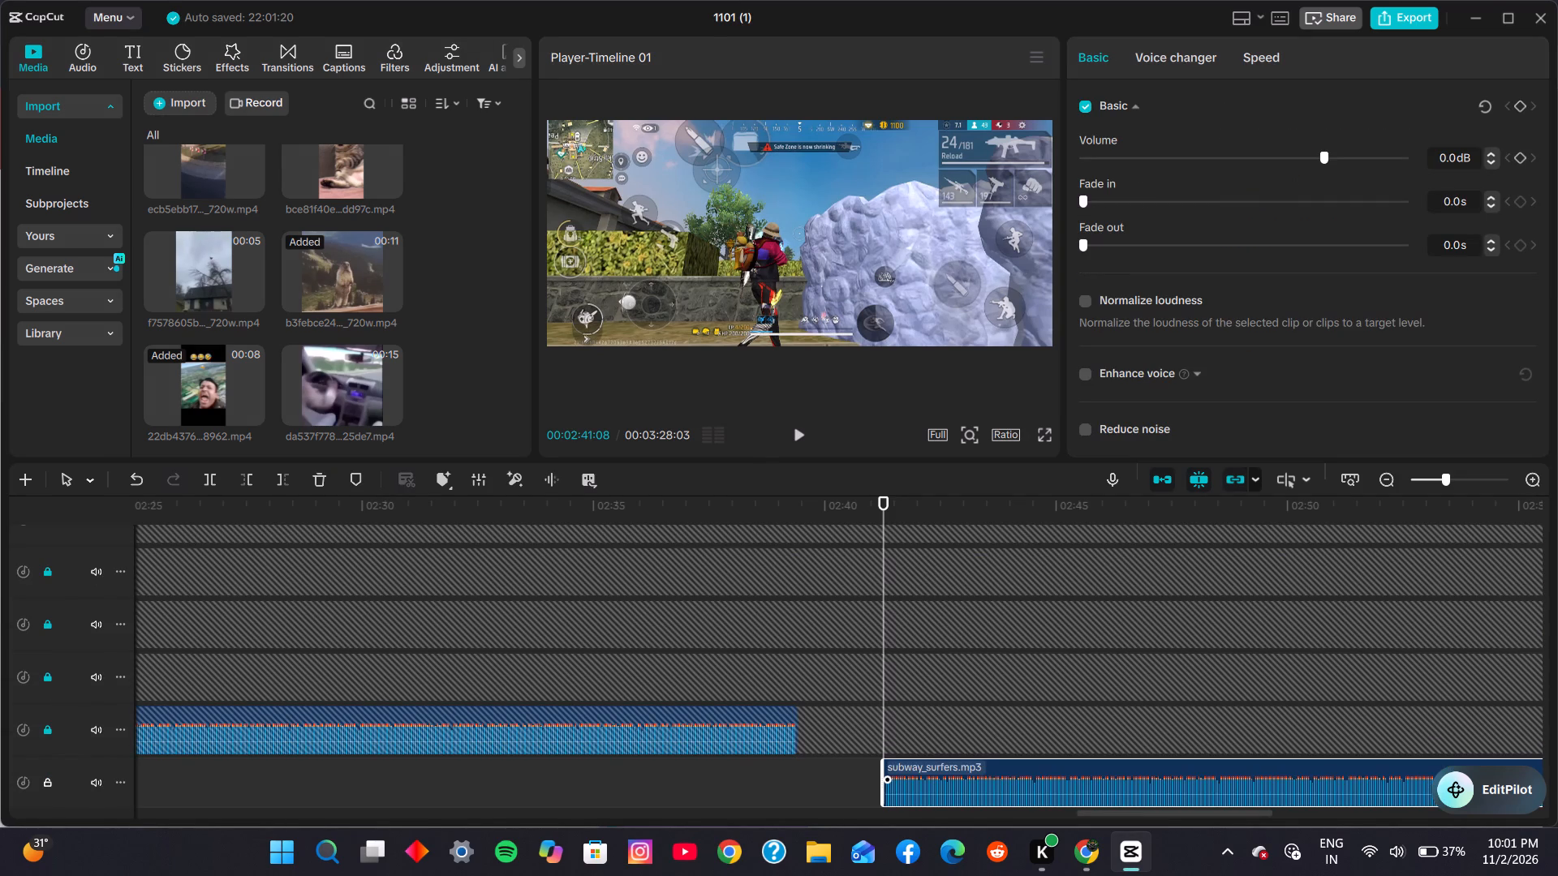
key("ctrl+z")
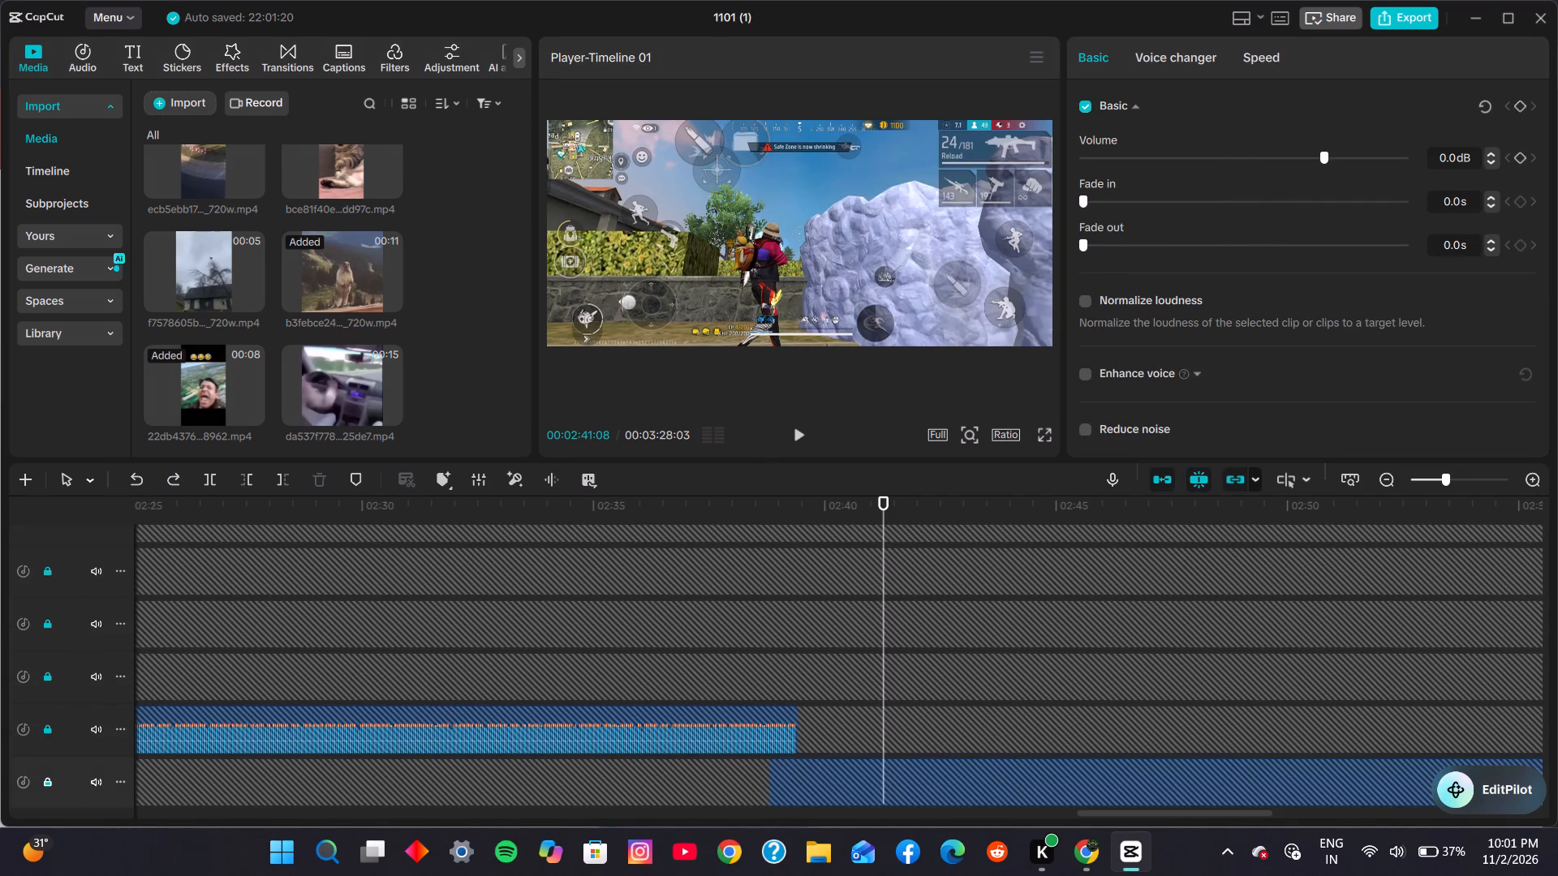
Copy the beech_ka sound effect from around 00:02:23 and paste it on the unlocked audio track at 00:02:41:08.
scroll(964, 693, "down", 6)
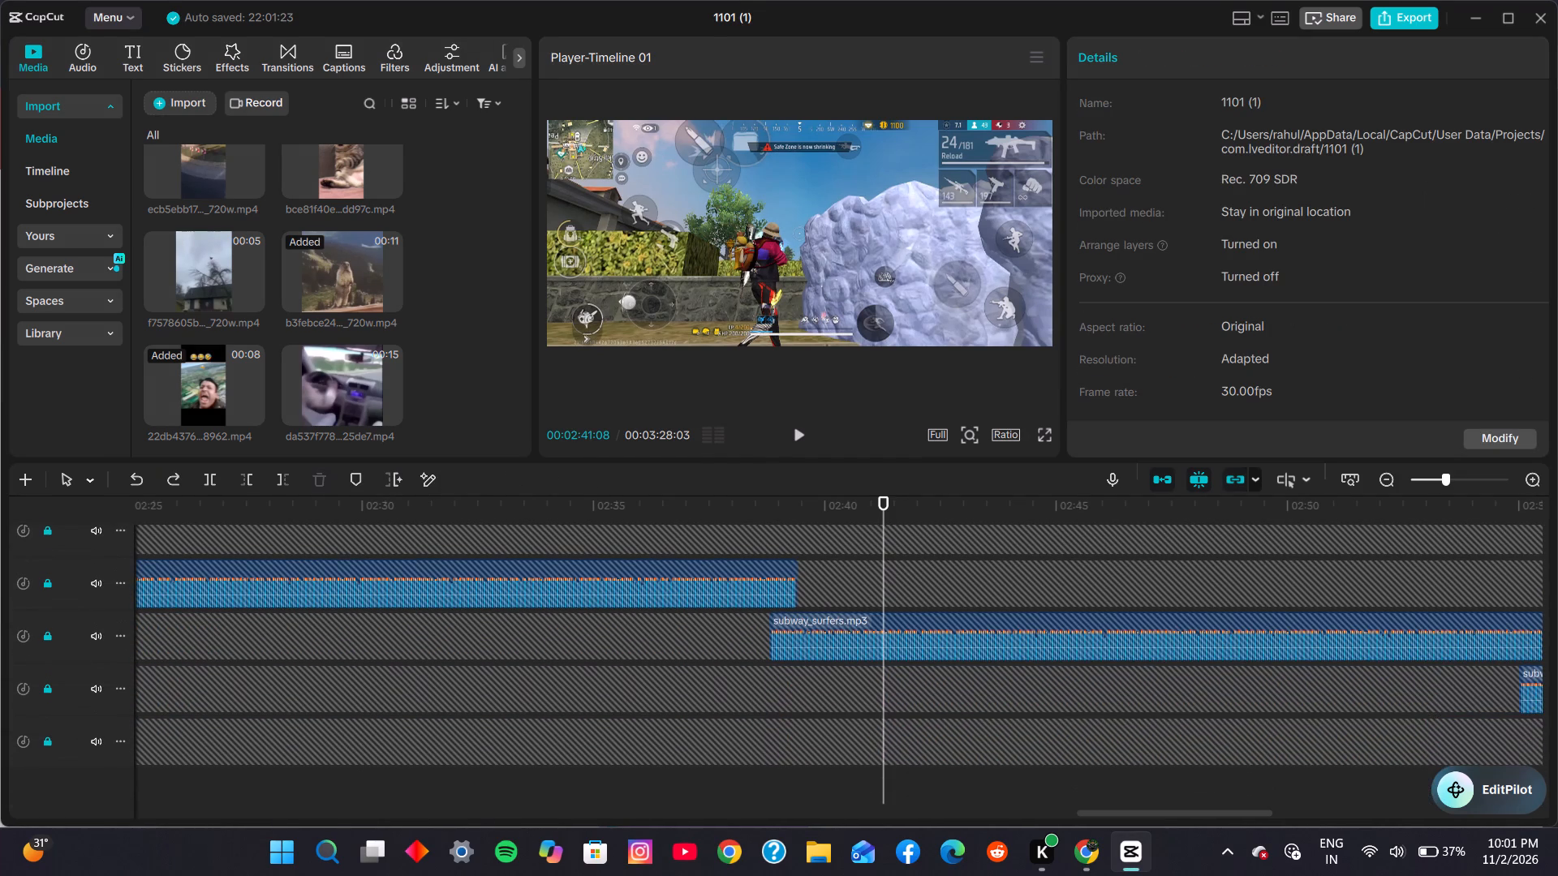
scroll(969, 689, "down", 4)
scroll(1177, 670, "up", 17)
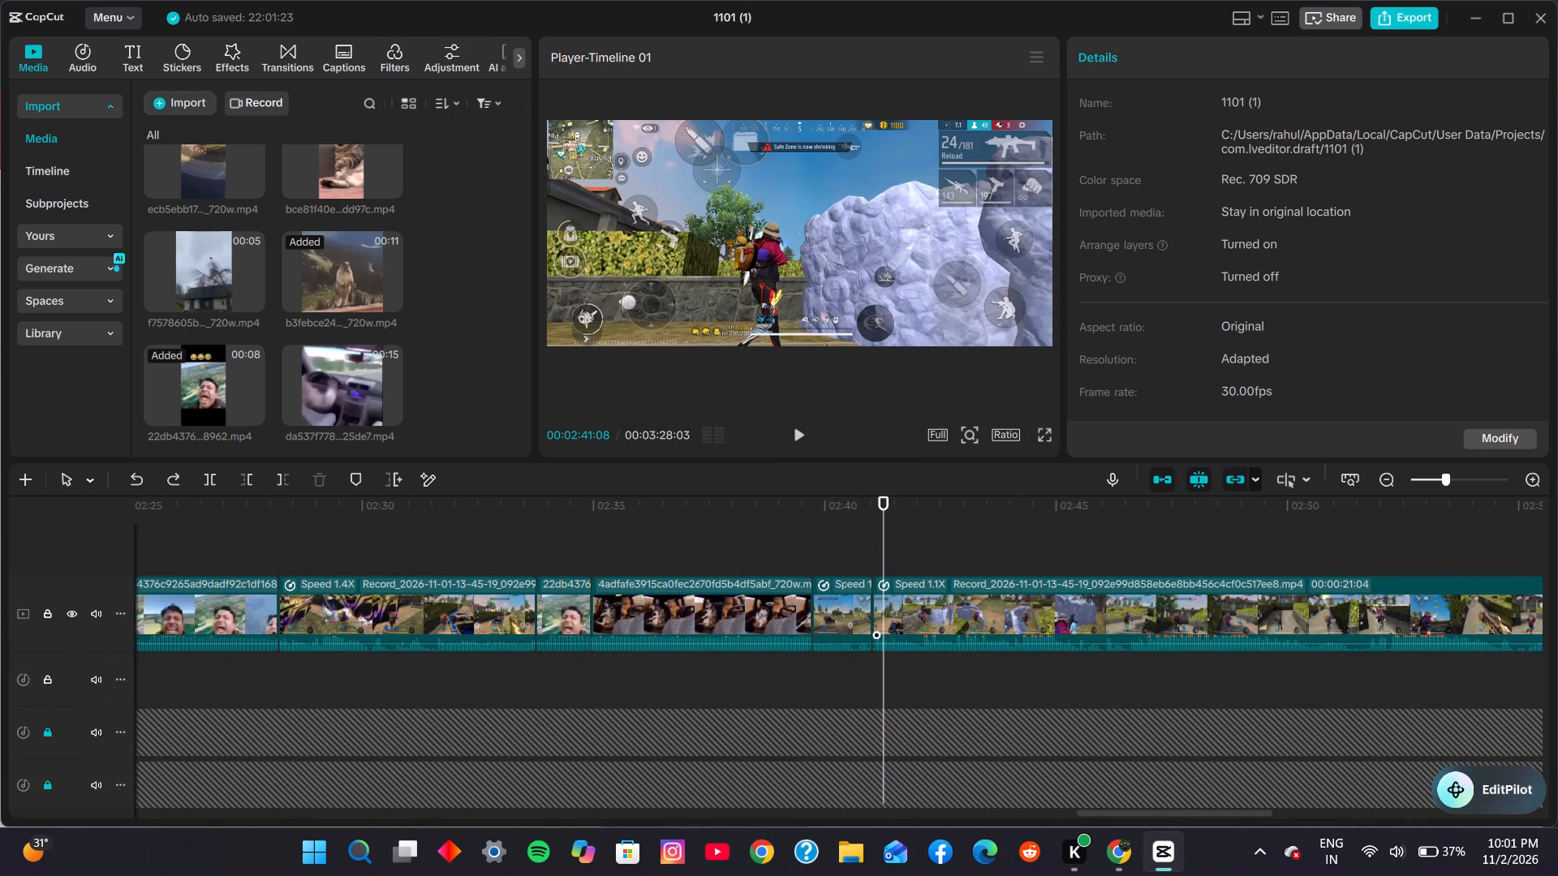
scroll(740, 728, "down", 13)
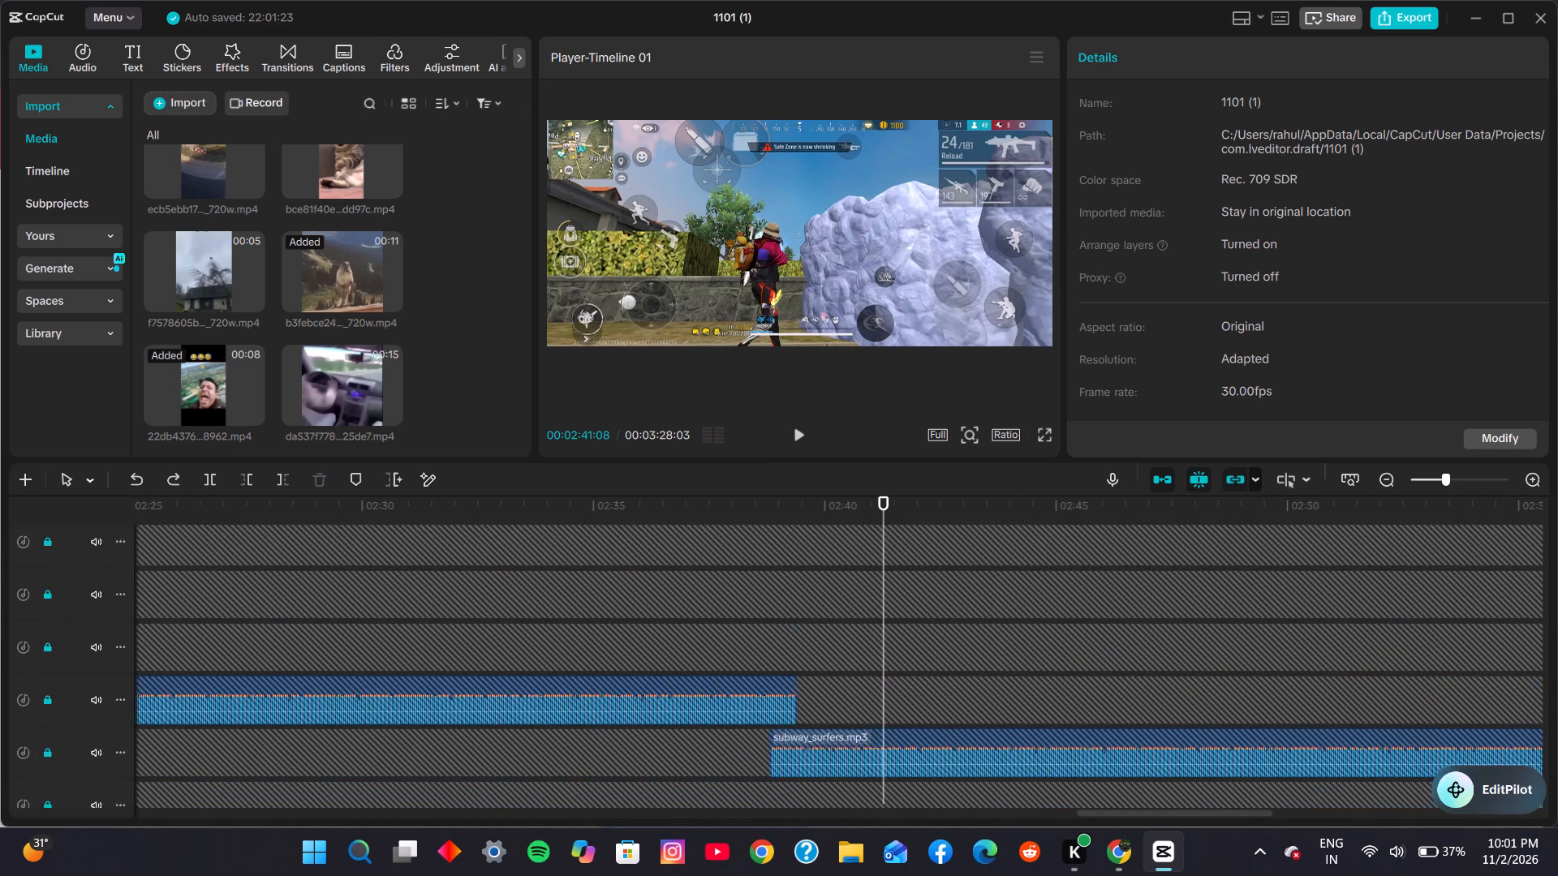
scroll(850, 698, "down", 2)
left_click_drag(1095, 809, 1011, 812)
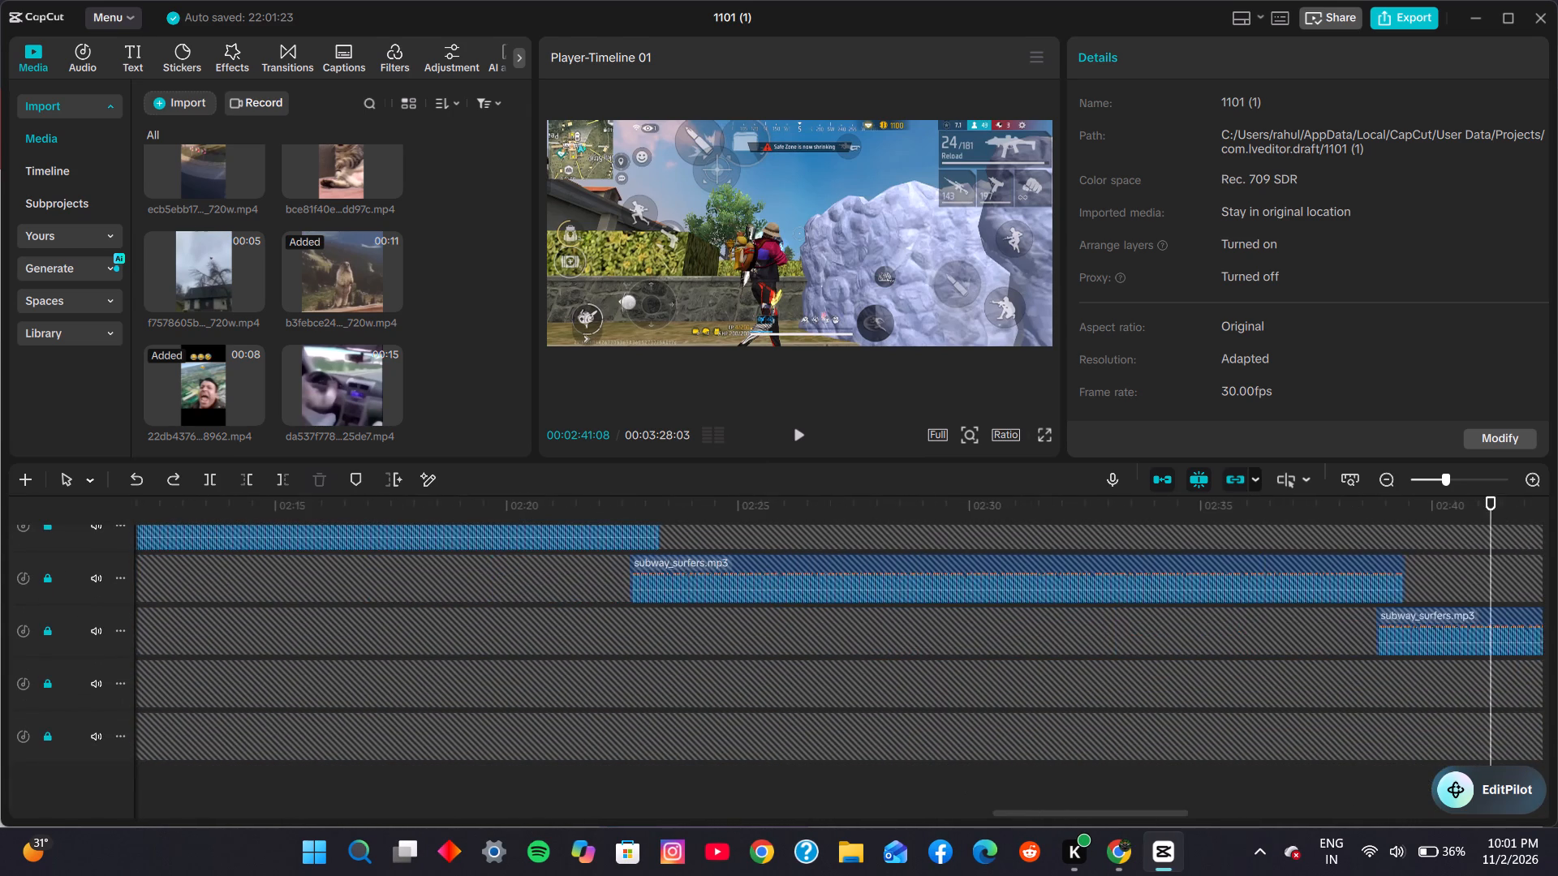
left_click_drag(1011, 812, 1009, 812)
scroll(1058, 716, "up", 15)
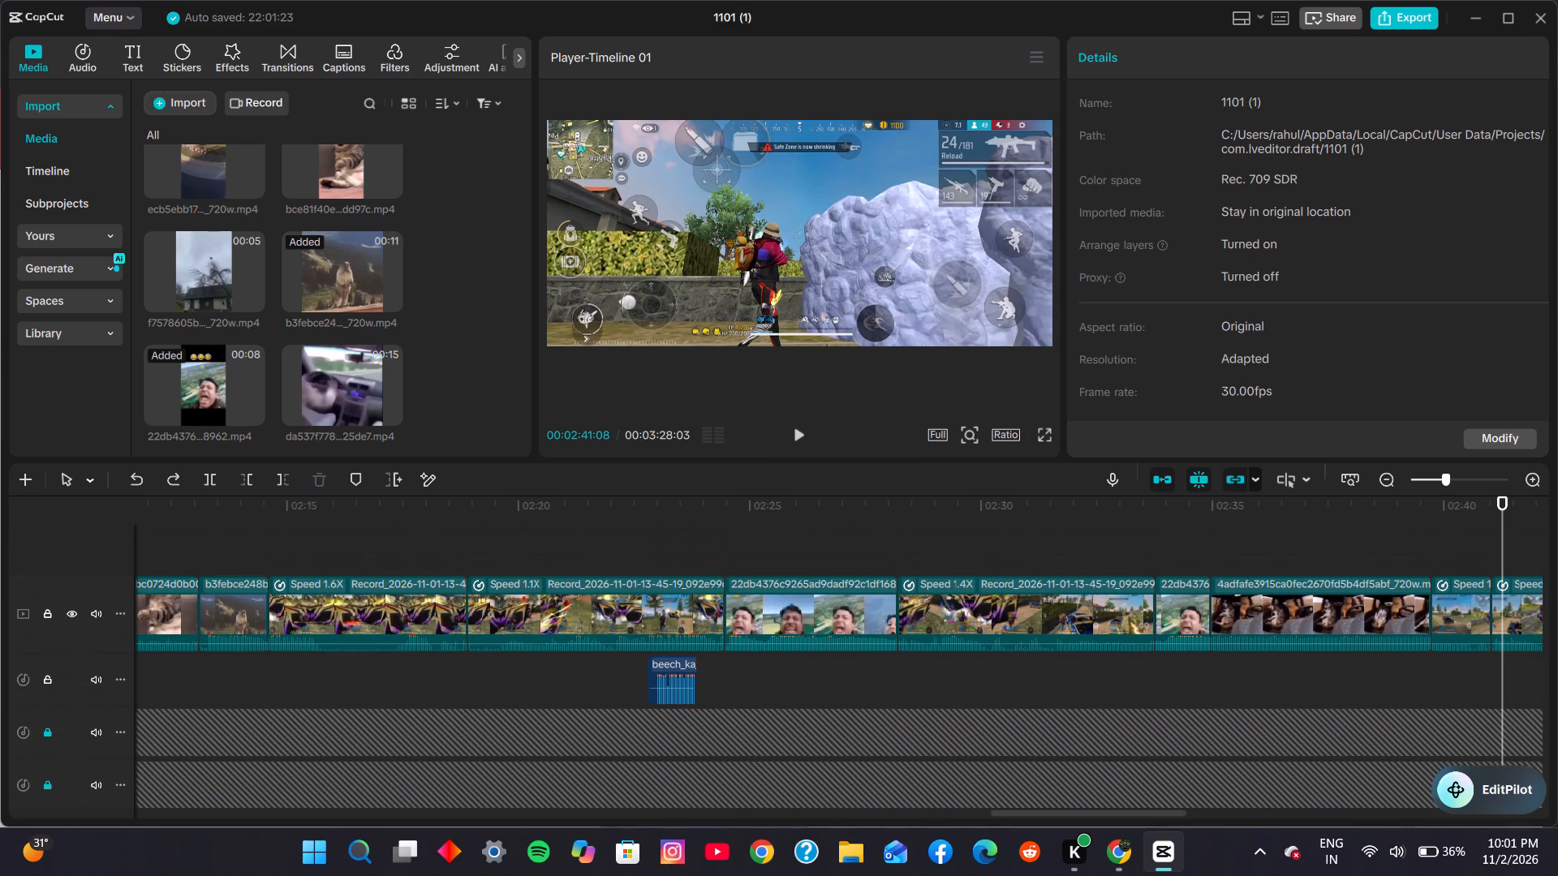
left_click(672, 670)
right_click(672, 670)
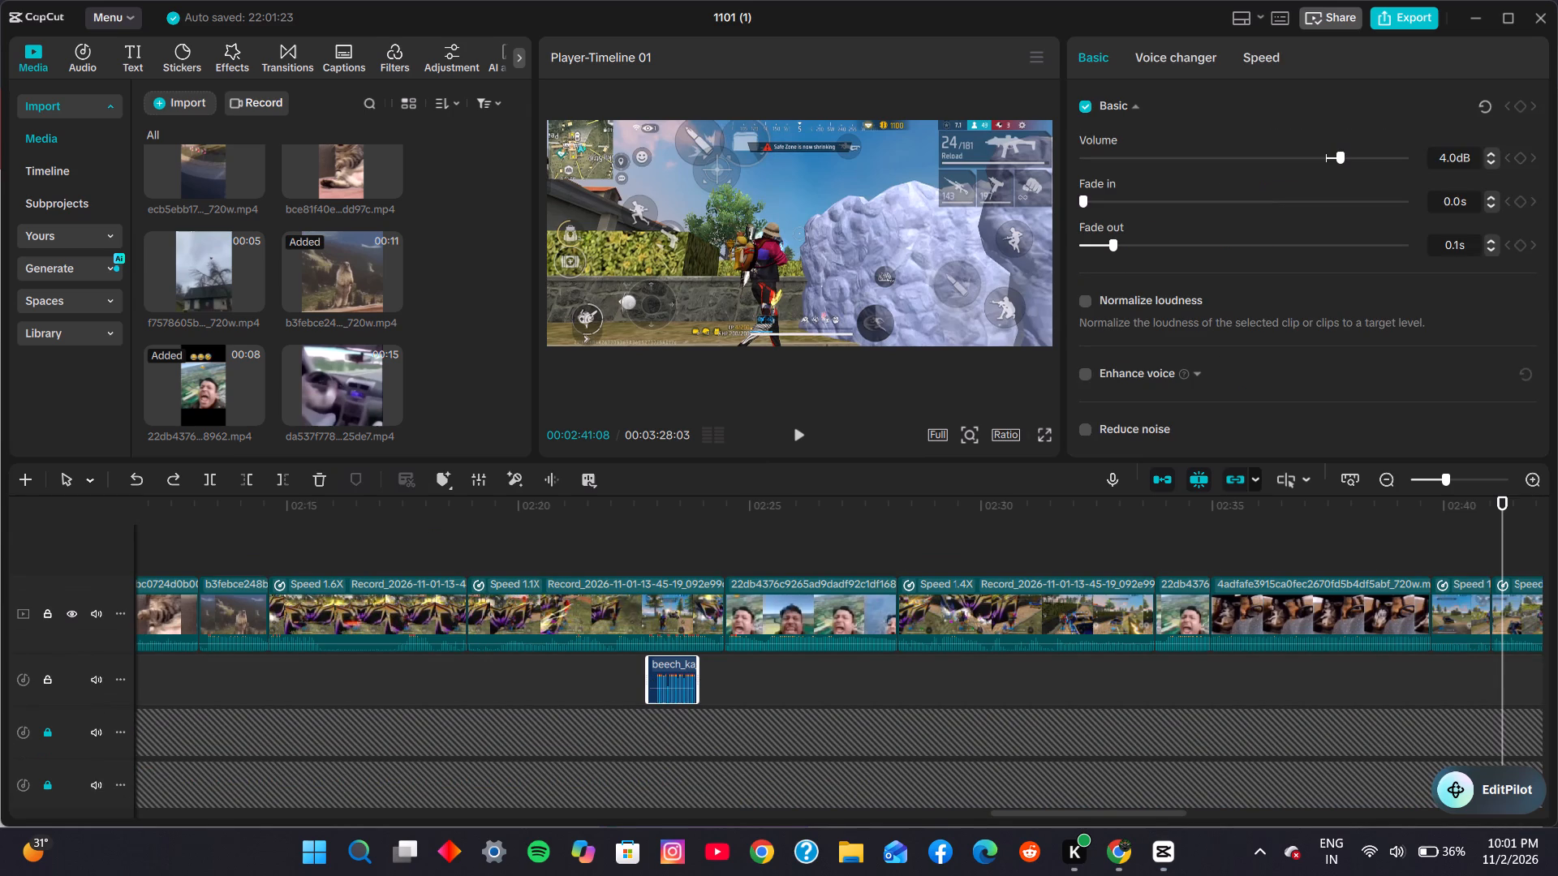
left_click(748, 341)
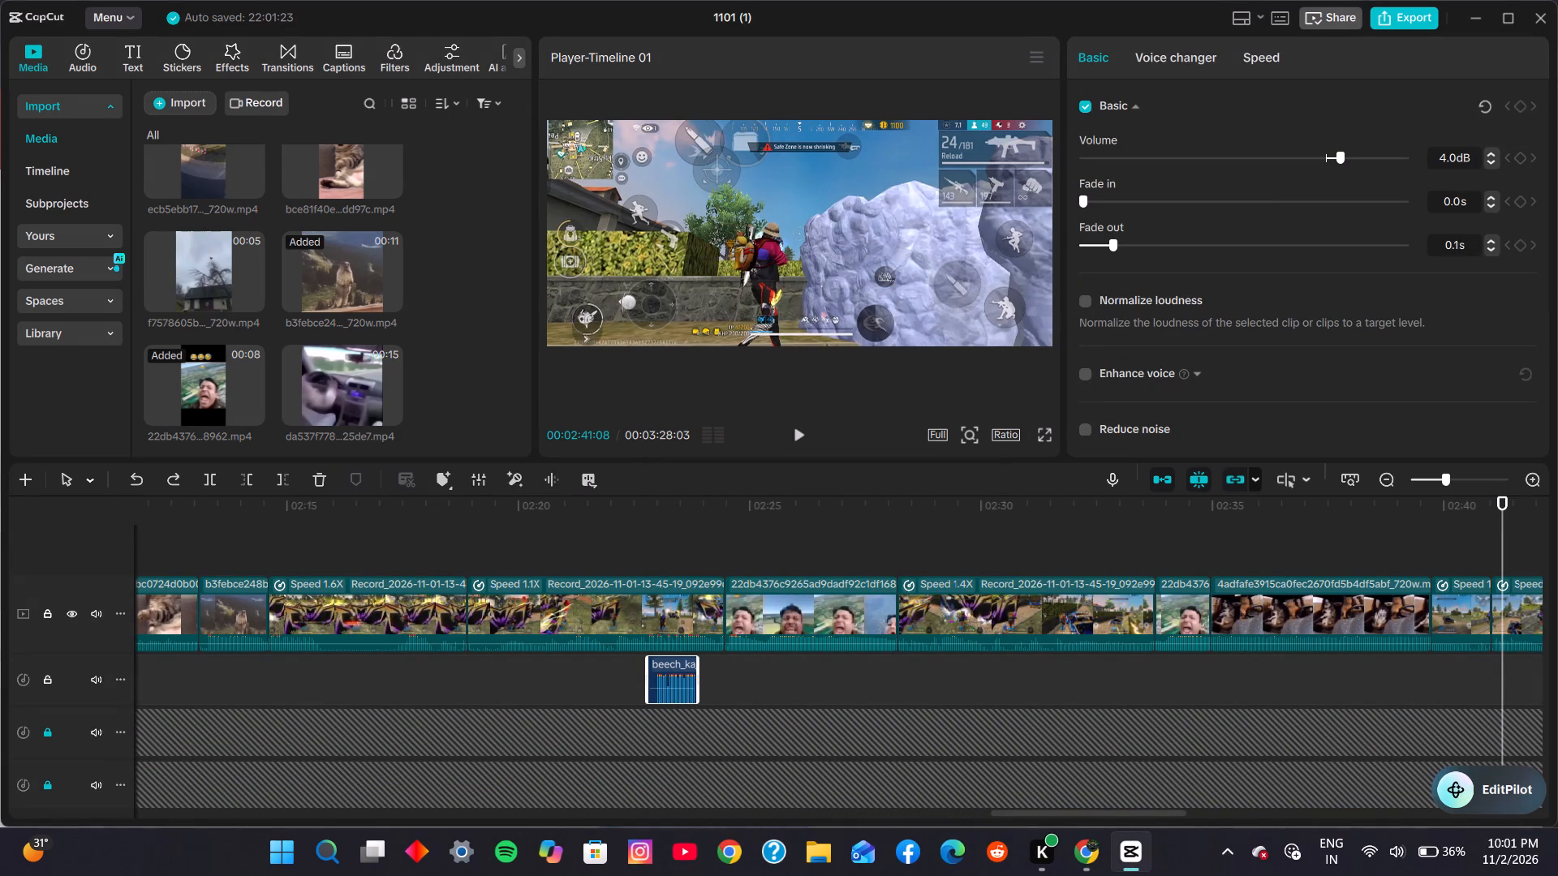
left_click_drag(1125, 811, 1188, 811)
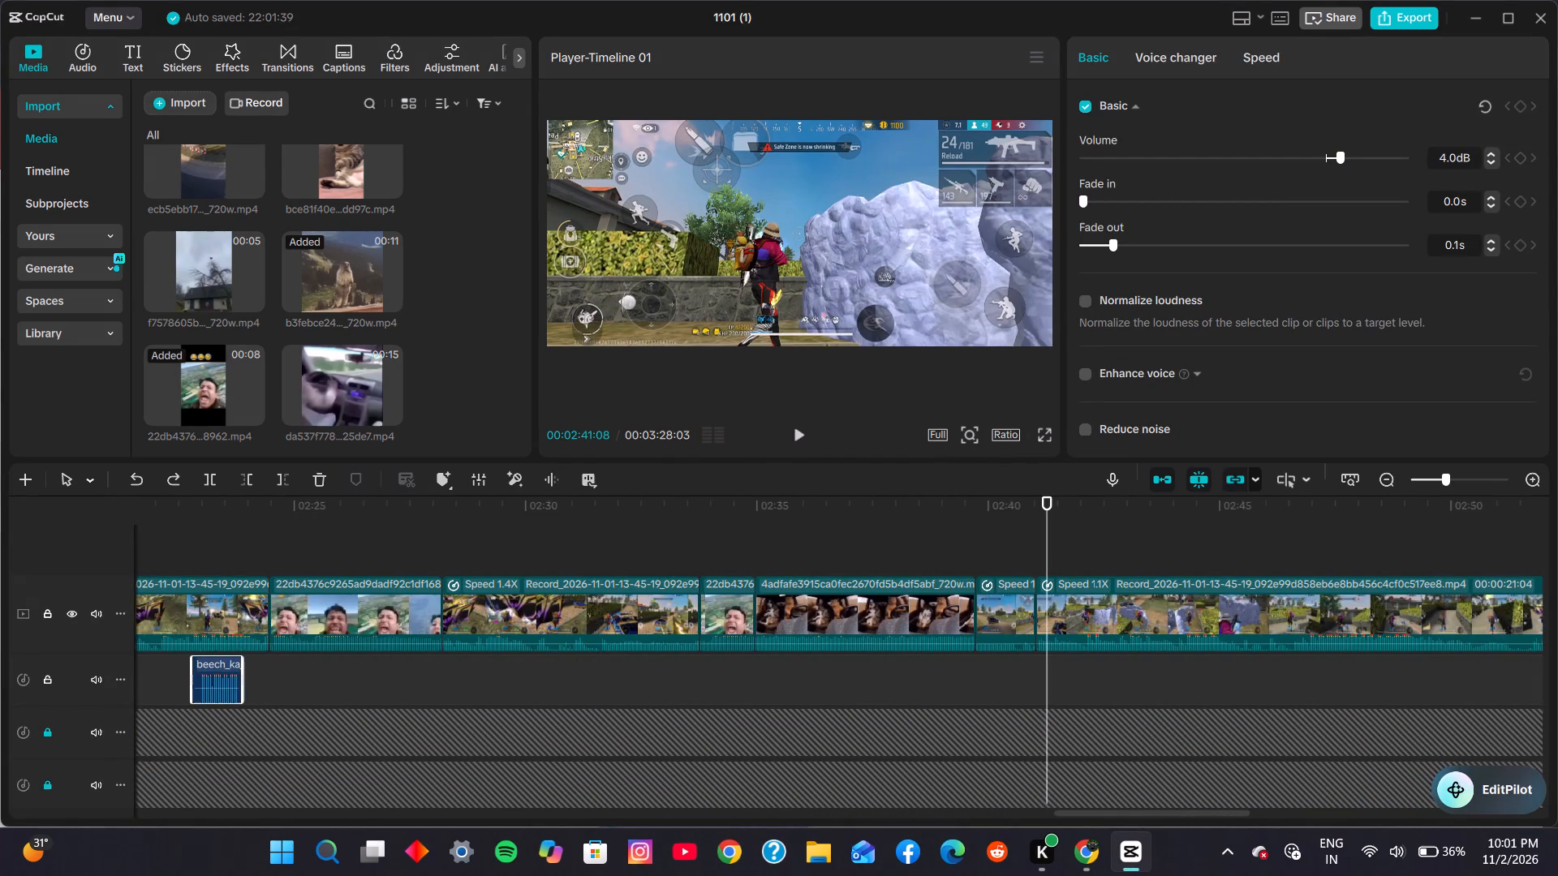
left_click_drag(1188, 811, 1202, 810)
left_click(1002, 663)
right_click(1002, 663)
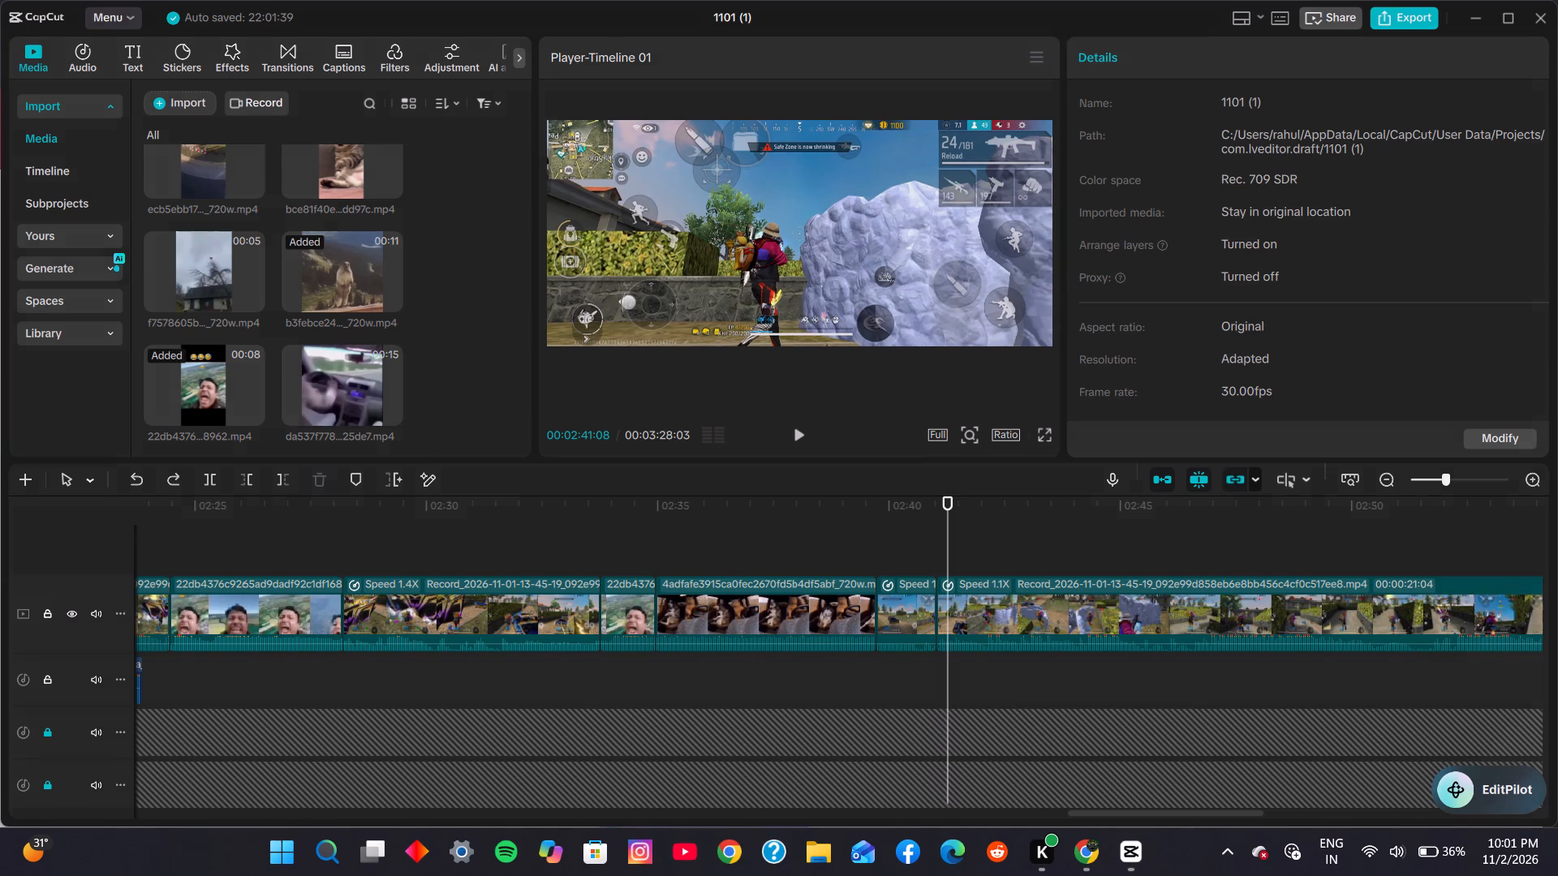
left_click(1029, 751)
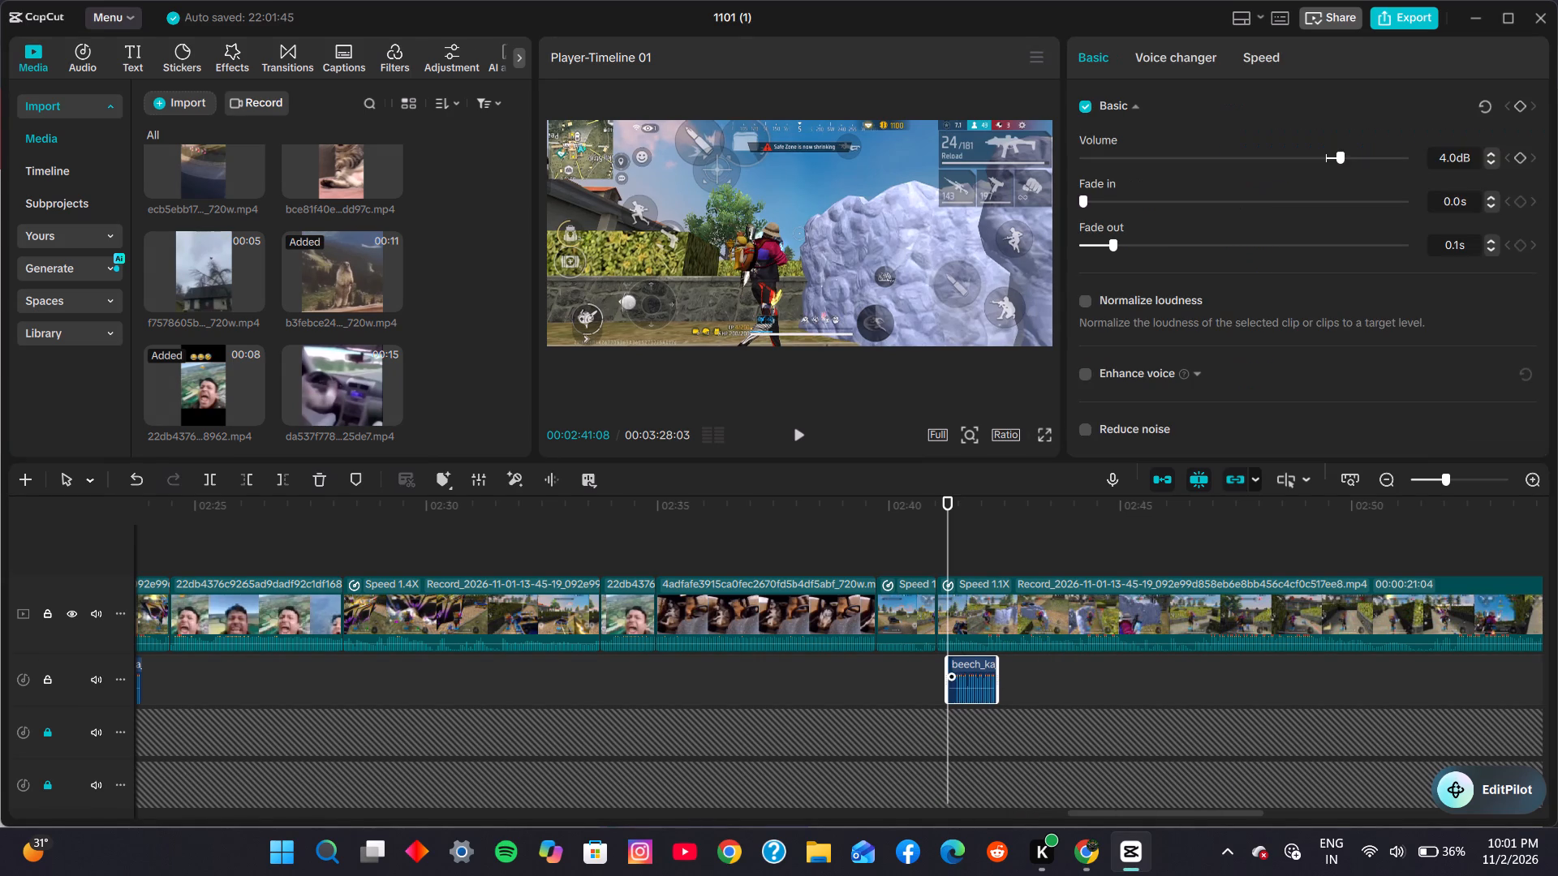
Play the section around 00:02:41 several times to check the timing of the pasted beech_ka sound against the gameplay.
left_click(798, 430)
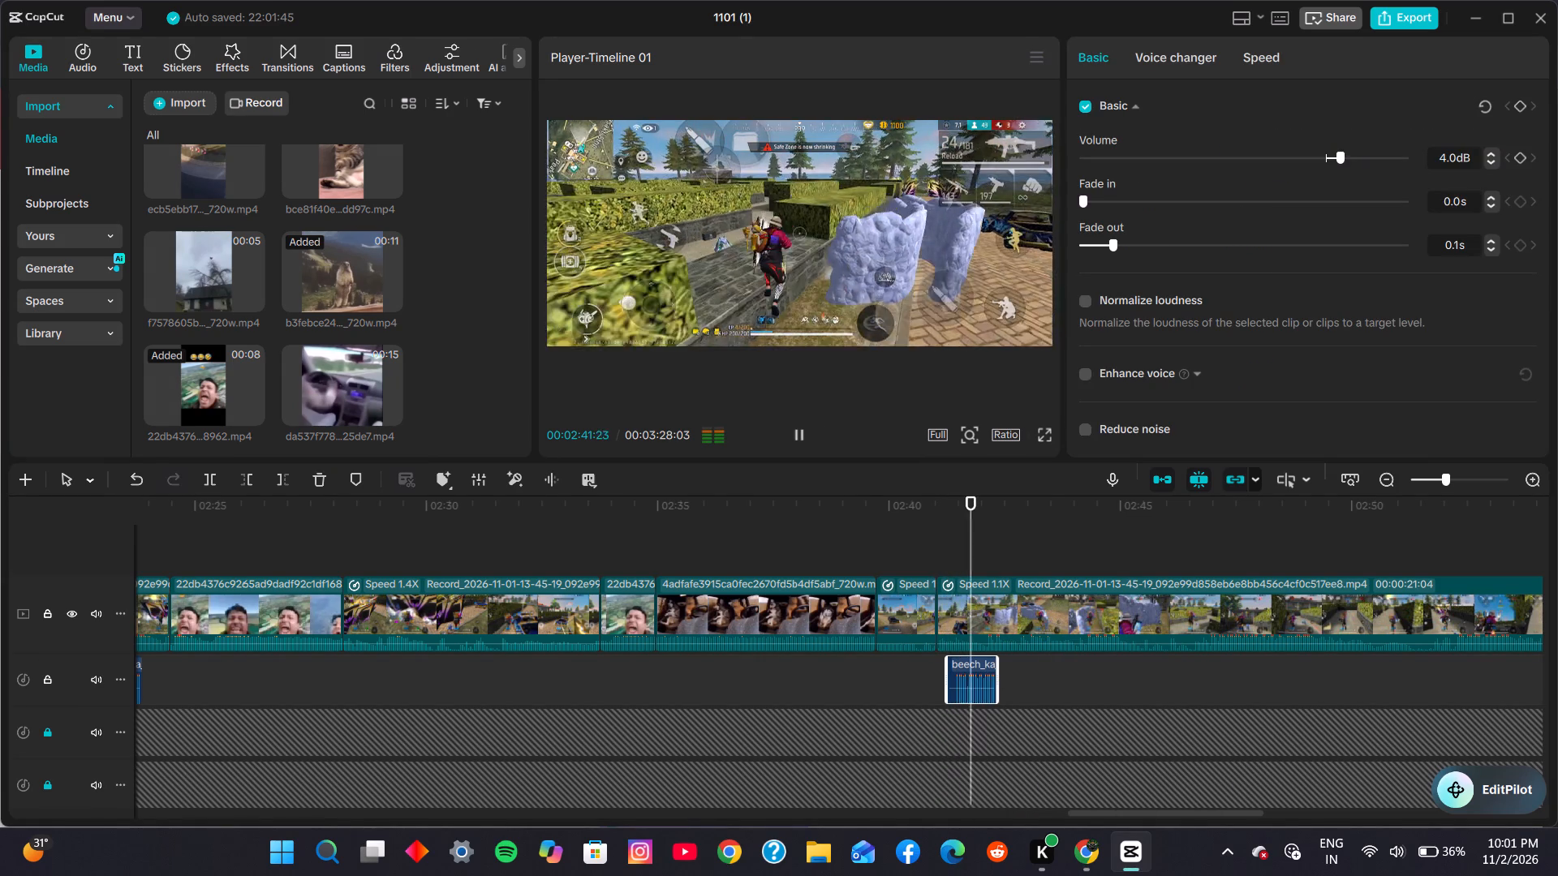
left_click(798, 429)
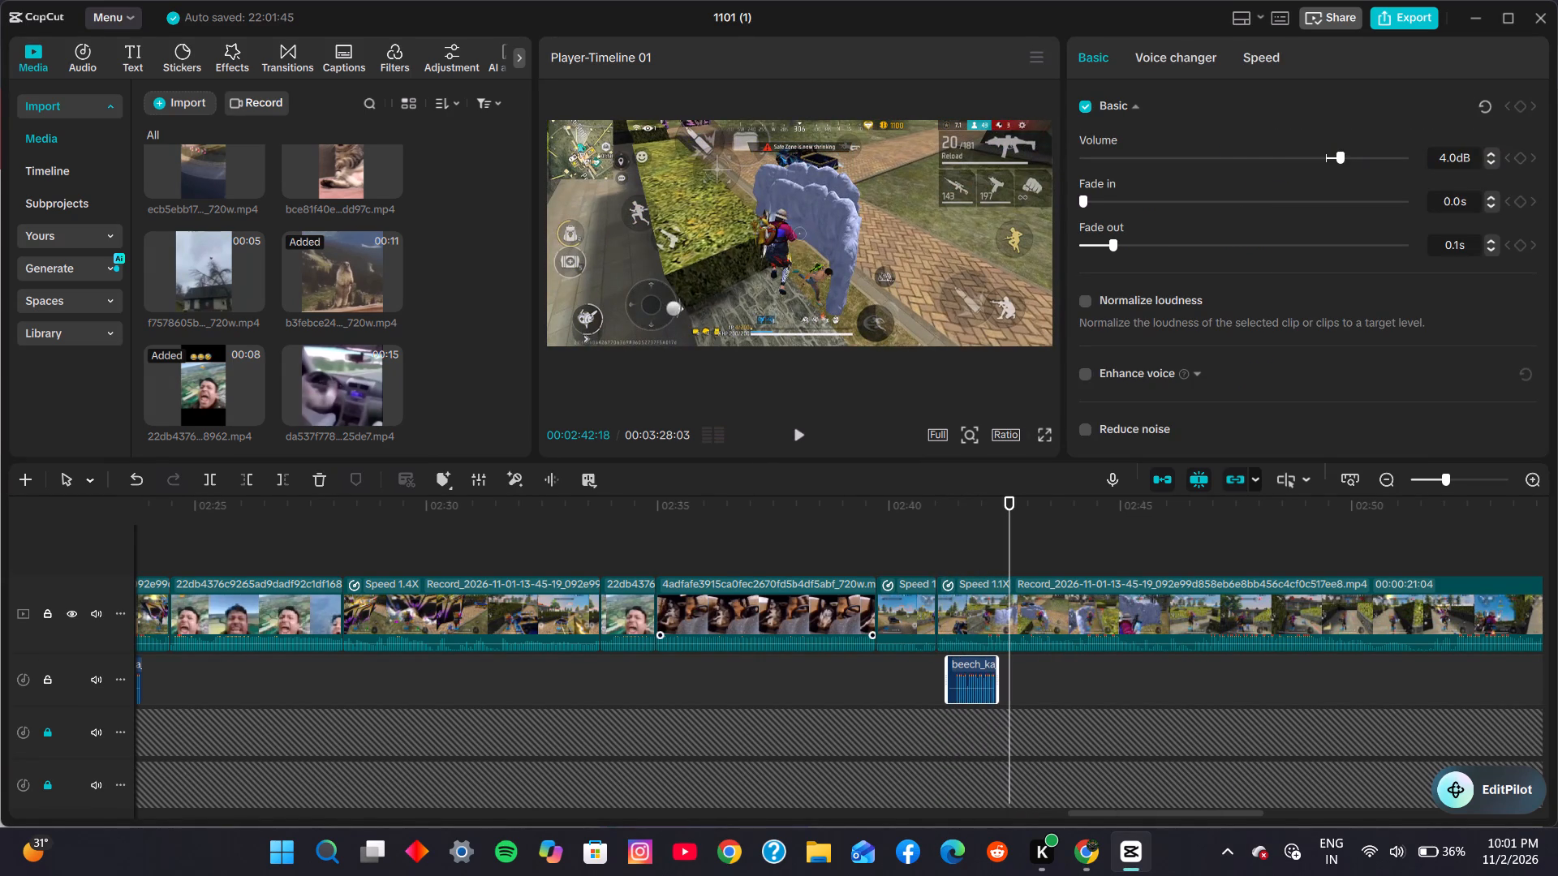
left_click(911, 689)
left_click(794, 426)
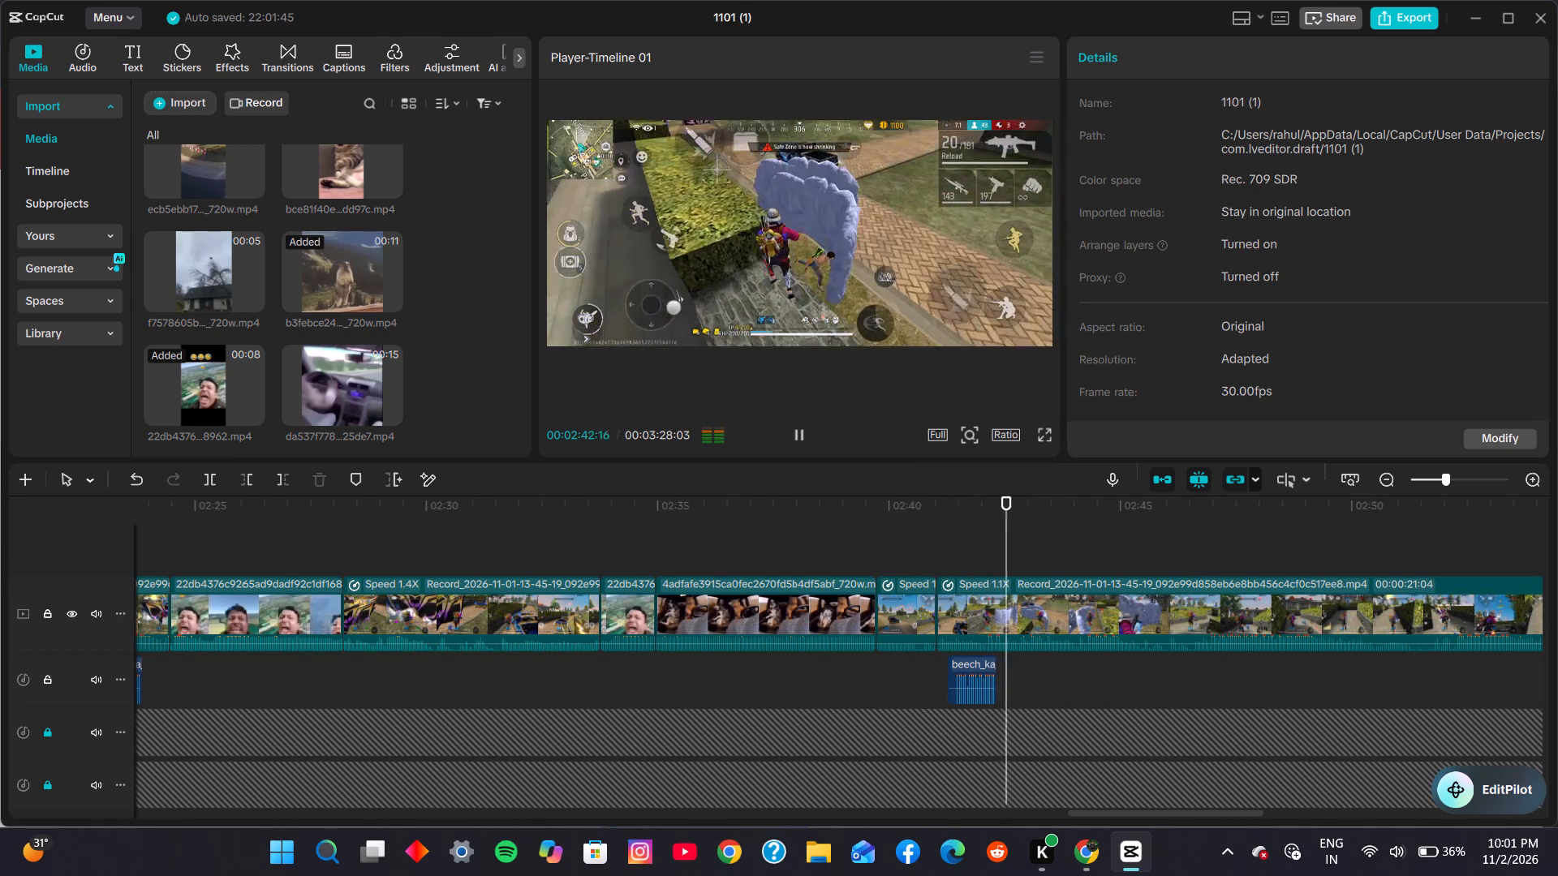
left_click(794, 426)
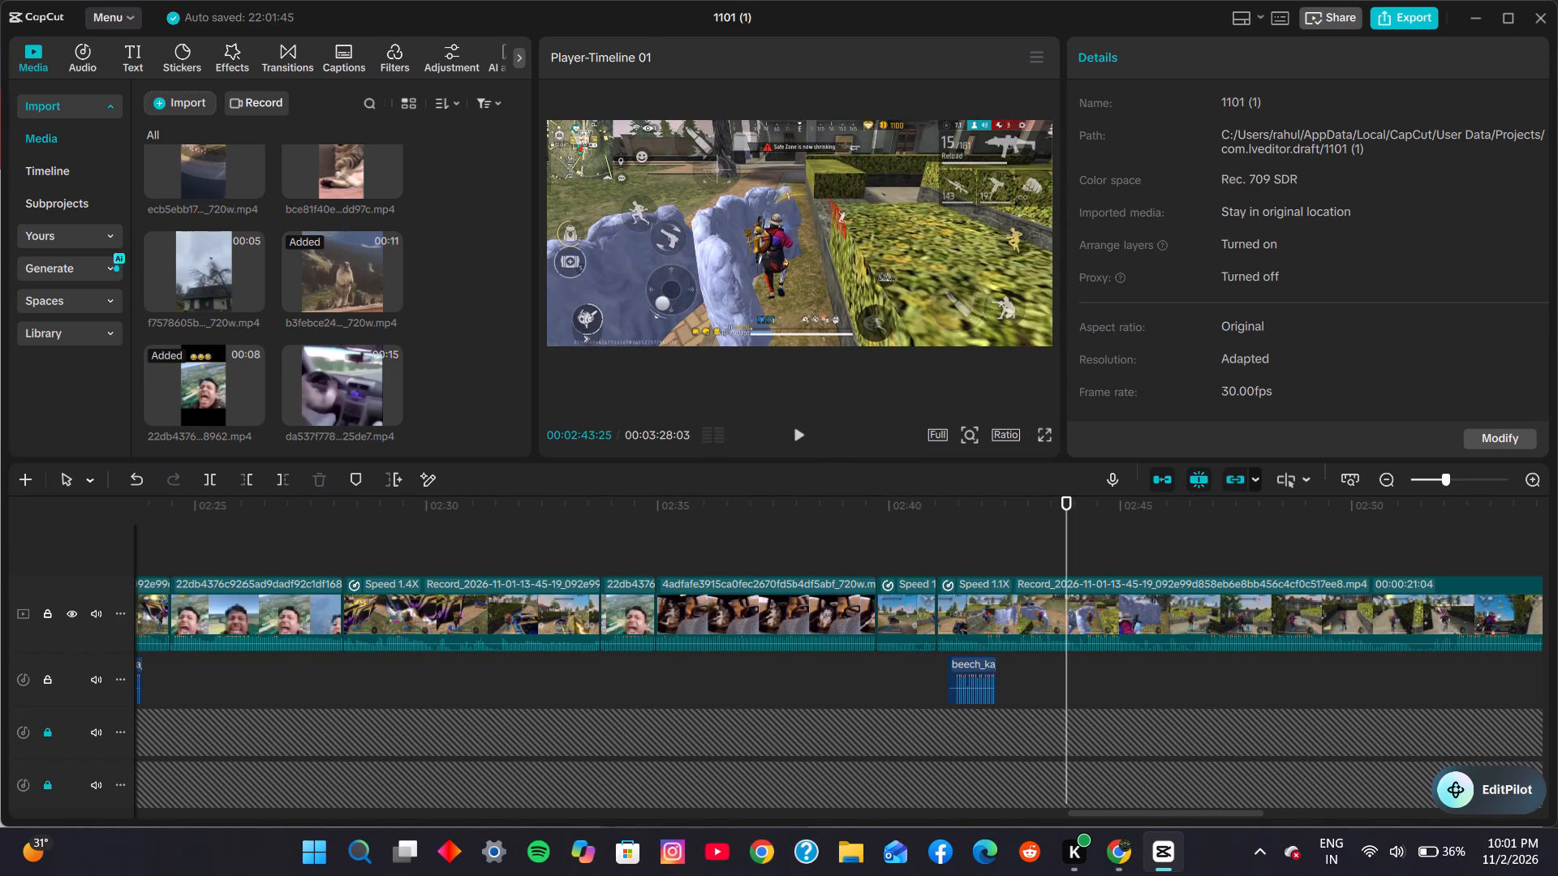
left_click(923, 668)
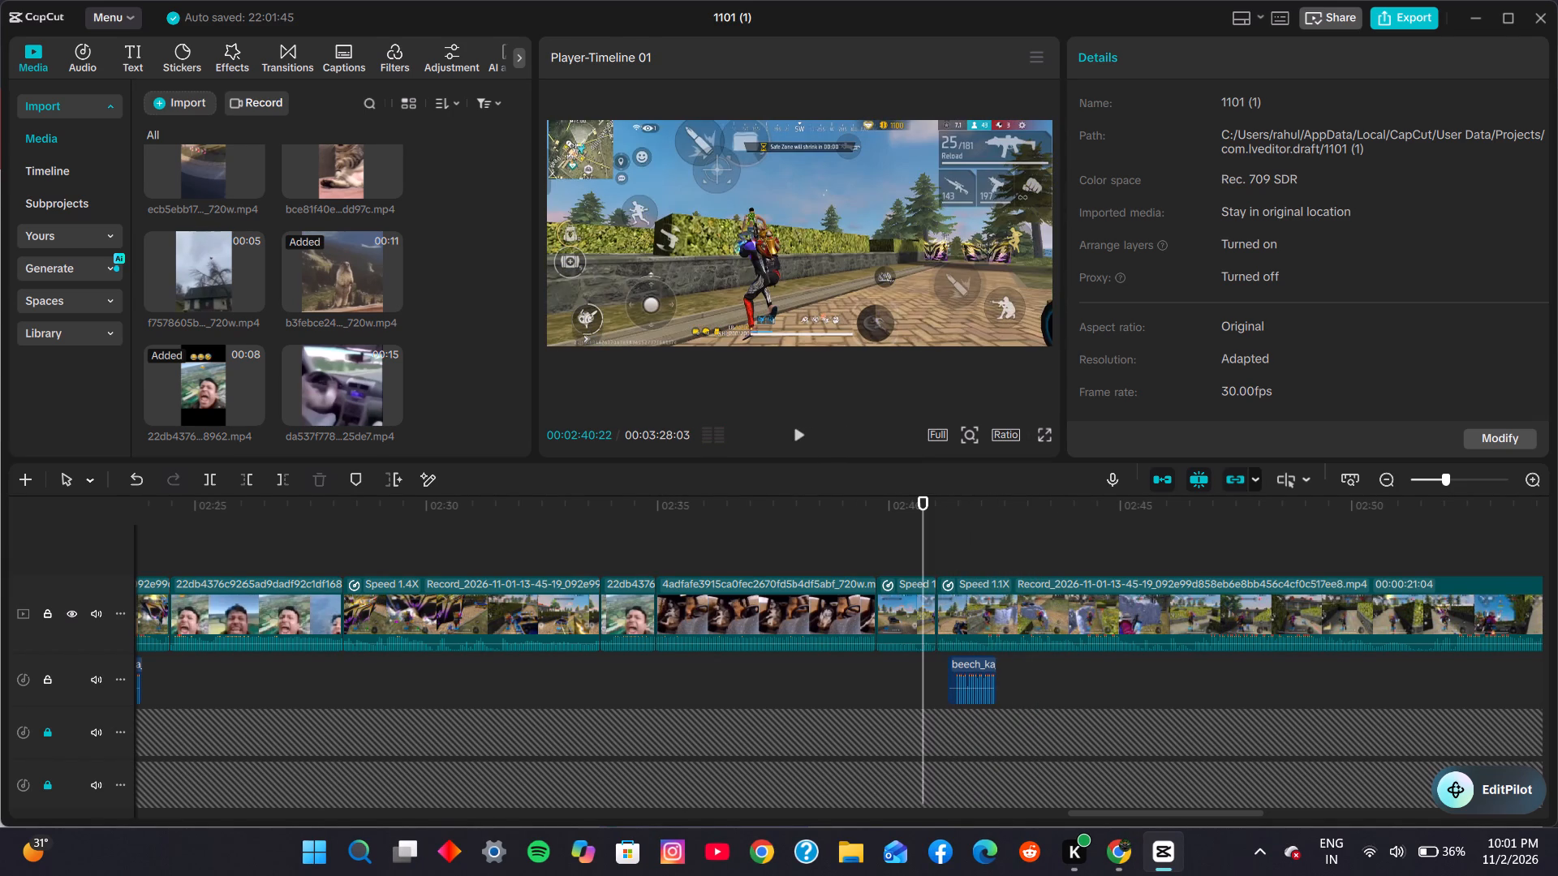
left_click(805, 427)
left_click(805, 427)
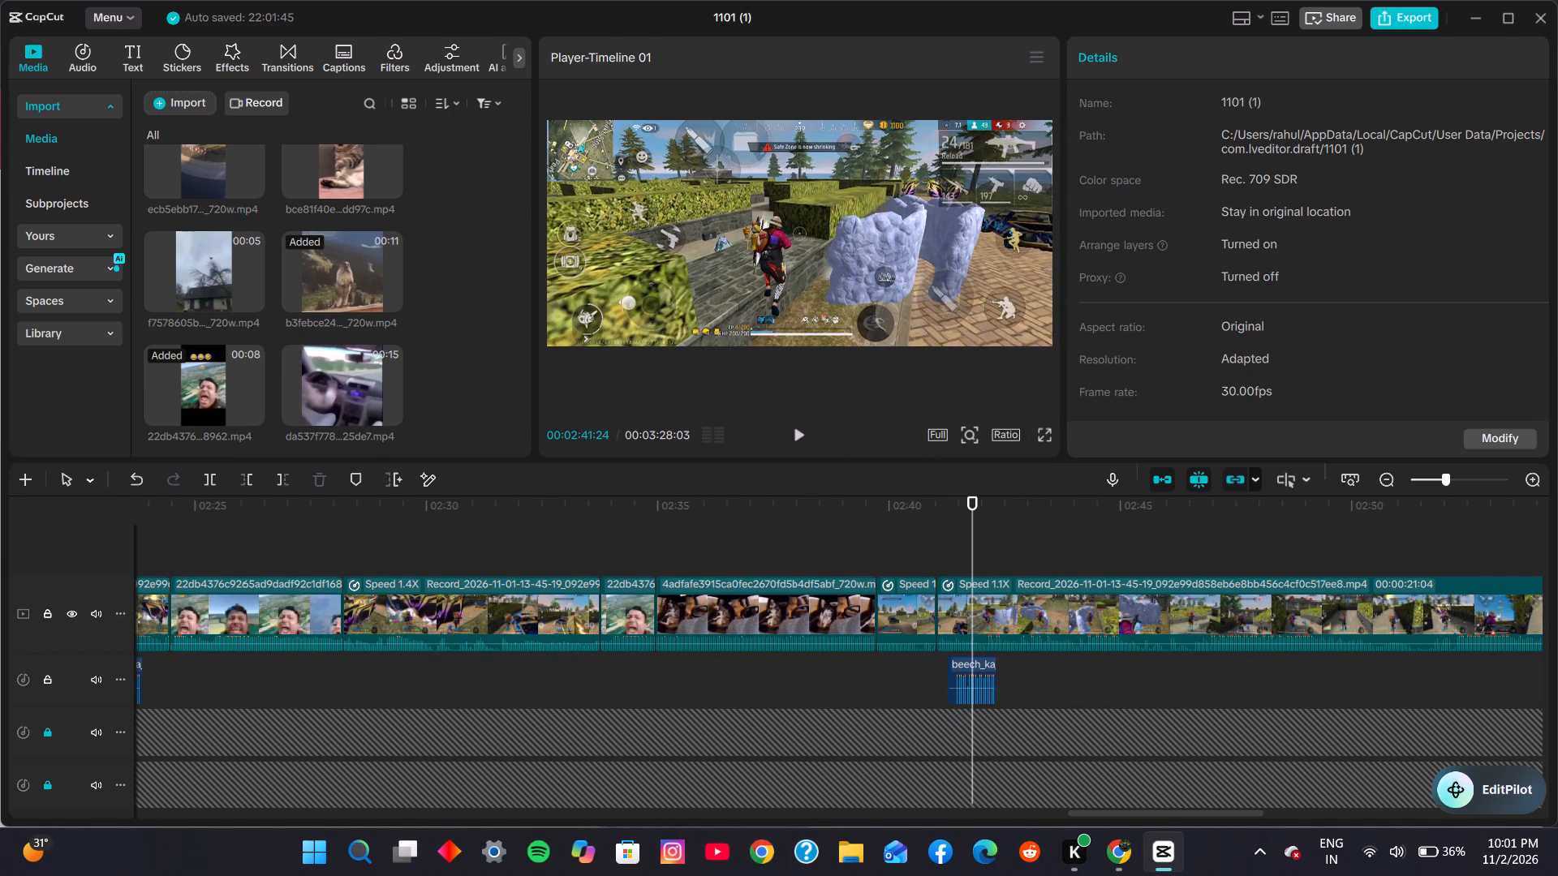
double_click(805, 427)
left_click(805, 427)
left_click(805, 427)
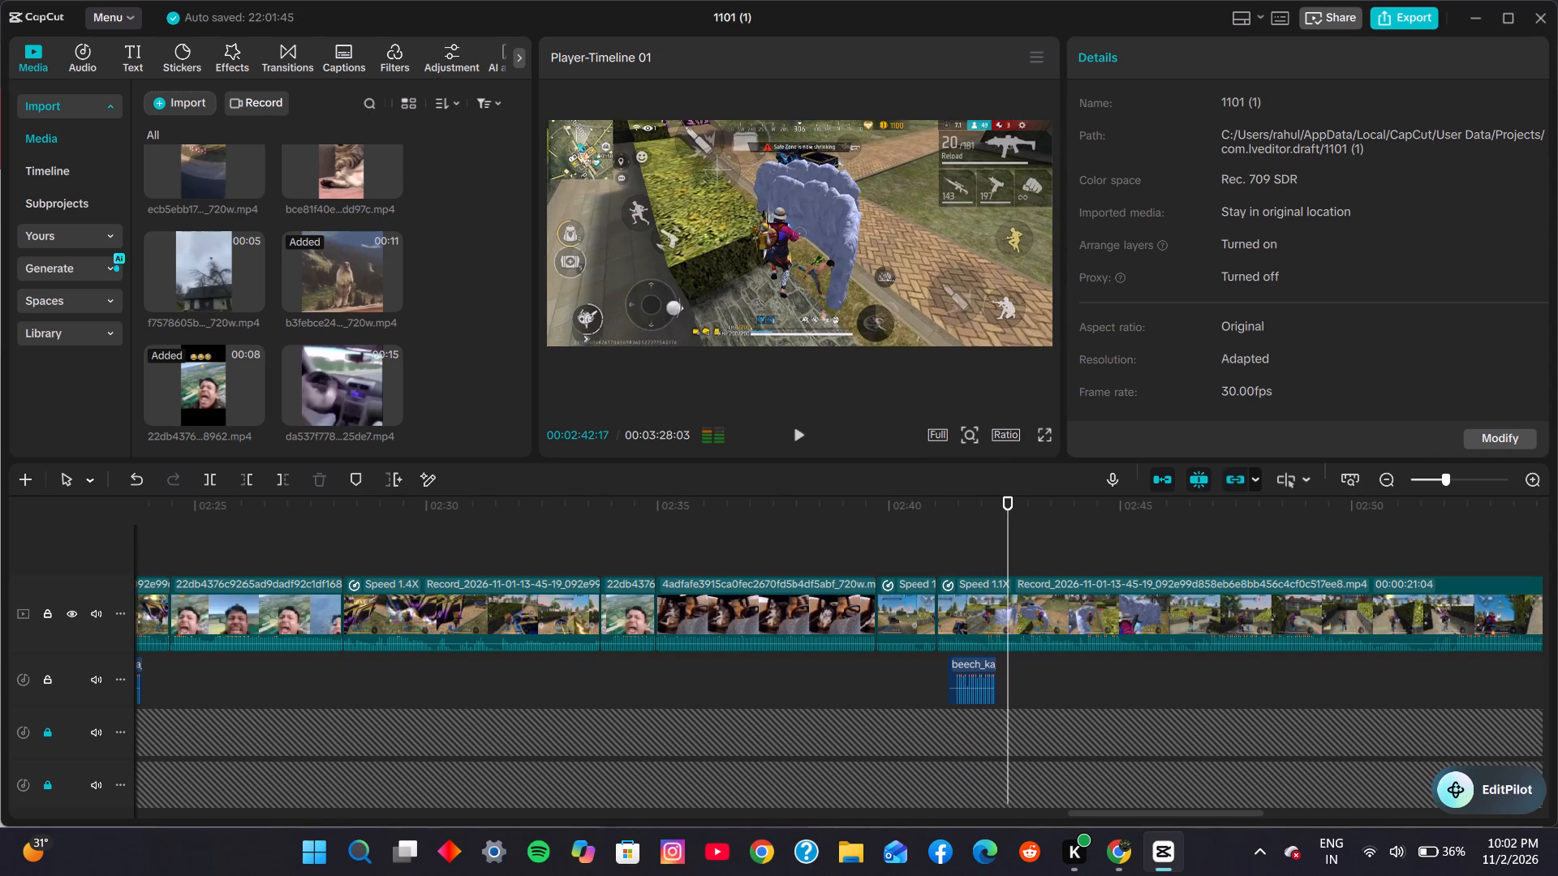
left_click(896, 668)
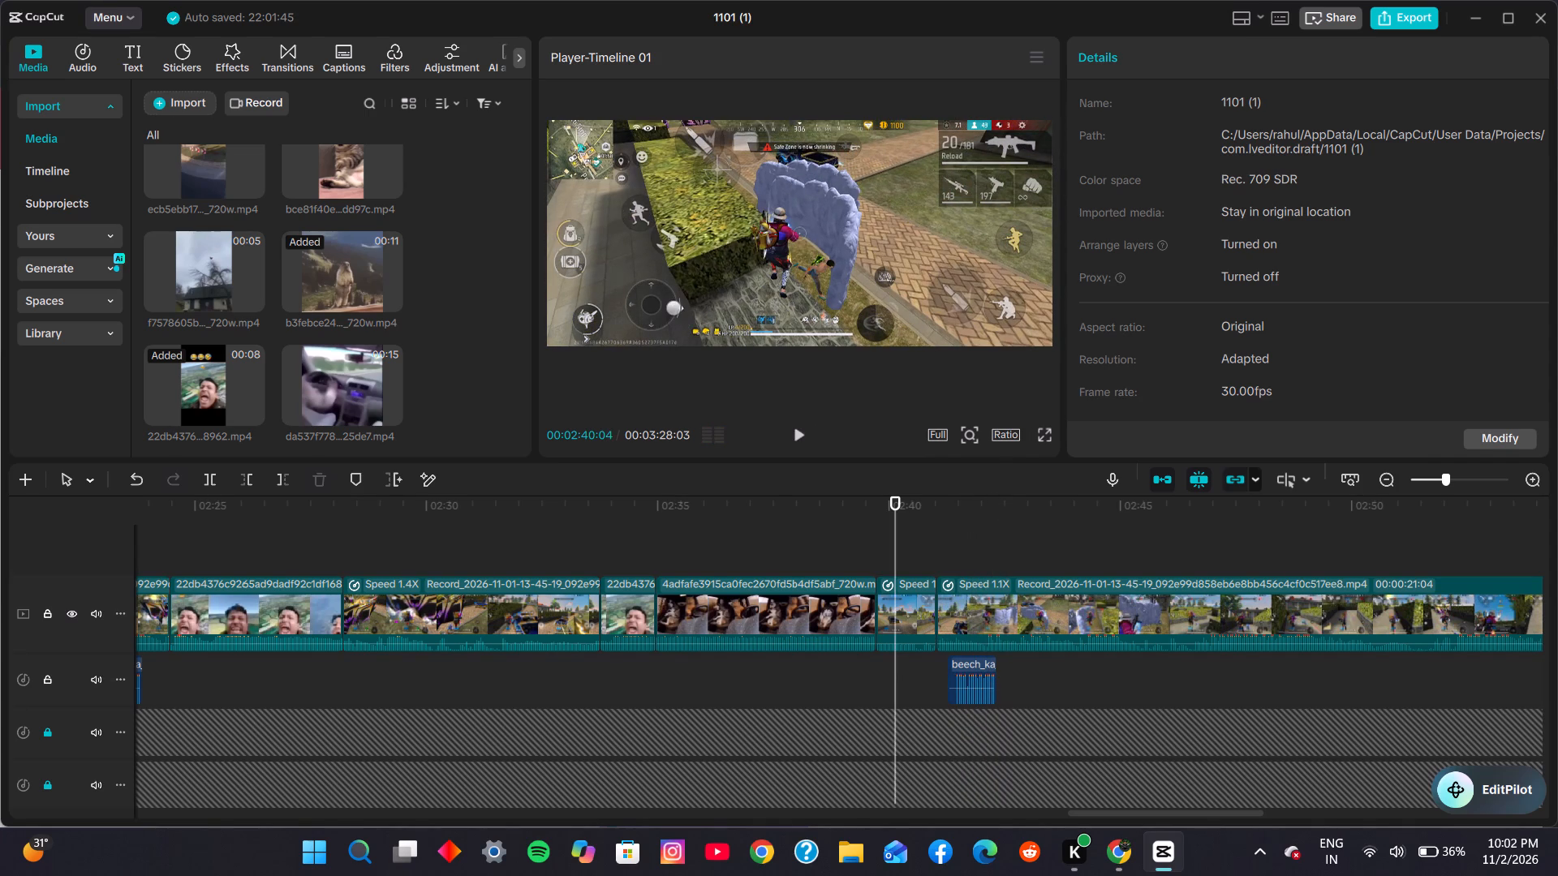
left_click(793, 431)
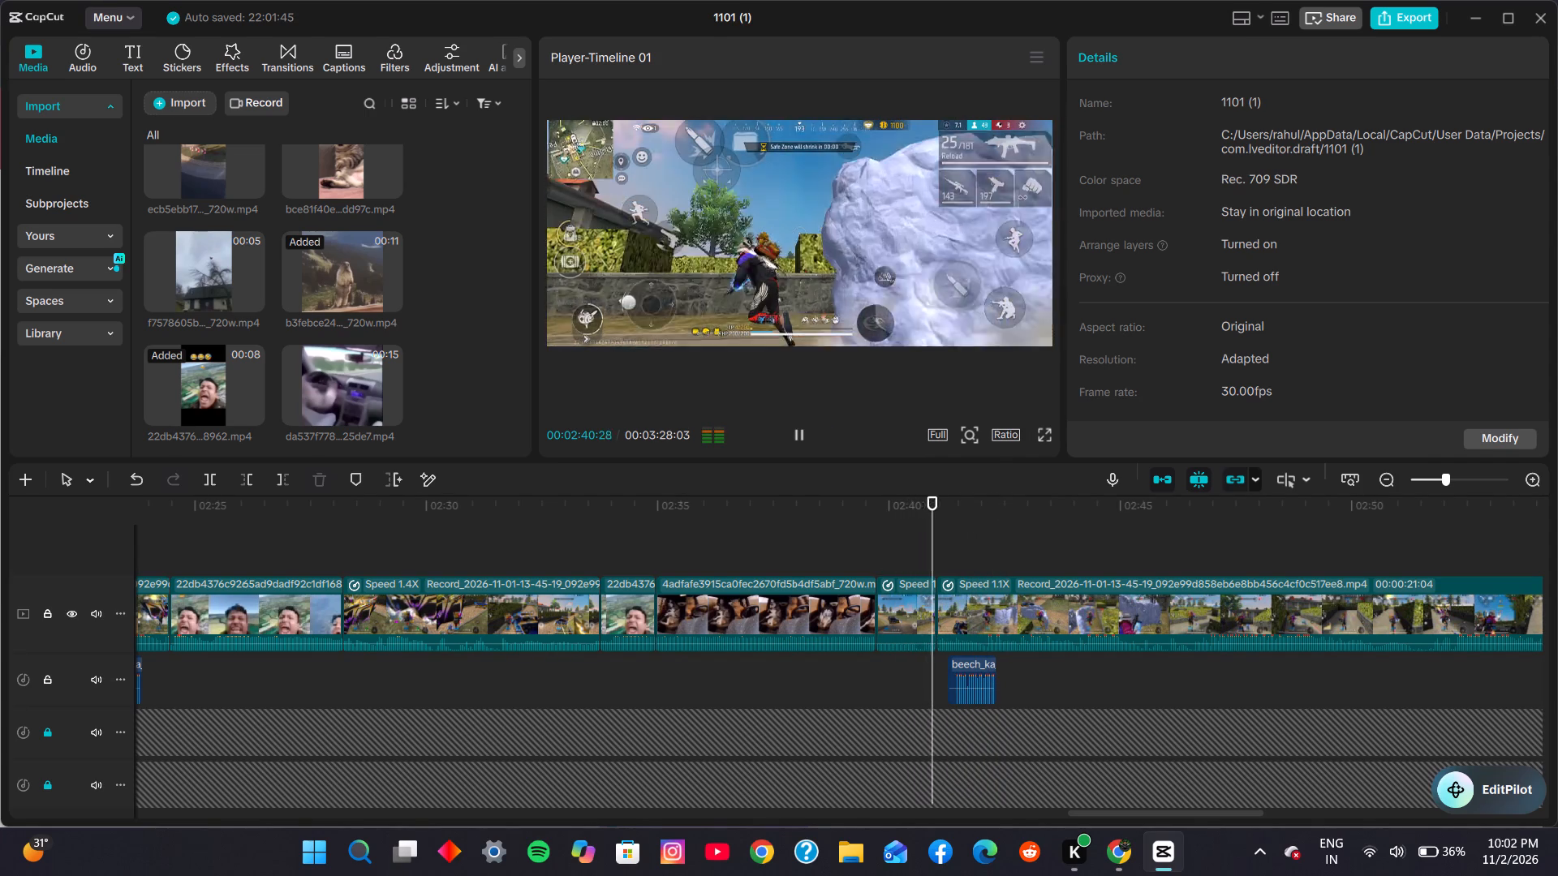
left_click(792, 432)
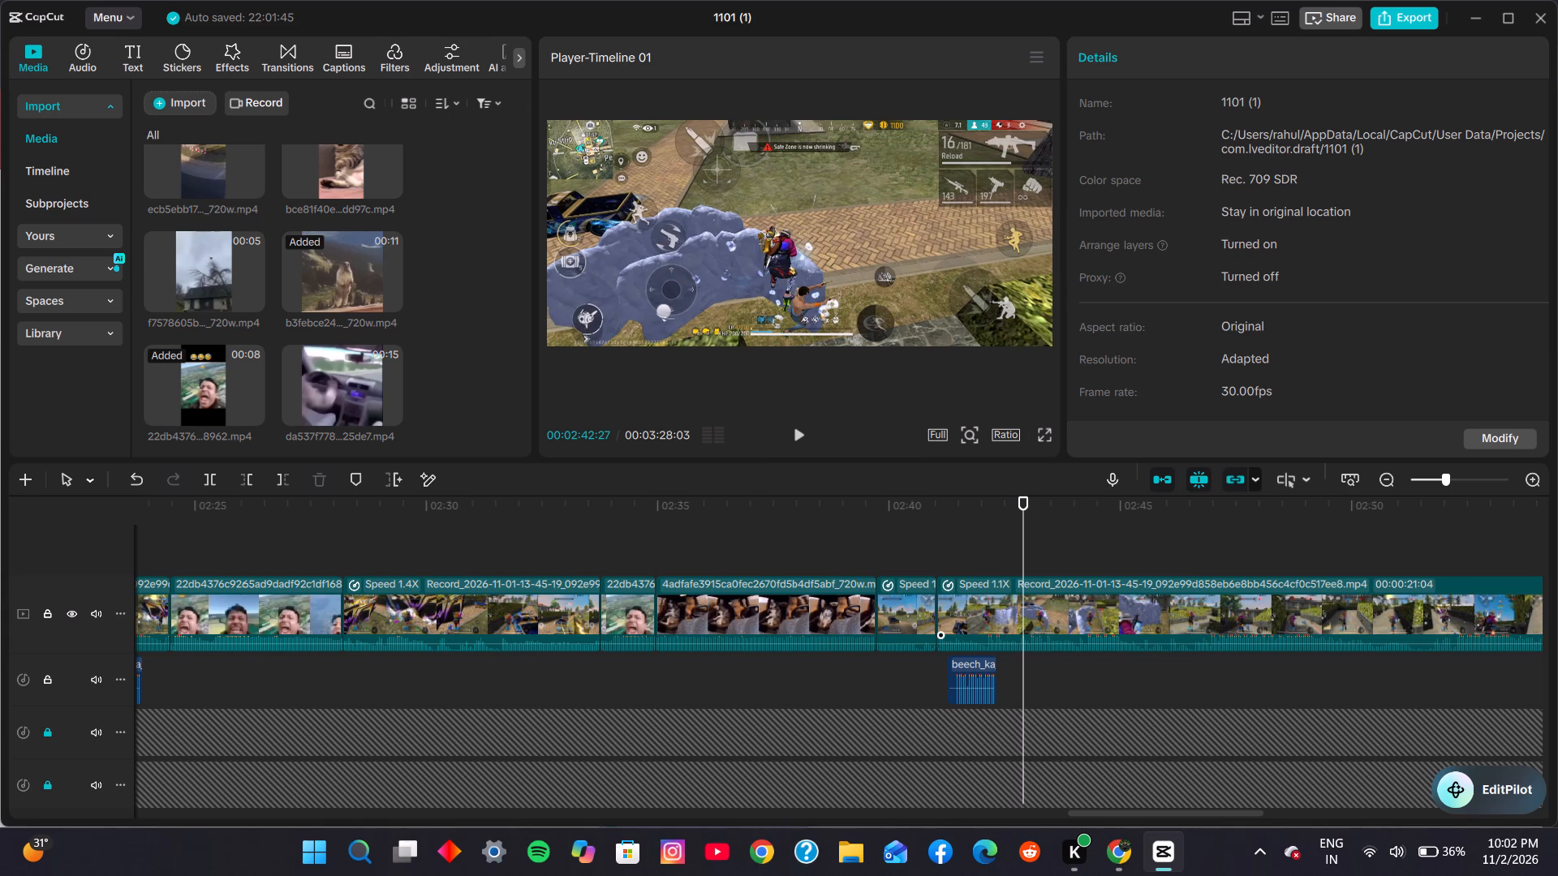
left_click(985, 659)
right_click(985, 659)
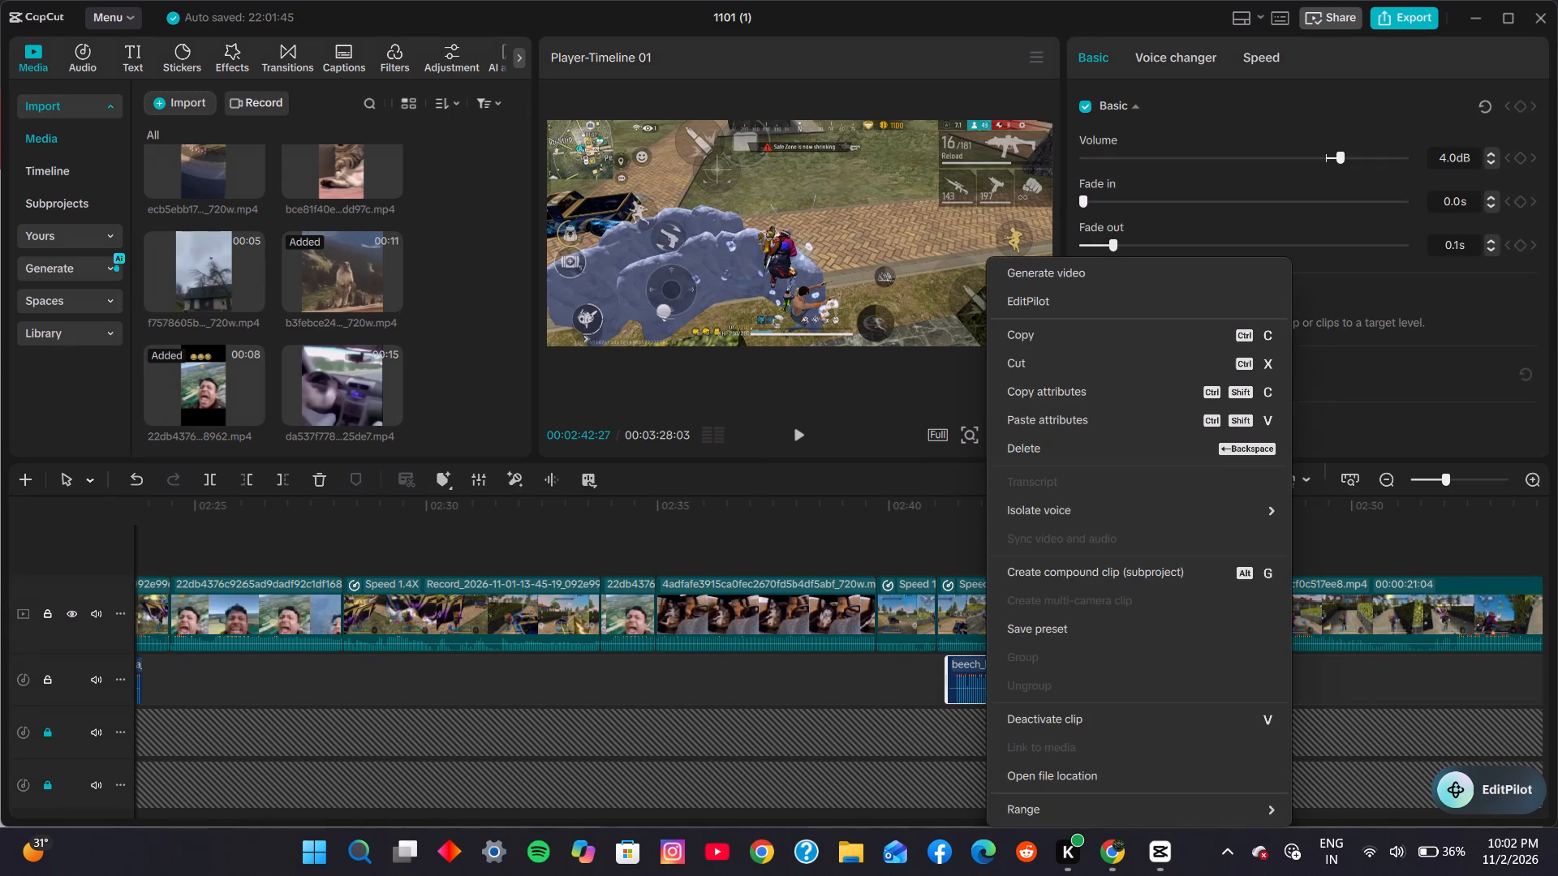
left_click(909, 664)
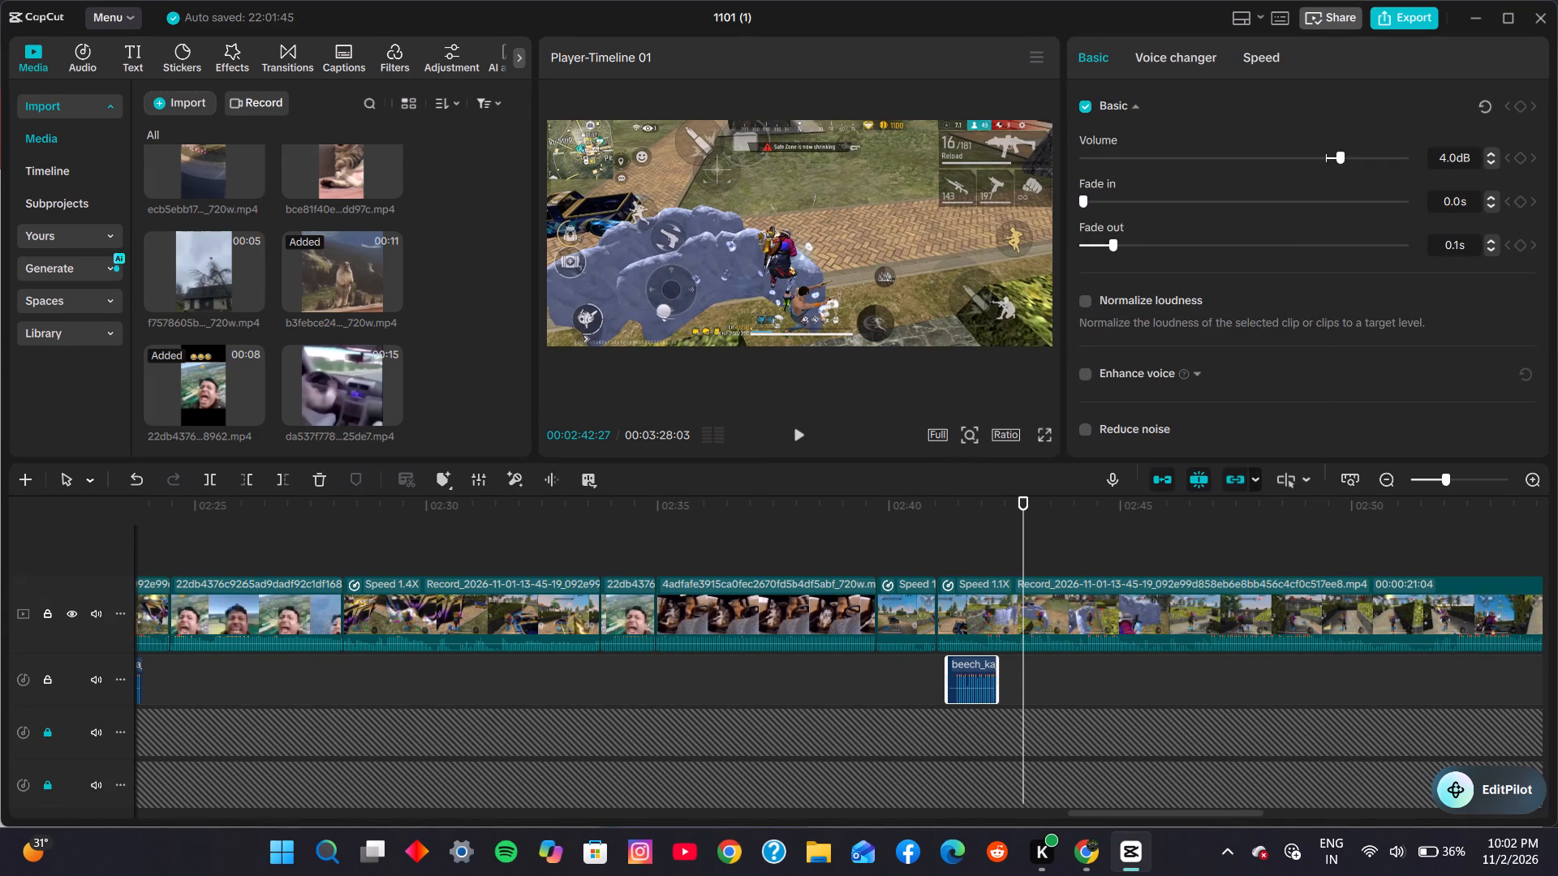
Paste the beech_ka sound at 00:02:42:27, nudge it slightly earlier, and play from 00:02:41:01 to check both copies.
right_click(1015, 668)
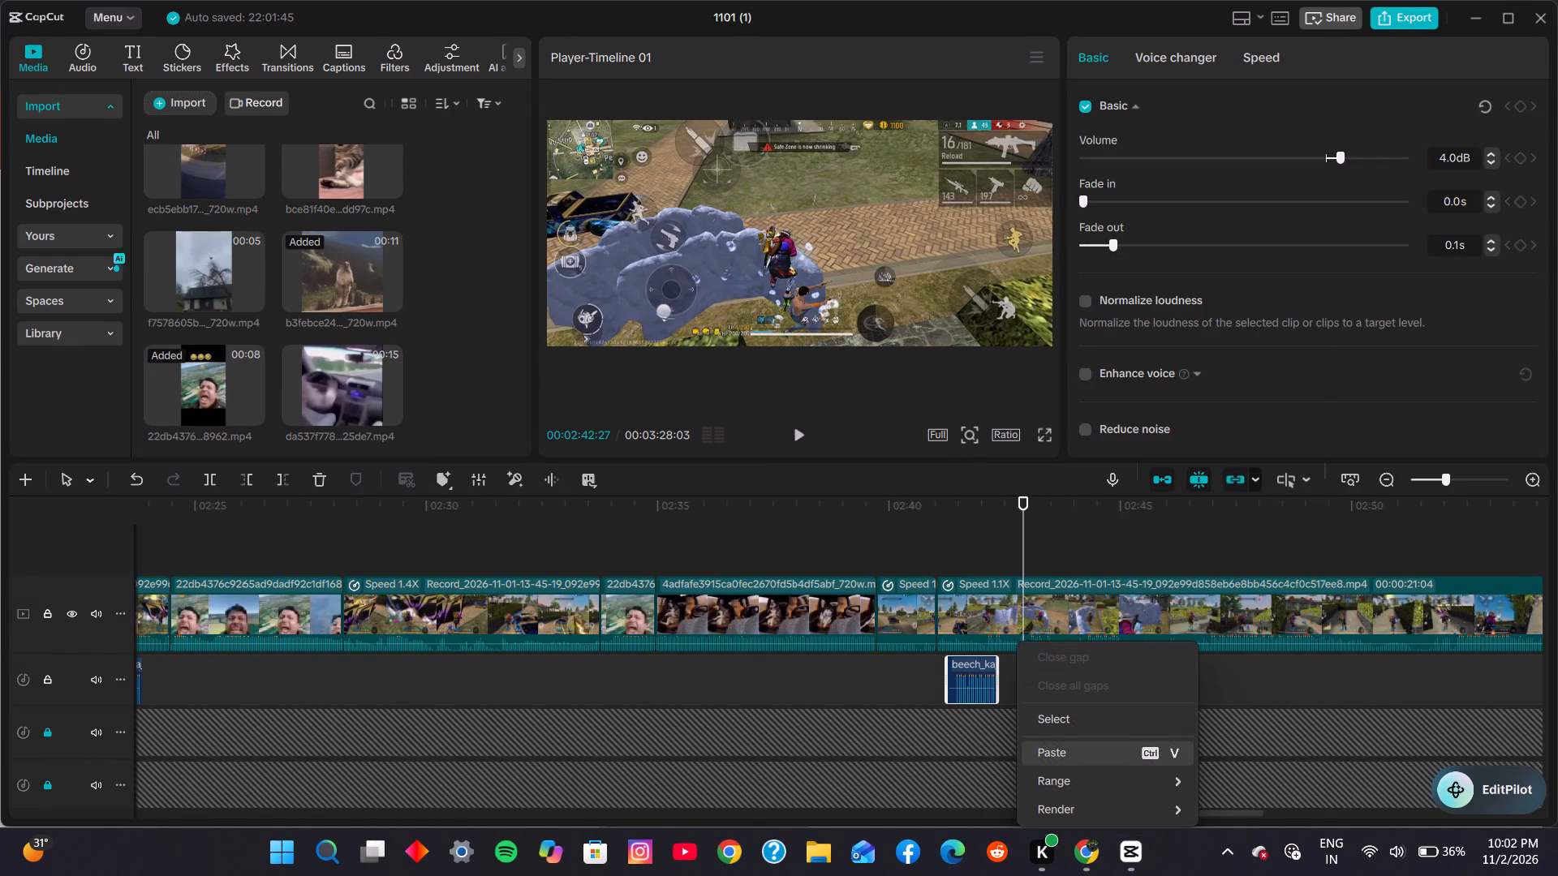
left_click(1065, 750)
left_click_drag(1044, 665, 1034, 665)
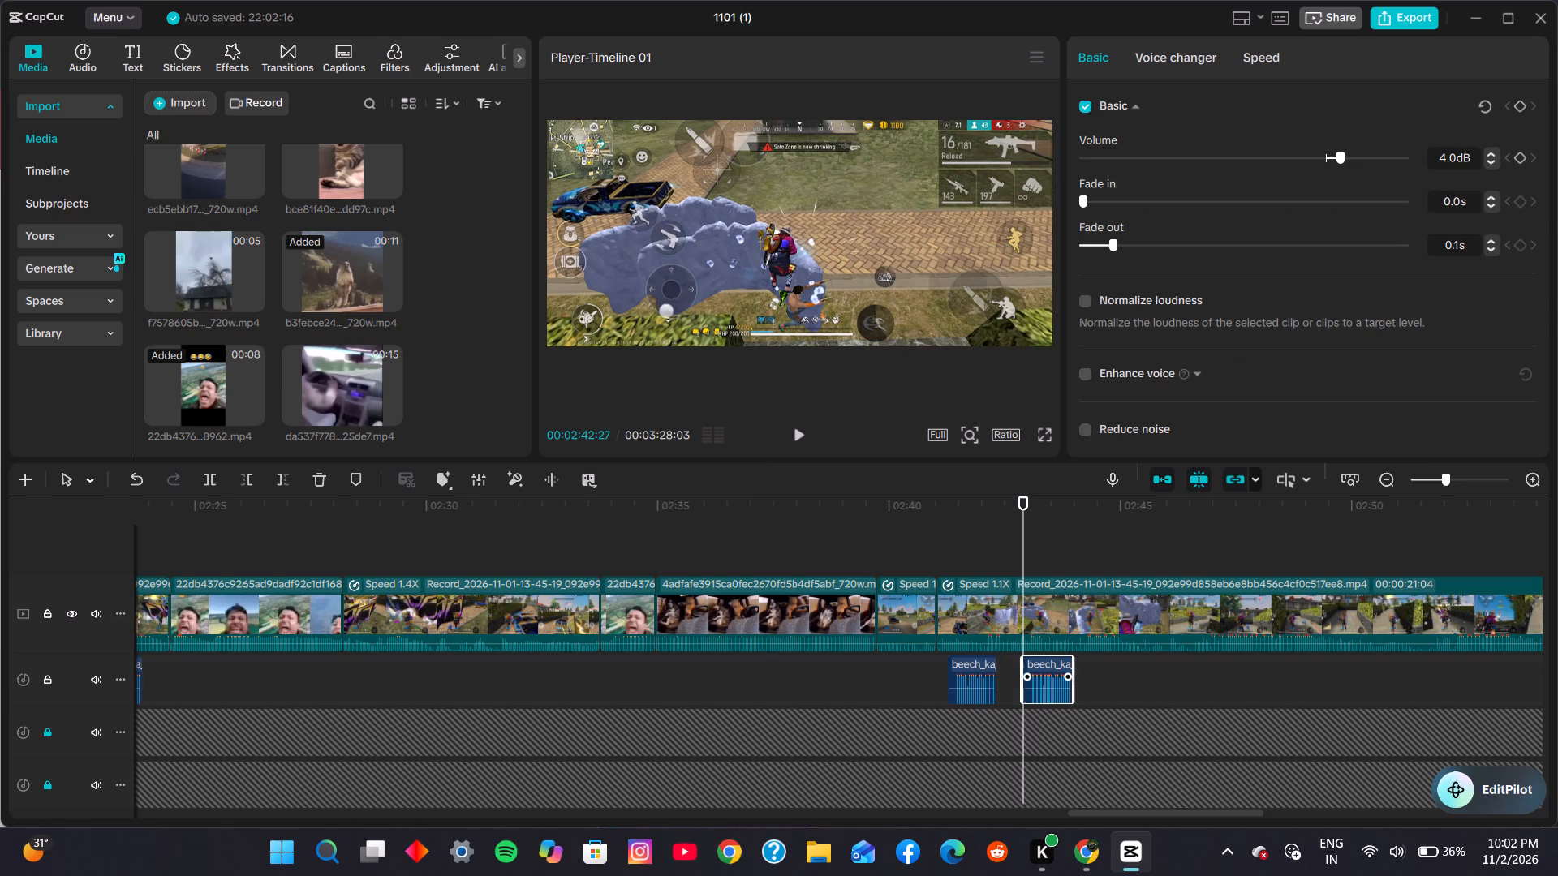
left_click_drag(1034, 665, 1033, 666)
left_click(942, 668)
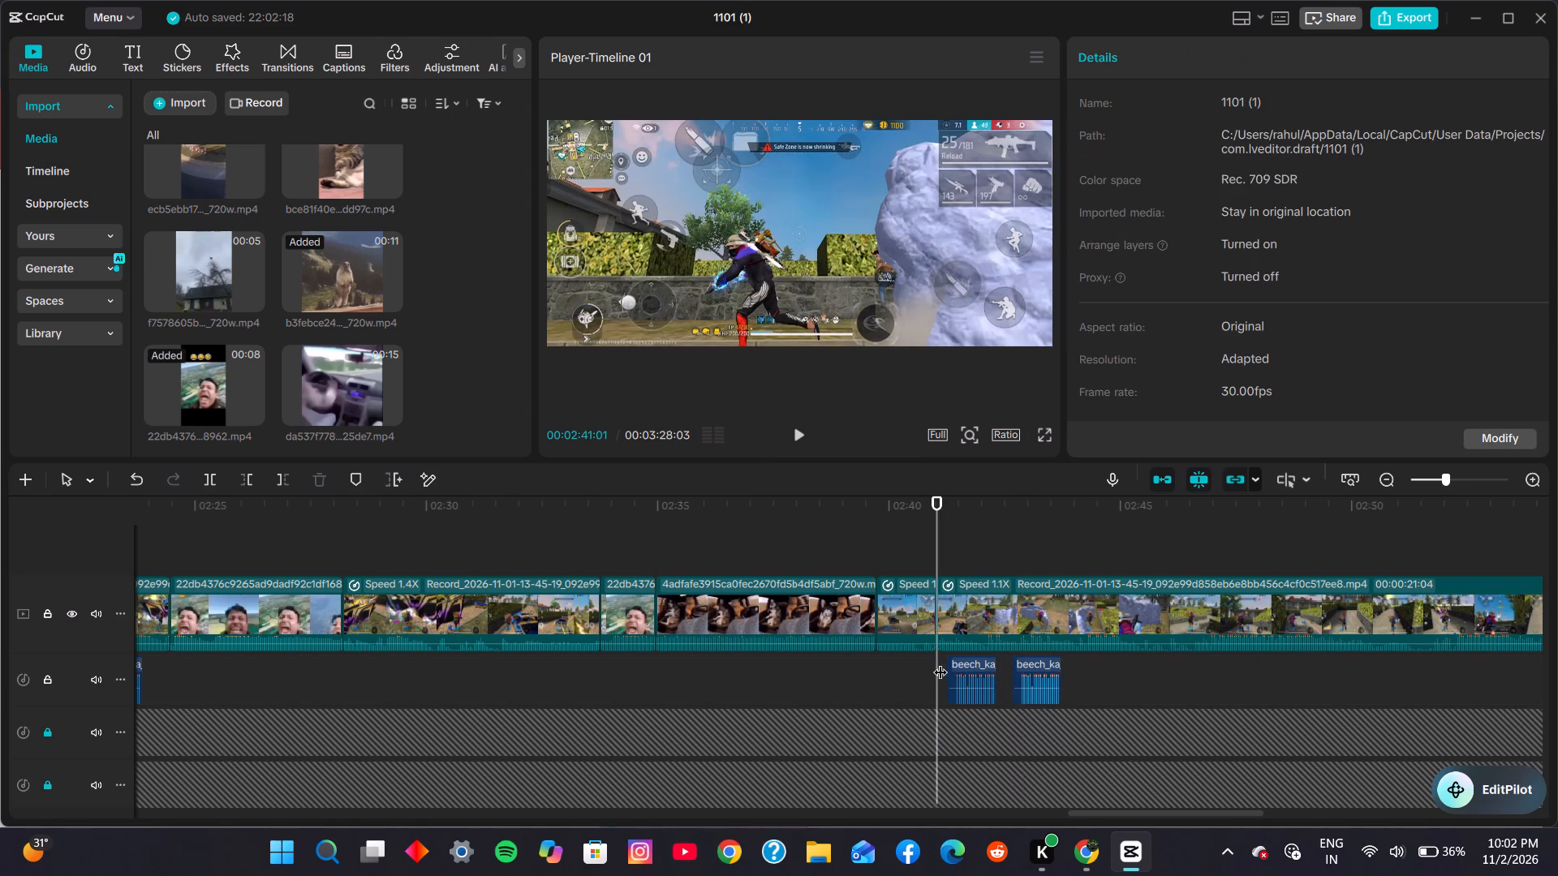
left_click(805, 438)
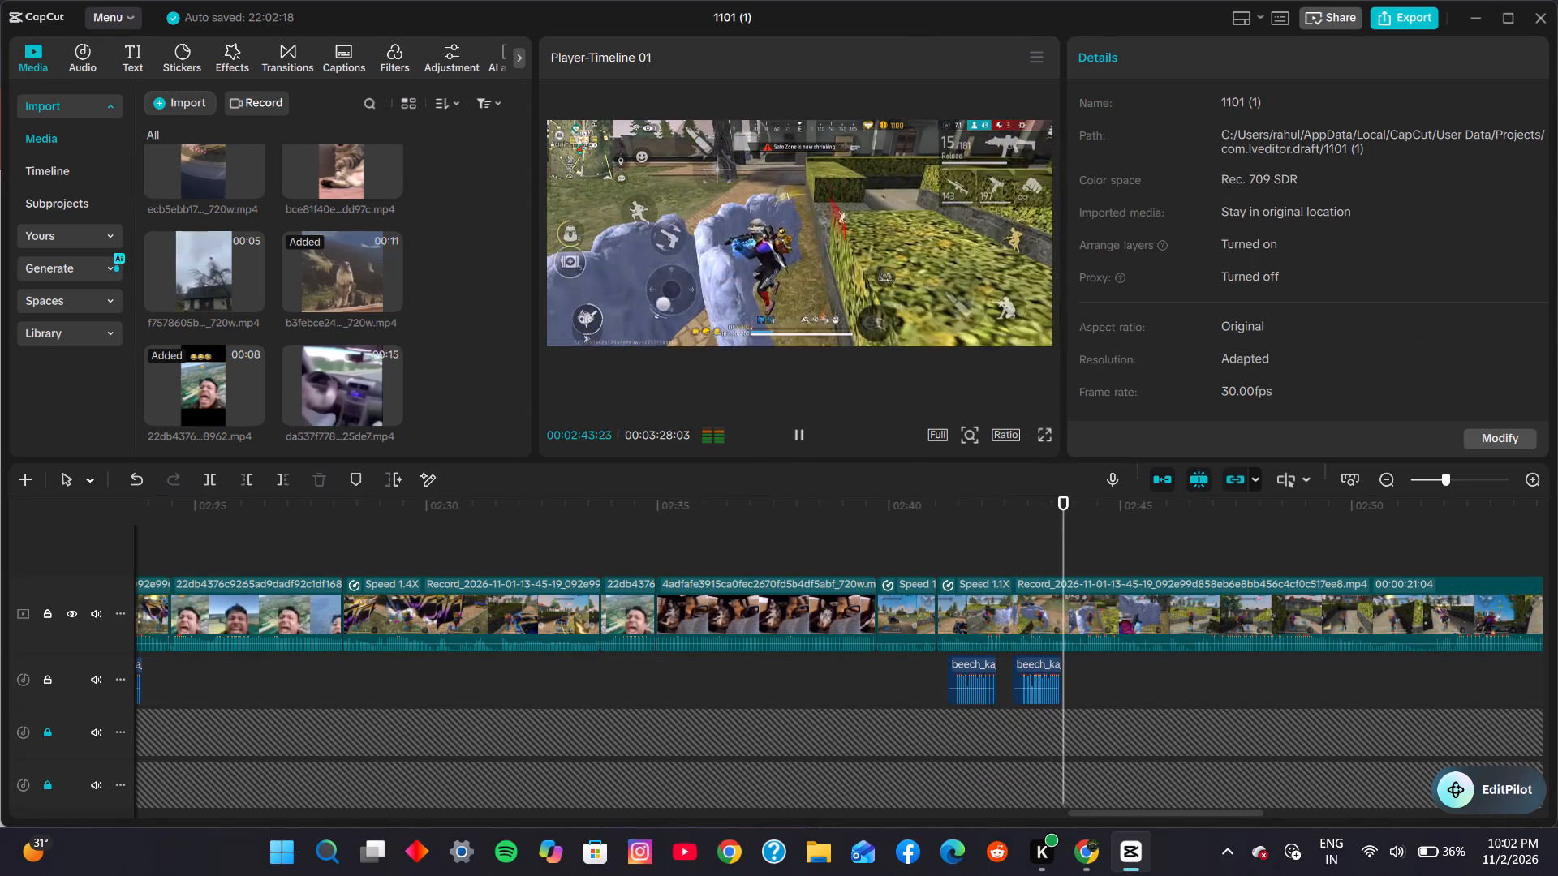
left_click(805, 438)
Paste a third beech_ka copy at 00:02:44:04 on the same audio track and play the gameplay past it.
right_click(1082, 664)
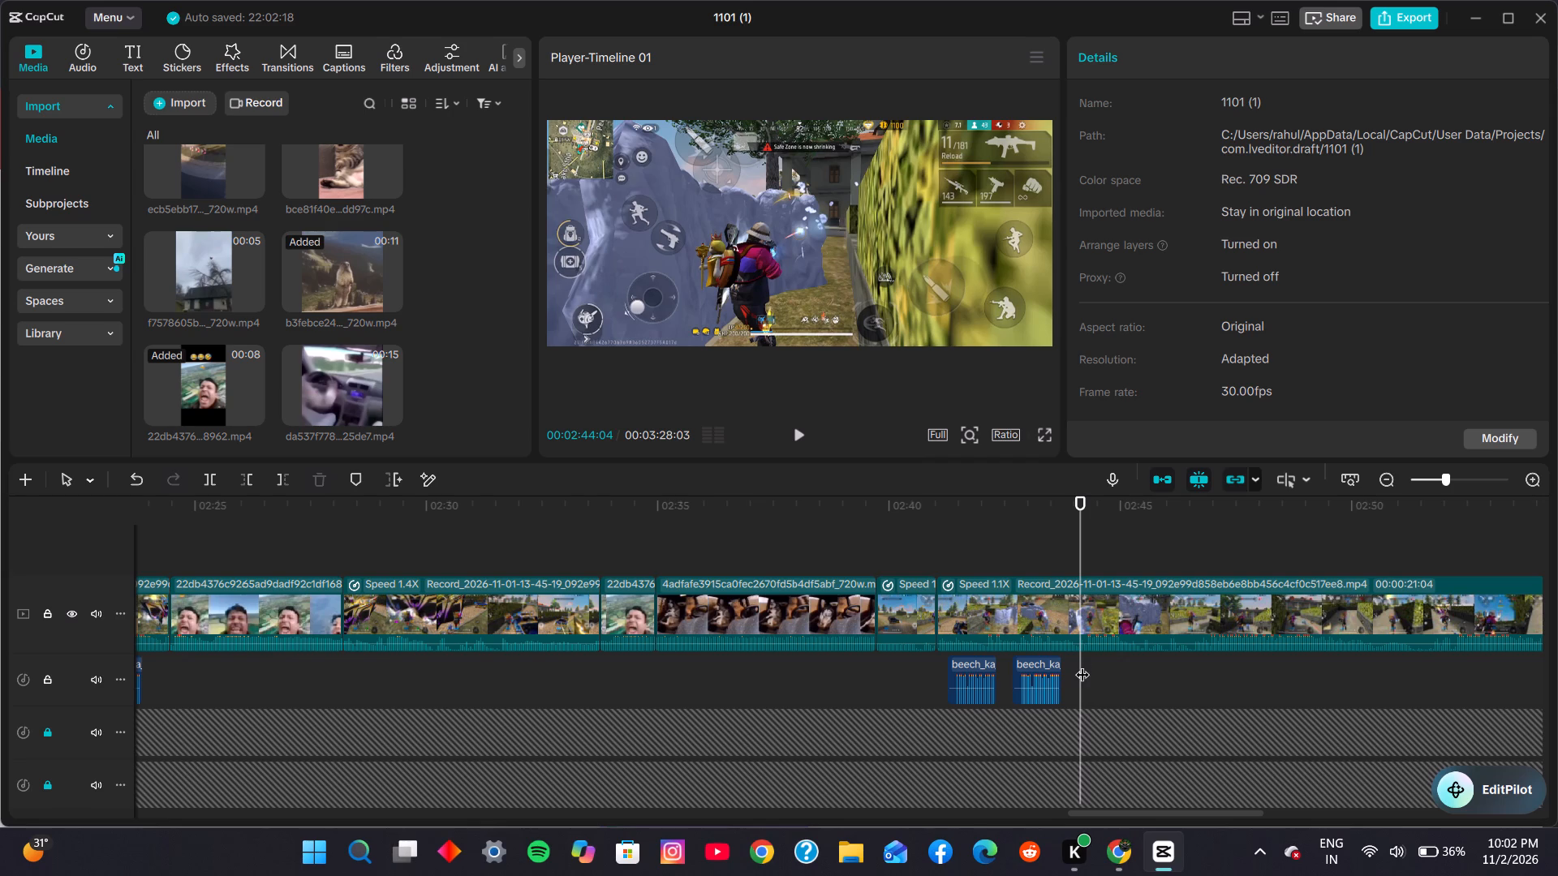
left_click(1121, 743)
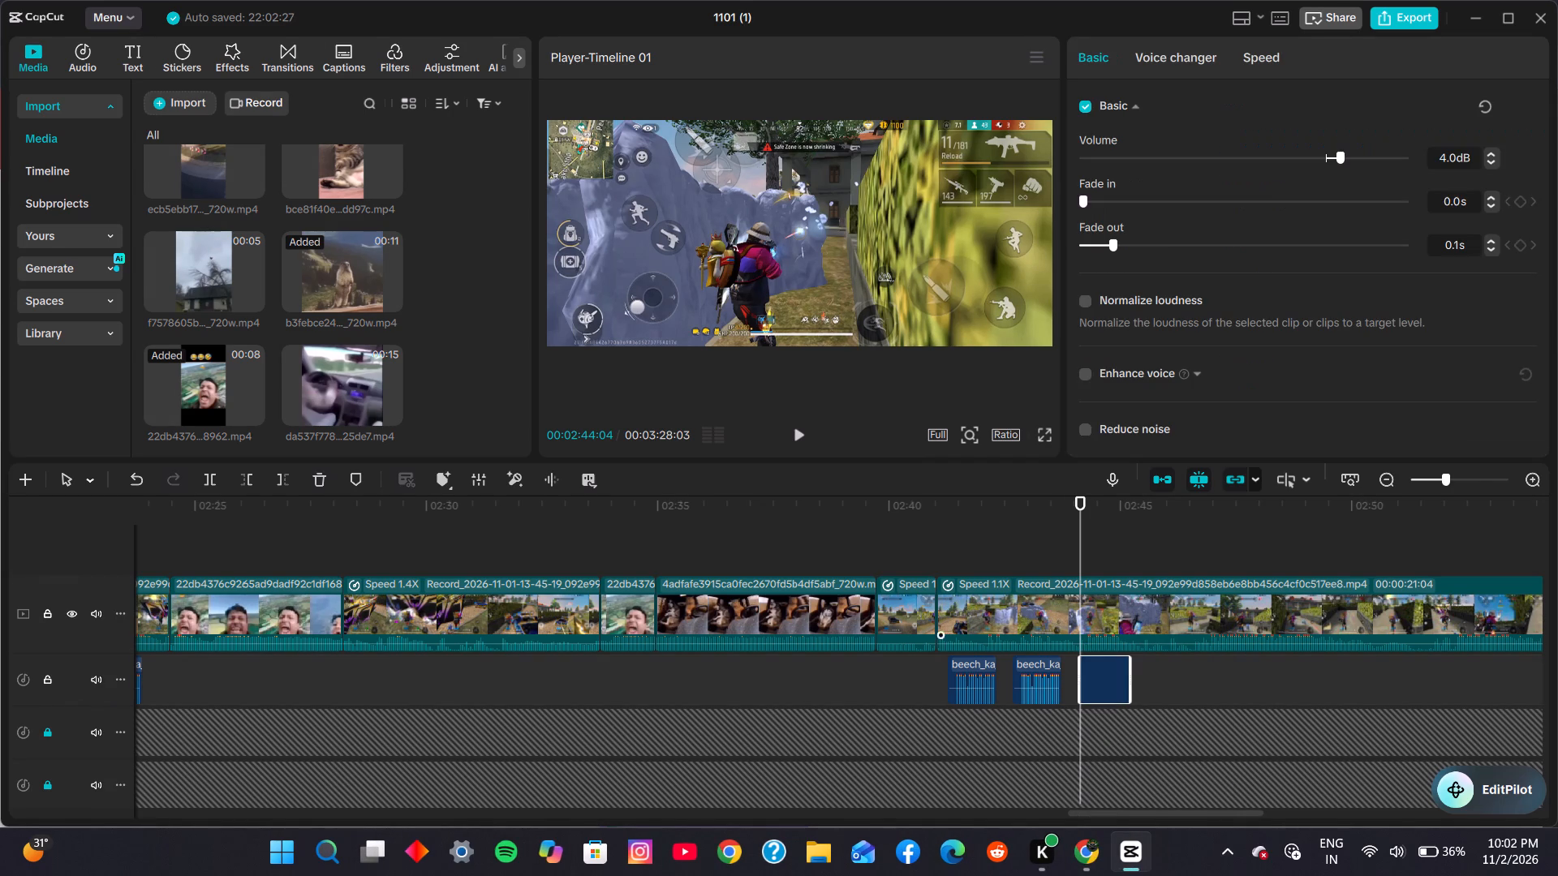
left_click(807, 436)
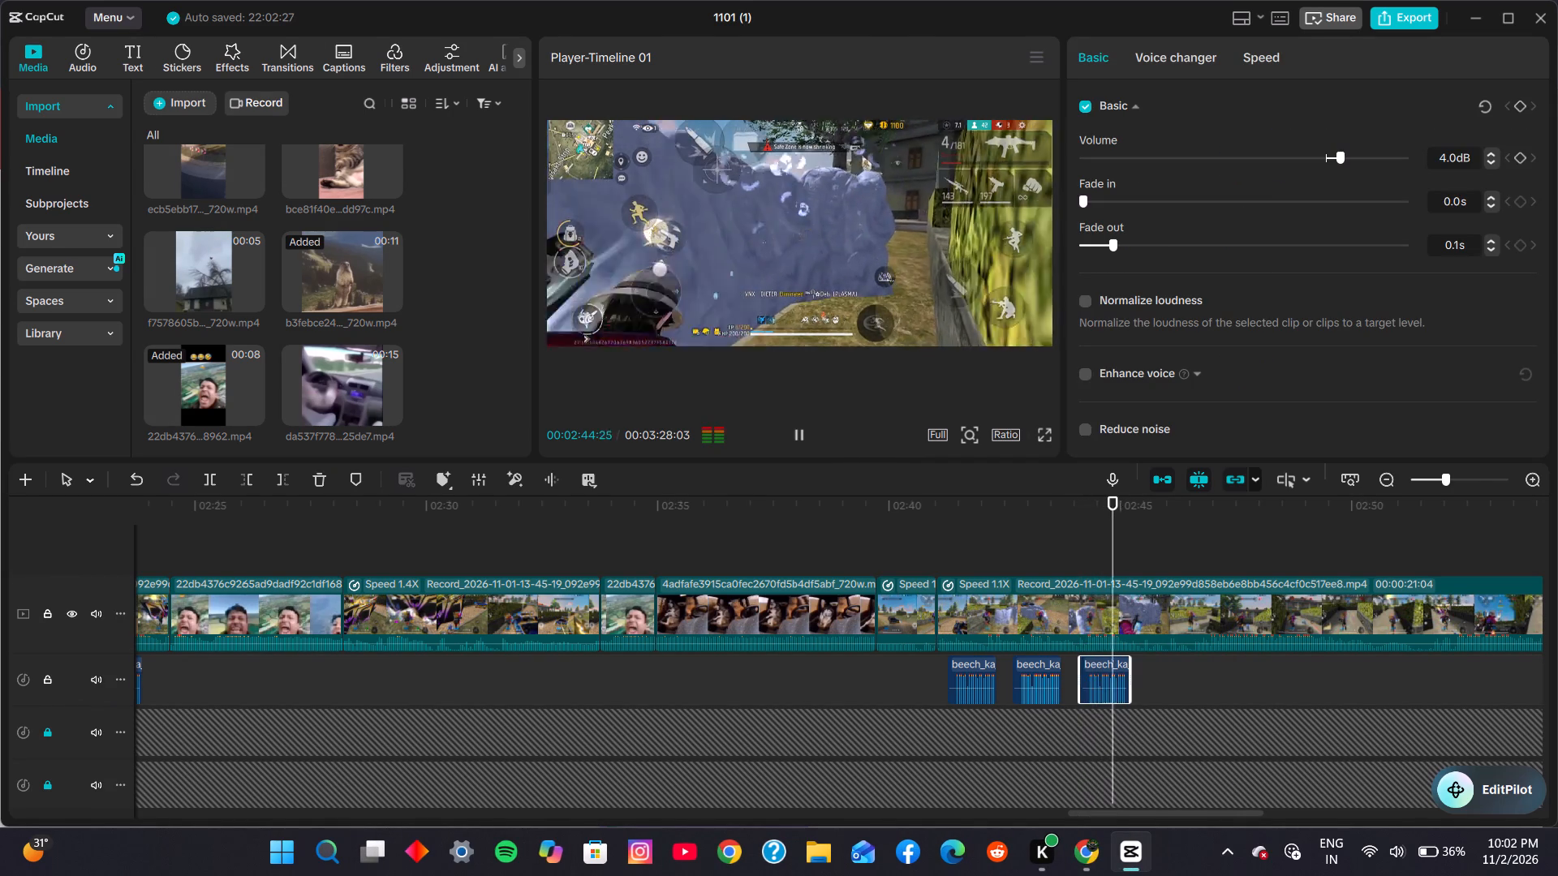
left_click(807, 436)
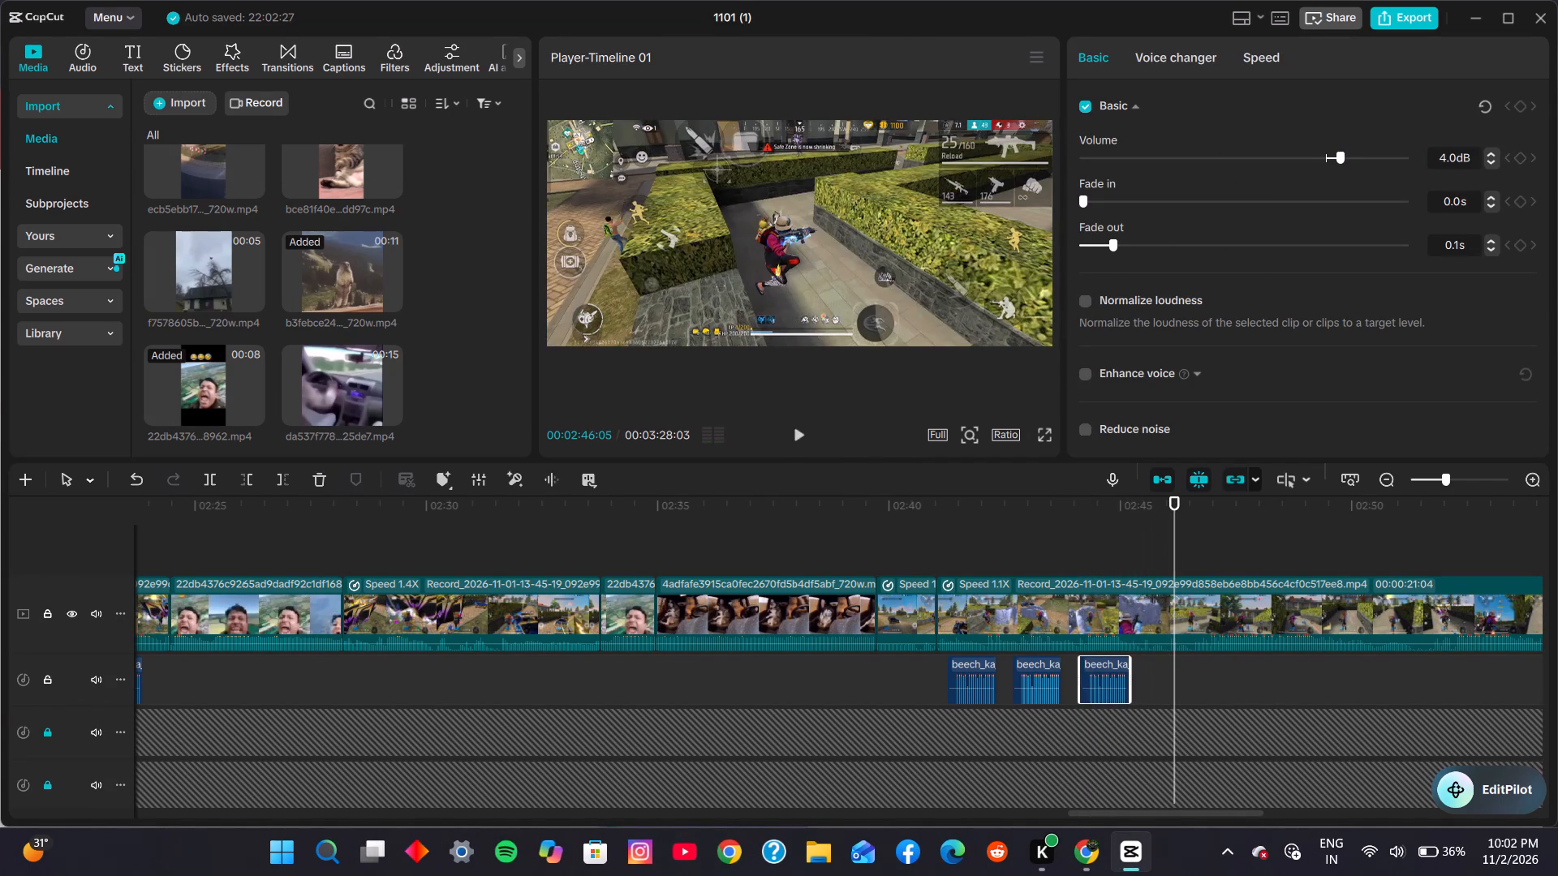
Paste a fourth beech_ka copy at 00:02:46:05, shift it about 0.4 s later, and play the section to check its timing.
right_click(1176, 672)
left_click(1216, 749)
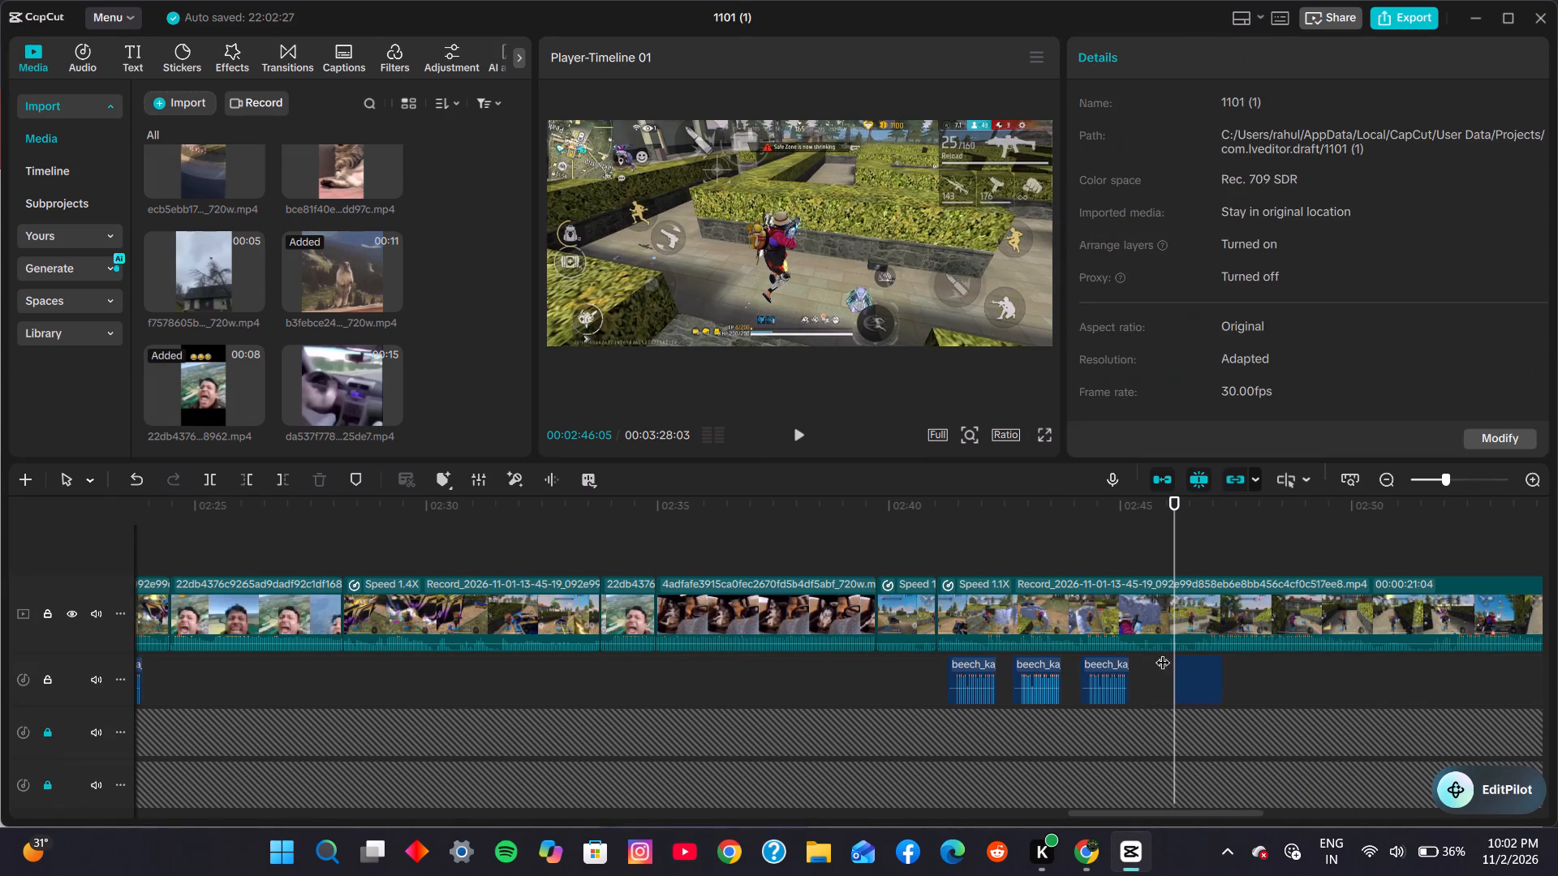
left_click(801, 432)
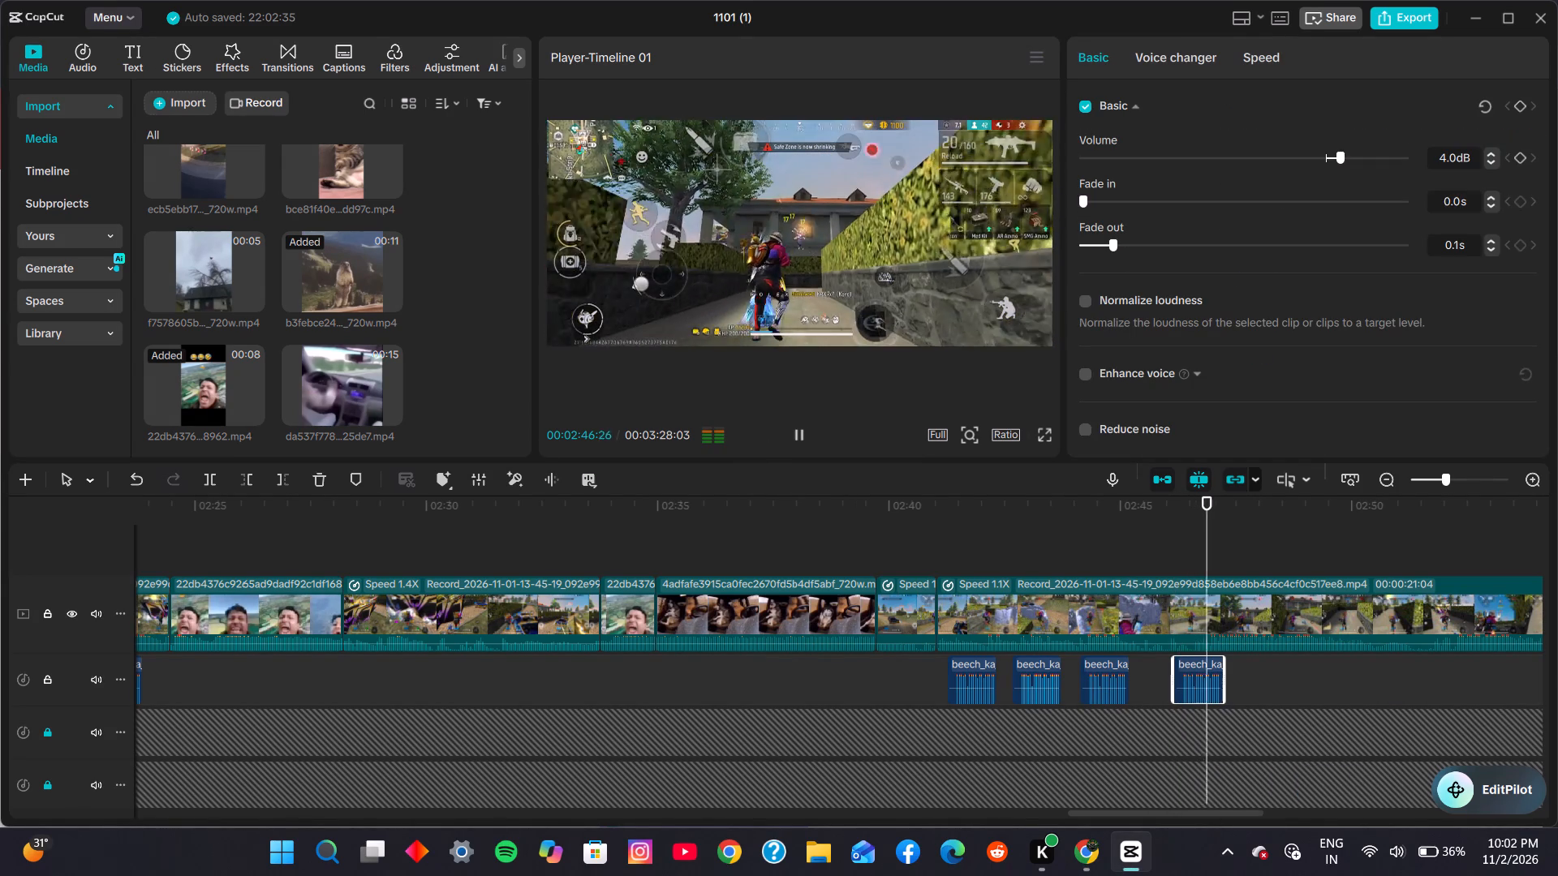
left_click(801, 429)
left_click_drag(1205, 662, 1213, 663)
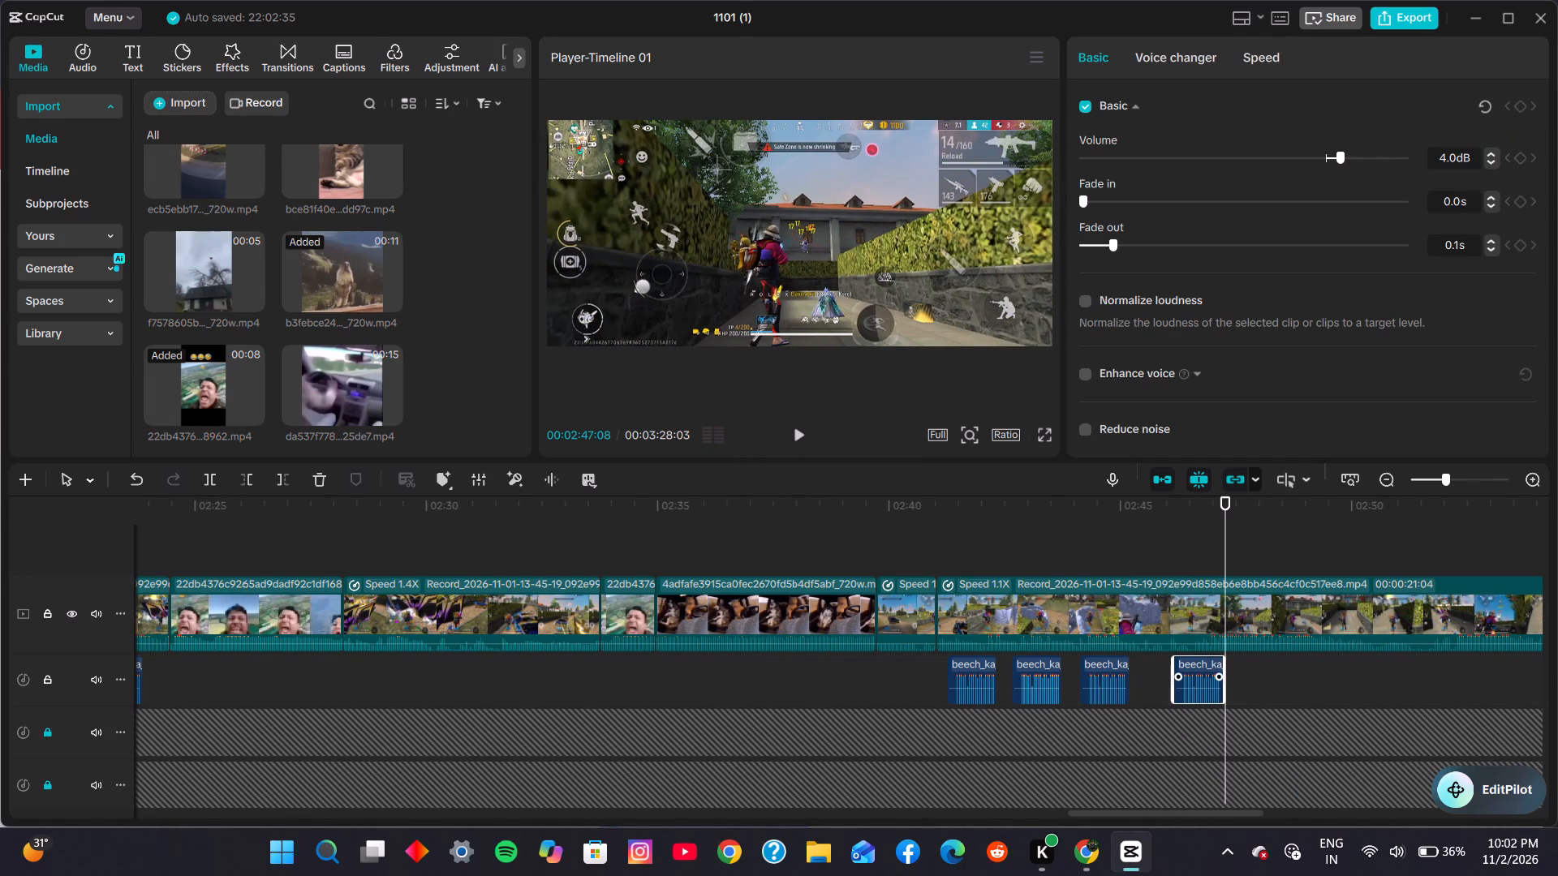
left_click_drag(1213, 663, 1223, 662)
left_click(1189, 659)
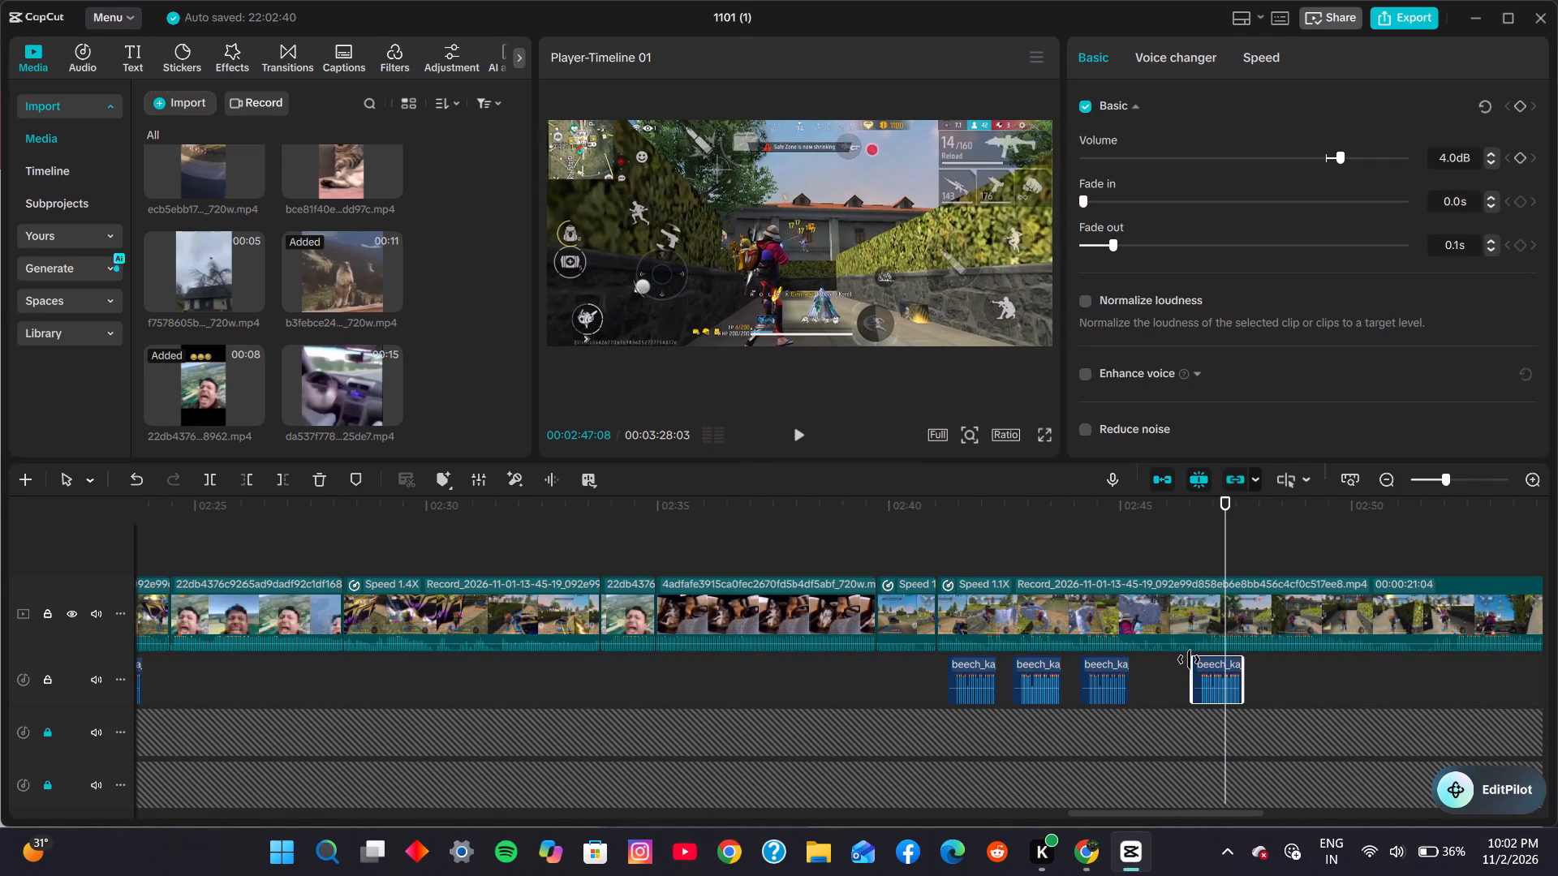
left_click(1187, 616)
left_click(1190, 675)
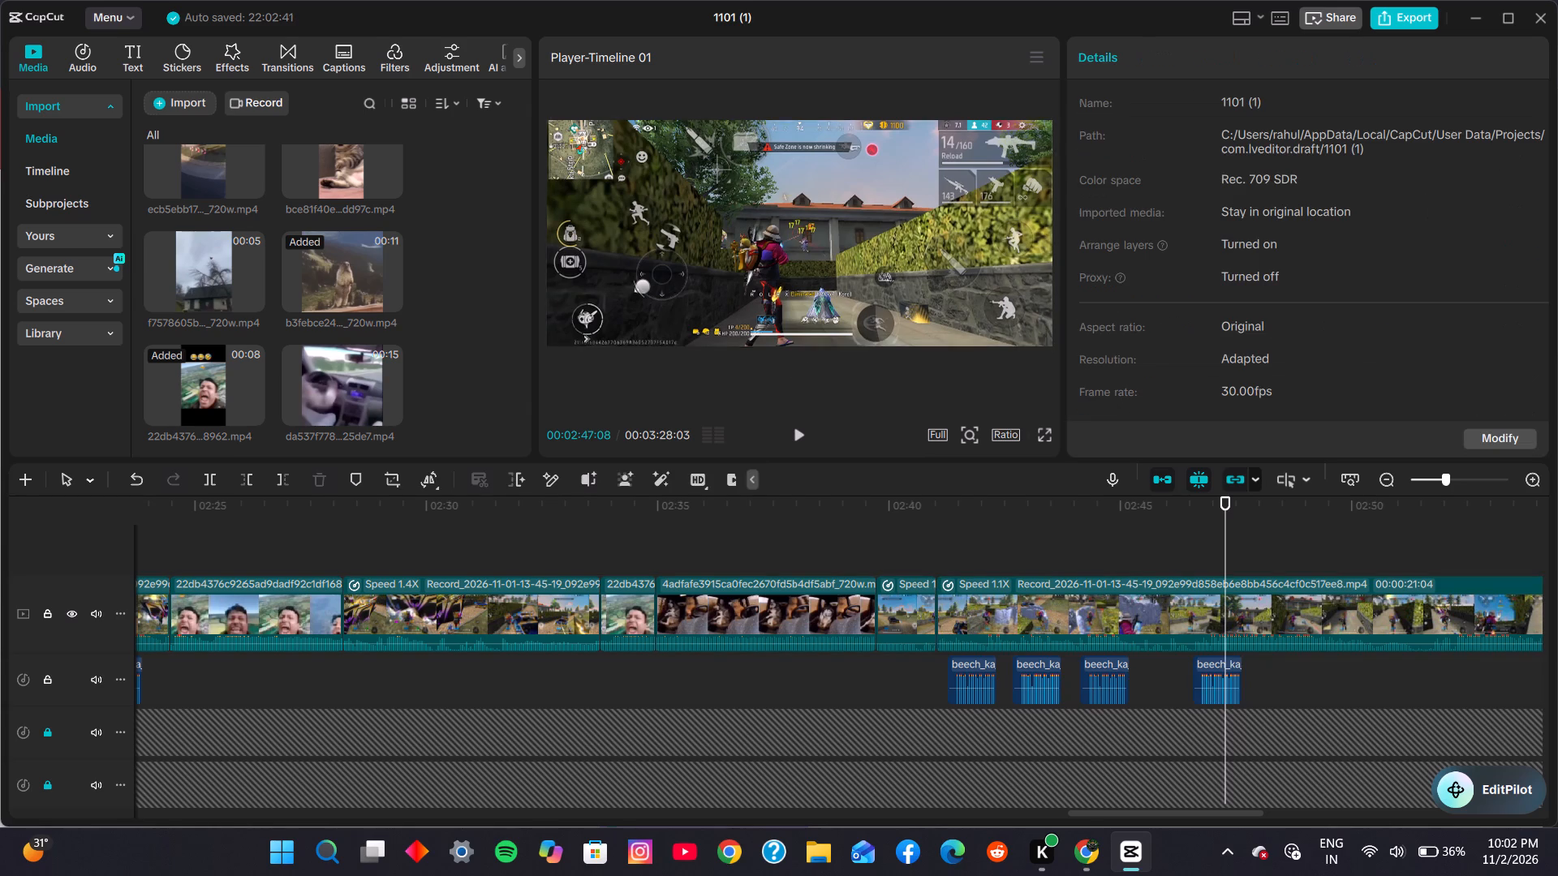
left_click(811, 434)
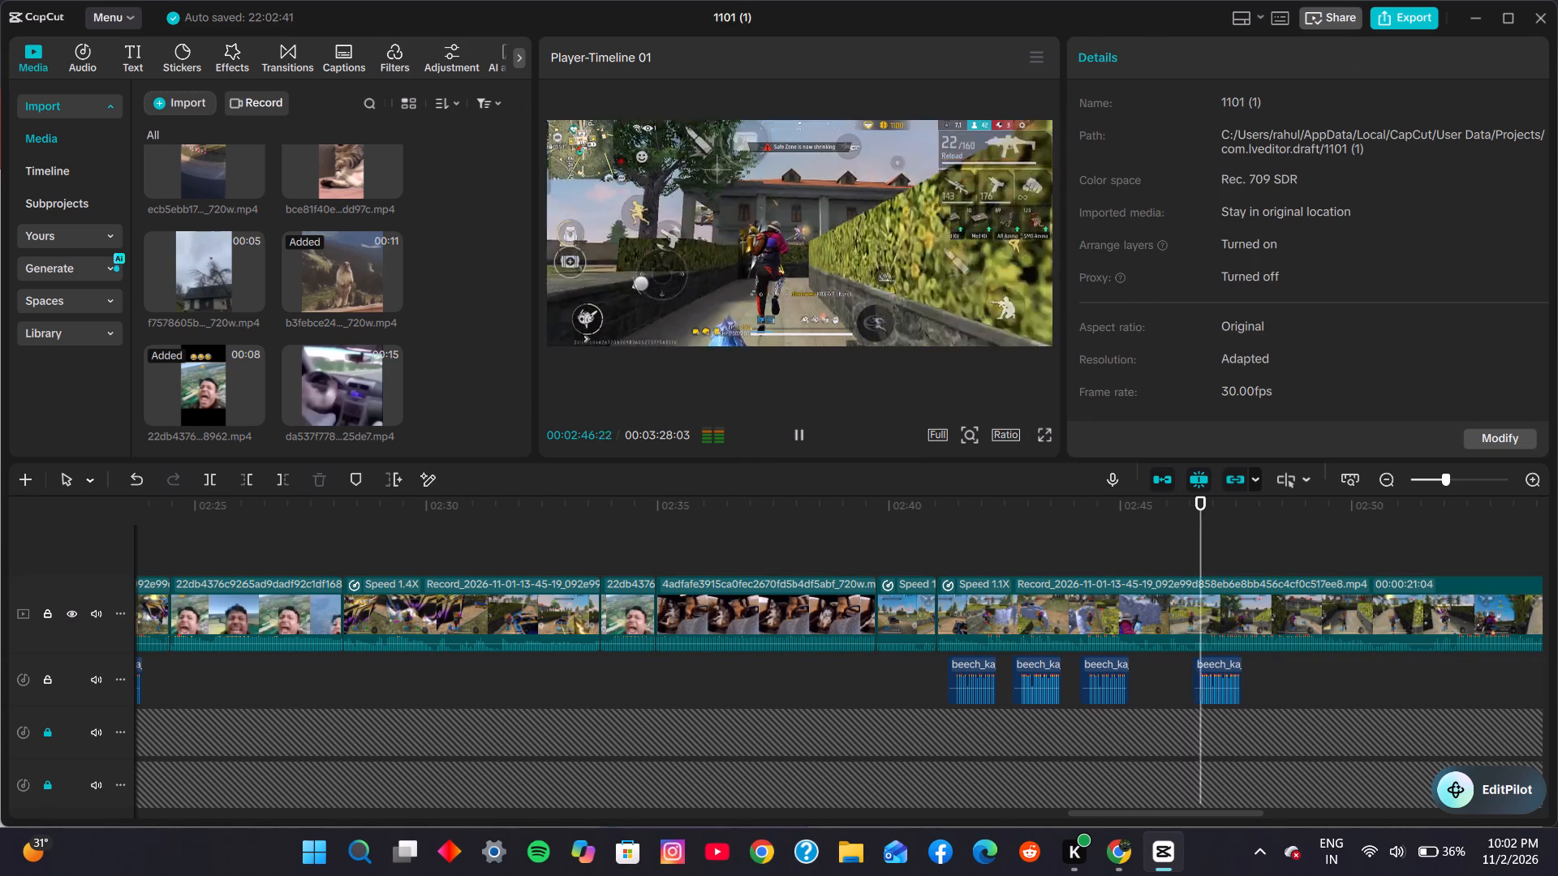
left_click(811, 434)
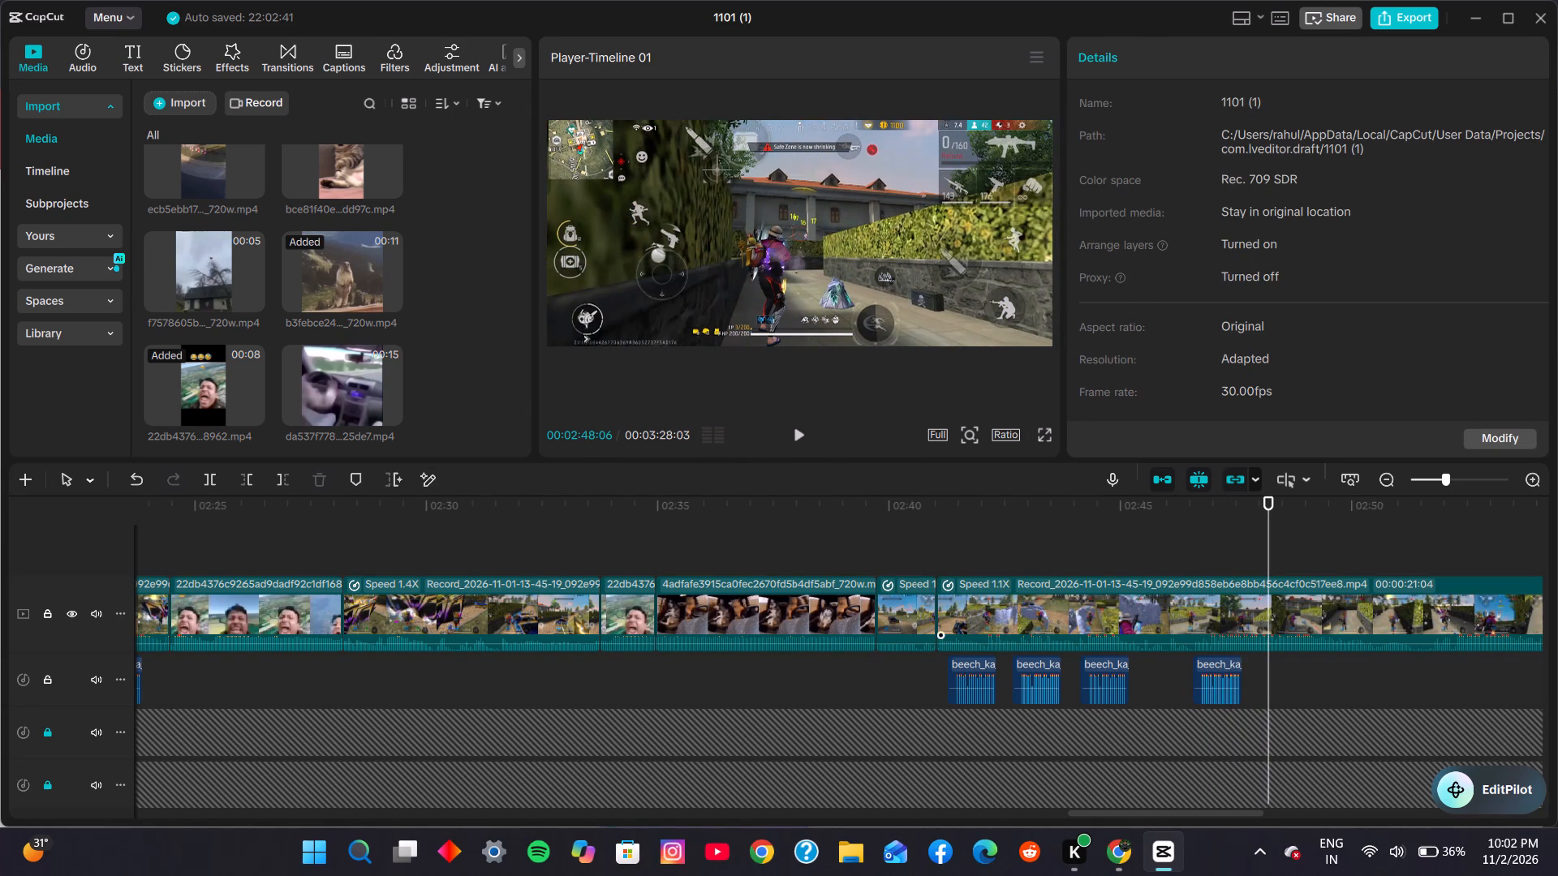
Paste a fifth beech_ka copy at 00:02:48:06, trim its start slightly, and place it directly after the fourth copy.
right_click(1253, 680)
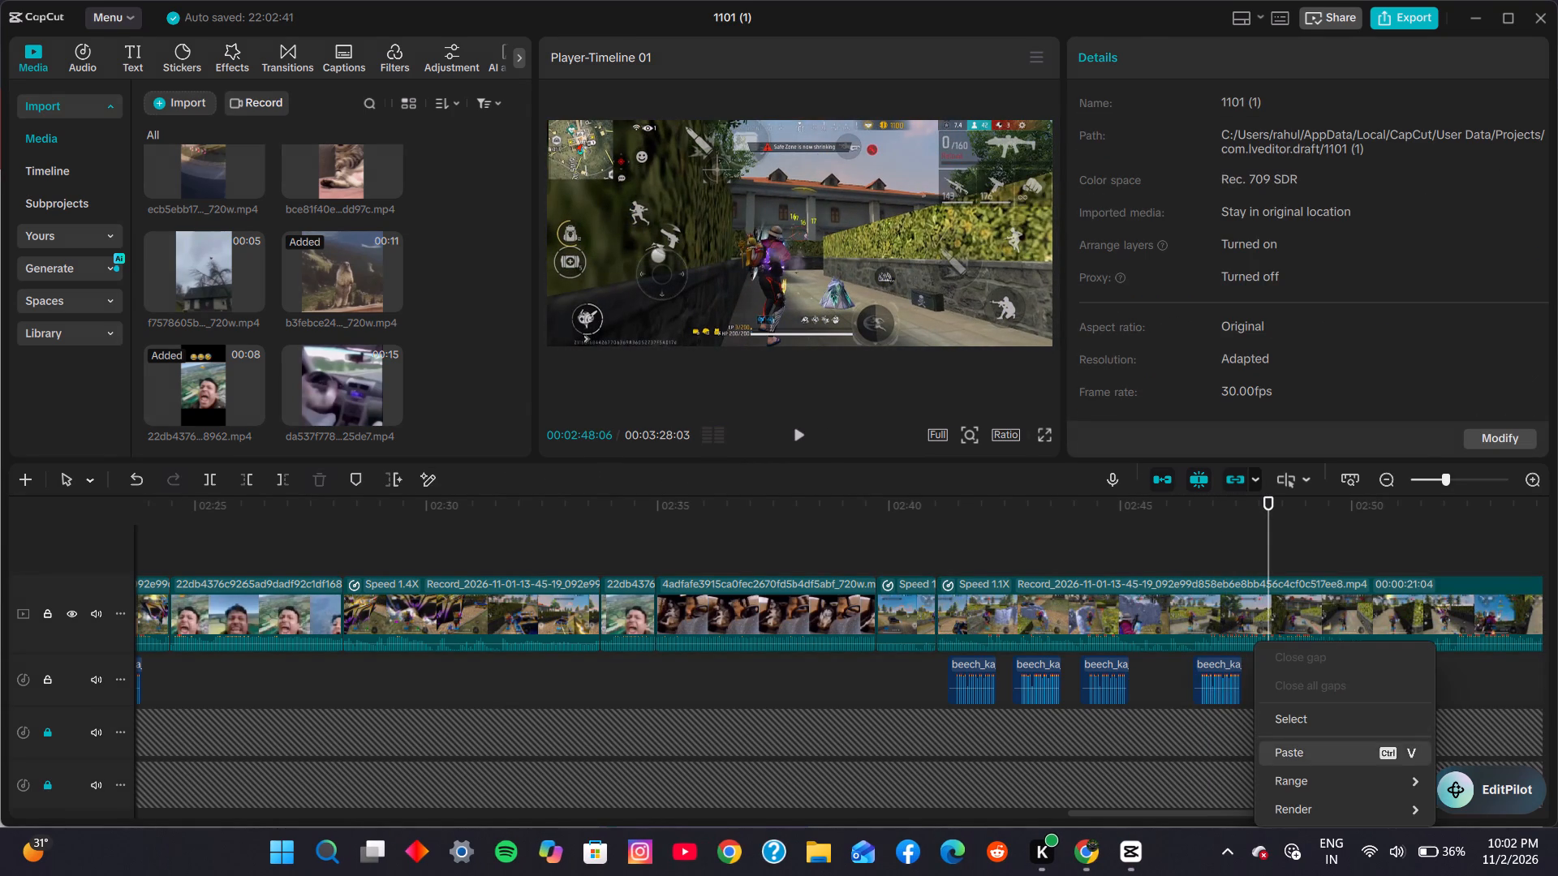
left_click(1285, 741)
left_click_drag(1285, 663, 1263, 663)
left_click(1243, 676)
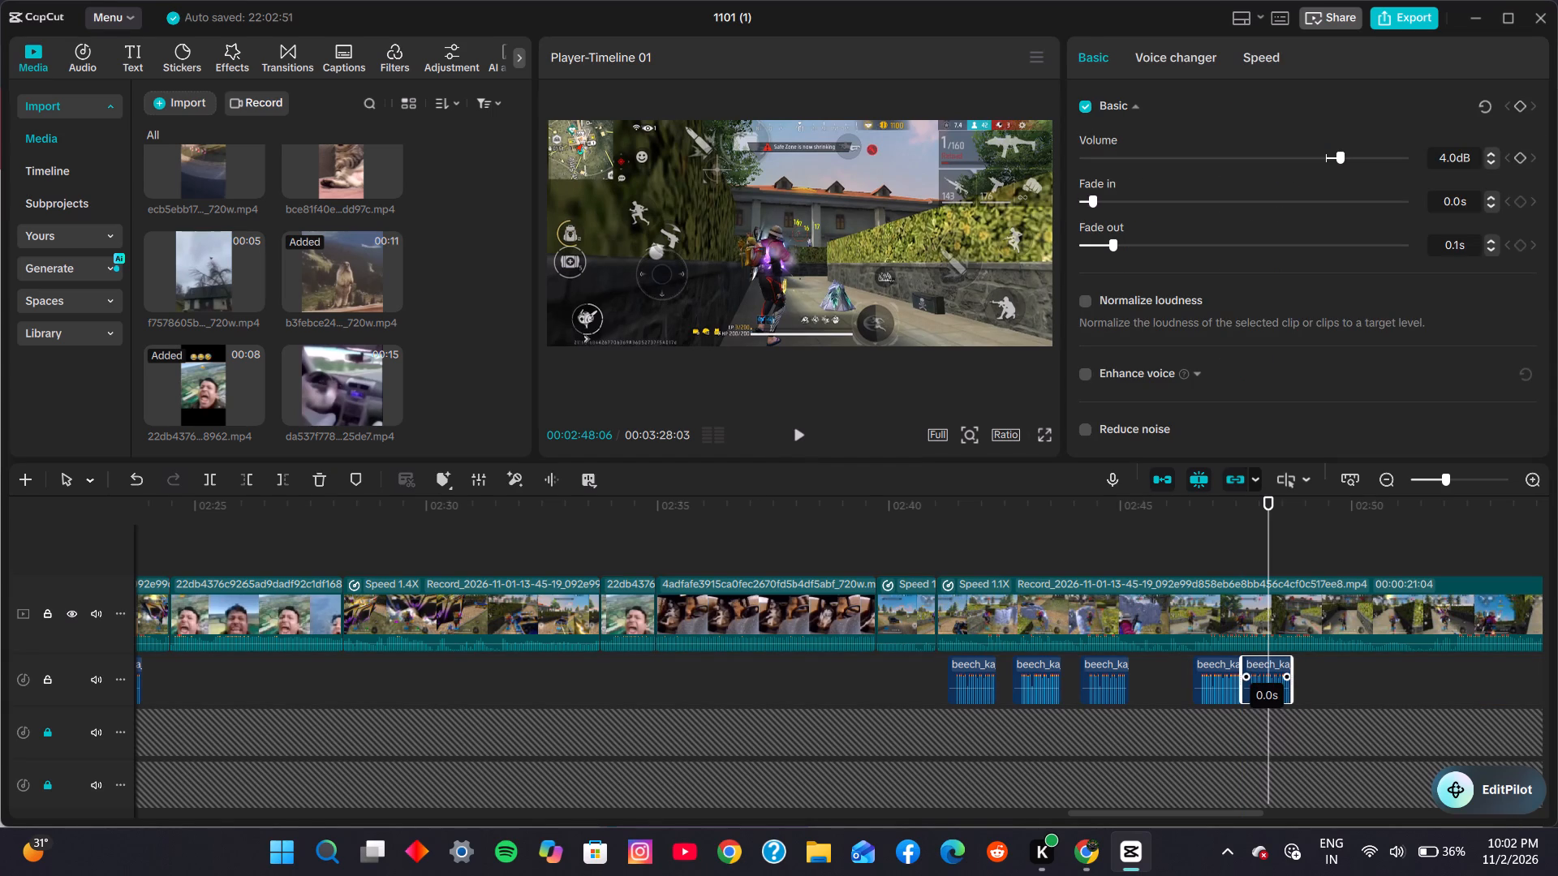
left_click_drag(1239, 667, 1248, 669)
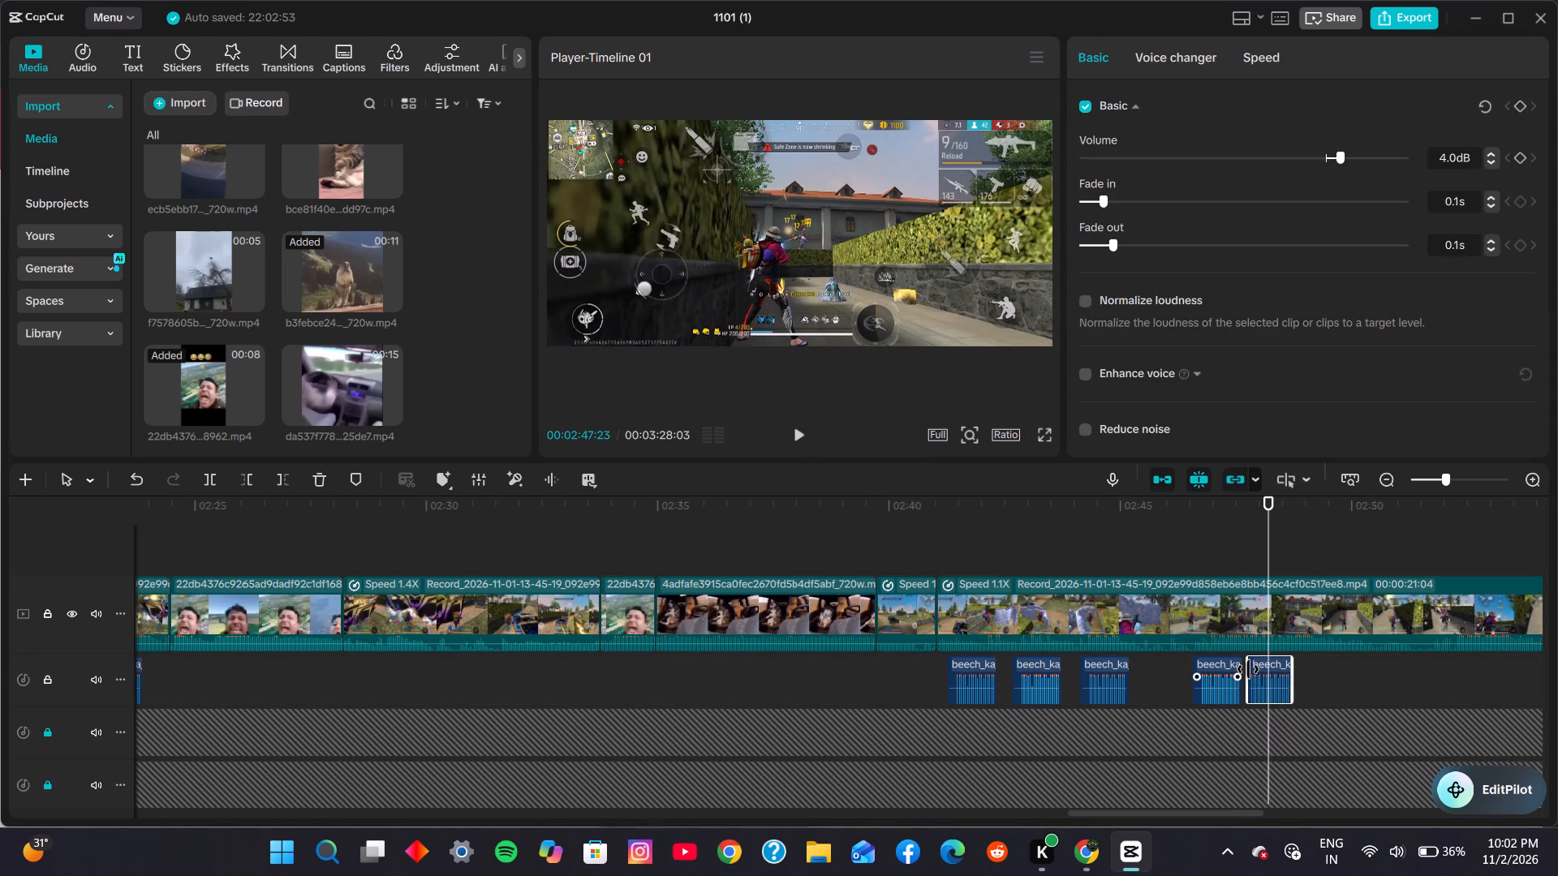
left_click_drag(1248, 669, 1252, 669)
left_click_drag(1259, 656, 1251, 659)
Paste a sixth beech_ka copy, move it onto the same audio track, trim its start, and butt it against the fifth copy.
right_click(1293, 664)
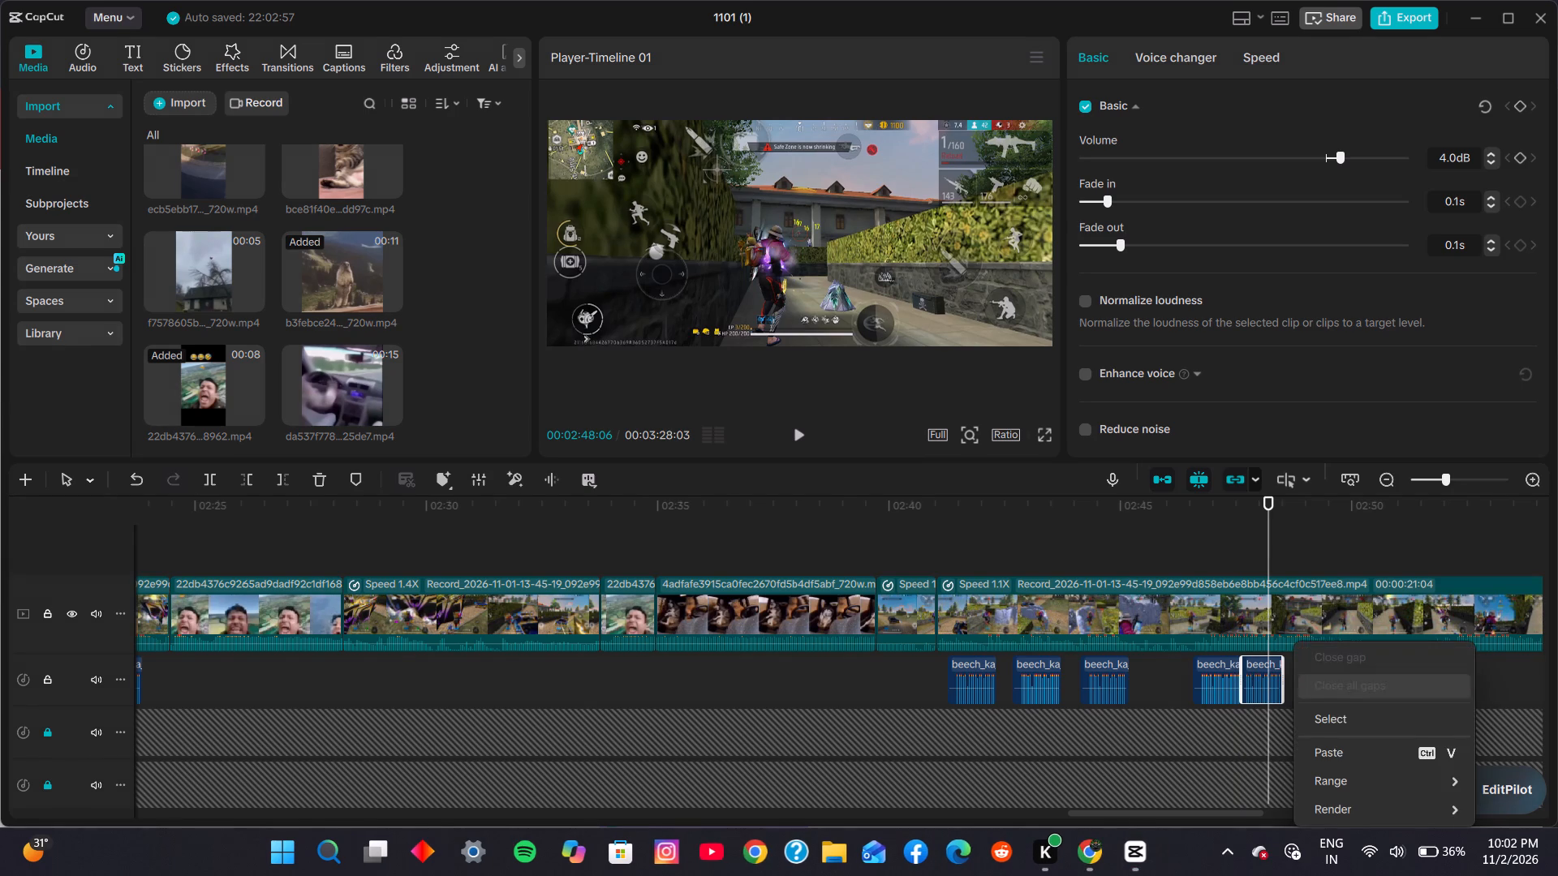
left_click(1332, 743)
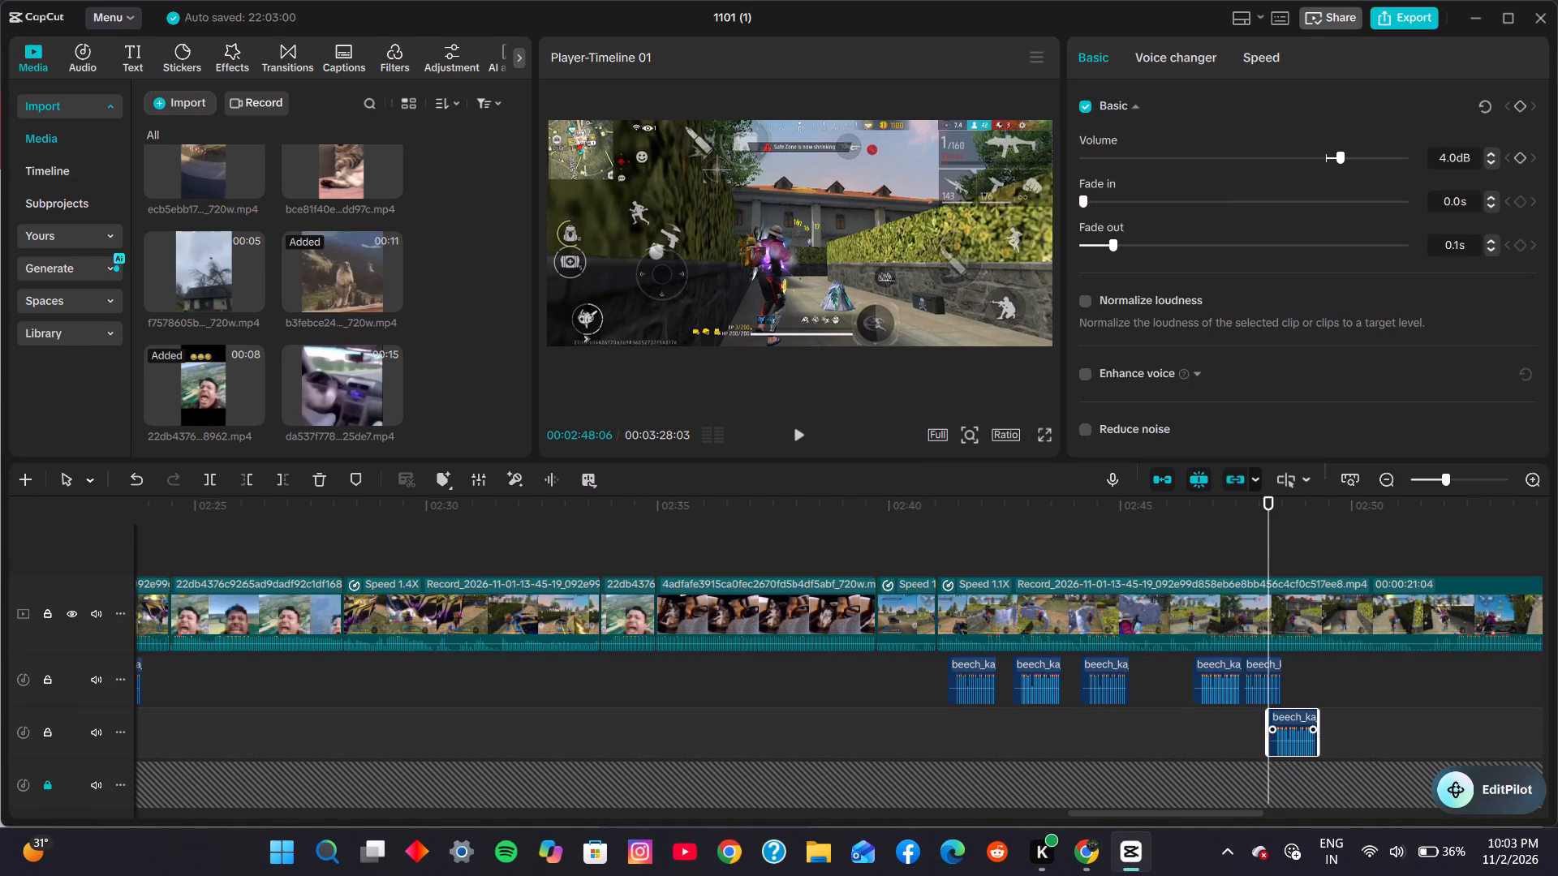
left_click_drag(1300, 711, 1318, 660)
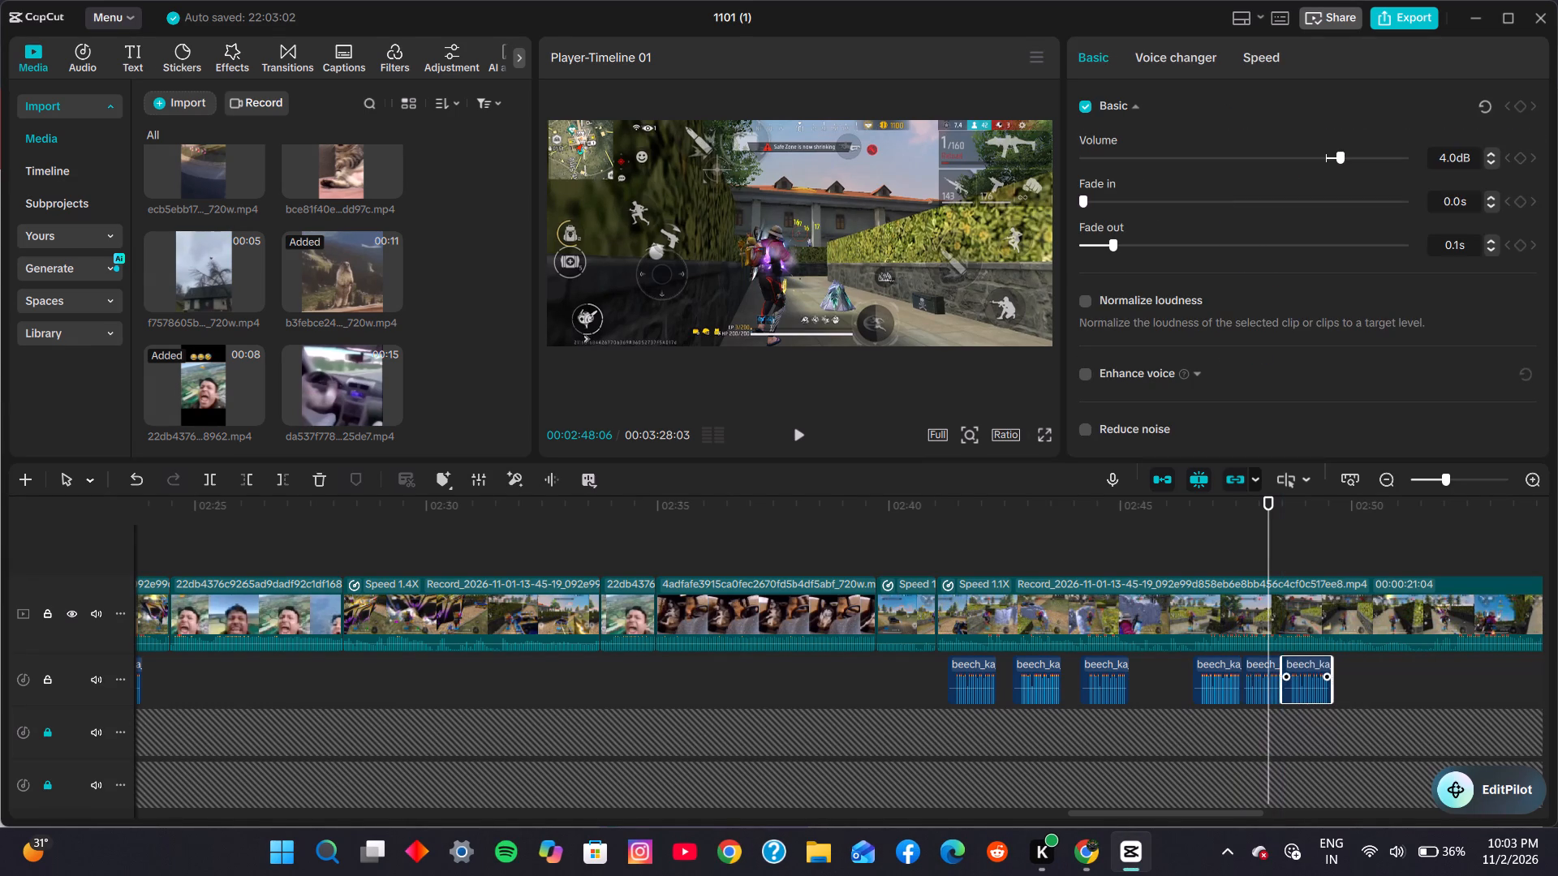
left_click_drag(1280, 679, 1293, 676)
right_click(1293, 676)
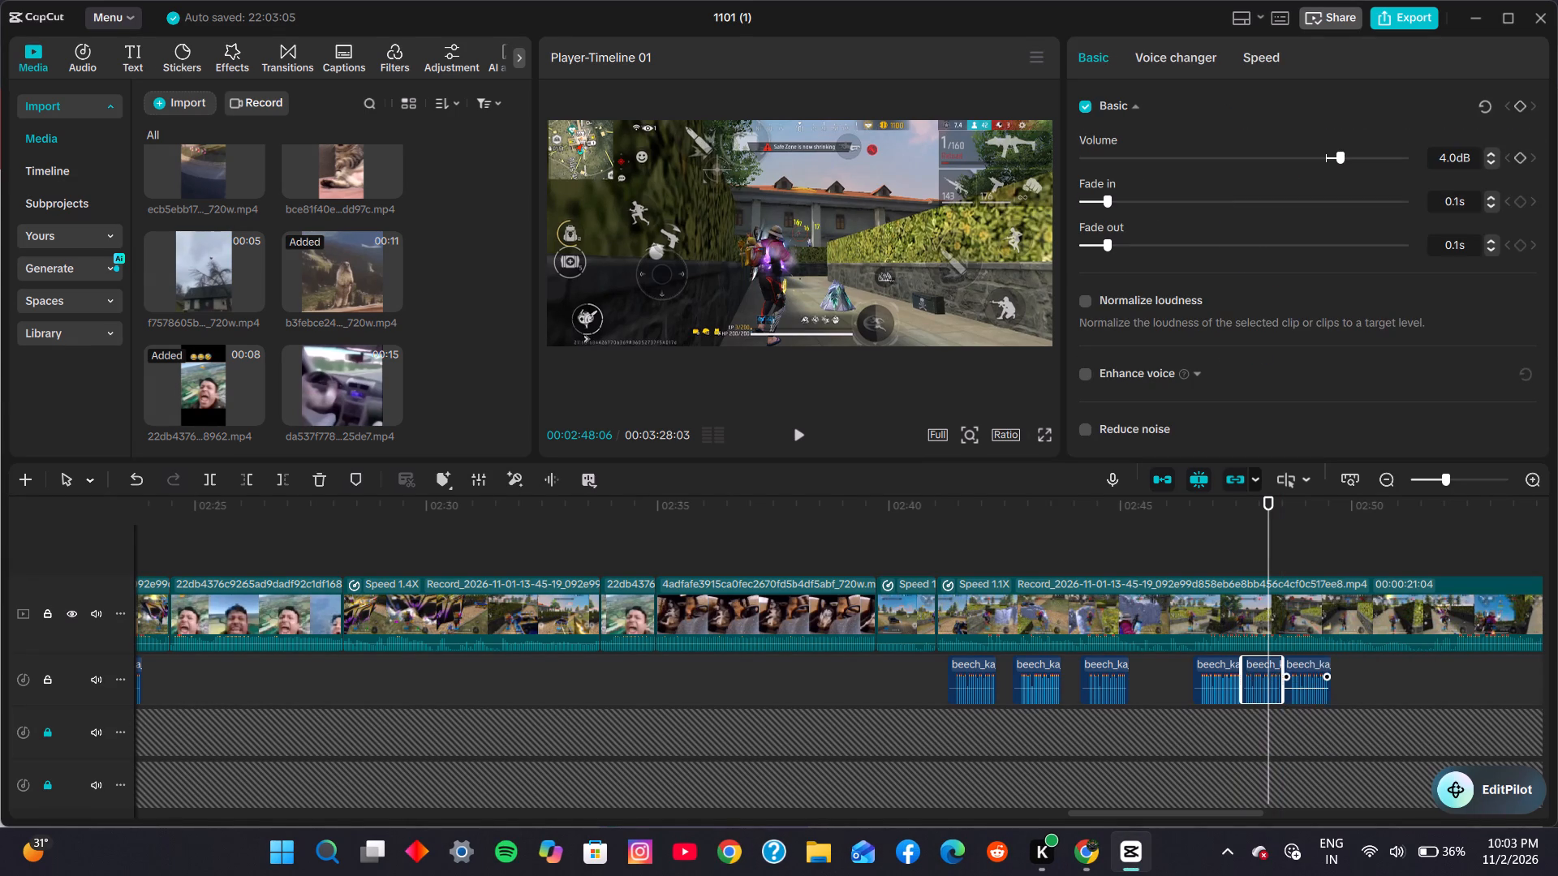
left_click(1189, 672)
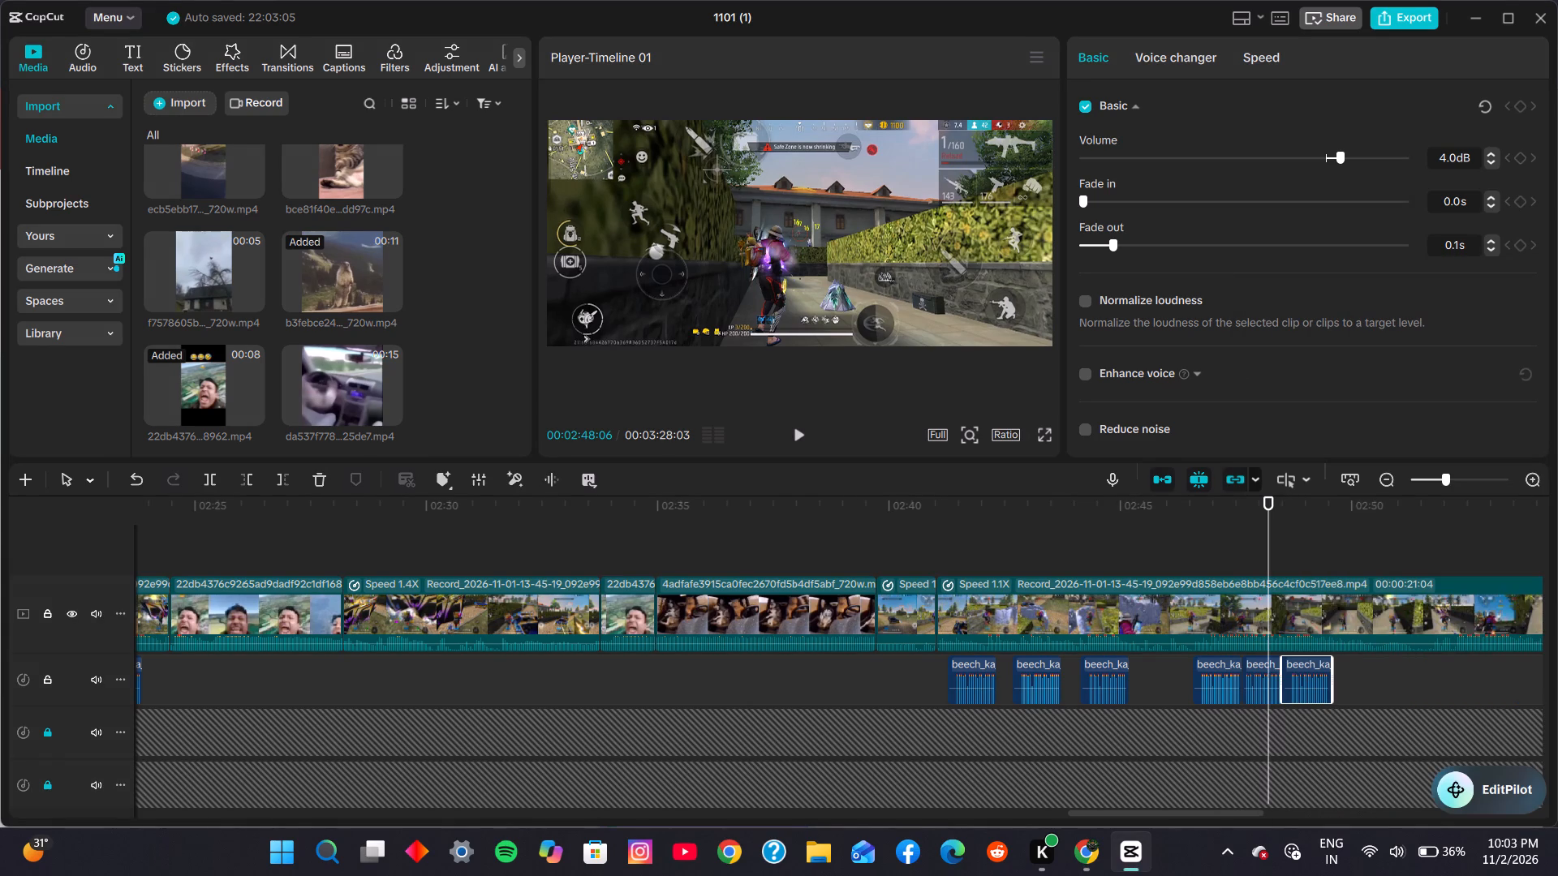
left_click_drag(1280, 668, 1292, 668)
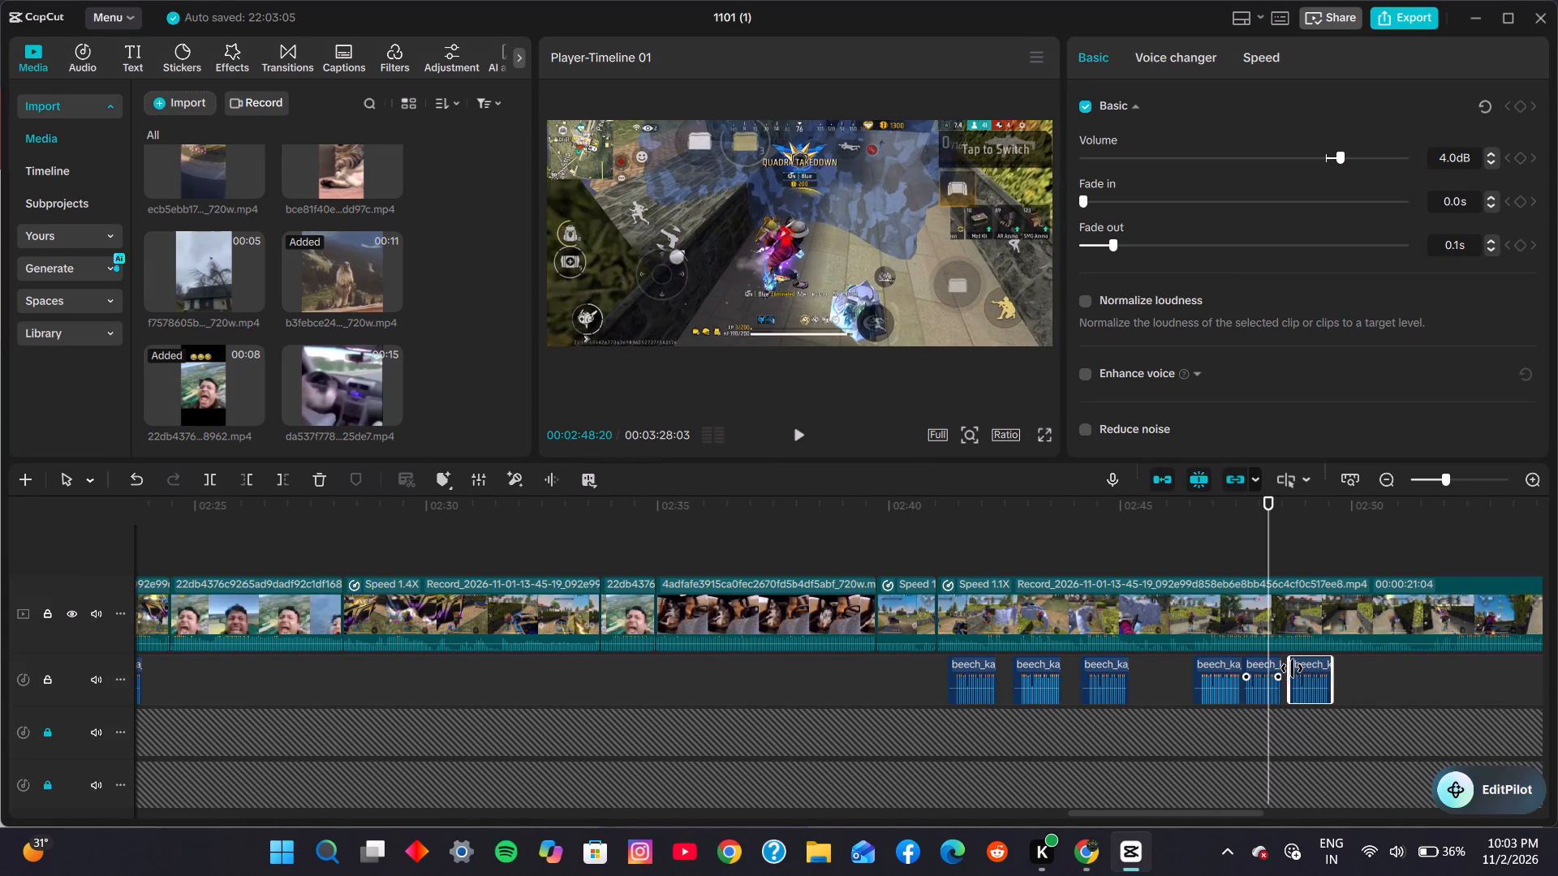
left_click_drag(1292, 668, 1298, 668)
left_click_drag(1306, 662, 1295, 661)
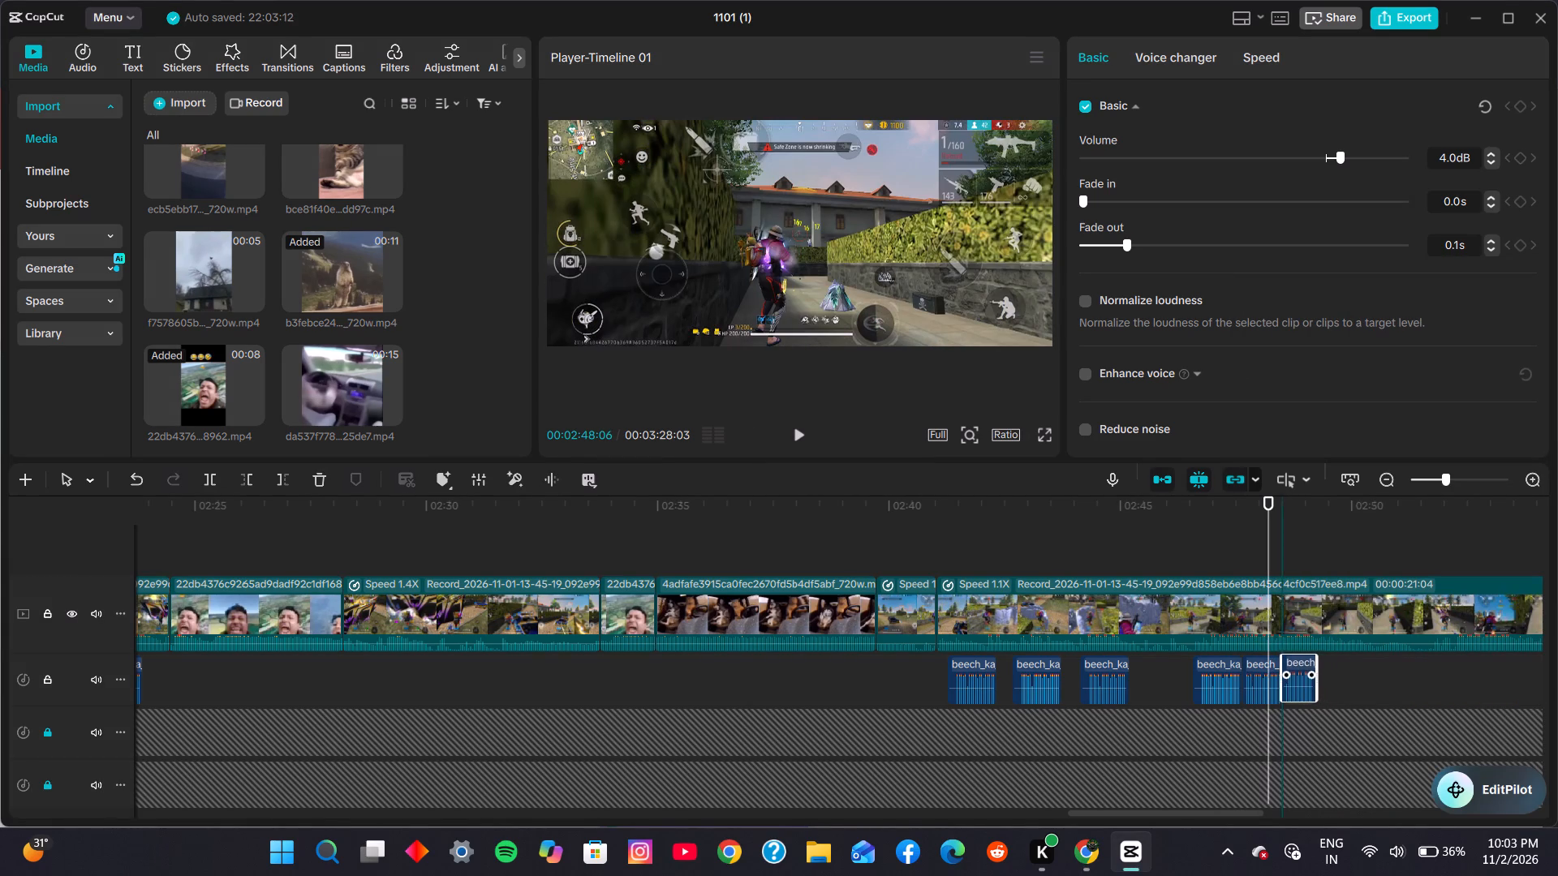
left_click_drag(1295, 661, 1293, 663)
Play the sequence from 00:02:46:07 and move the sixth beech_ka copy to start at 00:02:50:05.
left_click(1177, 678)
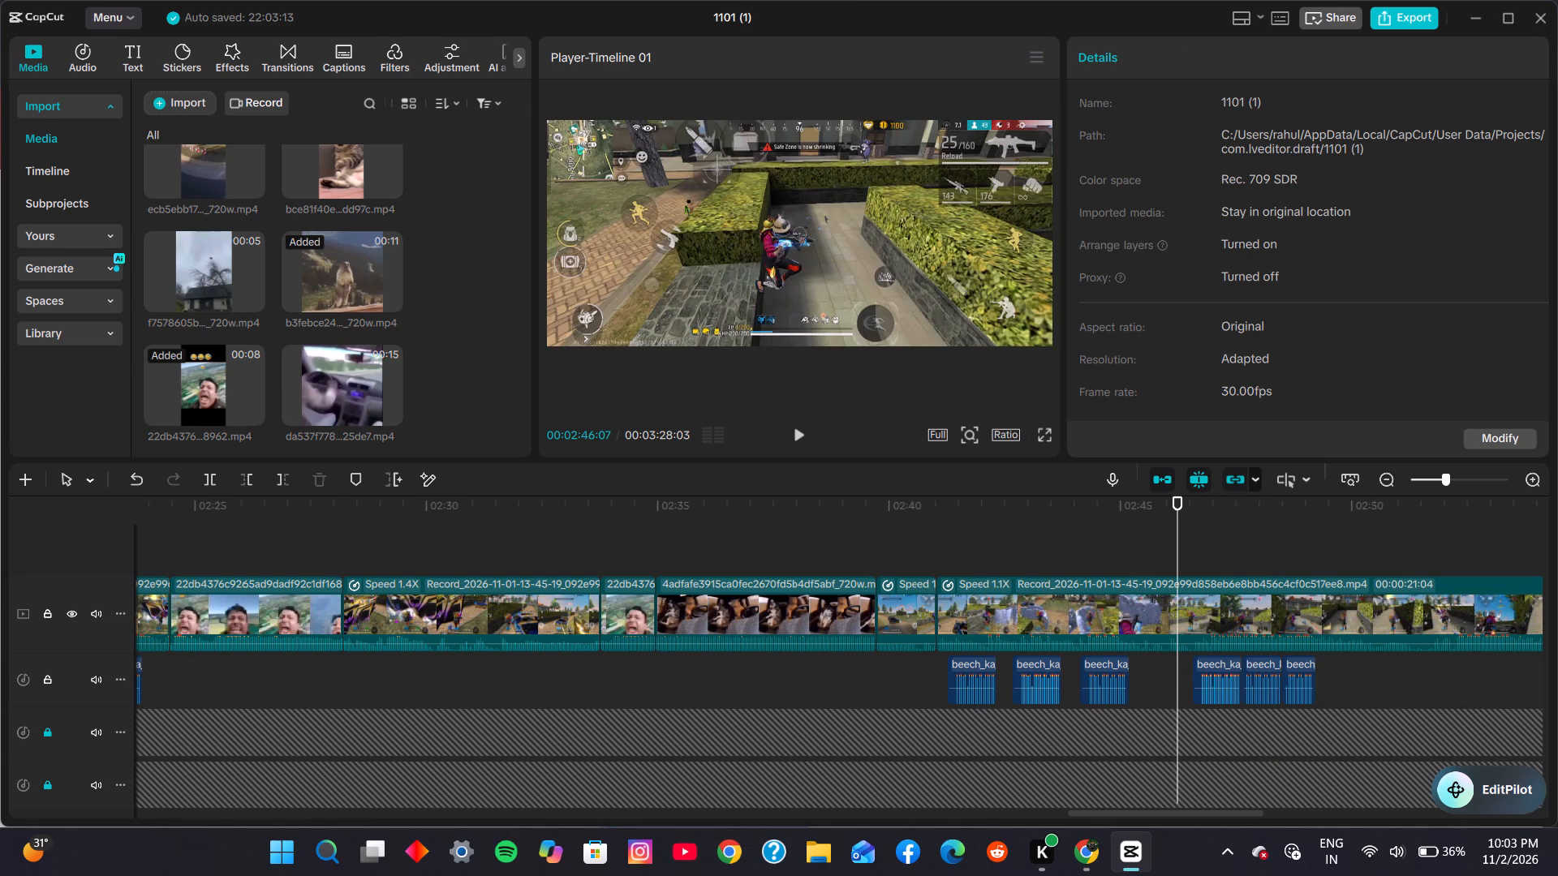
left_click(803, 443)
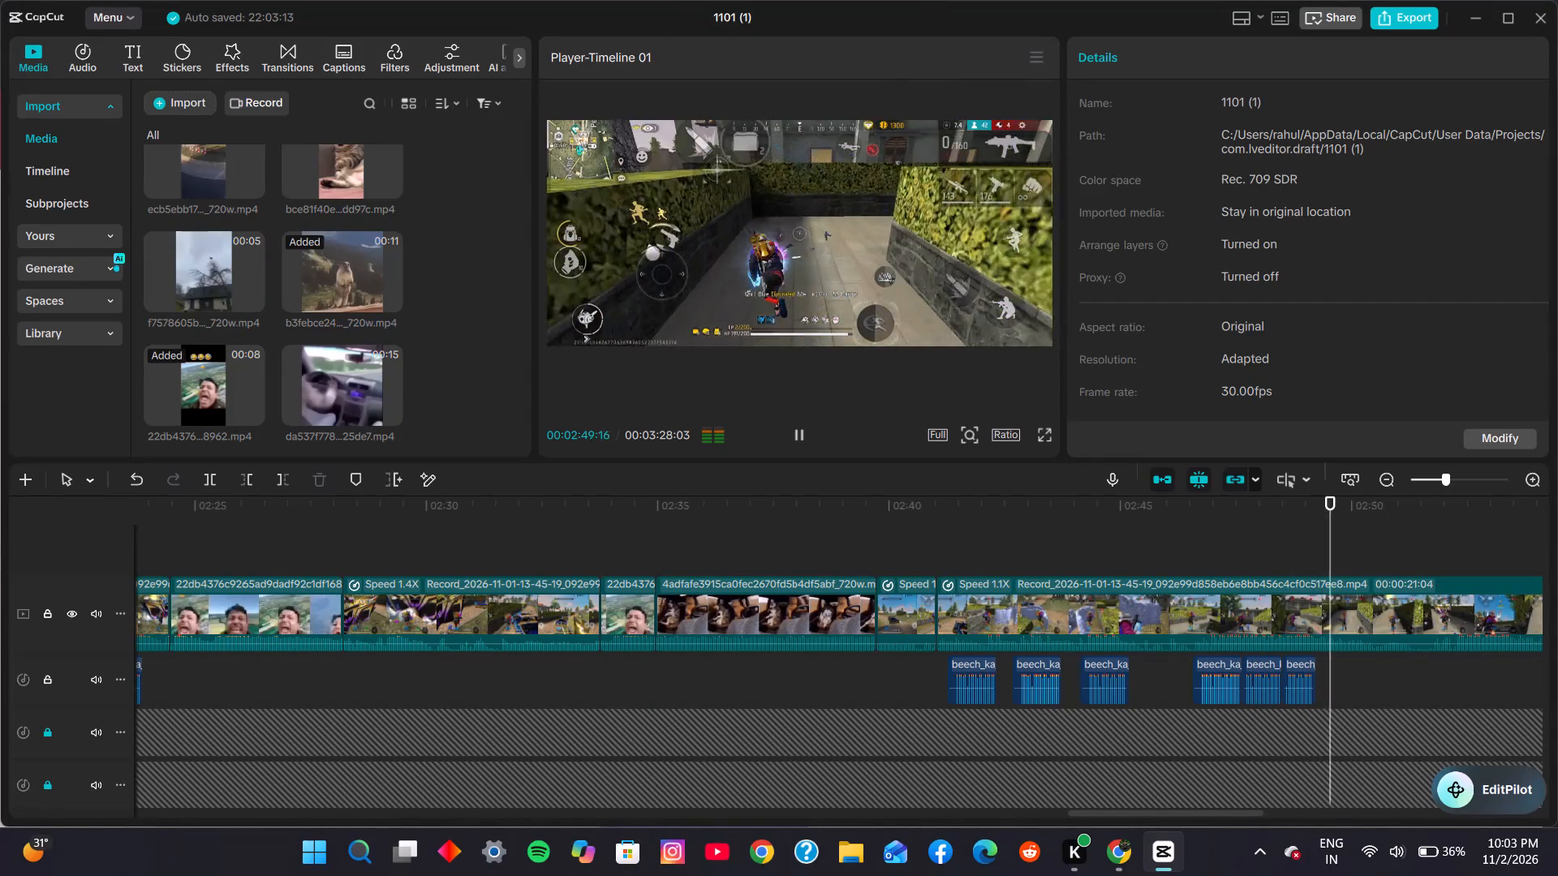
left_click(802, 438)
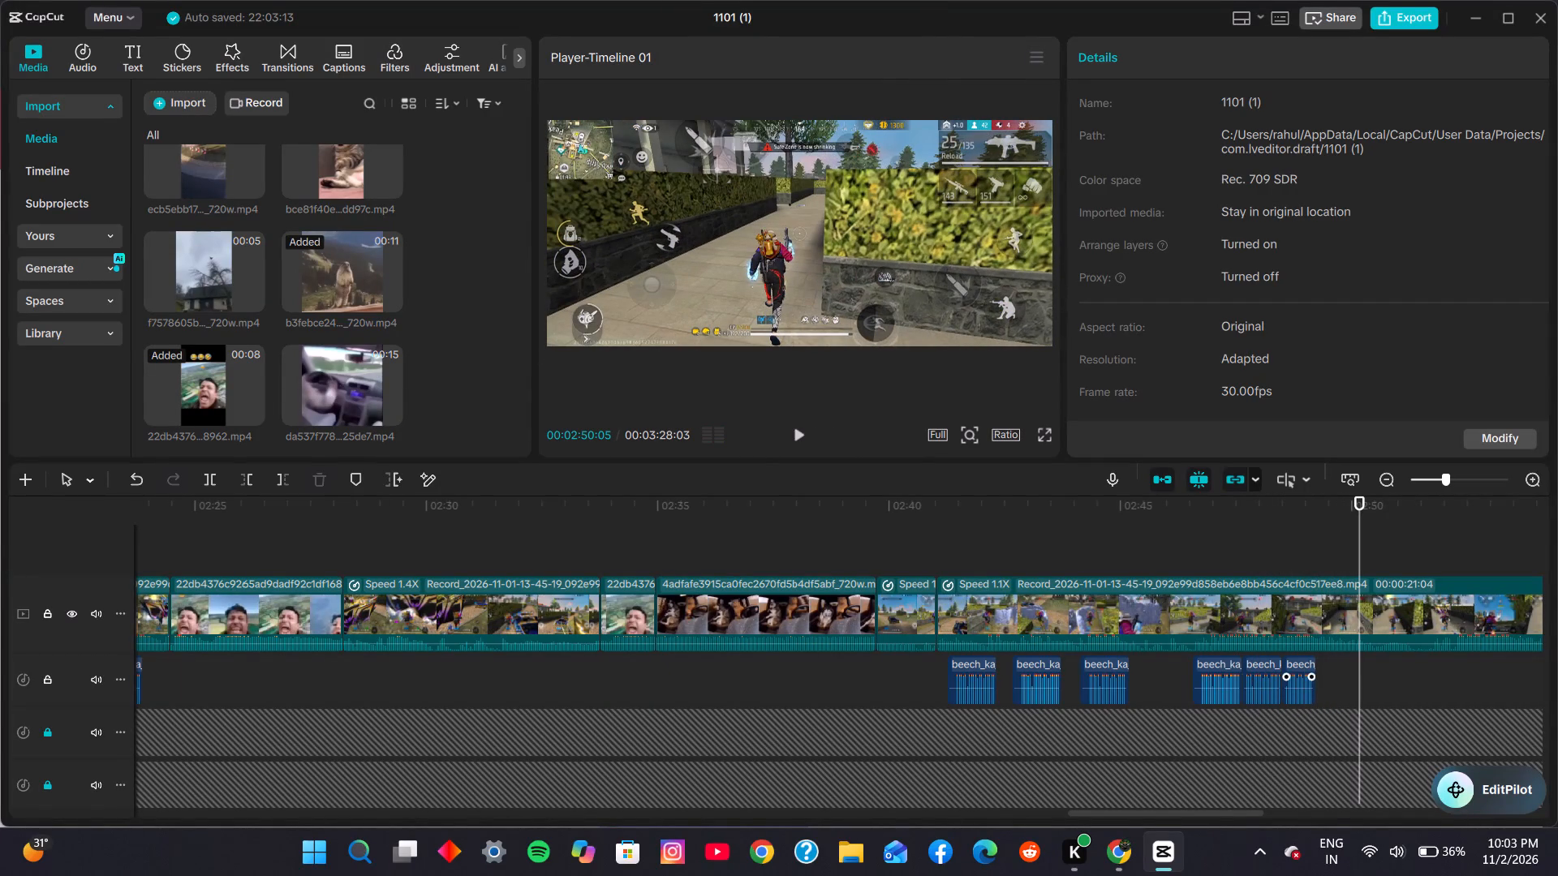
left_click_drag(1294, 659, 1370, 665)
Trim the start of the fifth beech_ka copy a little more and play from 00:02:46:09 to check the sounds.
left_click(1250, 660)
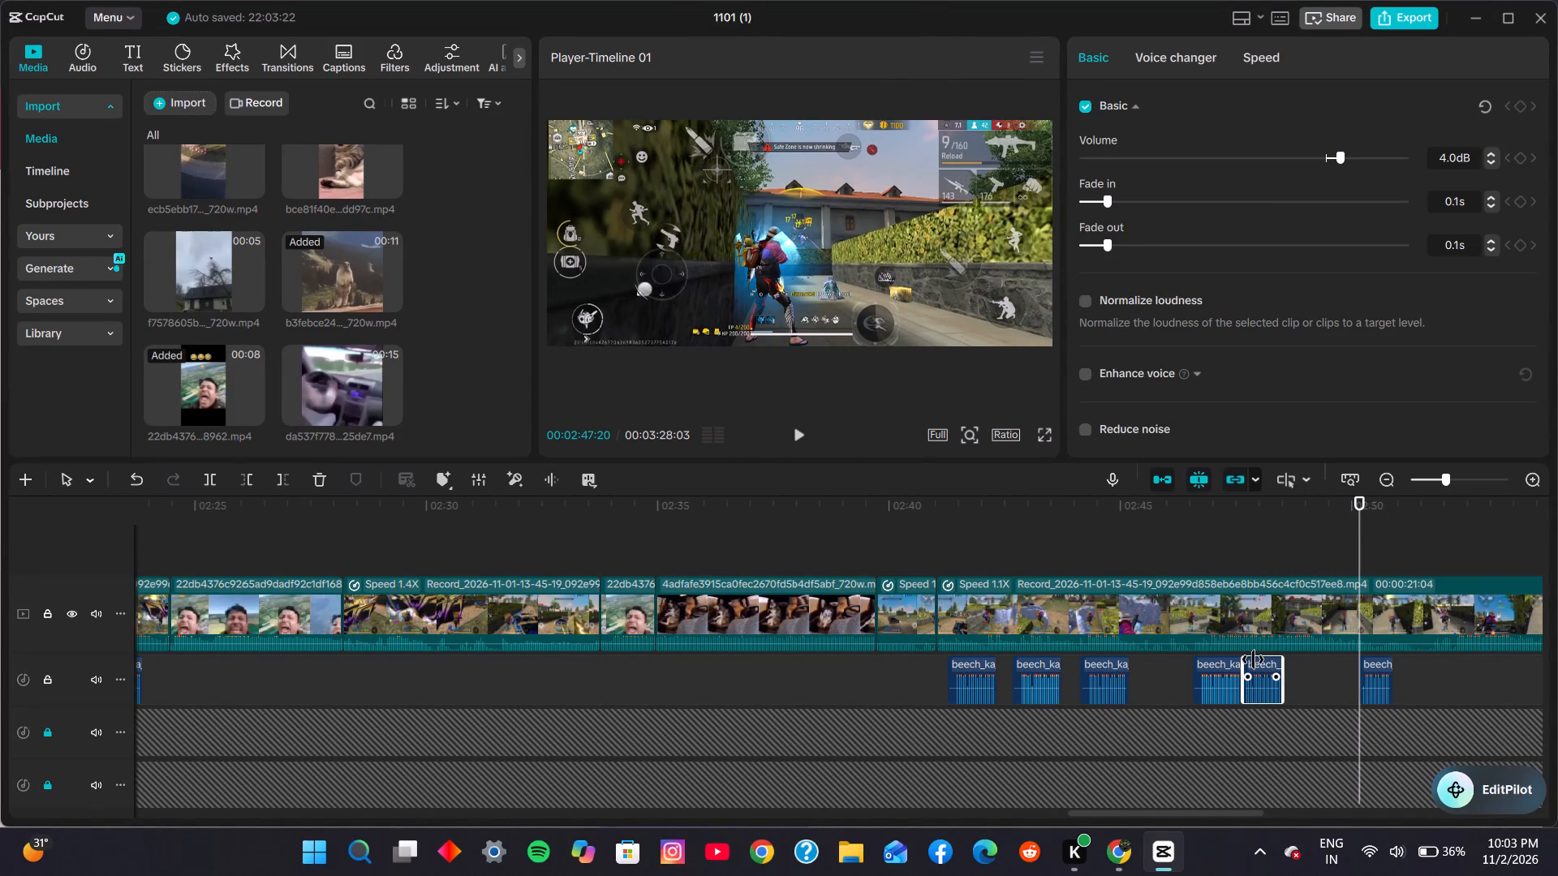
left_click(1181, 669)
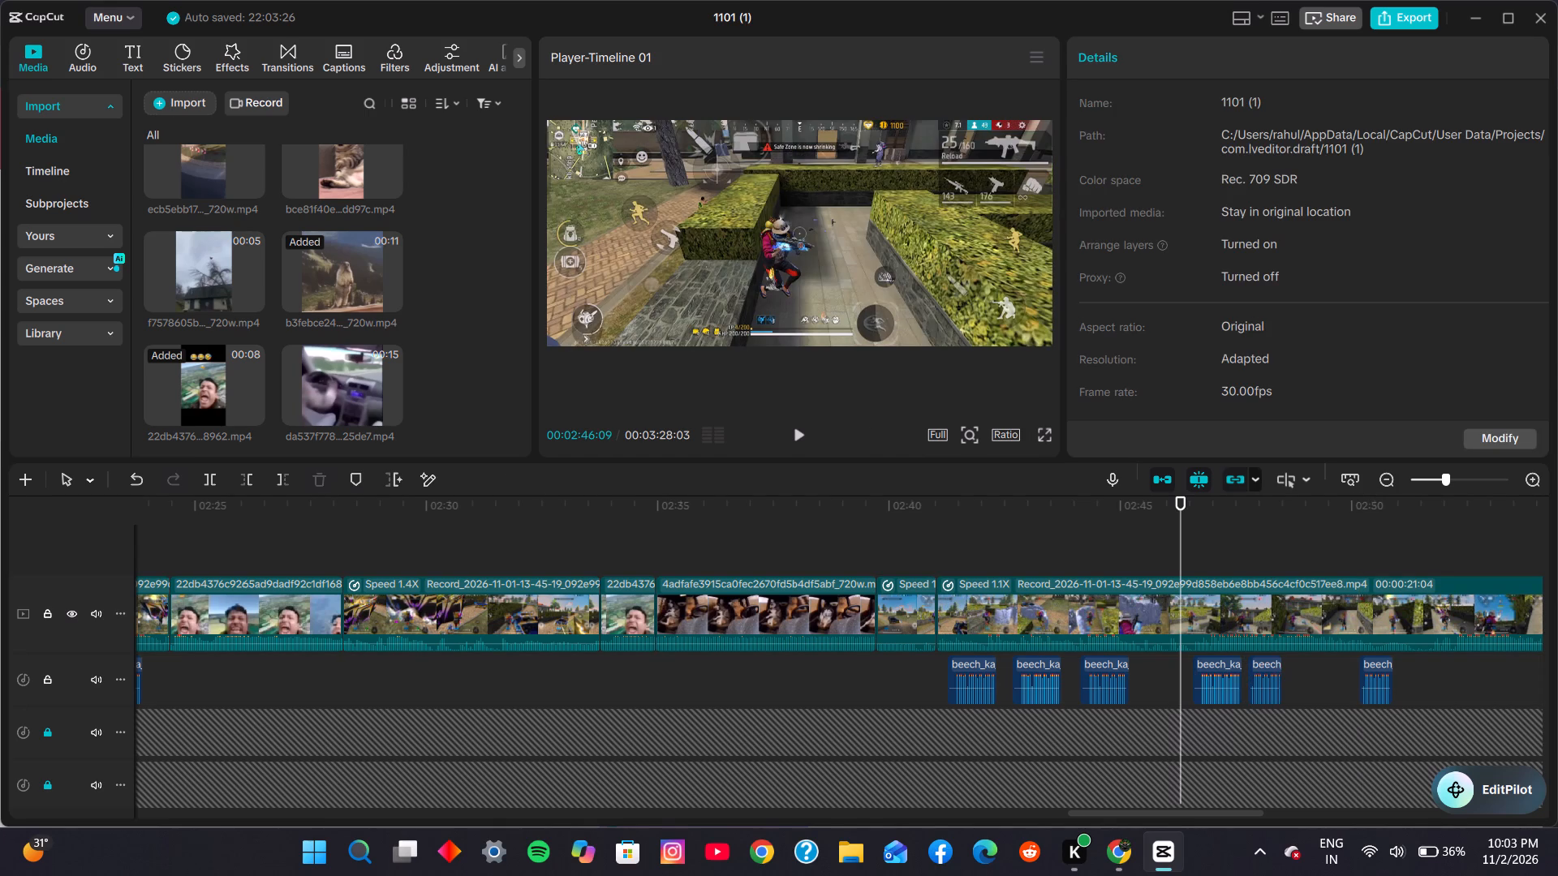
left_click(788, 428)
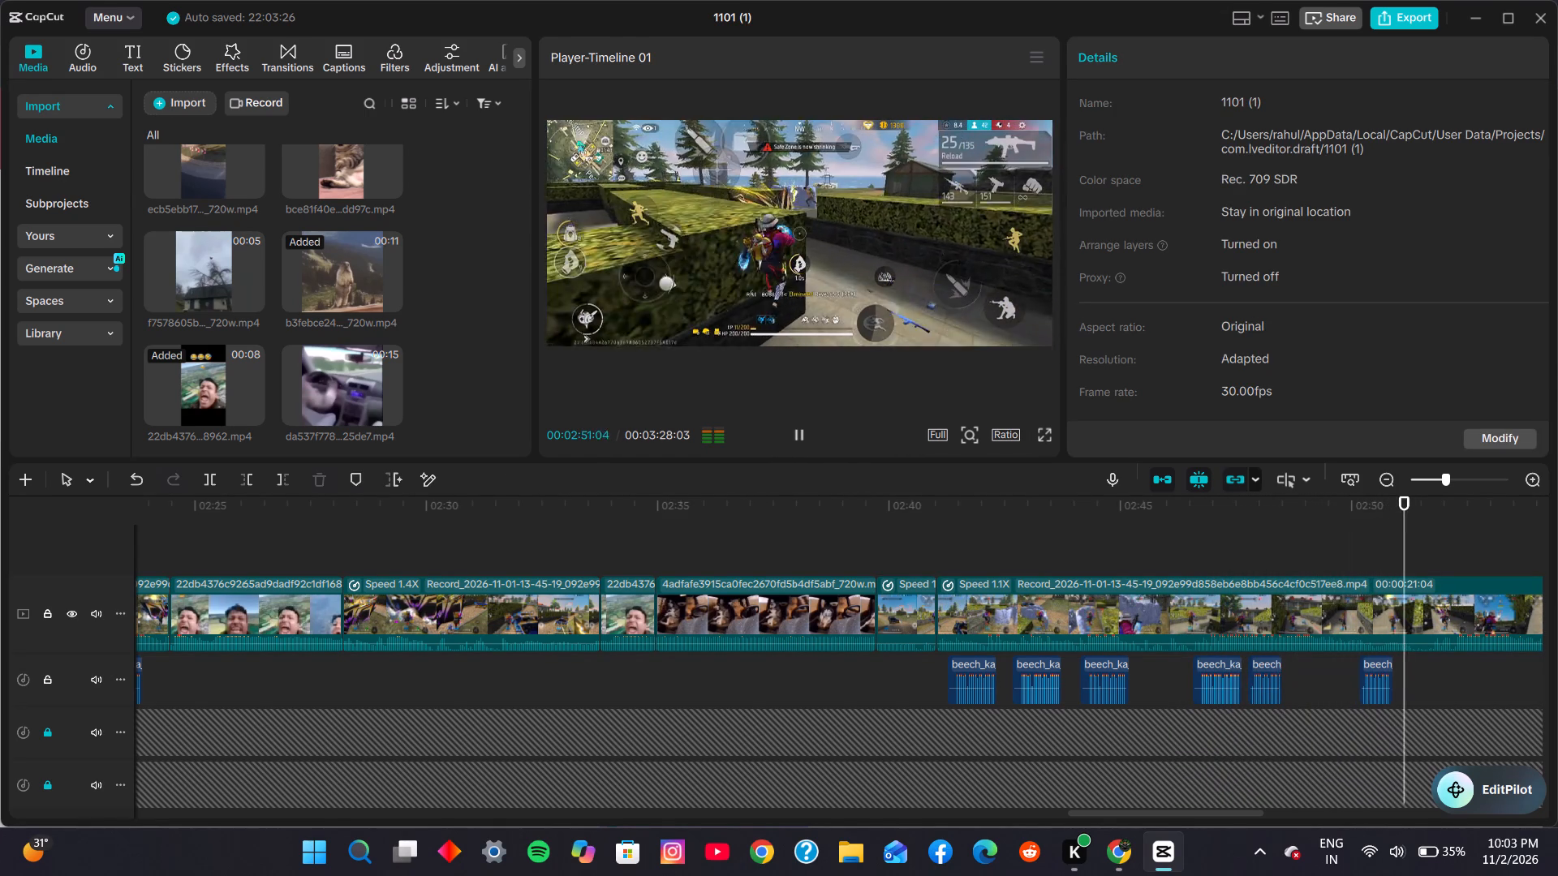
left_click(802, 436)
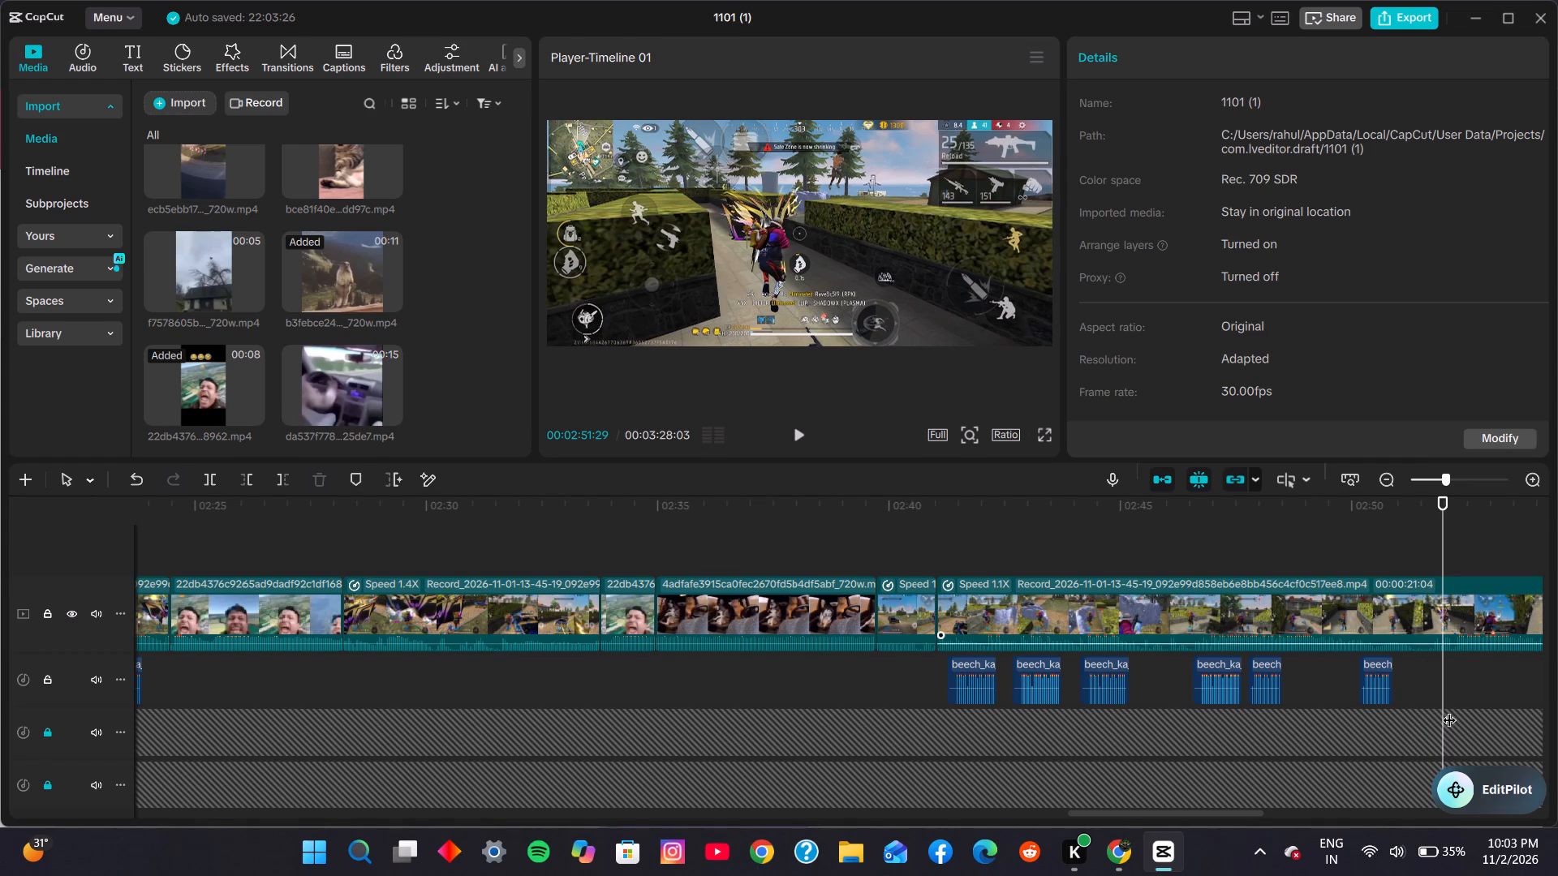
Move the sixth beech_ka copy along its audio track to start at 00:02:51:29.
left_click_drag(1215, 810, 1283, 815)
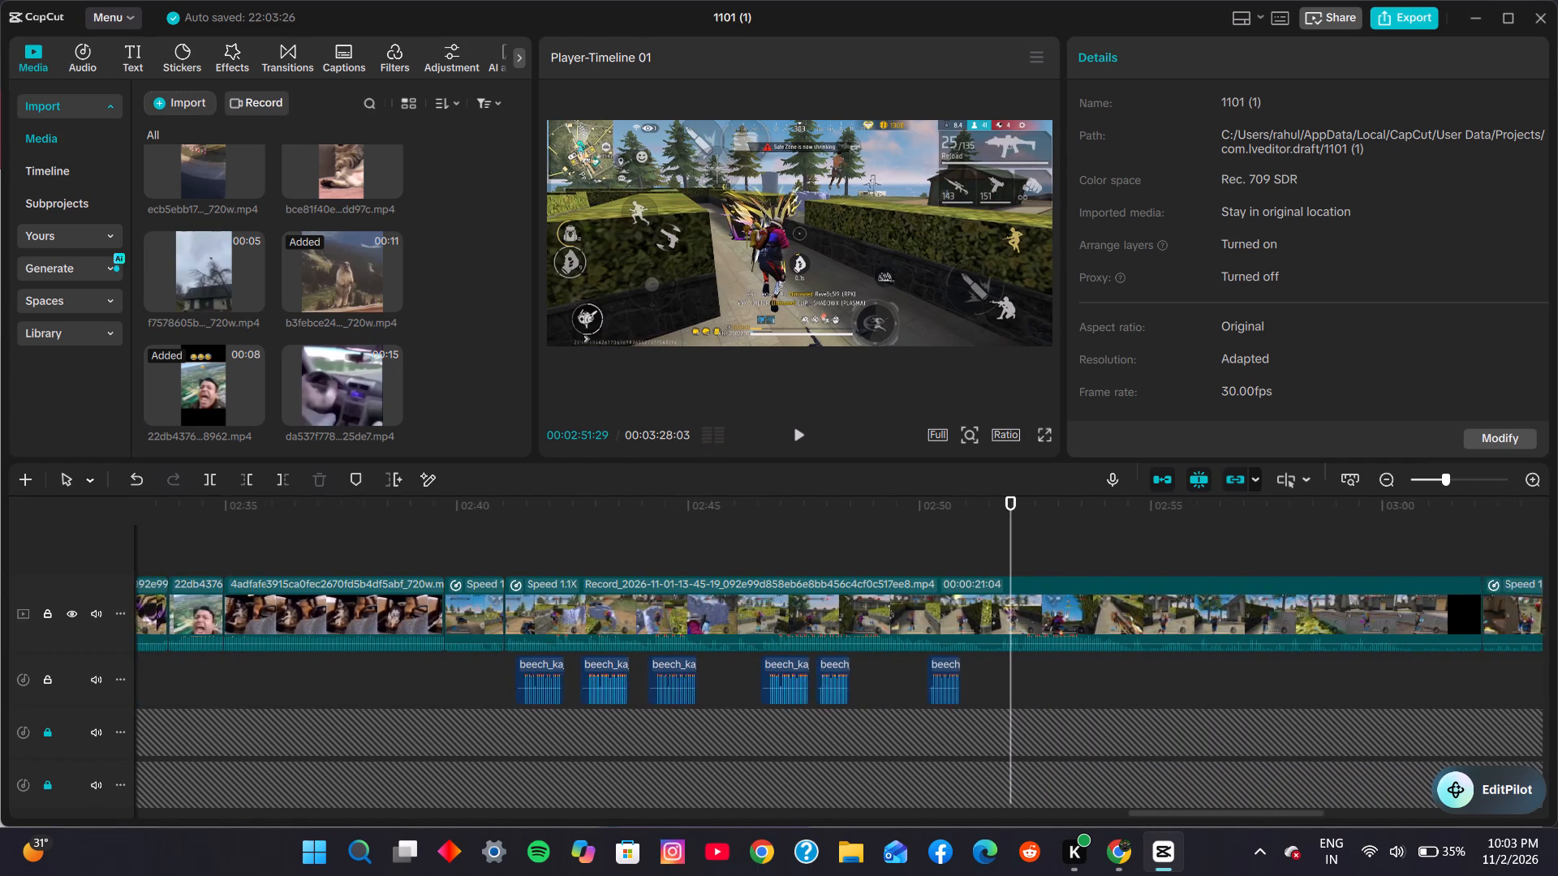
left_click_drag(1283, 815, 1287, 815)
left_click_drag(860, 659, 872, 660)
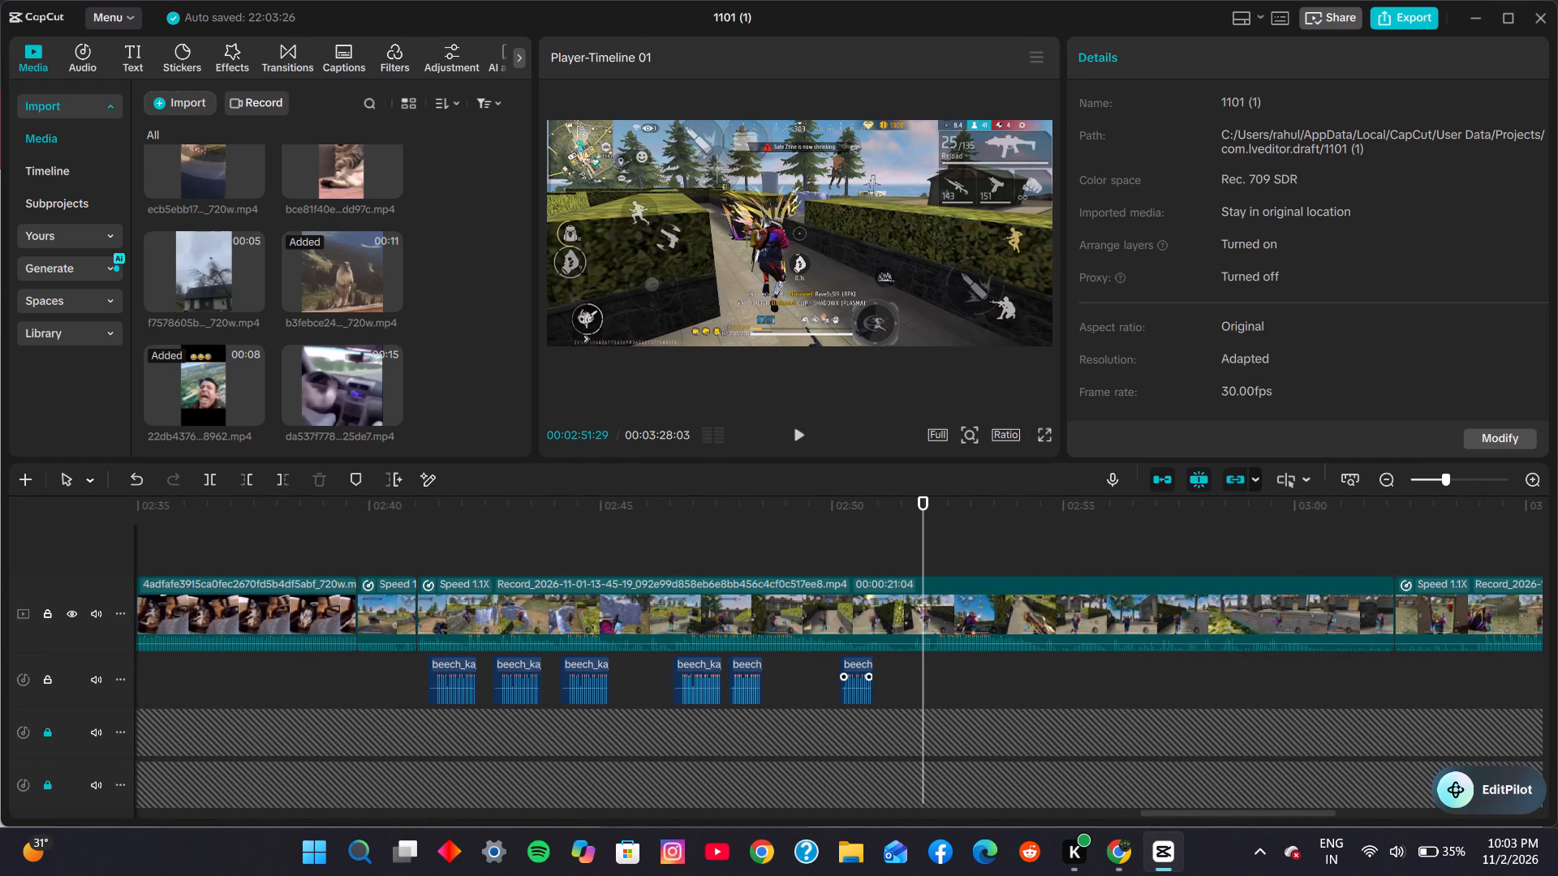
left_click_drag(872, 660, 939, 656)
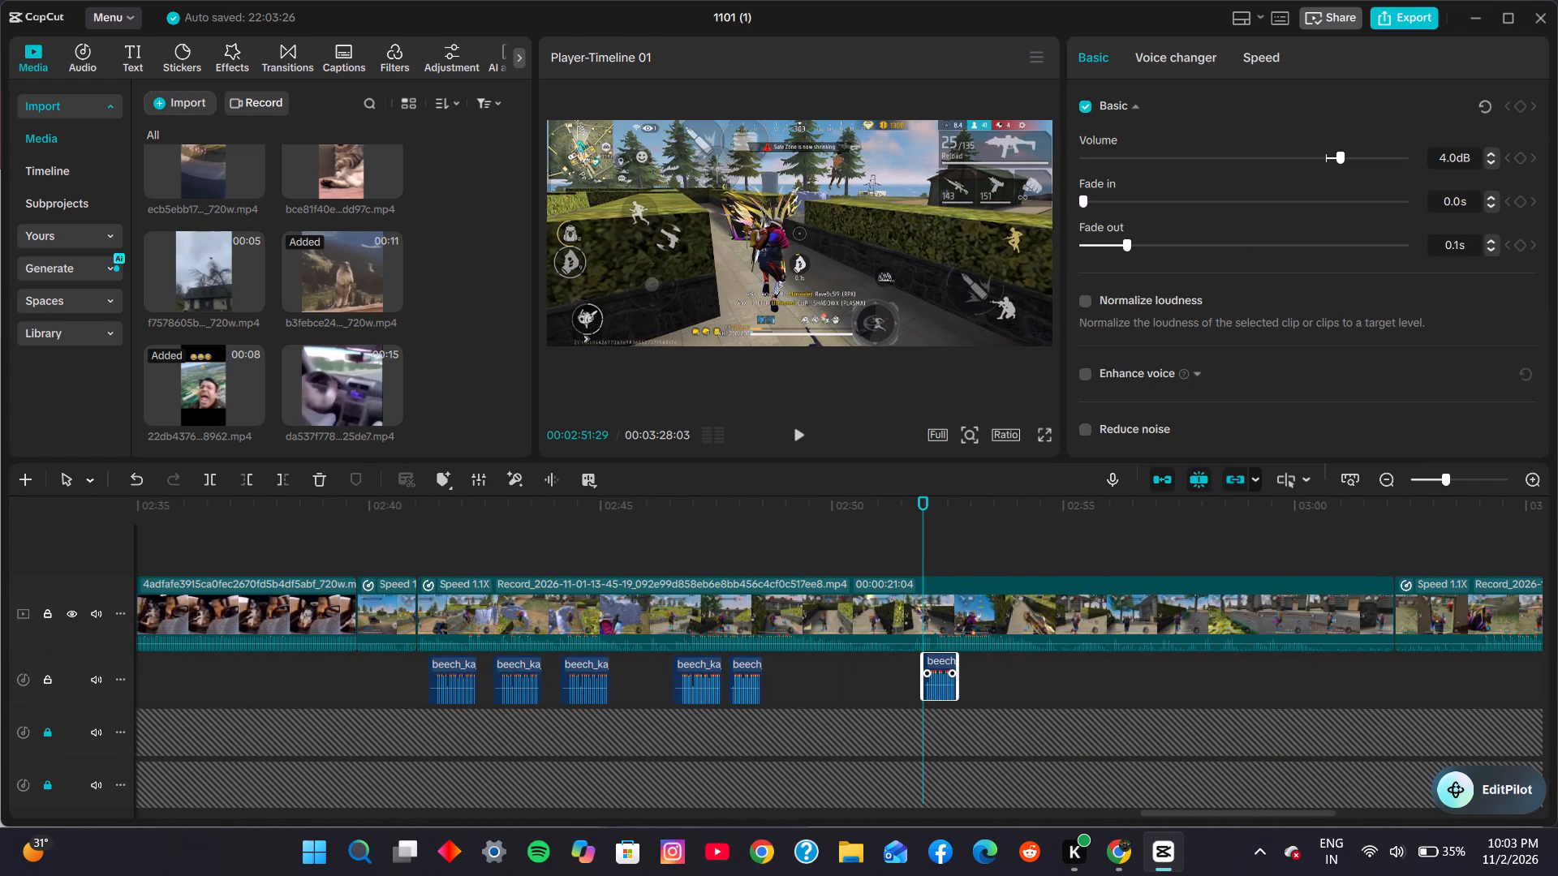
left_click_drag(943, 665, 945, 679)
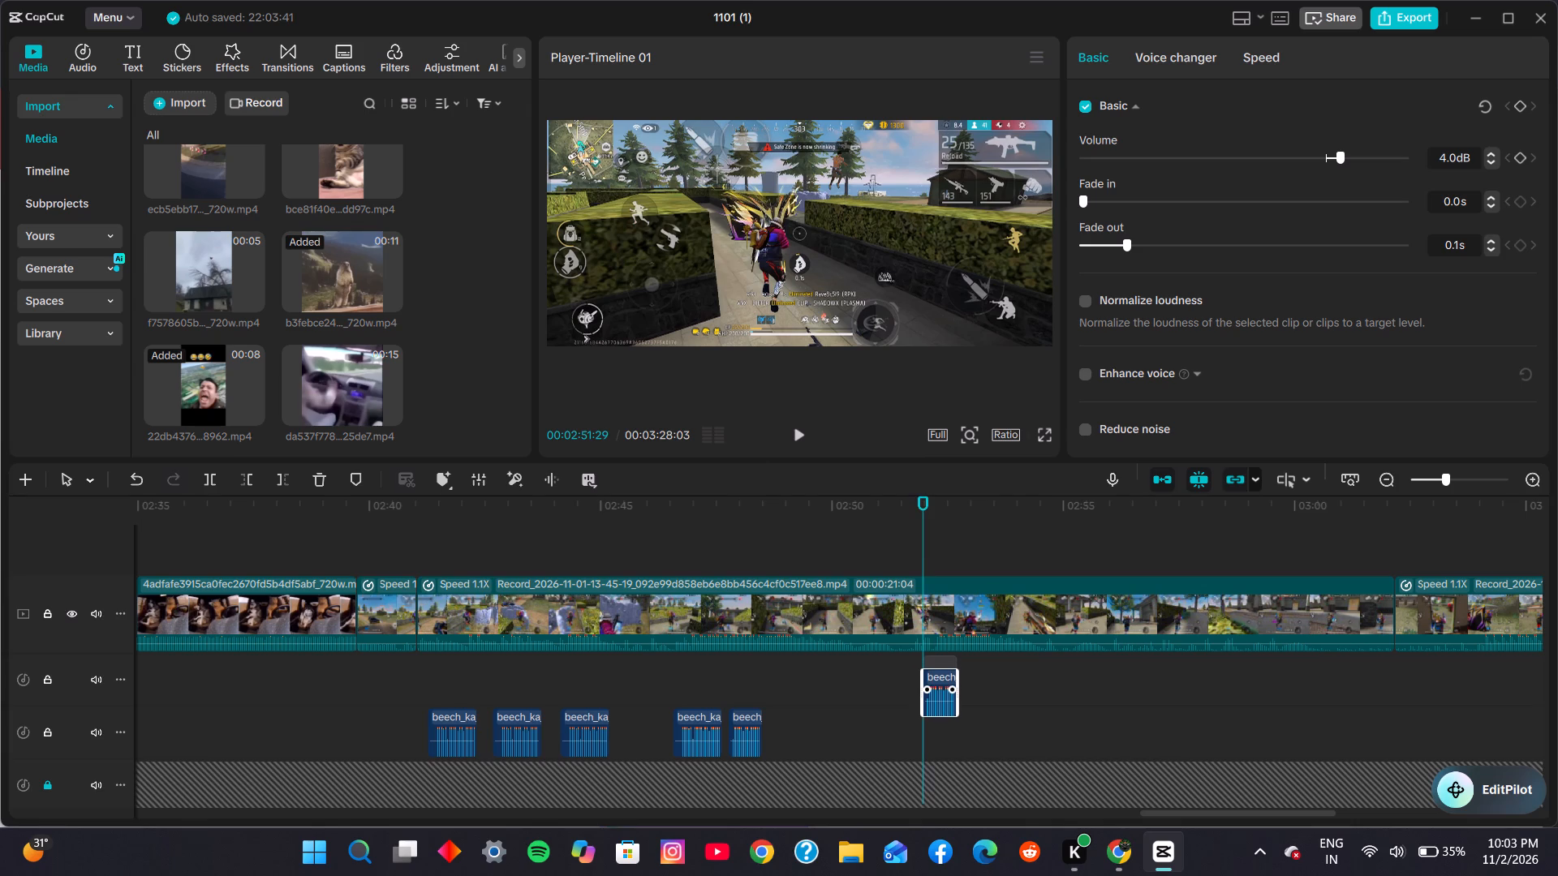
left_click_drag(945, 679, 940, 718)
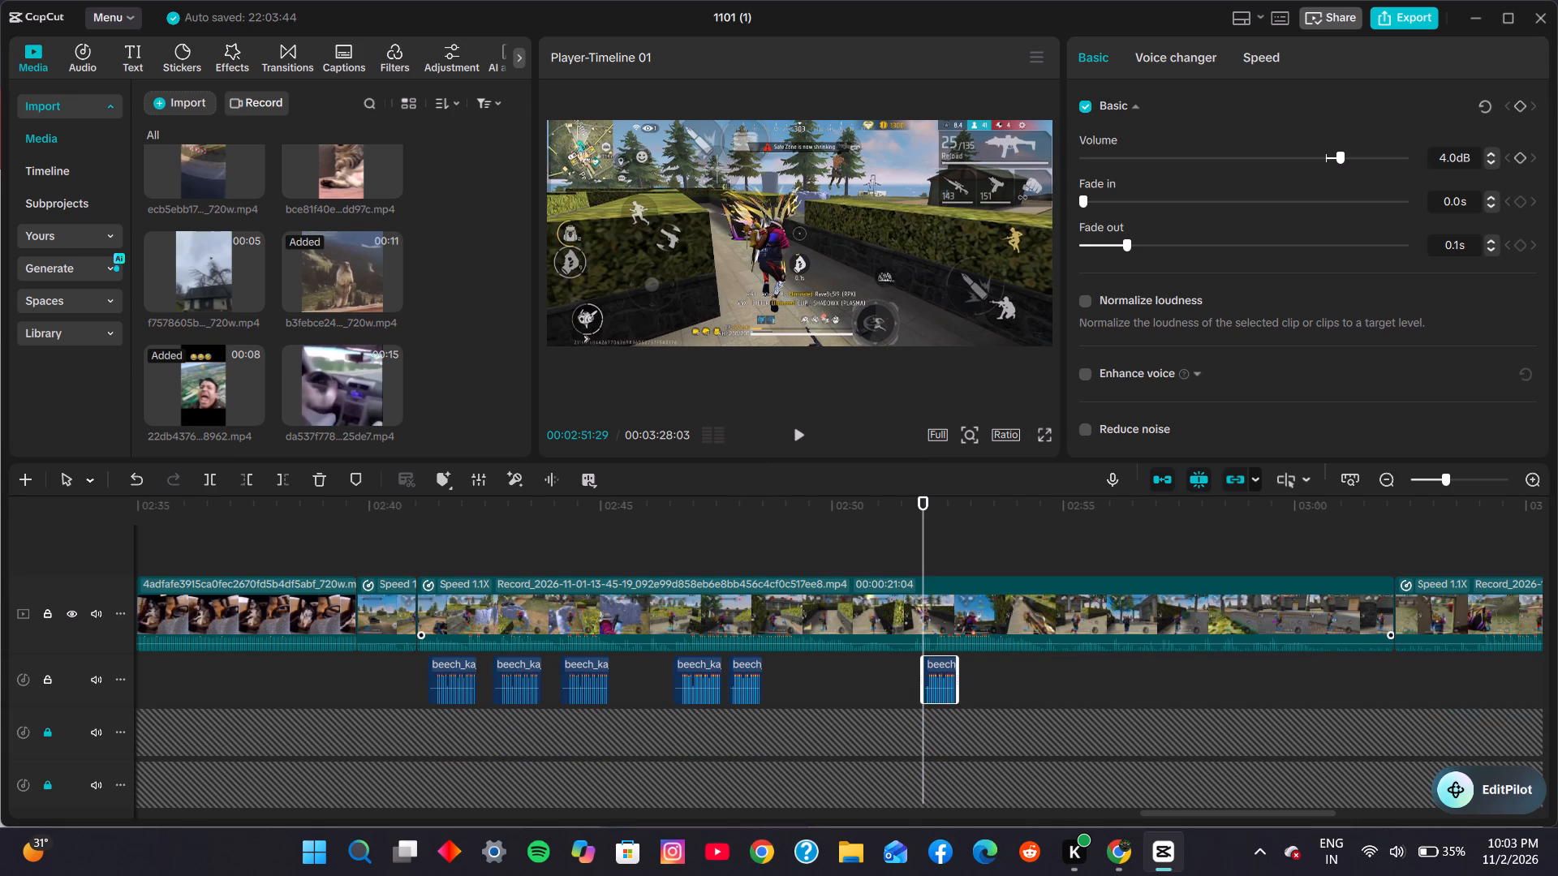
Play the sequence from 00:02:51:29 and review the gameplay after the sixth beech_ka copy, replaying from 00:02:53:11.
left_click(796, 433)
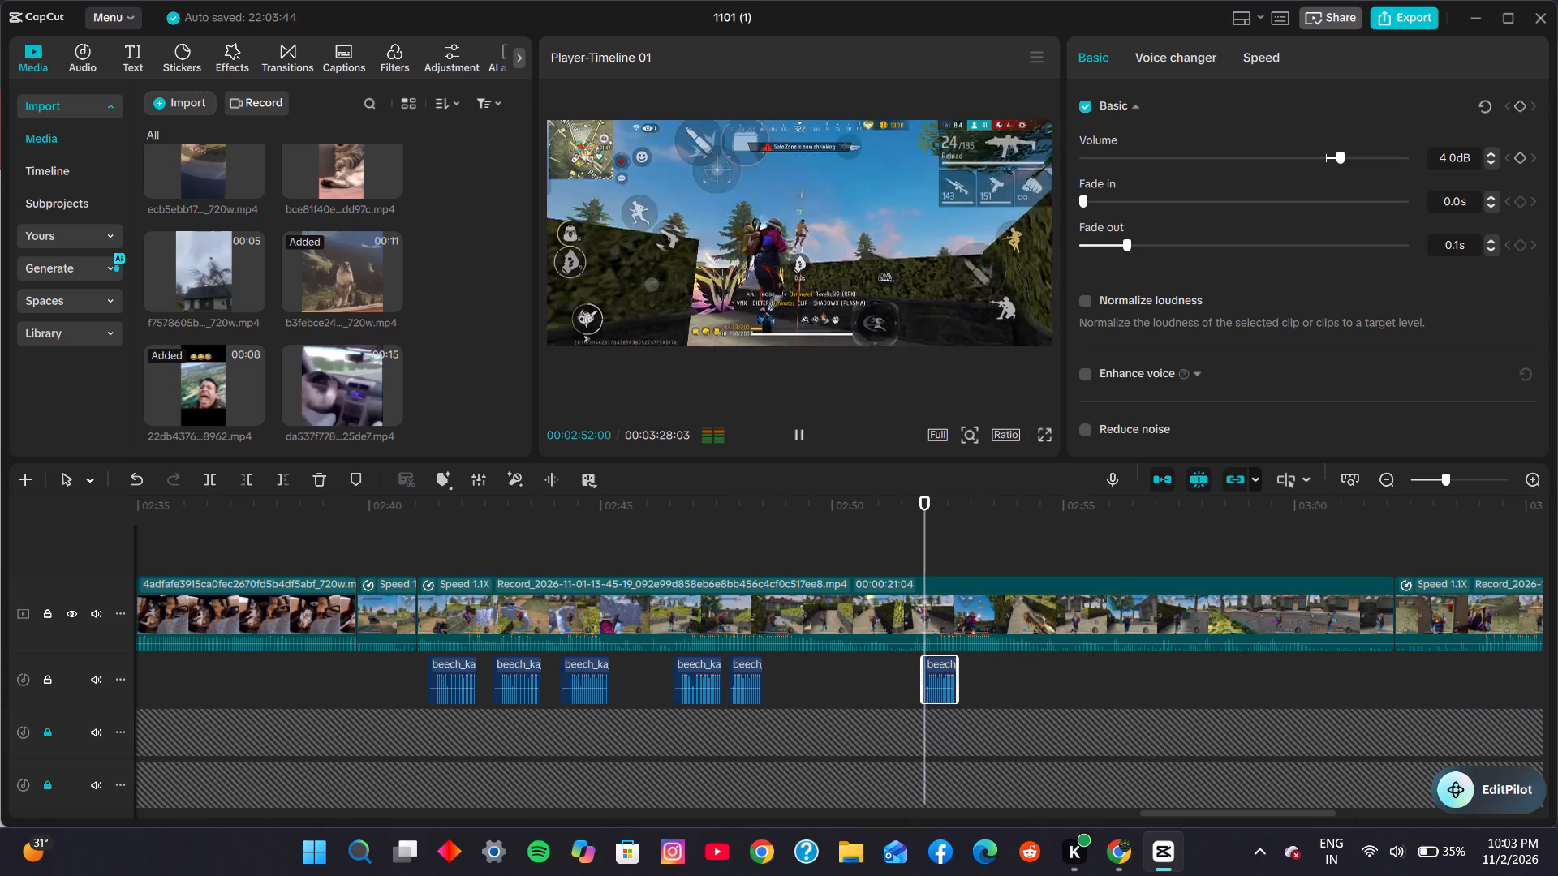
left_click(796, 434)
left_click(796, 434)
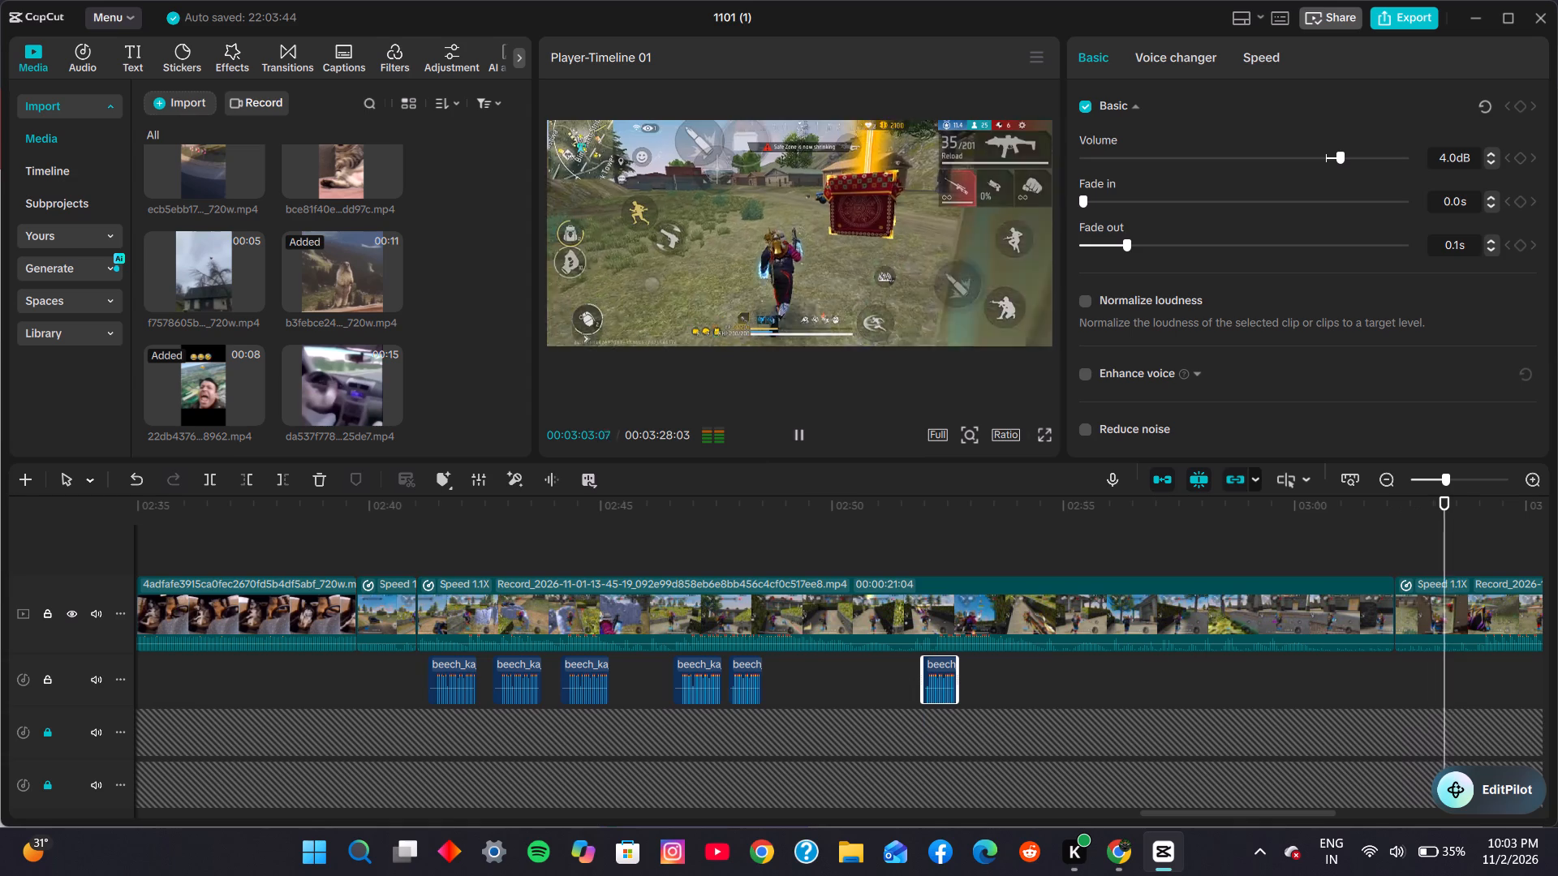
left_click(796, 434)
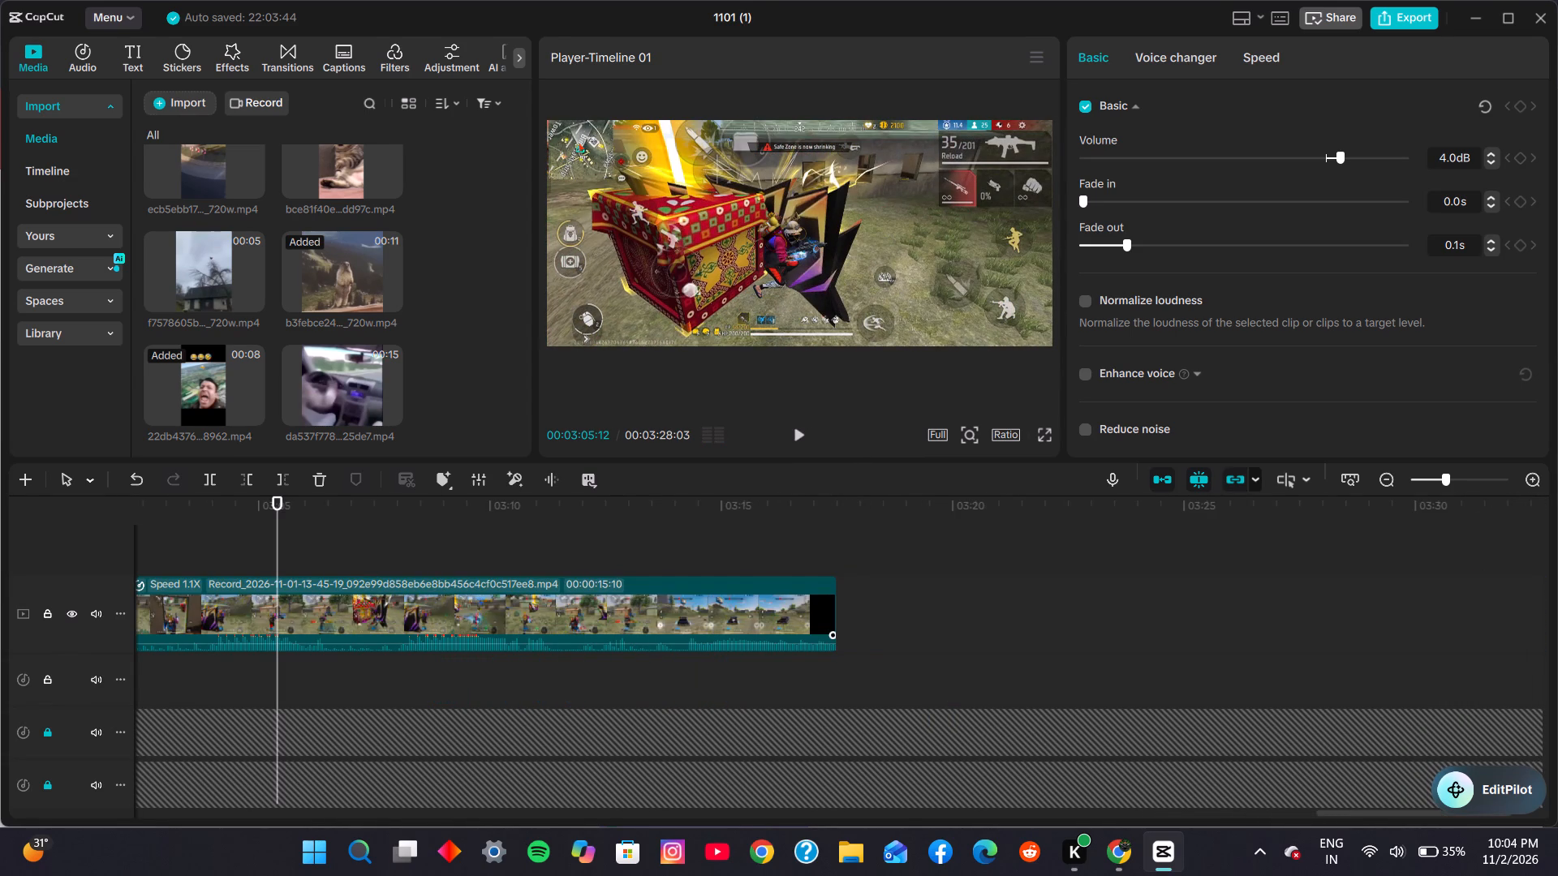
left_click_drag(278, 517, 118, 535)
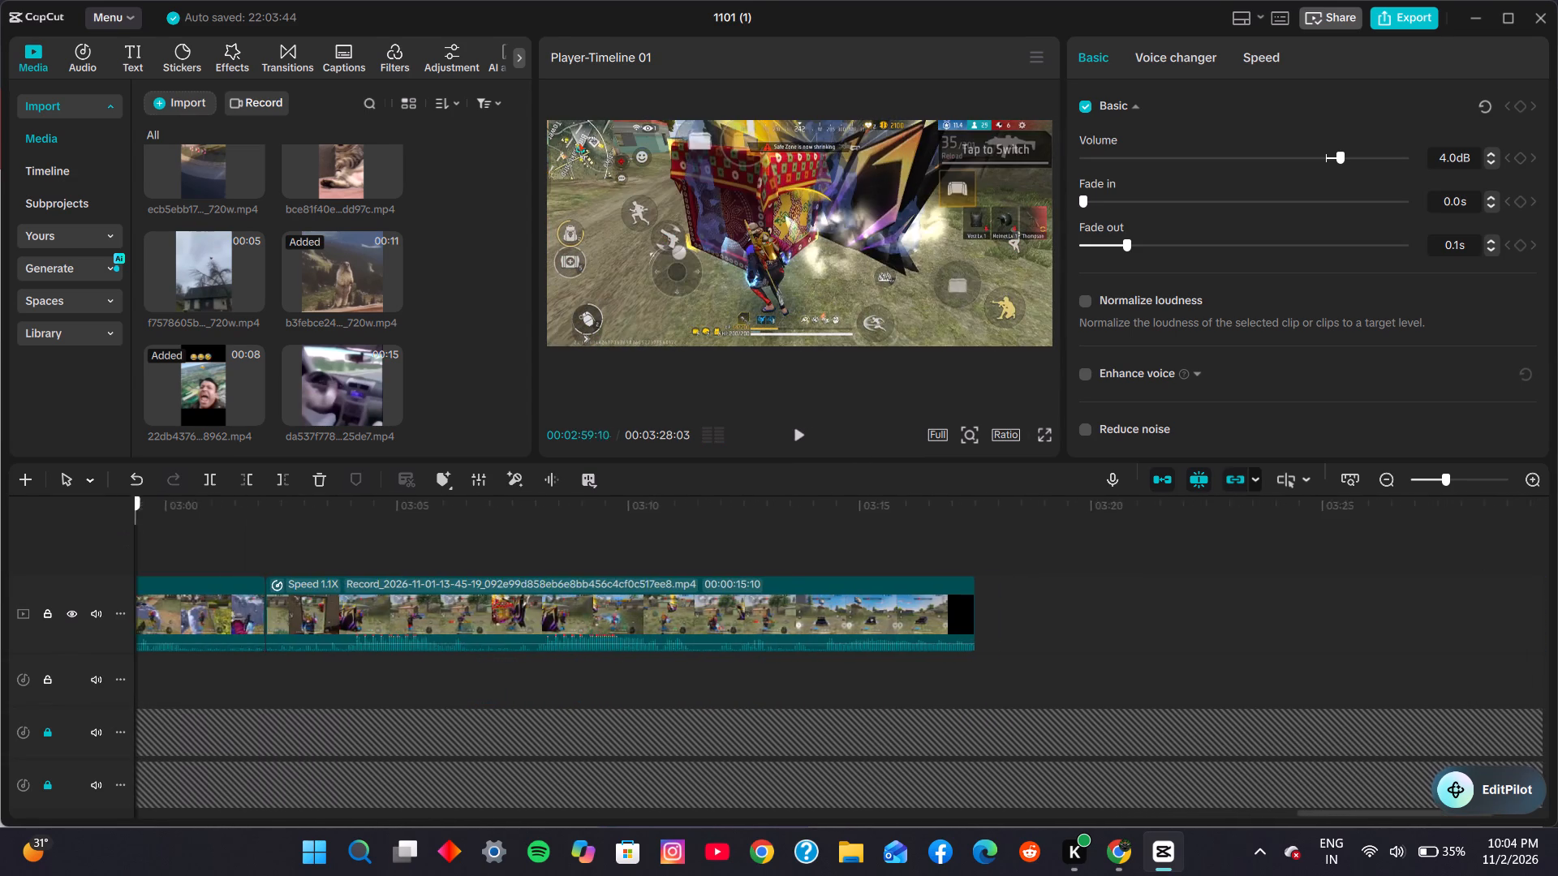
left_click_drag(118, 535, 583, 573)
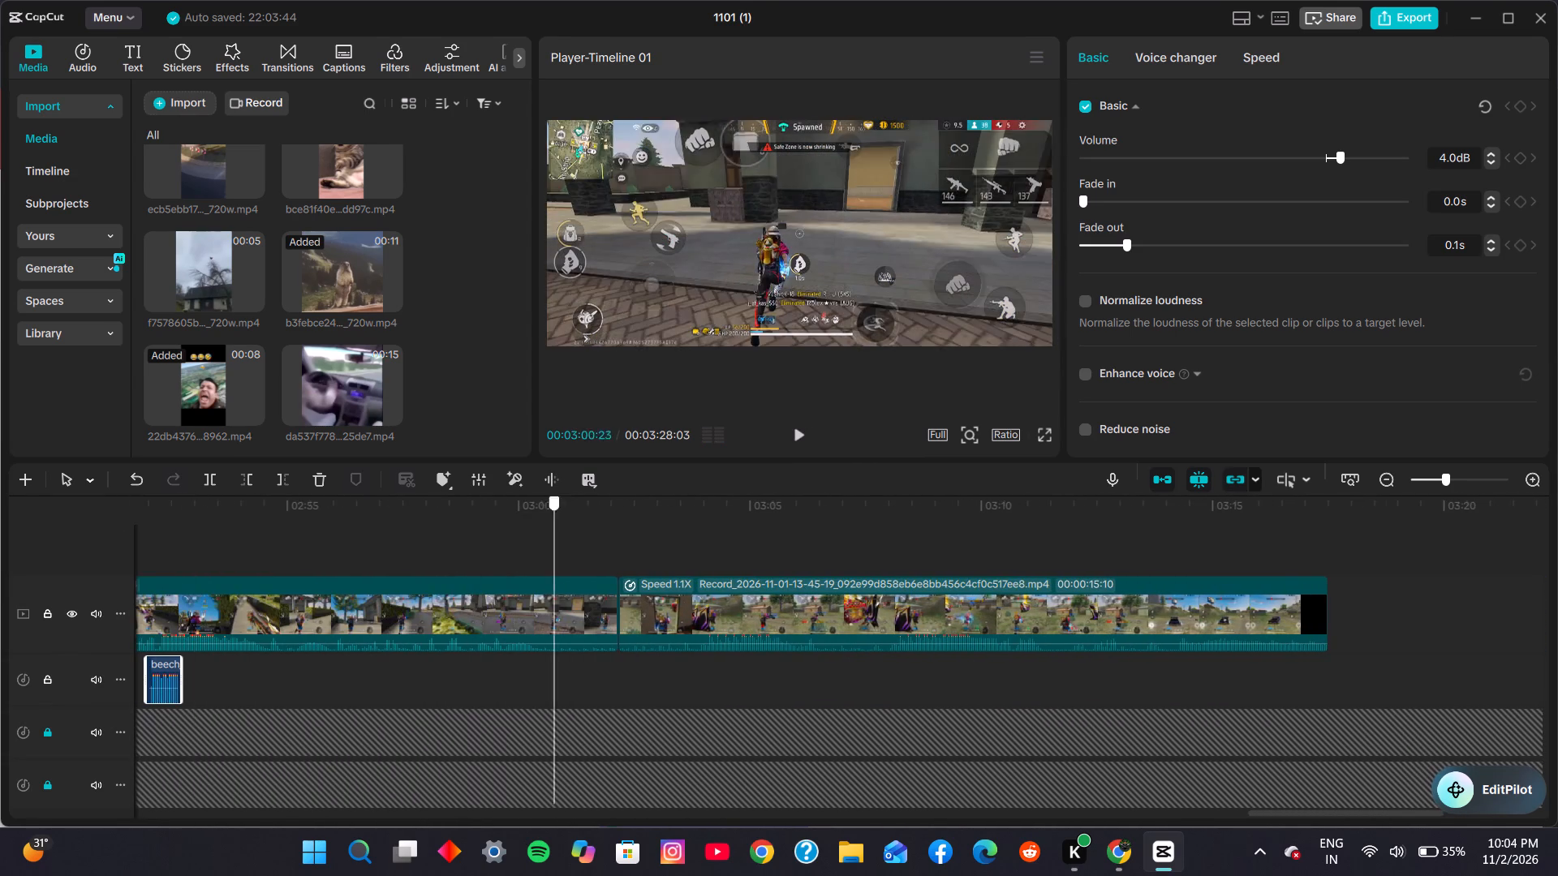
left_click_drag(583, 573, 528, 591)
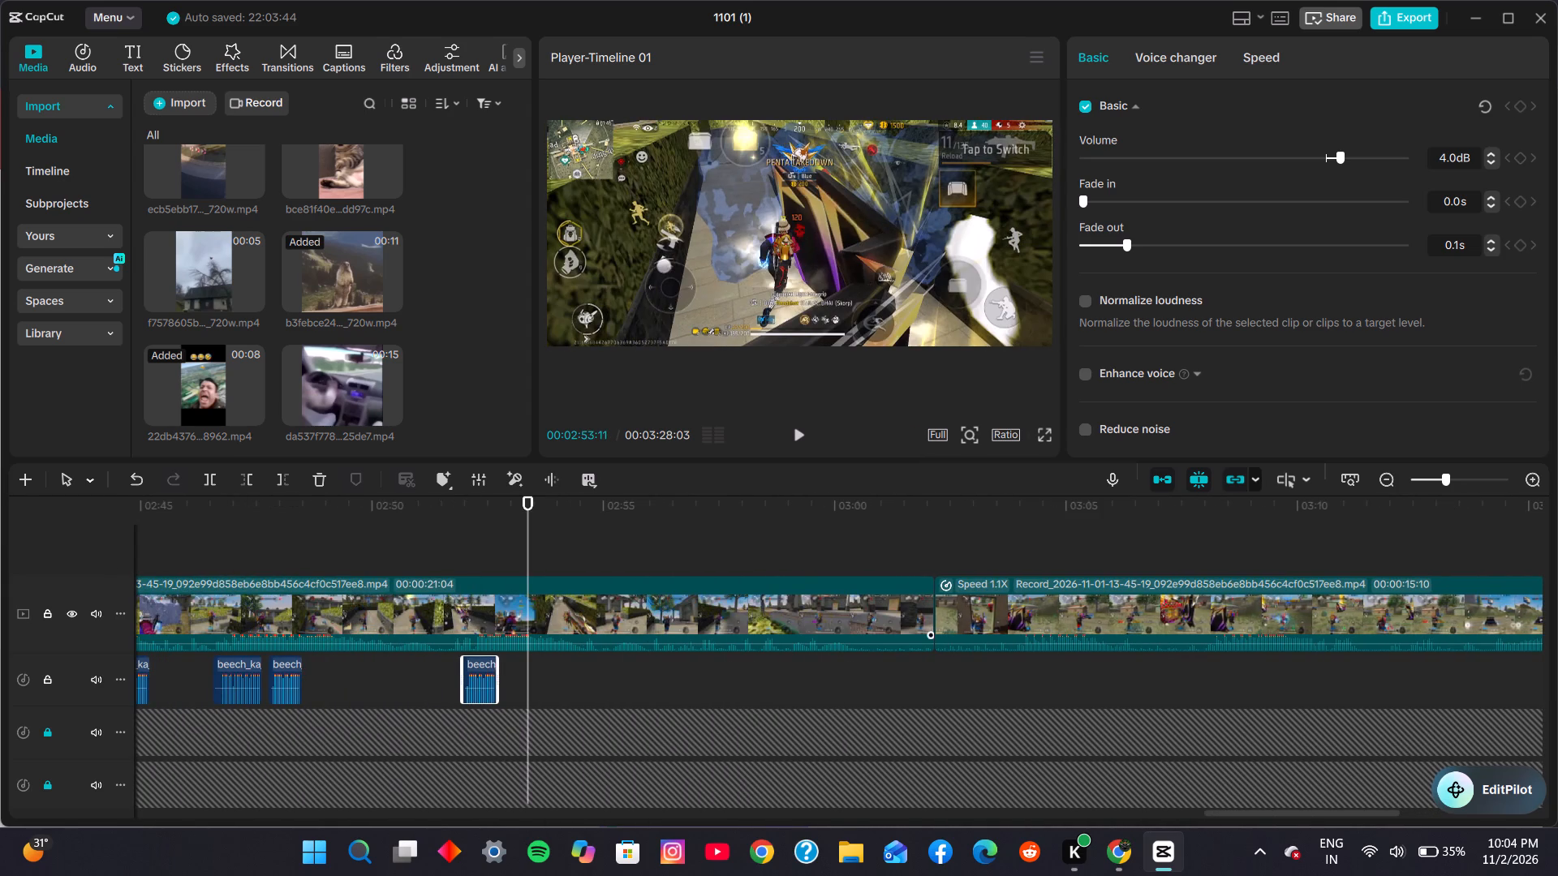
left_click(803, 434)
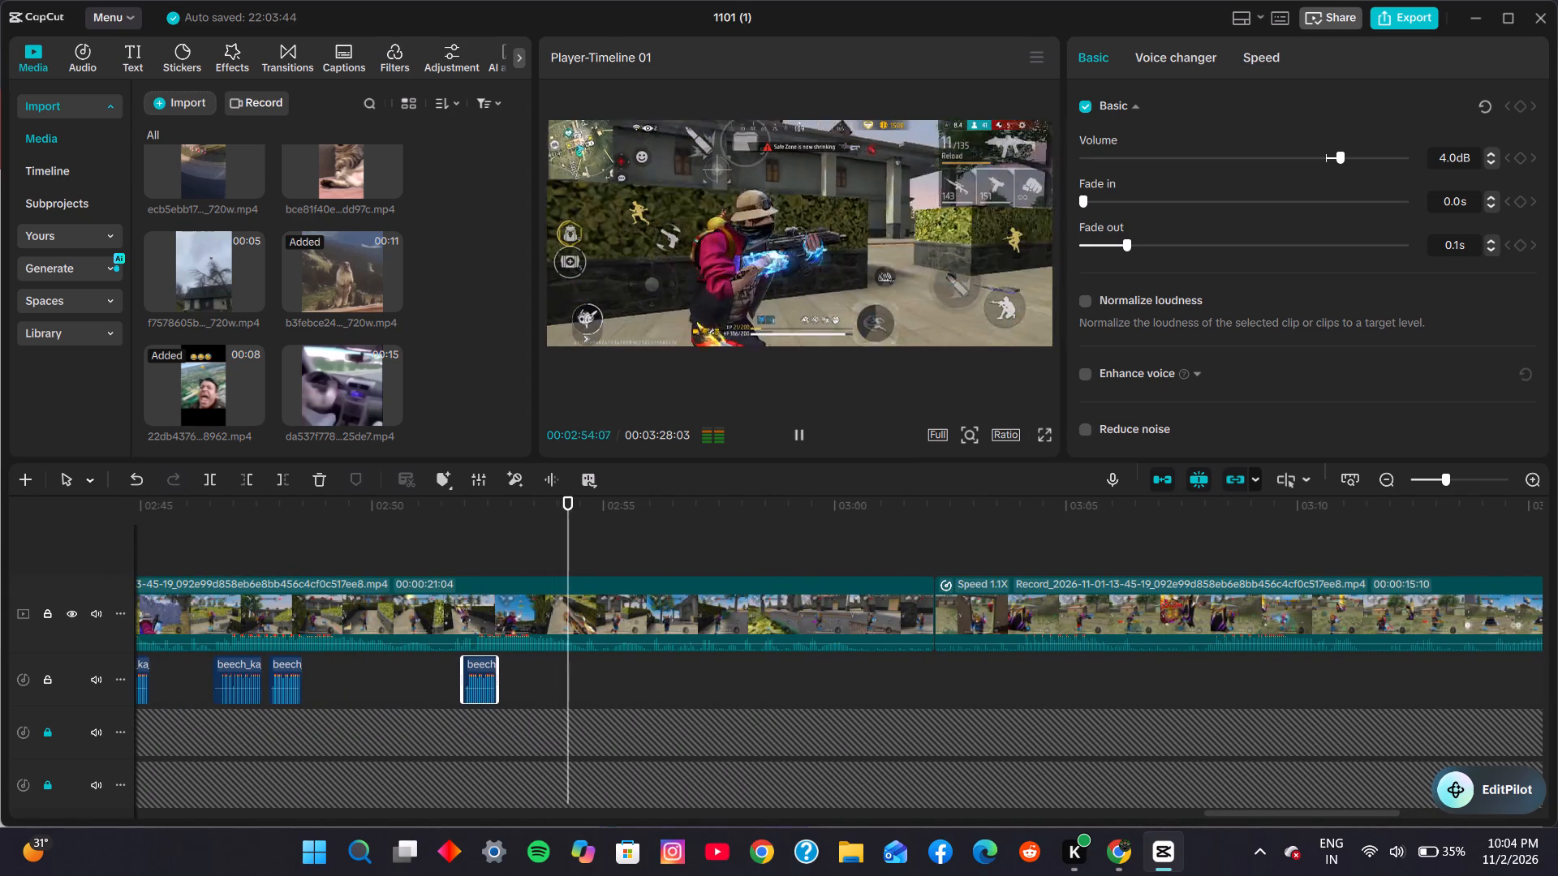
left_click(803, 434)
Trim the end of the gameplay clip above the beech_ka sounds to a length of 00:00:13:01 and play on from 00:02:54:19.
left_click(849, 607)
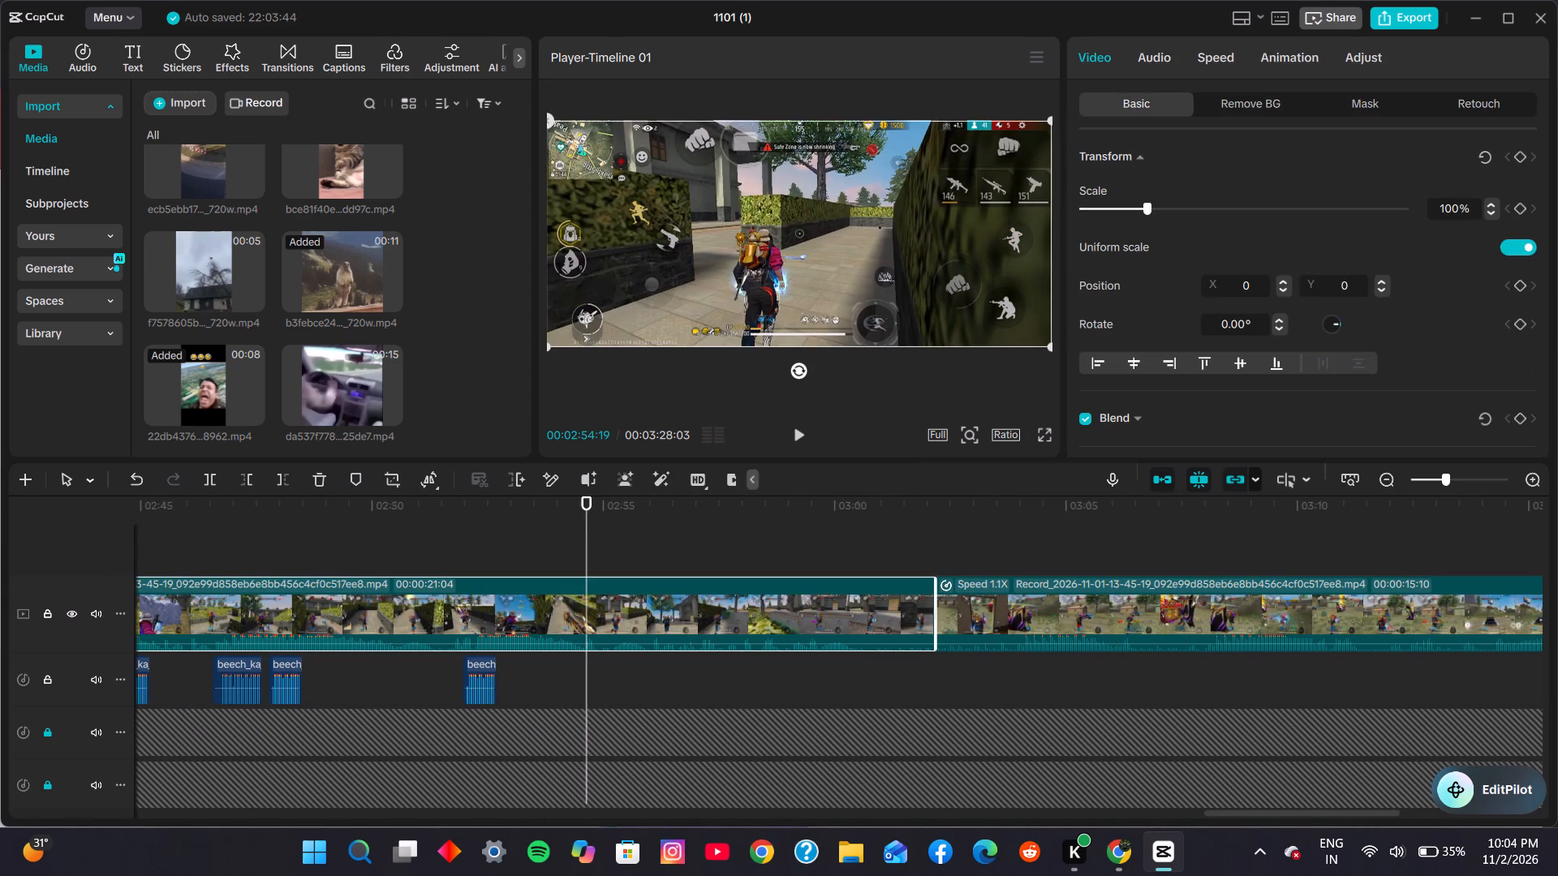
left_click_drag(934, 586, 435, 599)
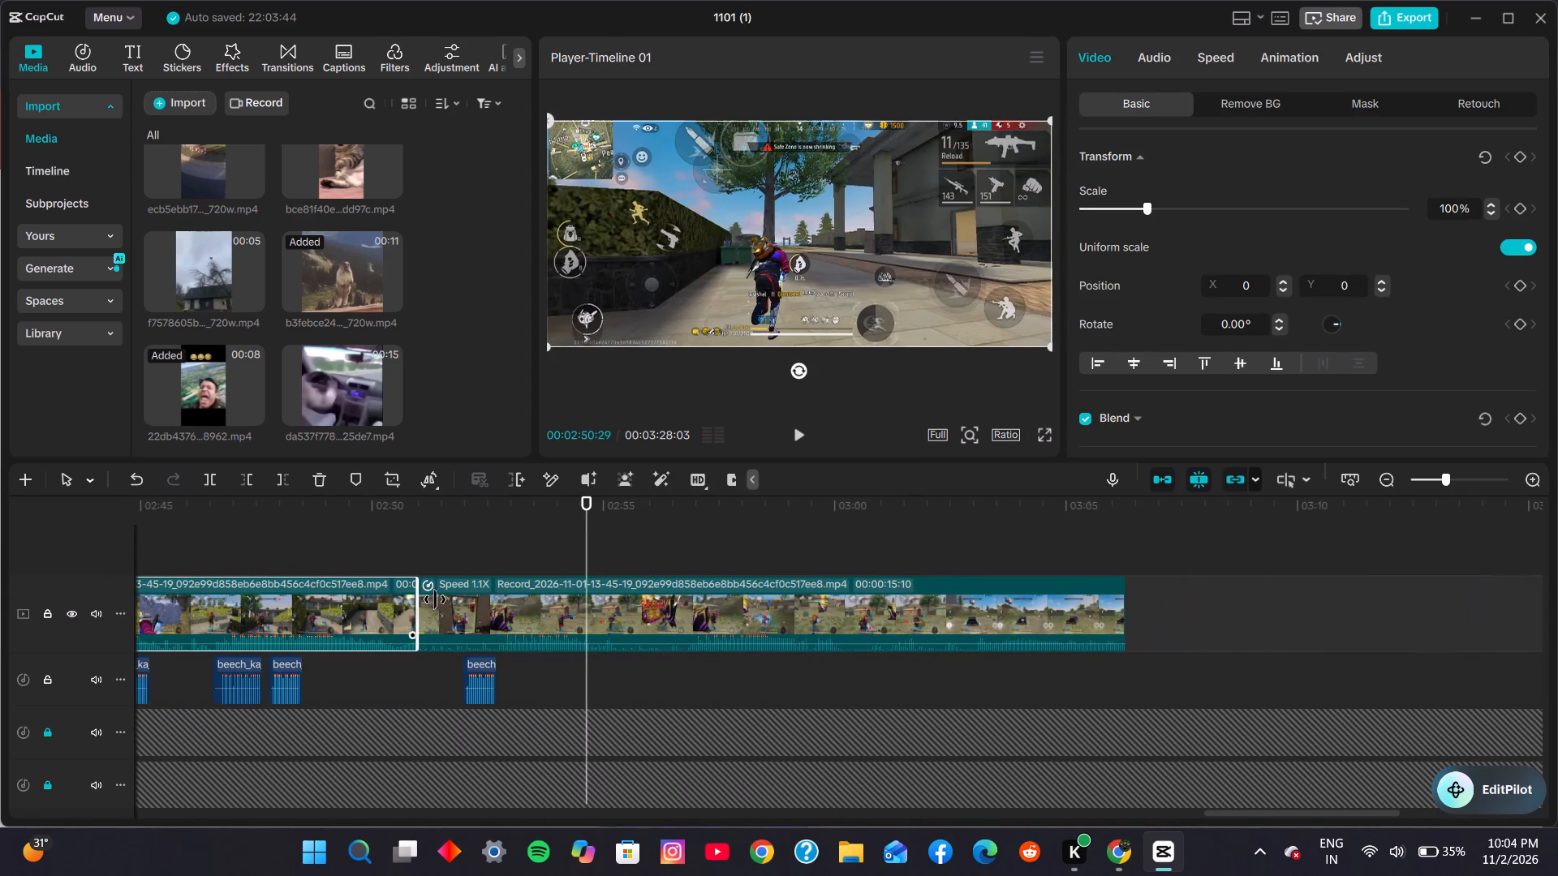
left_click_drag(435, 599, 567, 620)
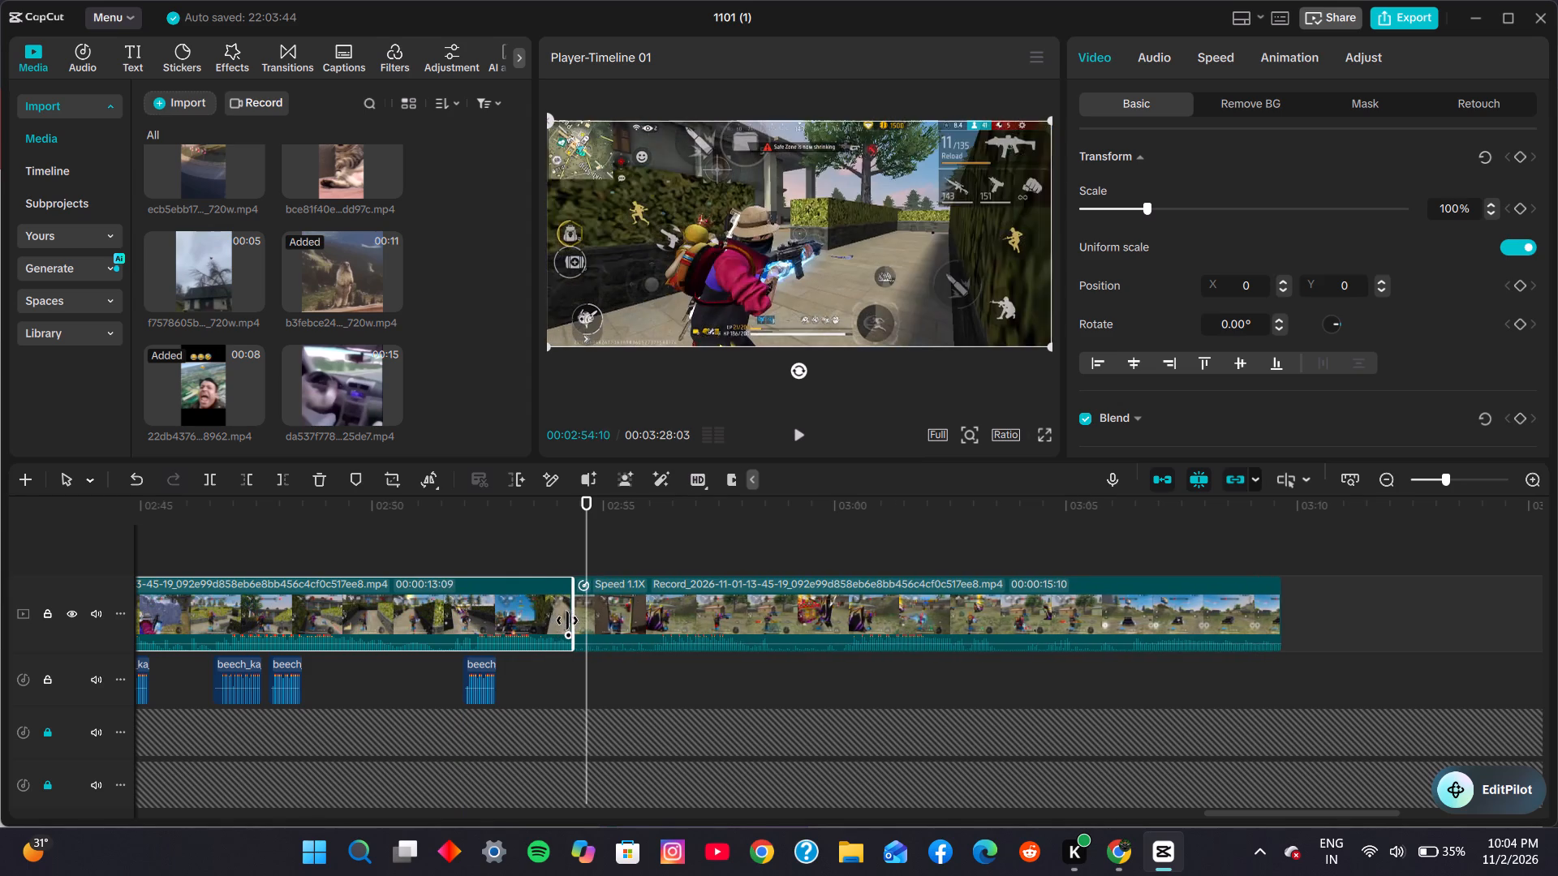
left_click_drag(567, 620, 548, 633)
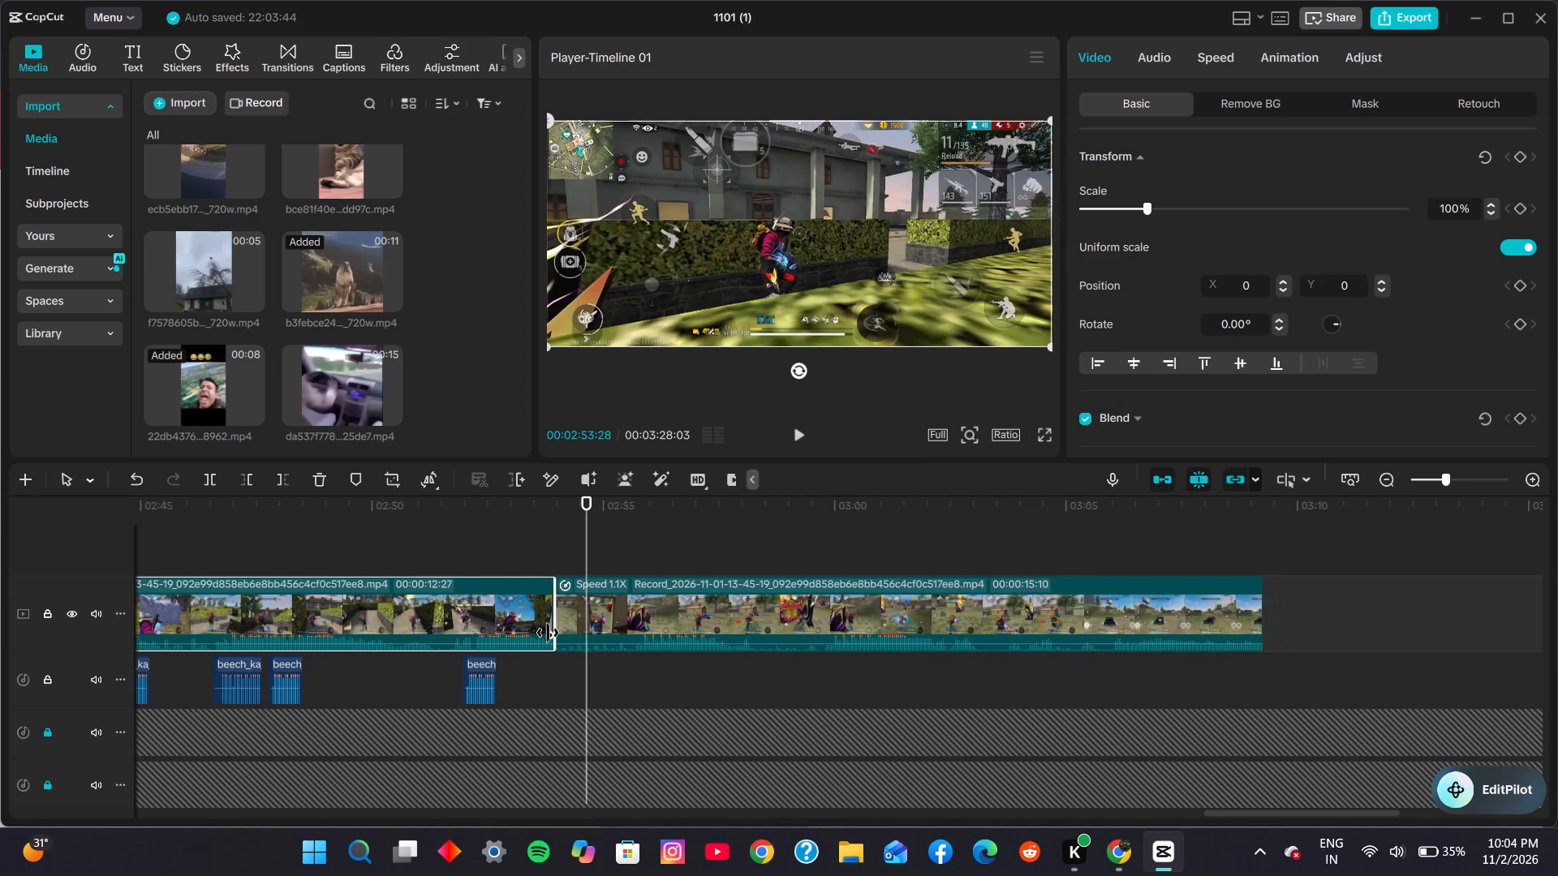
left_click_drag(548, 633, 553, 631)
left_click(482, 563)
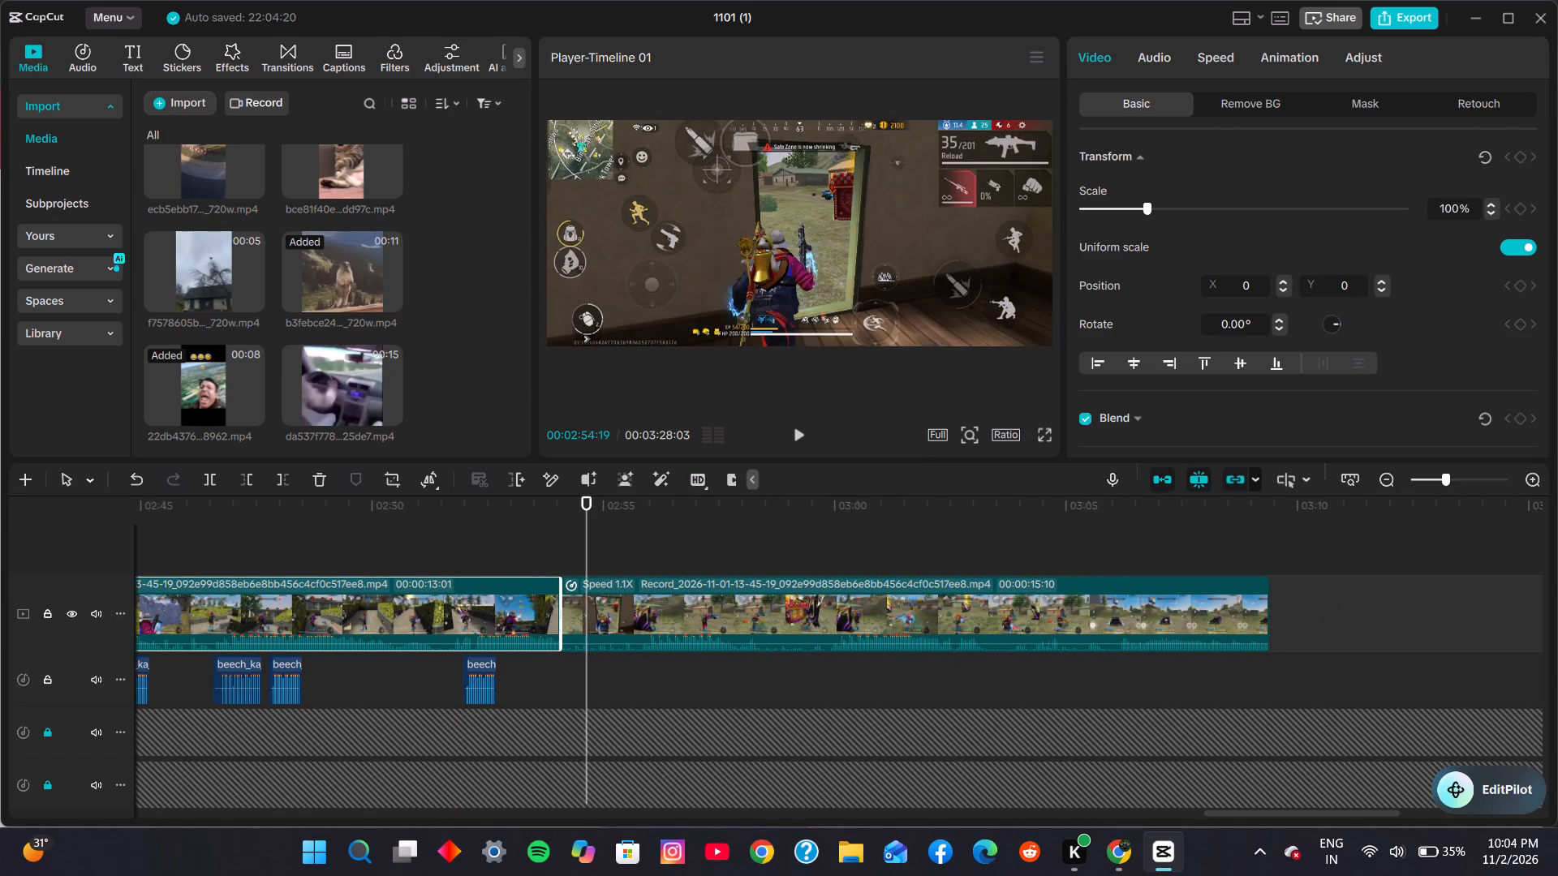
left_click(798, 438)
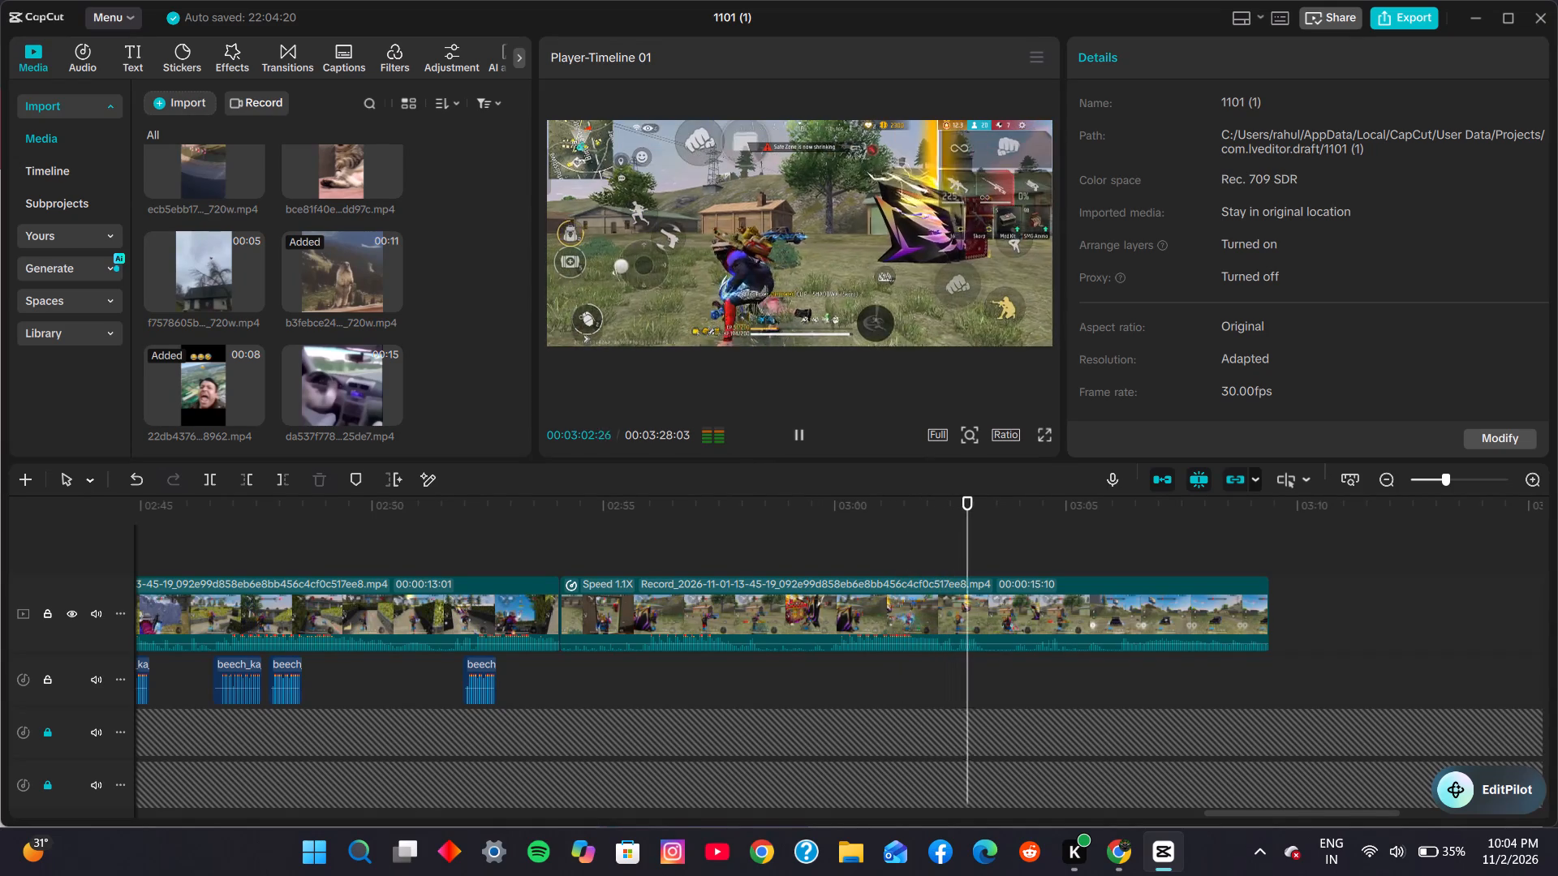
left_click(798, 437)
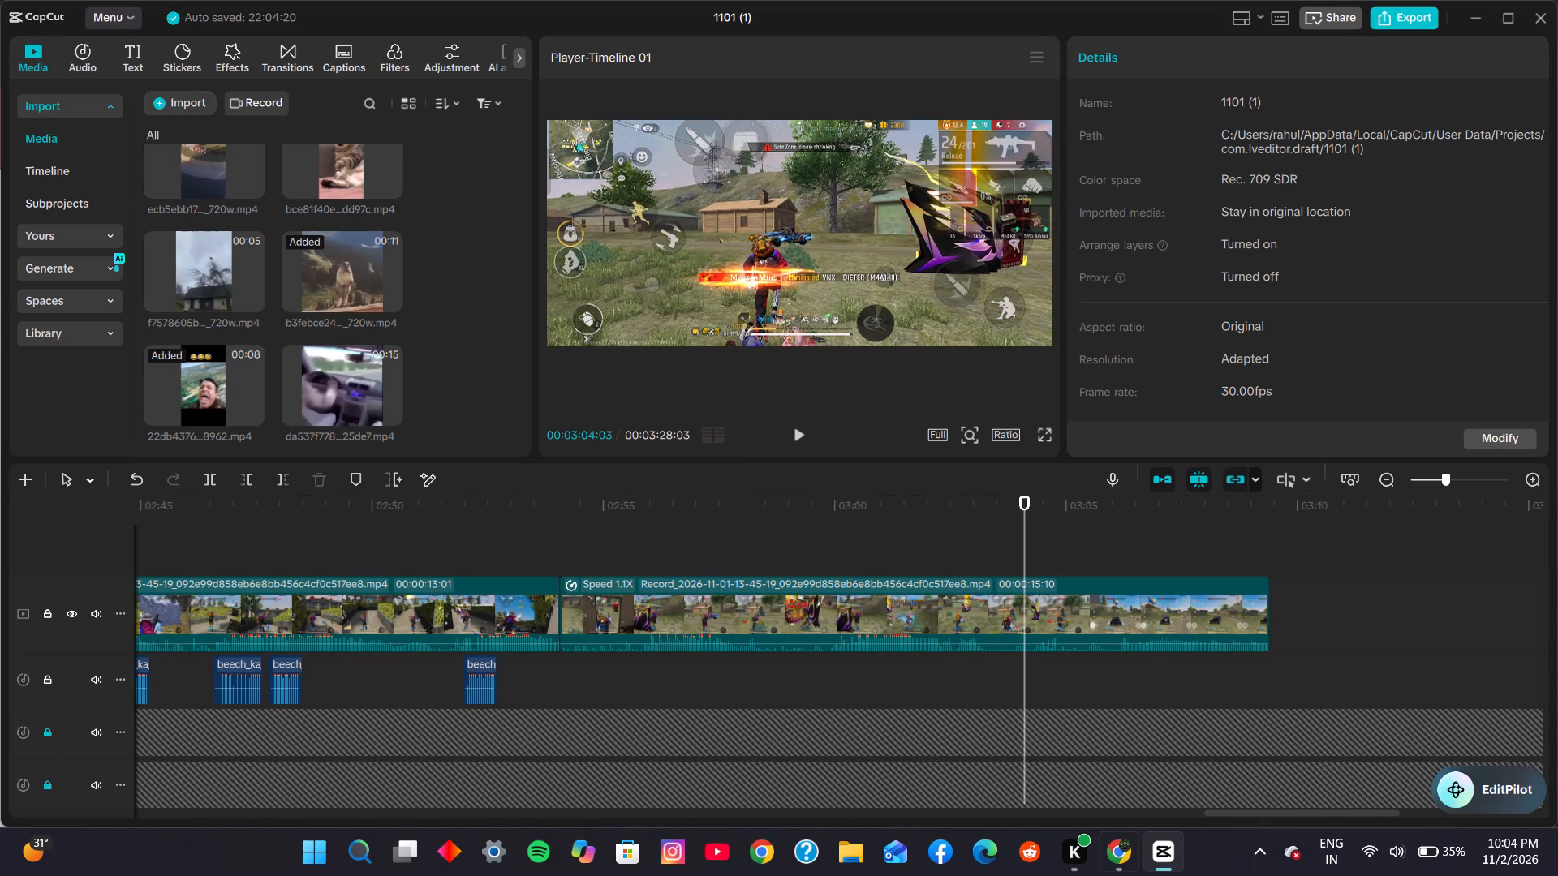
Switch to Chrome and search Pinterest for "gadi nikal; meme video".
left_click(1113, 839)
left_click(453, 384)
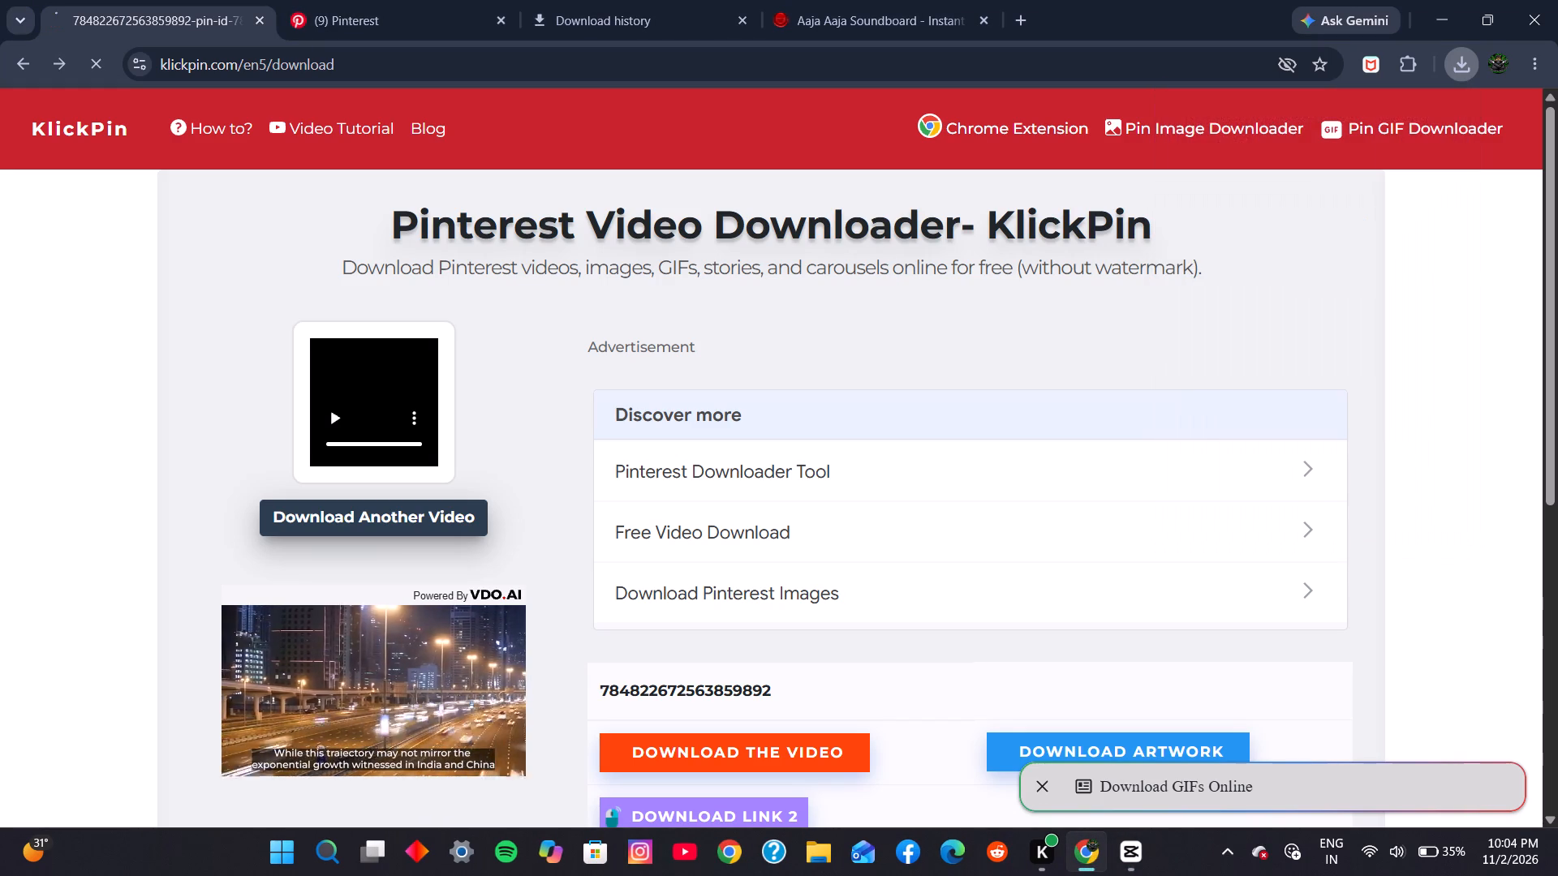
left_click(394, 16)
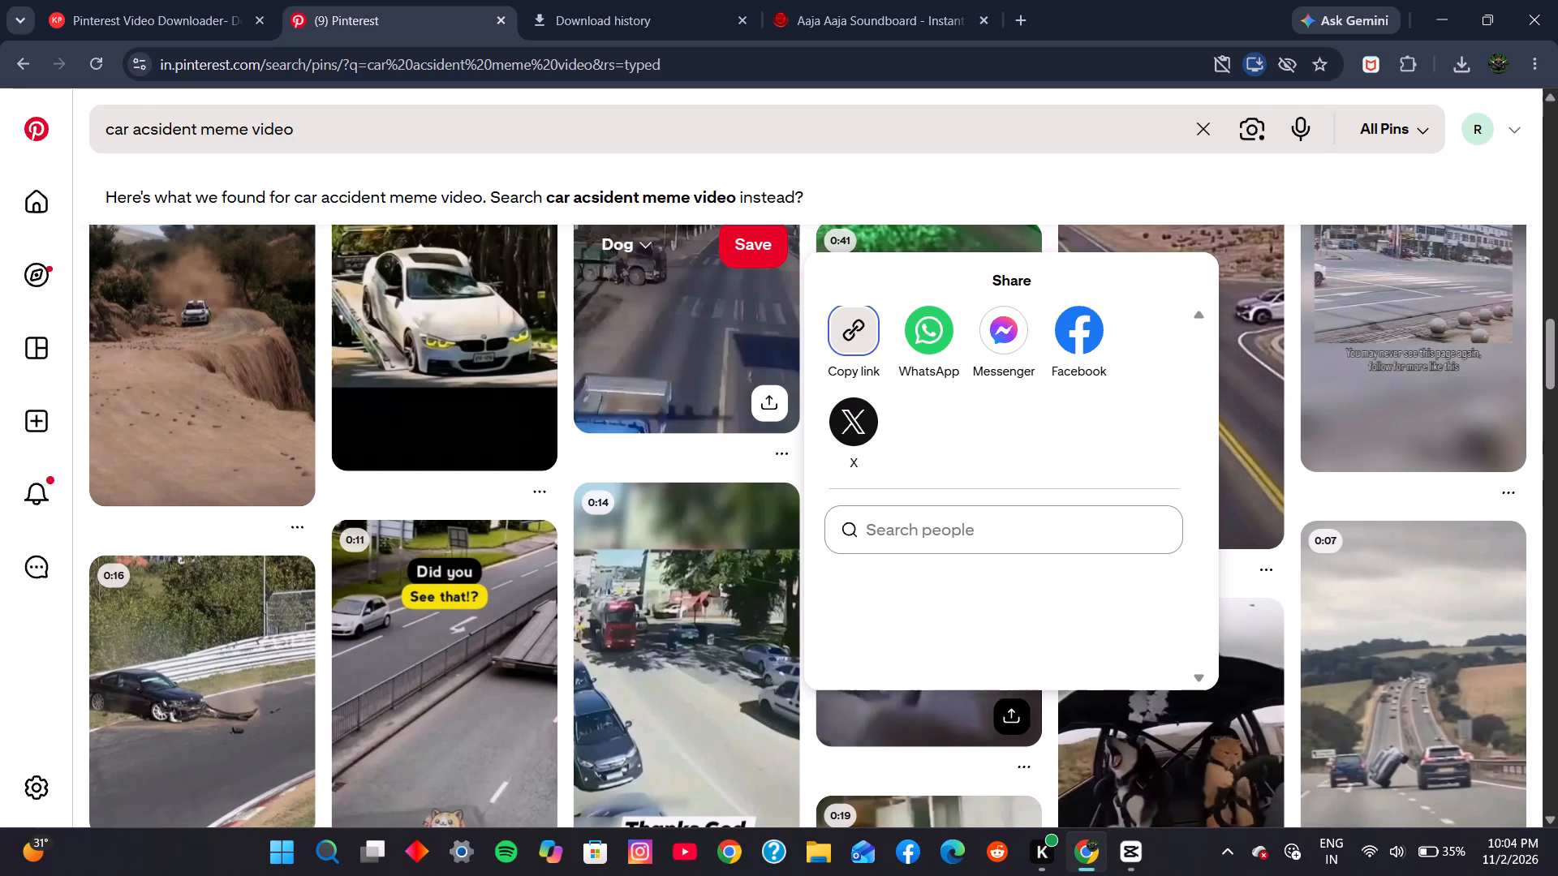
left_click(364, 140)
left_click_drag(364, 136, 302, 133)
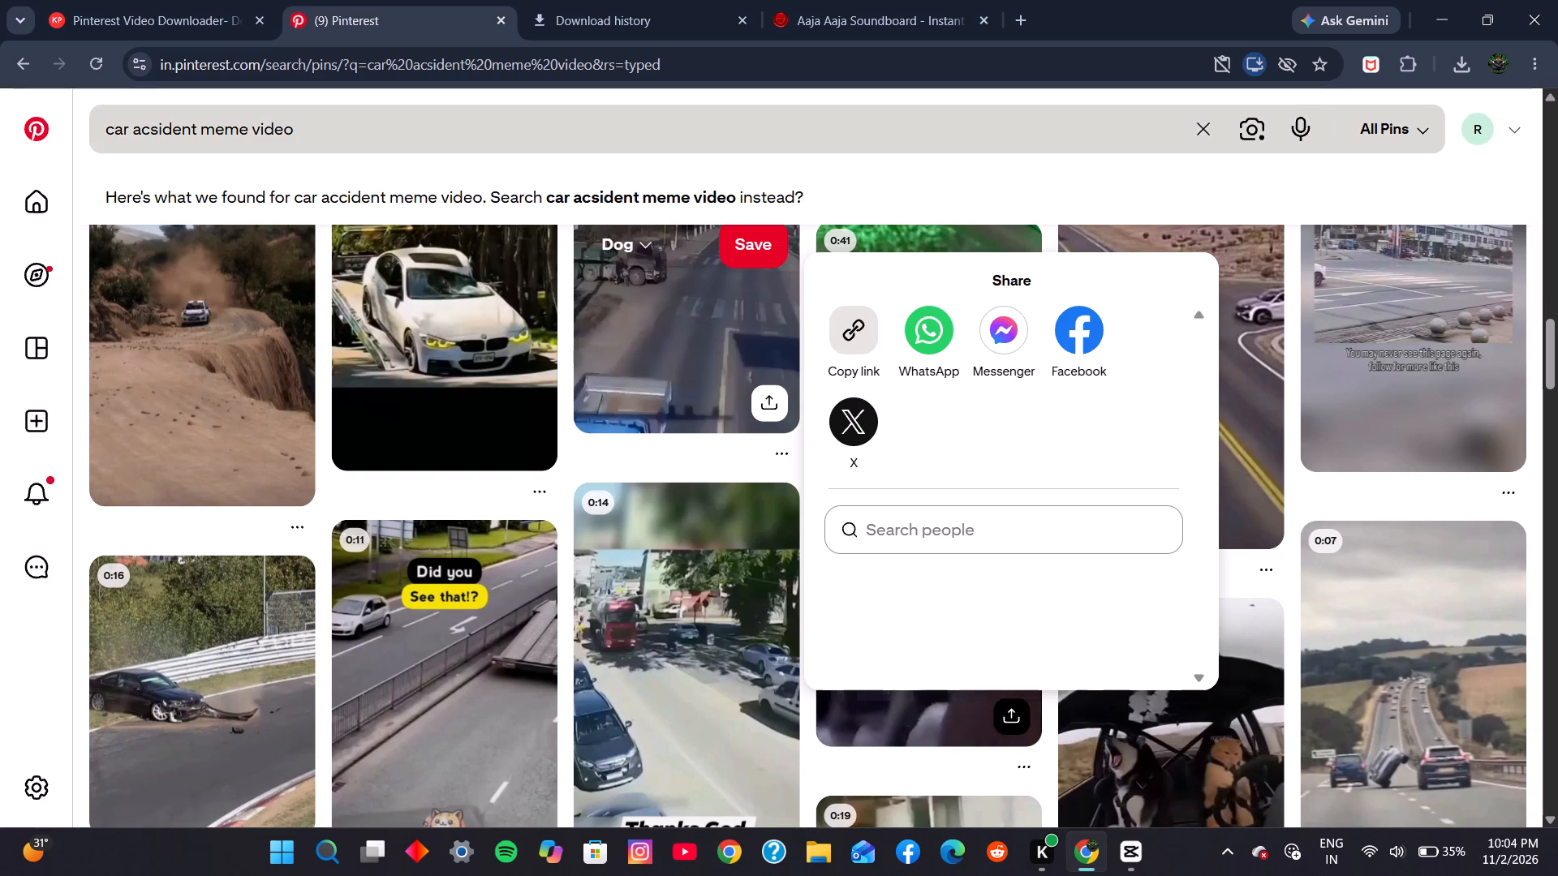
left_click_drag(302, 133, 264, 133)
double_click(196, 131)
left_click_drag(196, 131, 192, 131)
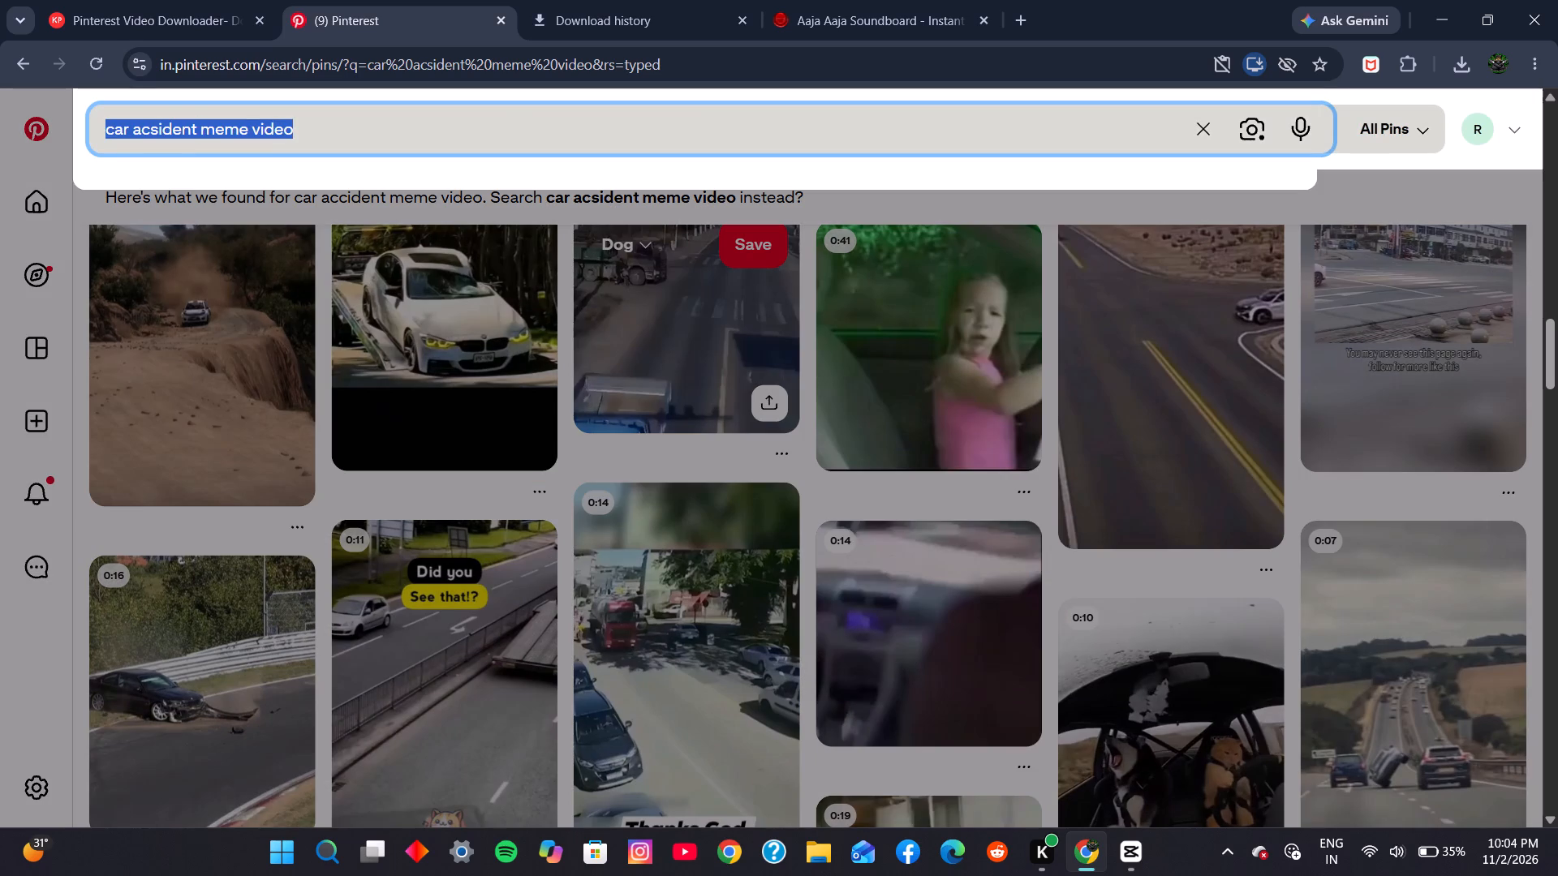
left_click_drag(192, 131, 182, 131)
left_click(204, 127)
left_click_drag(200, 127, 84, 139)
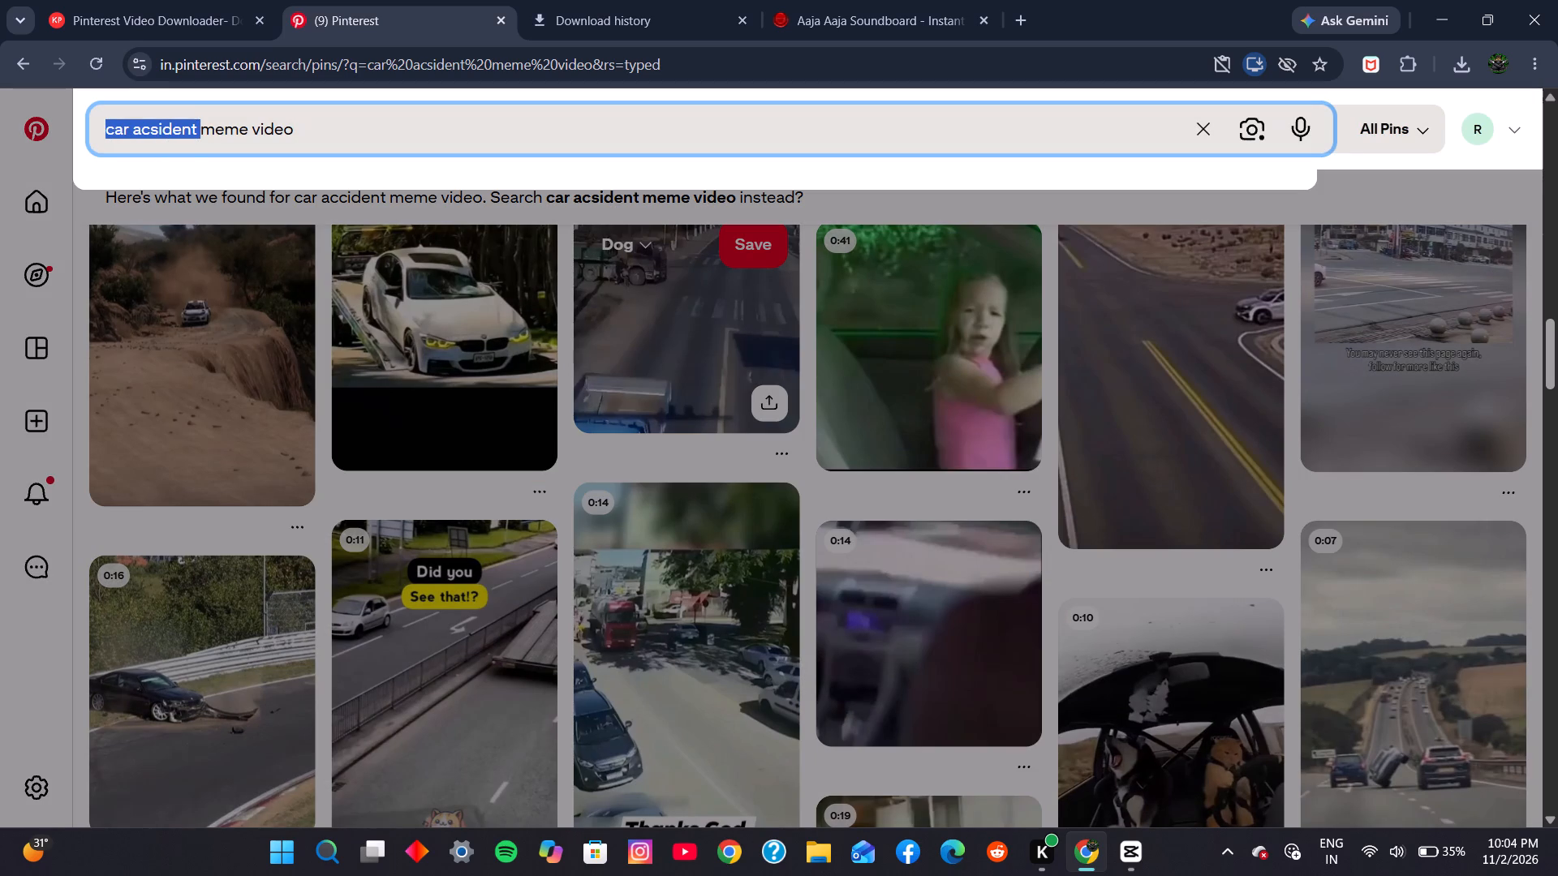
key("BackSpace")
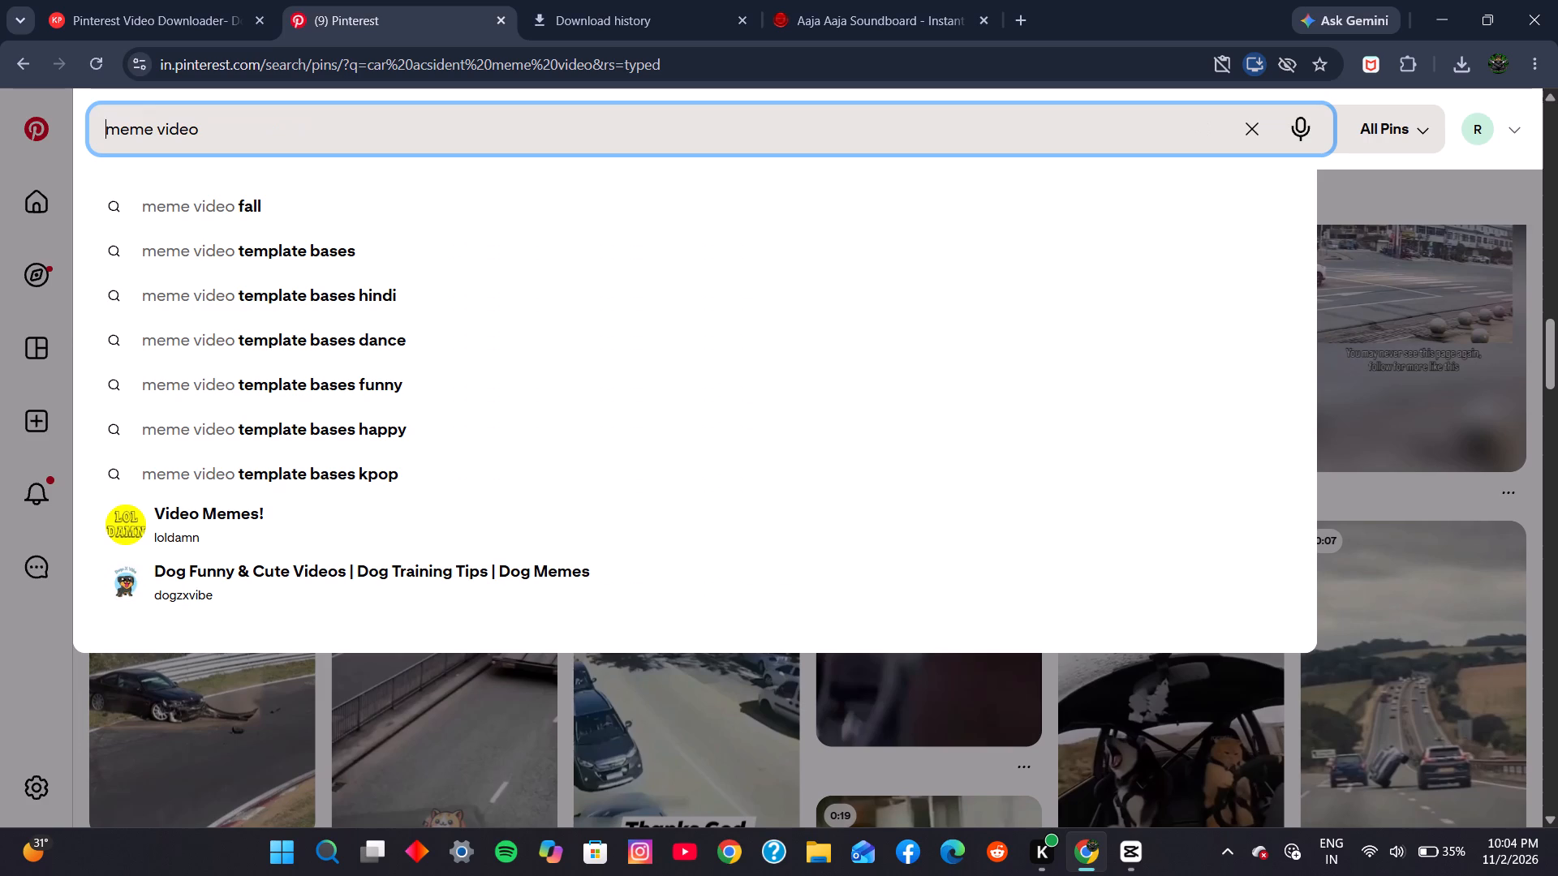
type("gadi nikal;")
key("space")
key("Return")
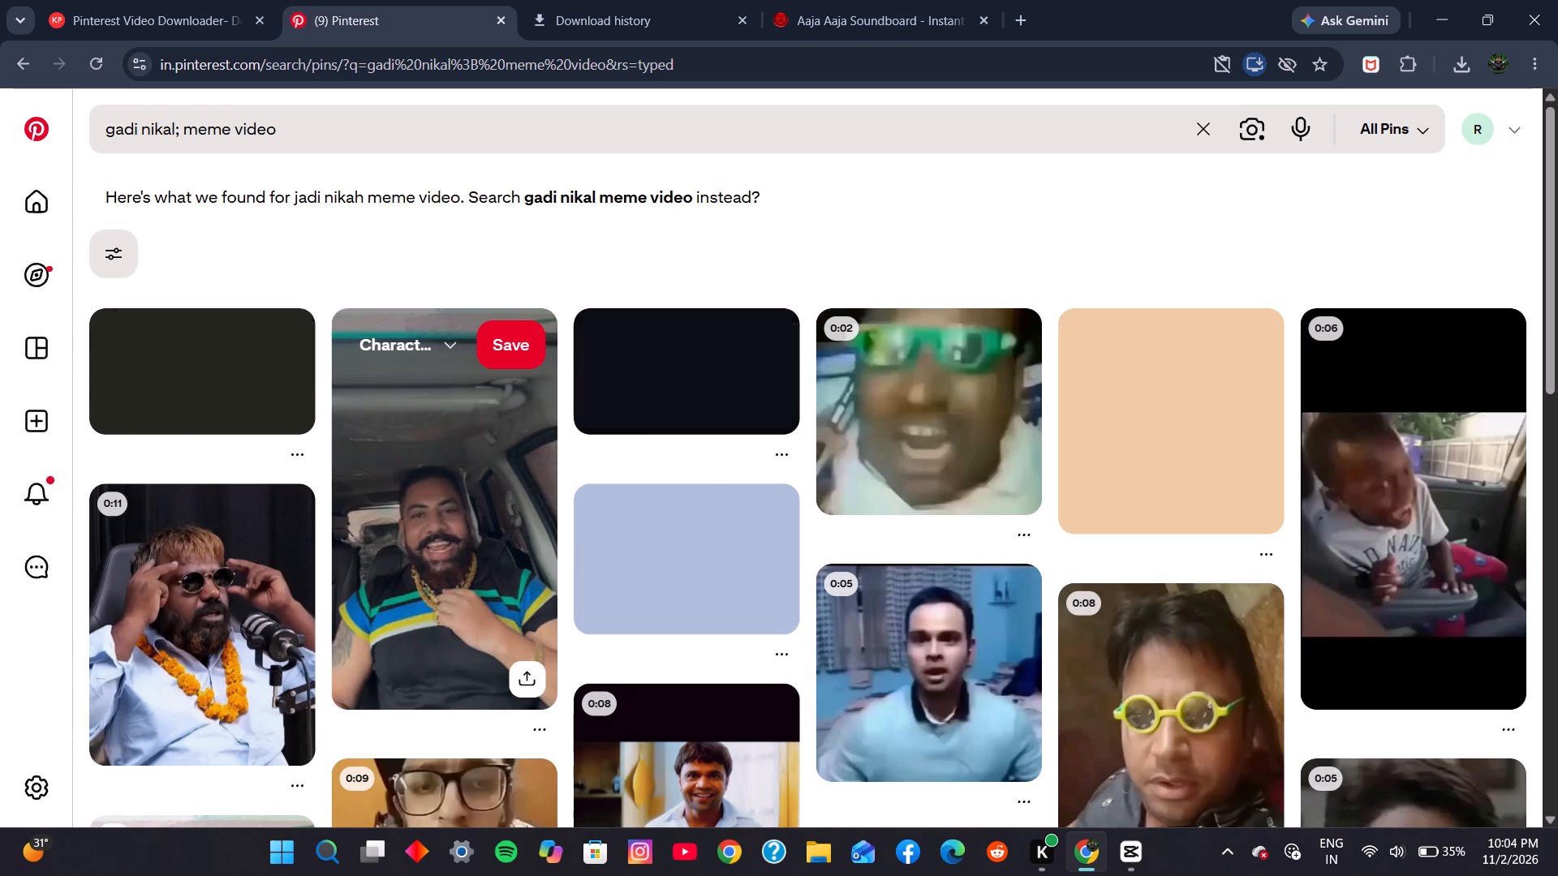
Browse the Pinterest results for a meme clip that suits the gameplay.
scroll(799, 455, "down", 1)
scroll(799, 455, "up", 2)
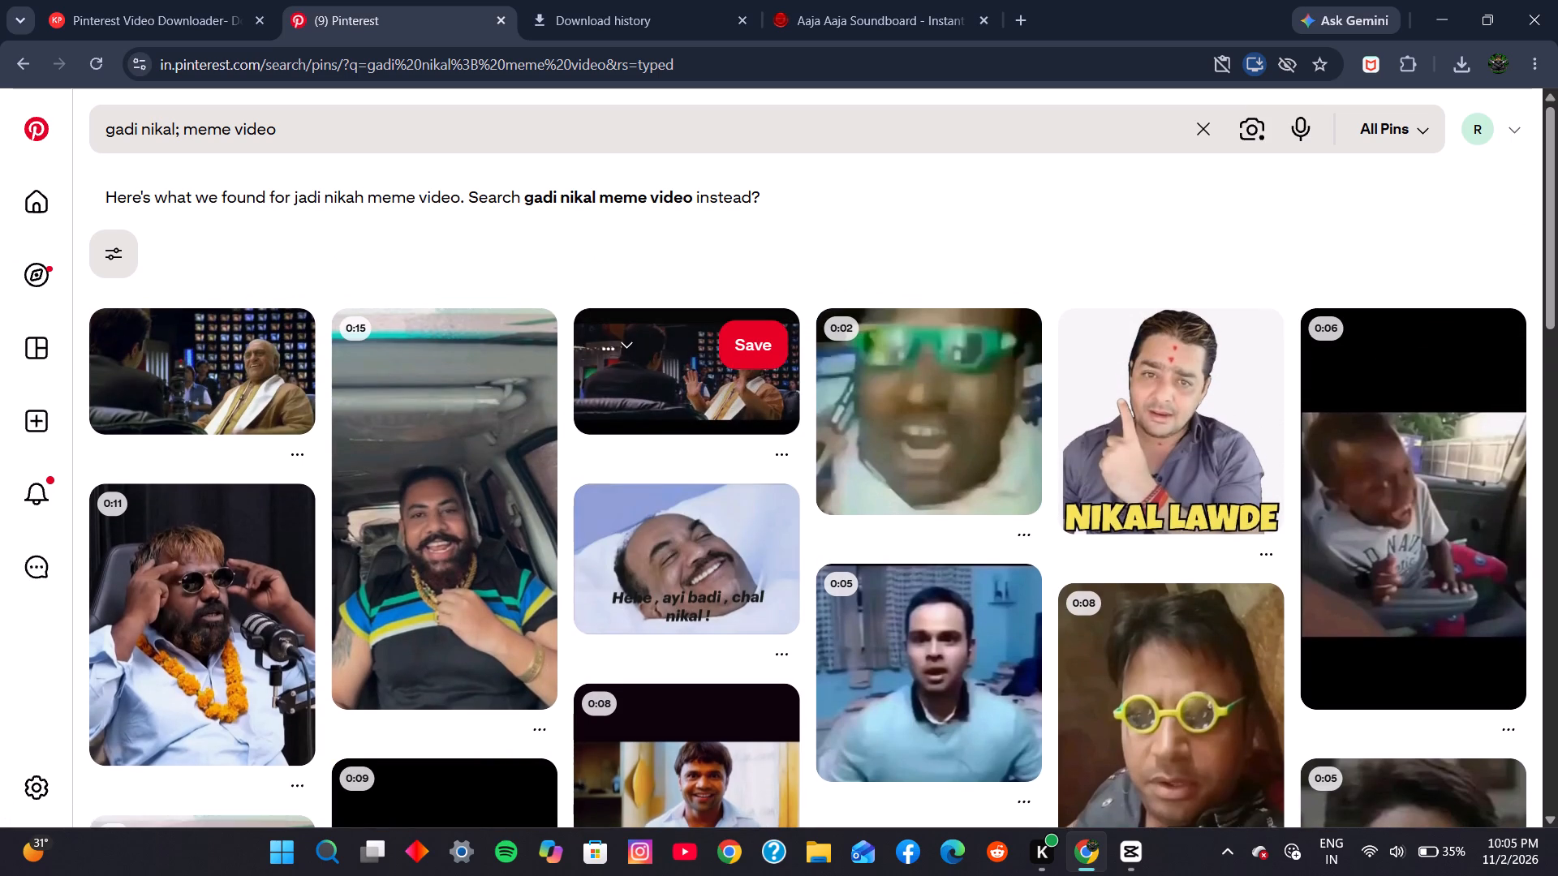
scroll(799, 455, "down", 5)
scroll(799, 455, "up", 1)
scroll(799, 455, "down", 3)
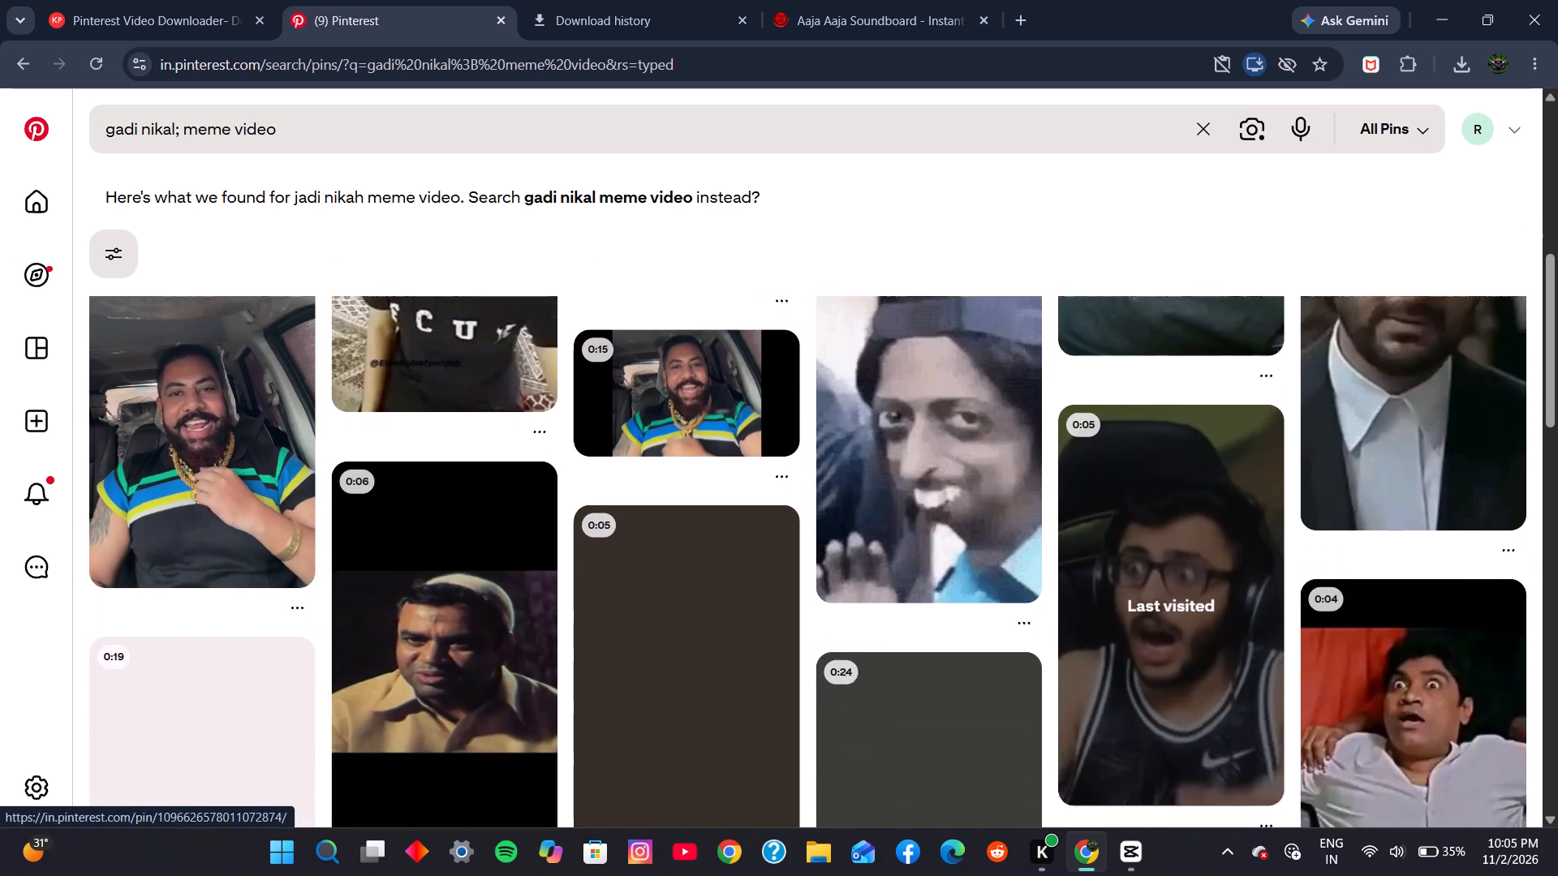
scroll(799, 455, "down", 4)
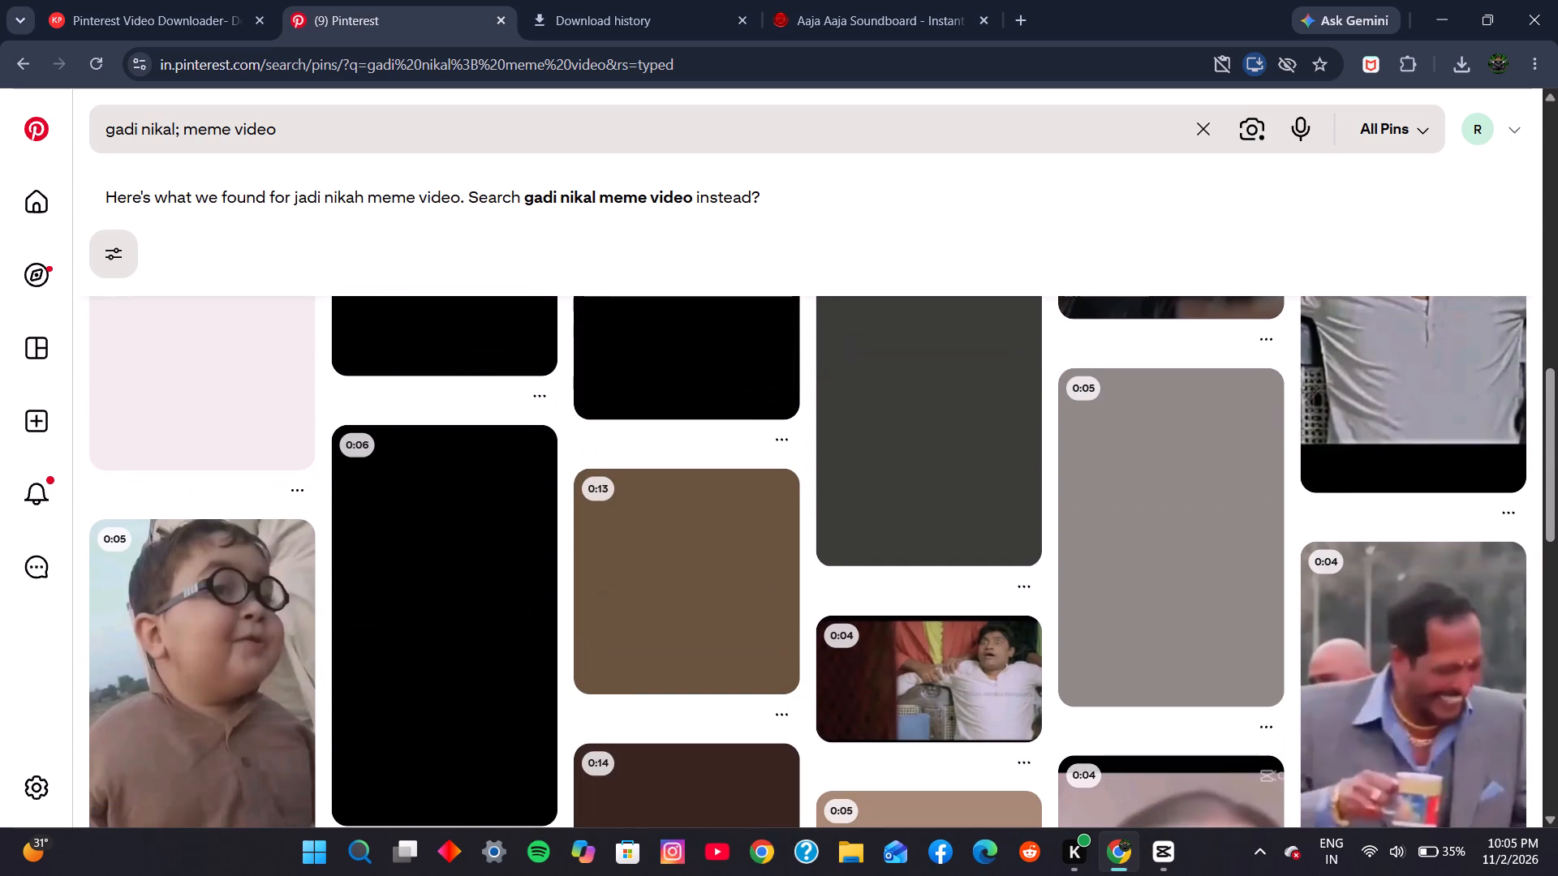
scroll(799, 455, "down", 5)
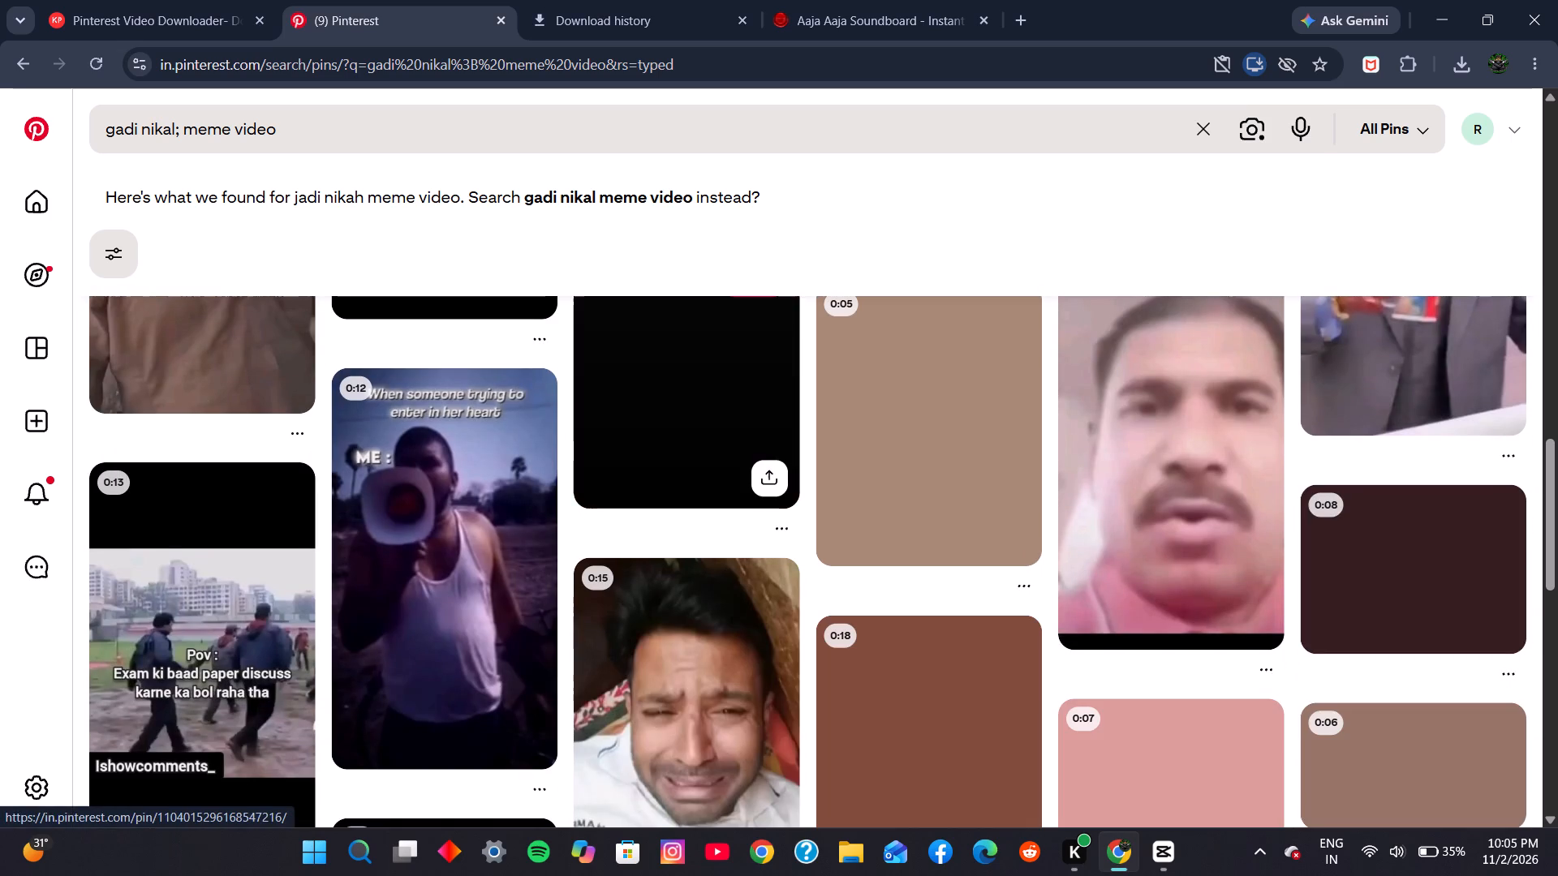
scroll(799, 455, "down", 3)
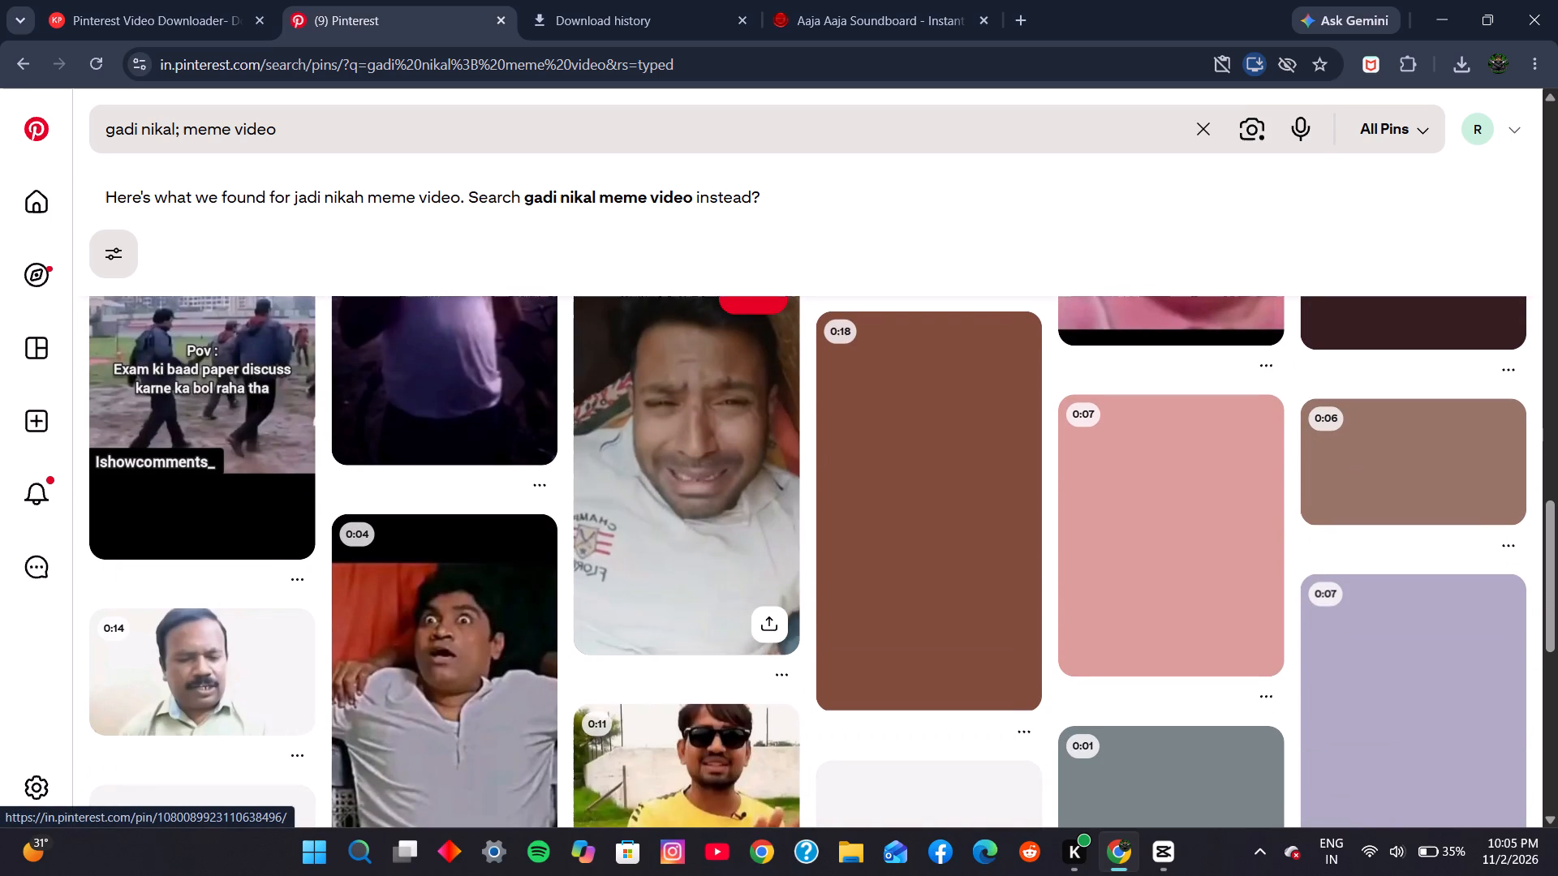
Remove "gadi nikal;" from the Pinterest search text, leaving "meme video".
left_click(181, 127)
key("BackSpace")
key("BackSpace")
key("BackSpace")
key("BackSpace")
key("BackSpace")
key("BackSpace")
key("BackSpace")
key("BackSpace")
key("BackSpace")
key("BackSpace")
key("BackSpace")
key("BackSpace")
key("BackSpace")
key("BackSpace")
key("BackSpace")
key("BackSpace")
key("BackSpace")
key("BackSpace")
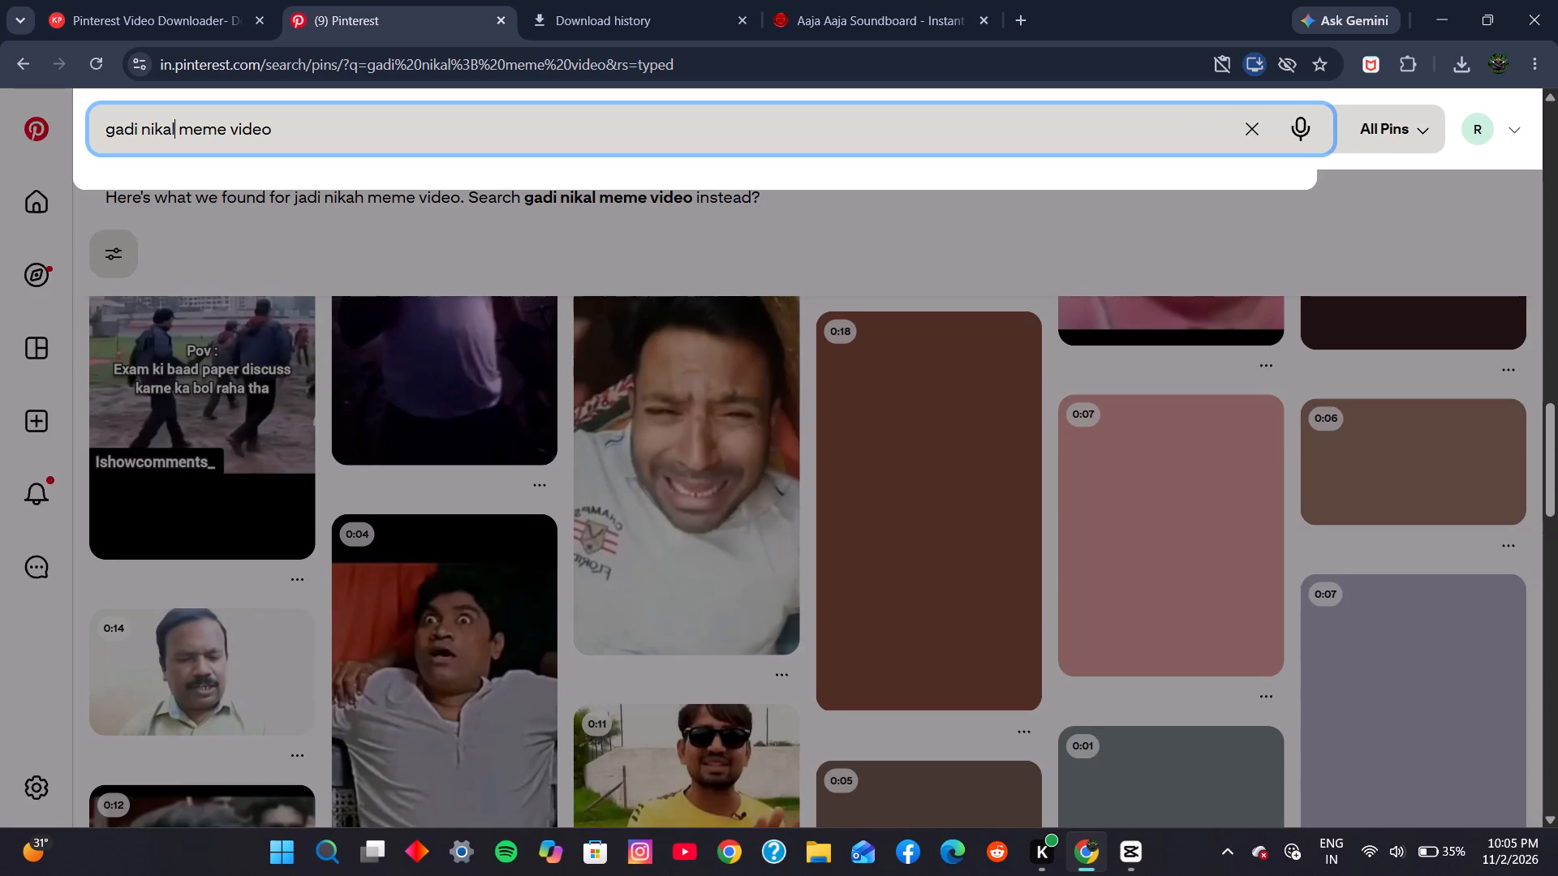
Search the Myinstants soundboard site for "chal chal".
left_click(820, 6)
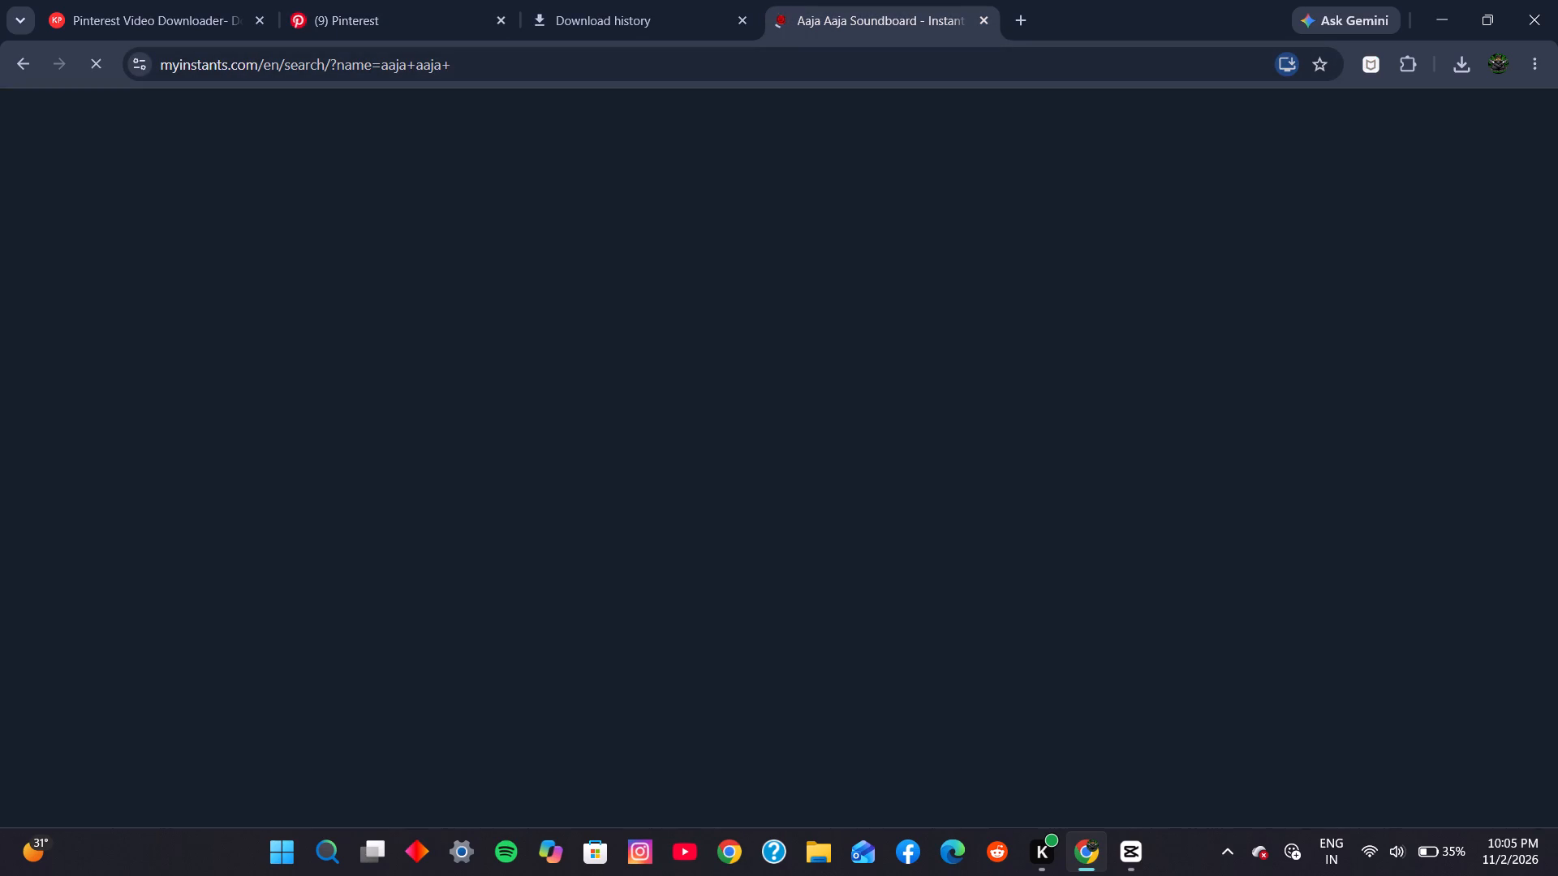
left_click(345, 120)
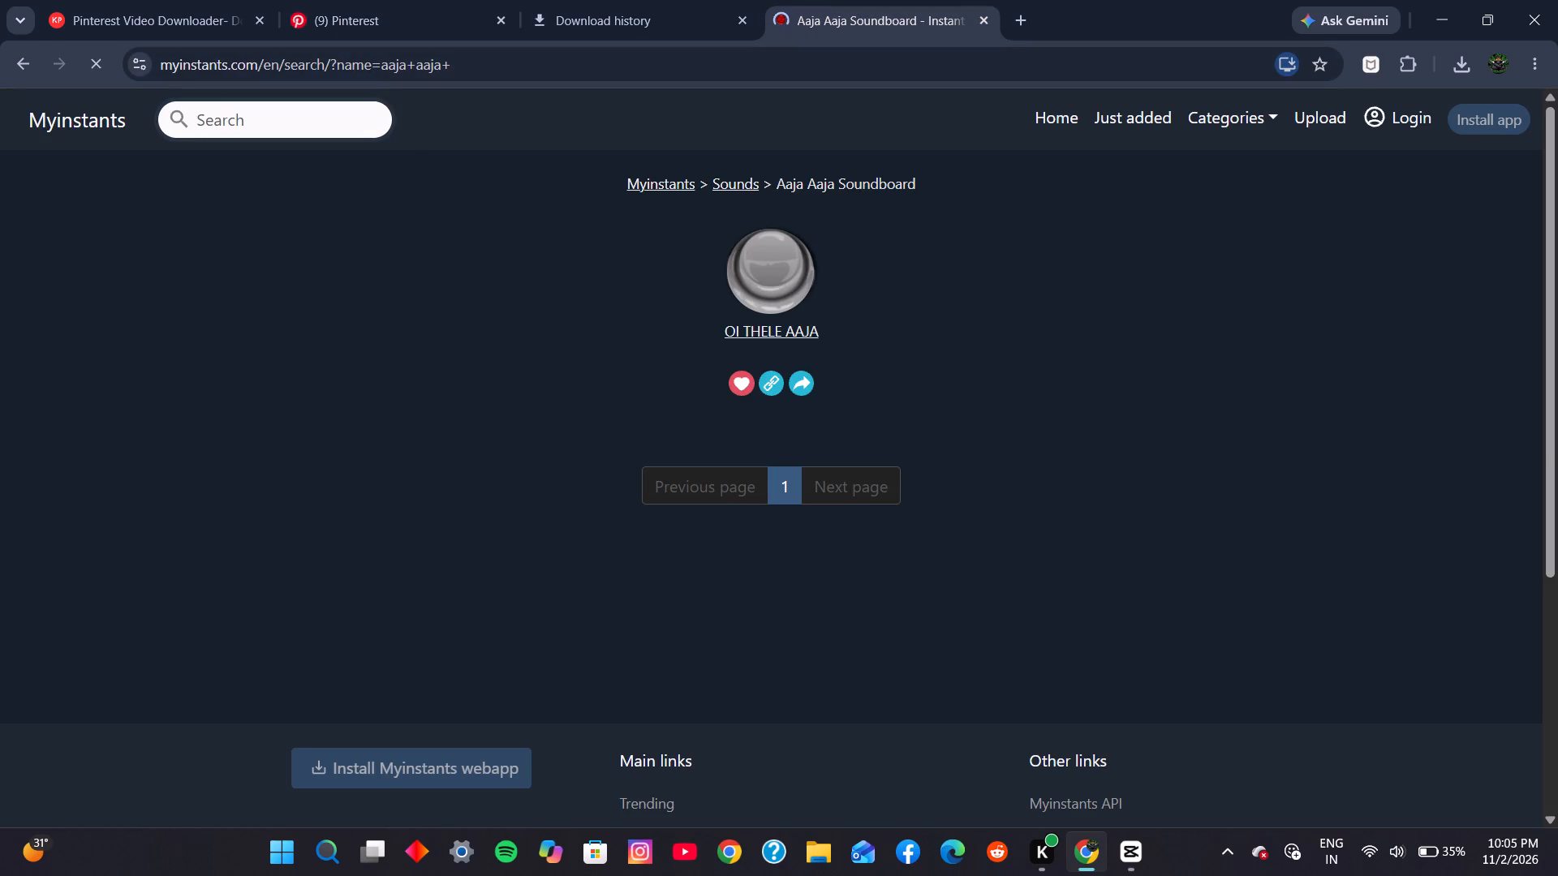
type("chal chal")
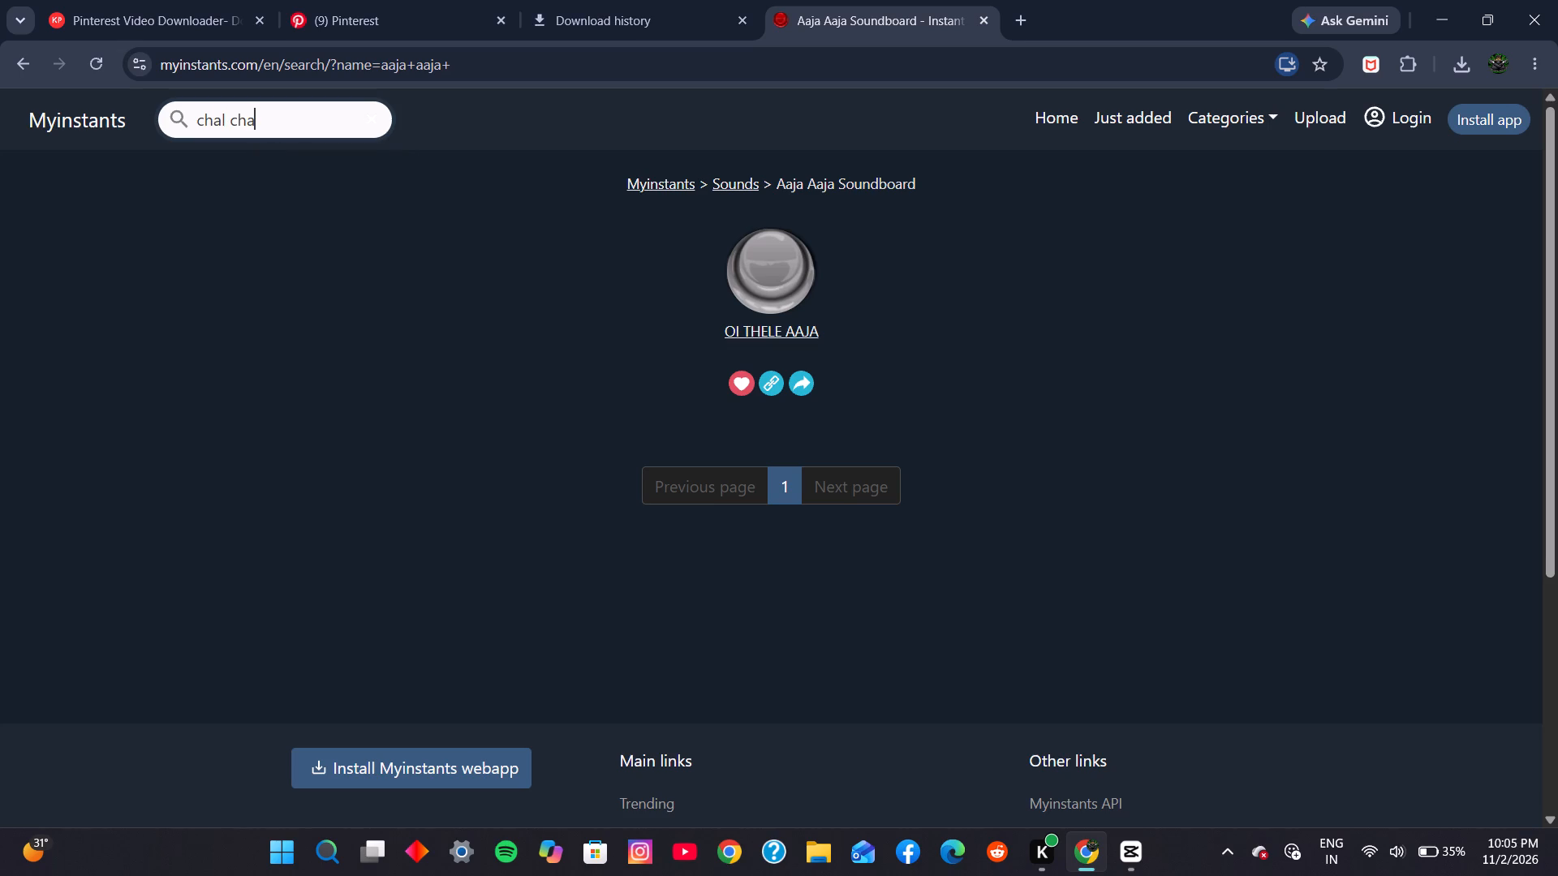
key("space")
key("Return")
Listen to the "chal chal" soundboard sounds, including Chal chal chal, Chal hatt and Abe chal - shobit bhaiya, for one that suits the gameplay.
left_click(372, 221)
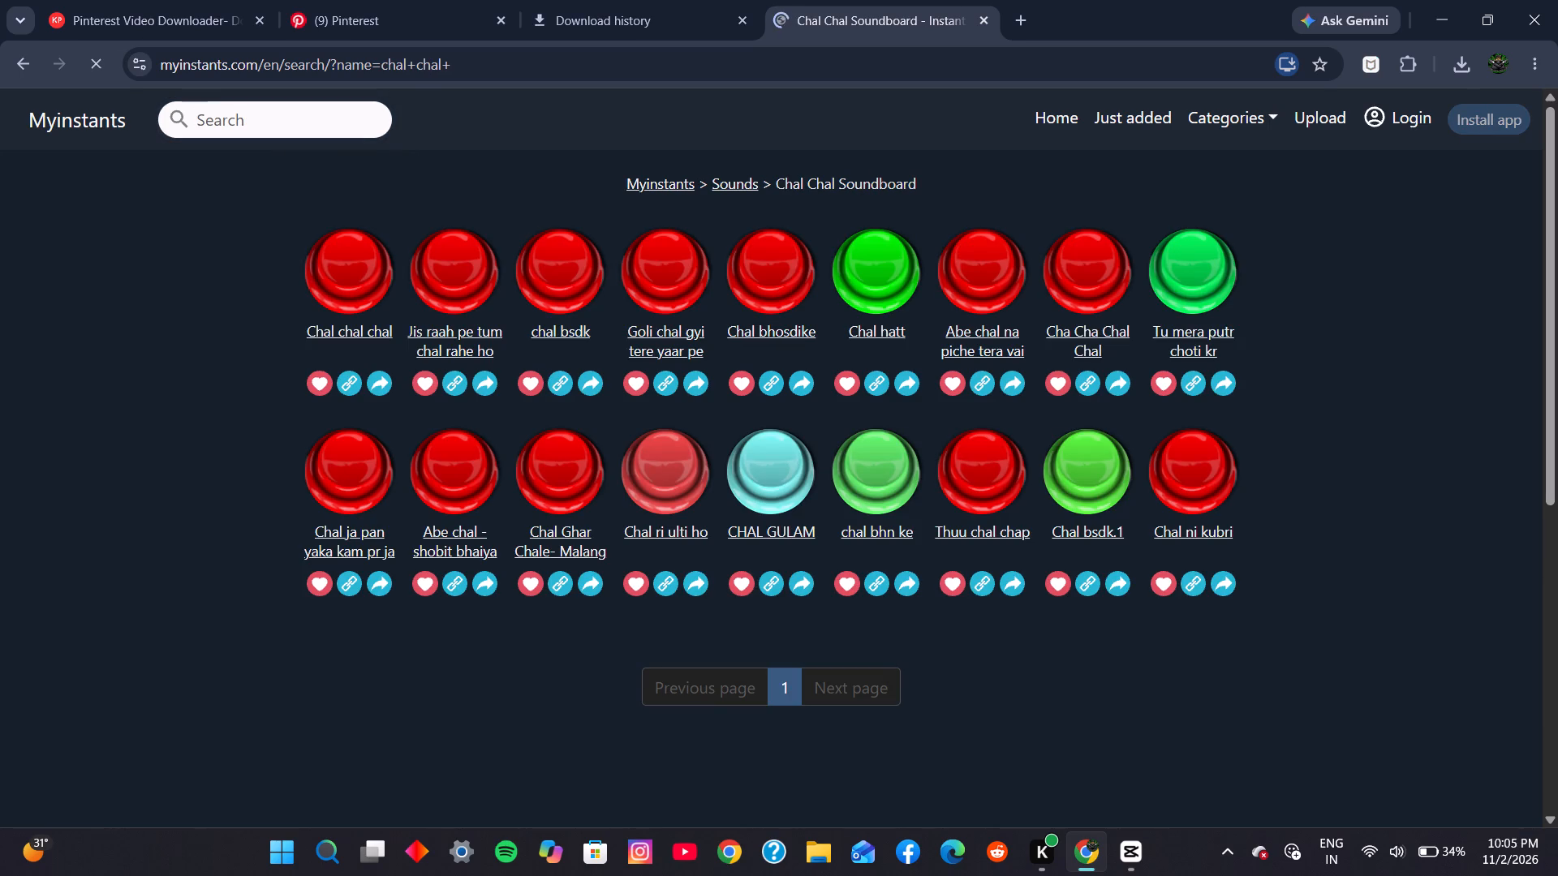
left_click(362, 240)
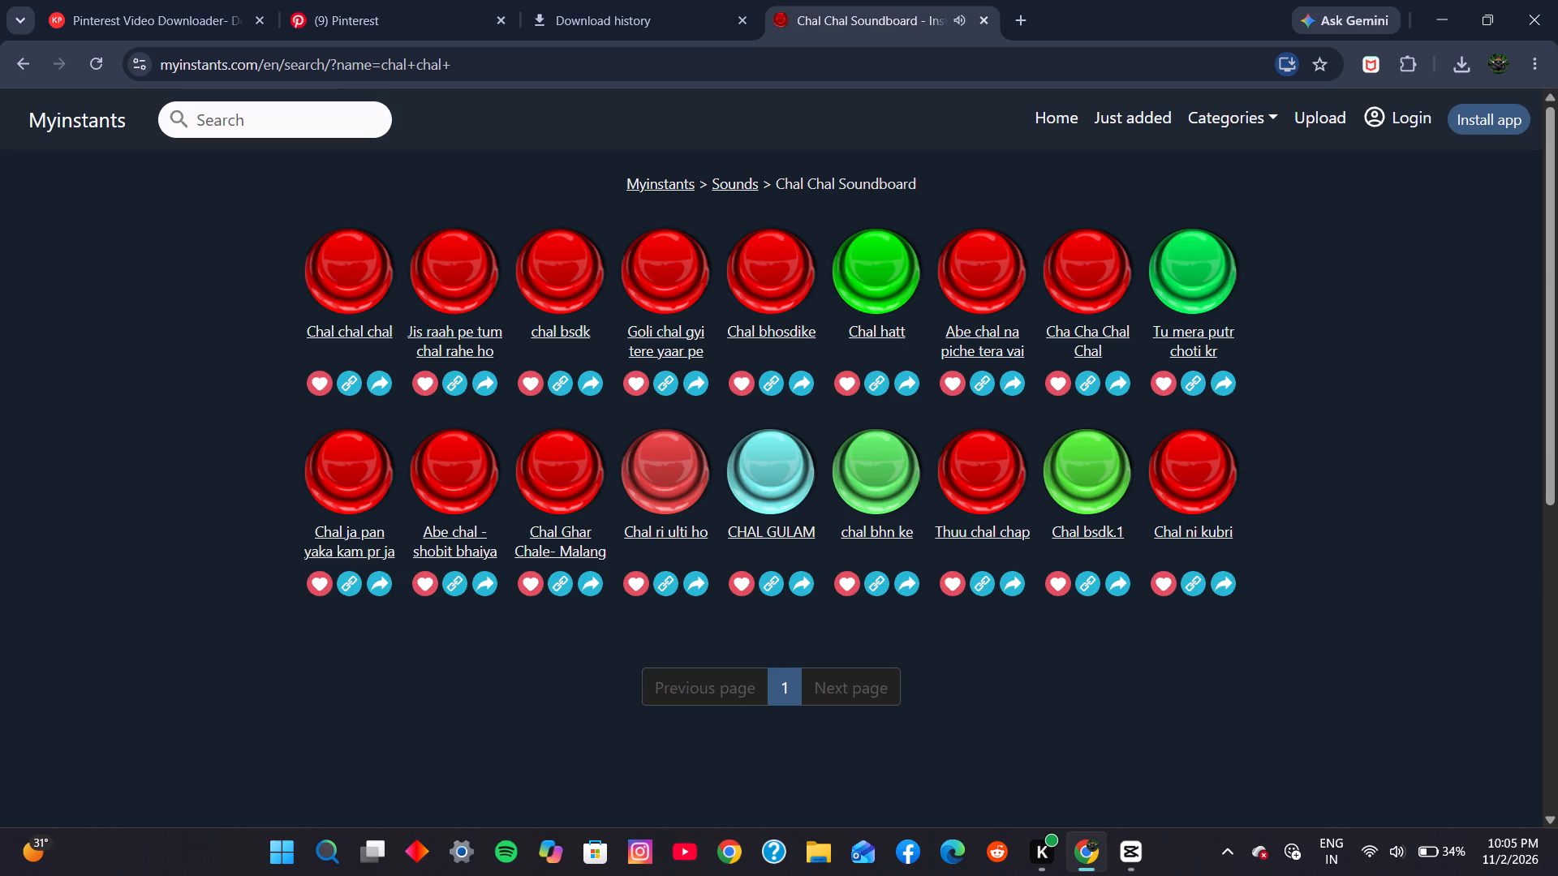
left_click(576, 267)
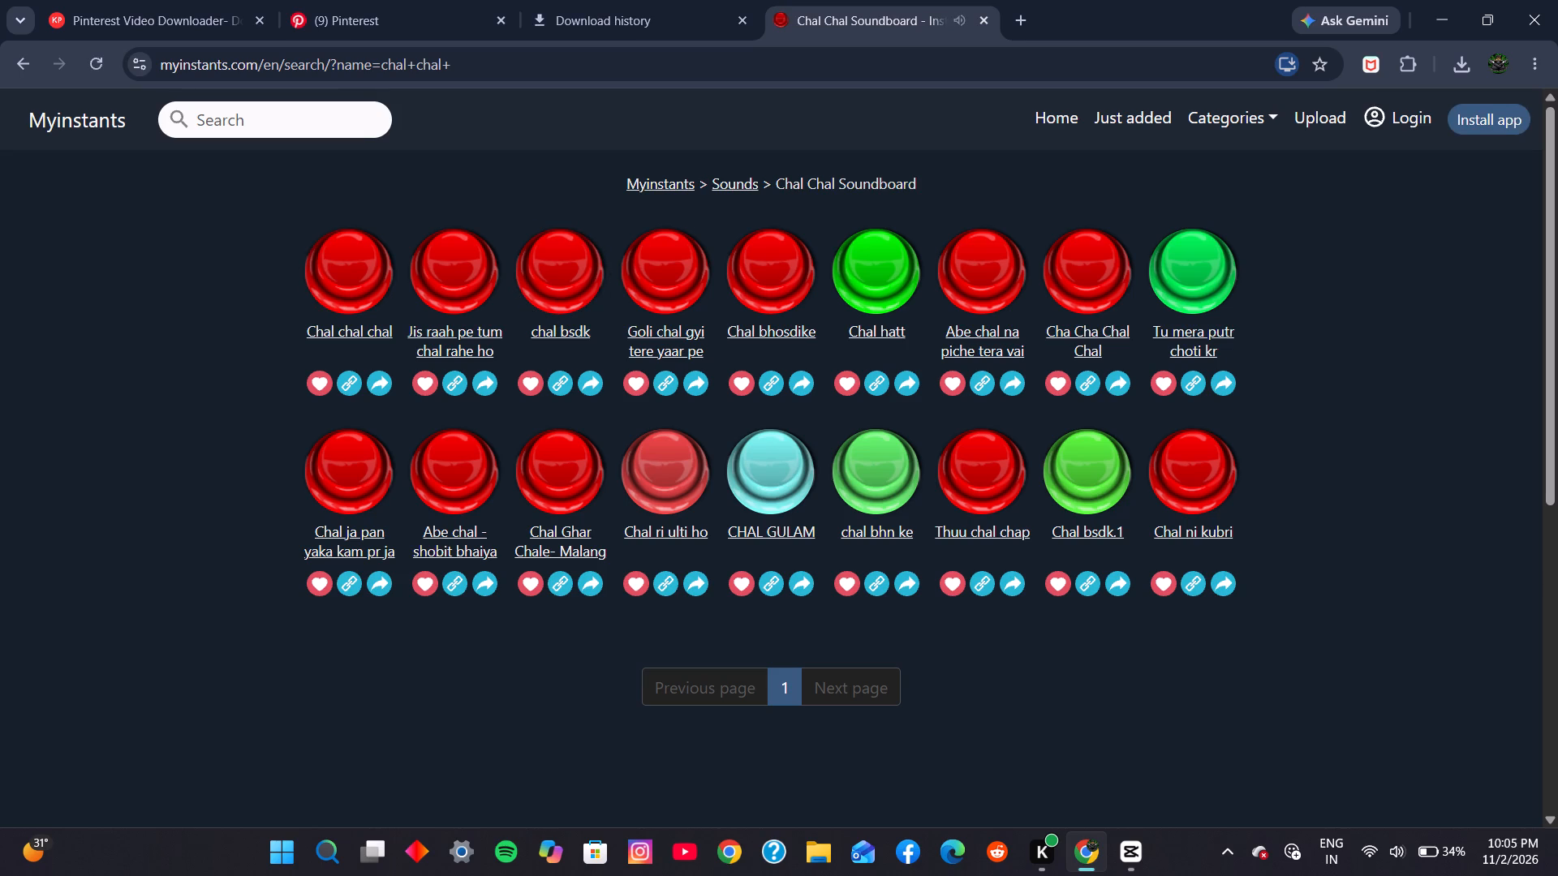
left_click(576, 266)
triple_click(576, 266)
triple_click(576, 266)
triple_click(576, 266)
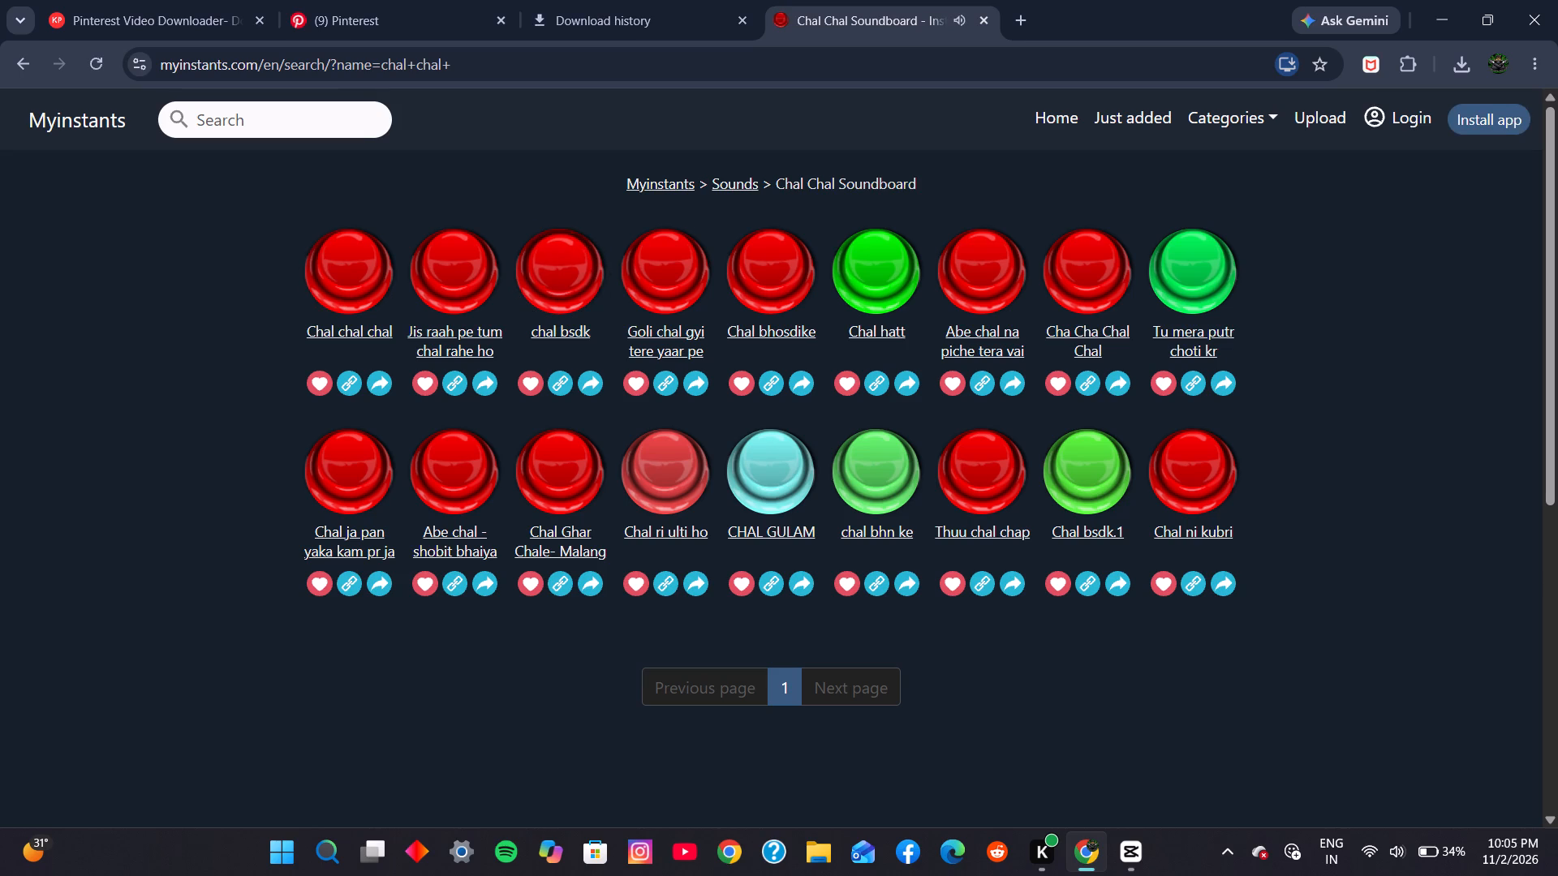
triple_click(576, 266)
left_click(576, 266)
triple_click(433, 255)
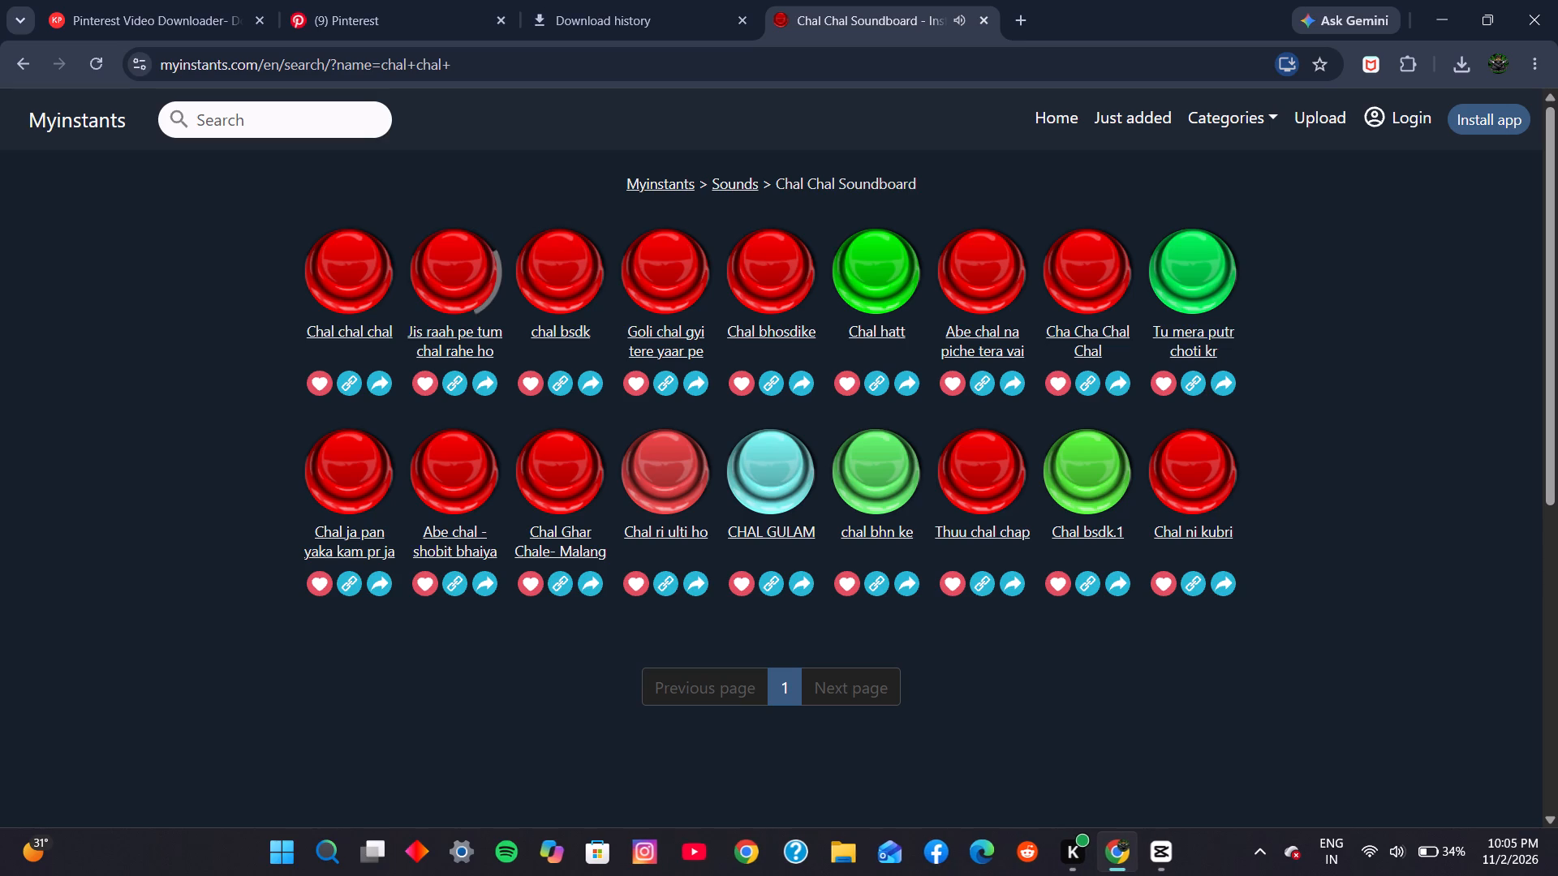
triple_click(330, 253)
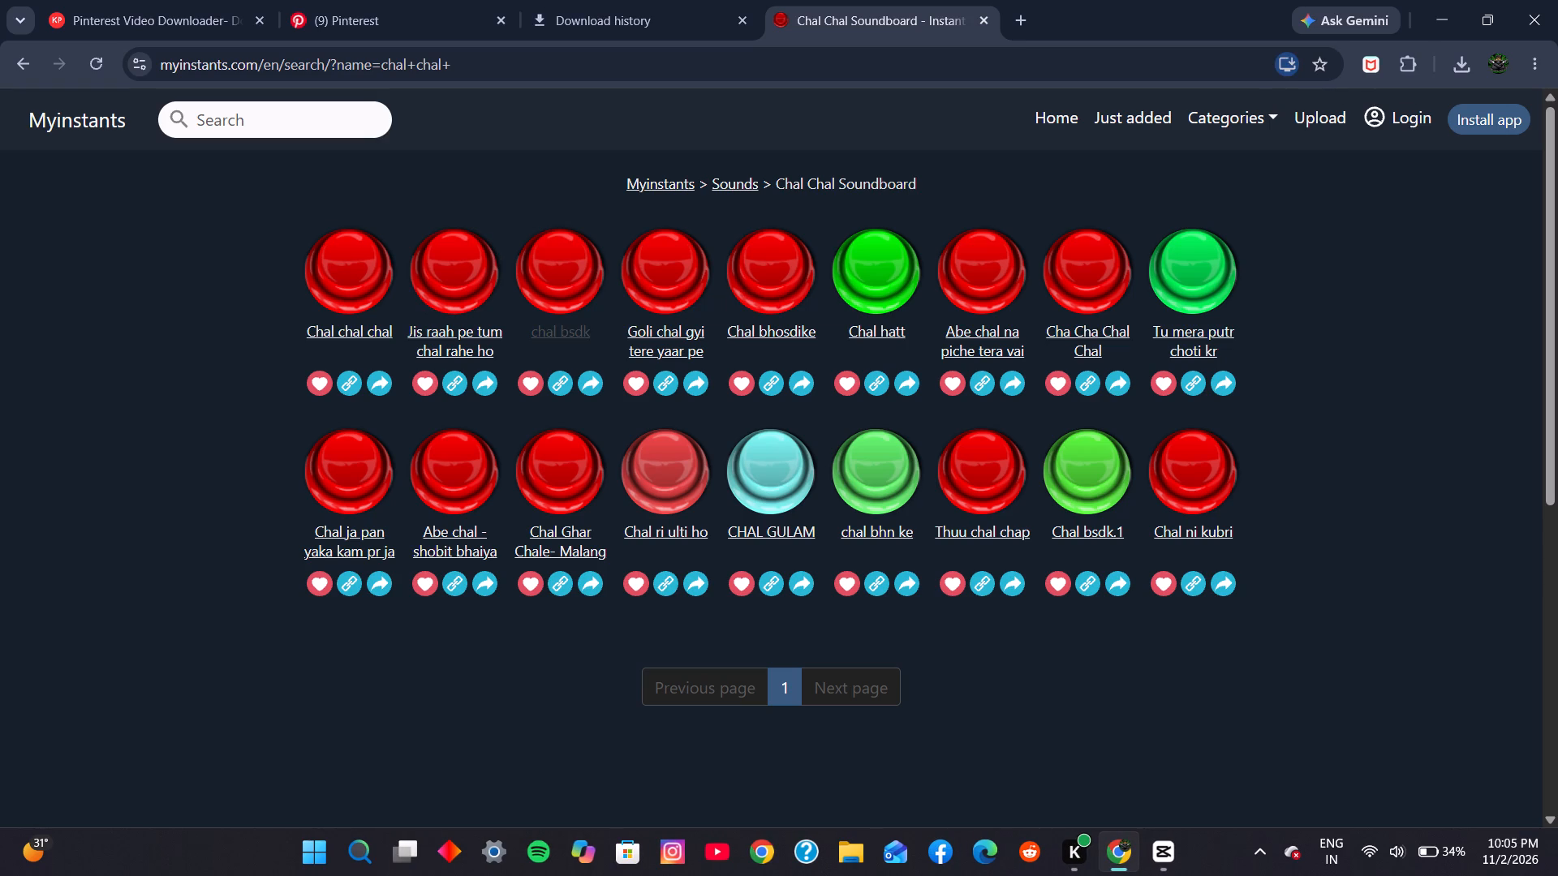
left_click(683, 298)
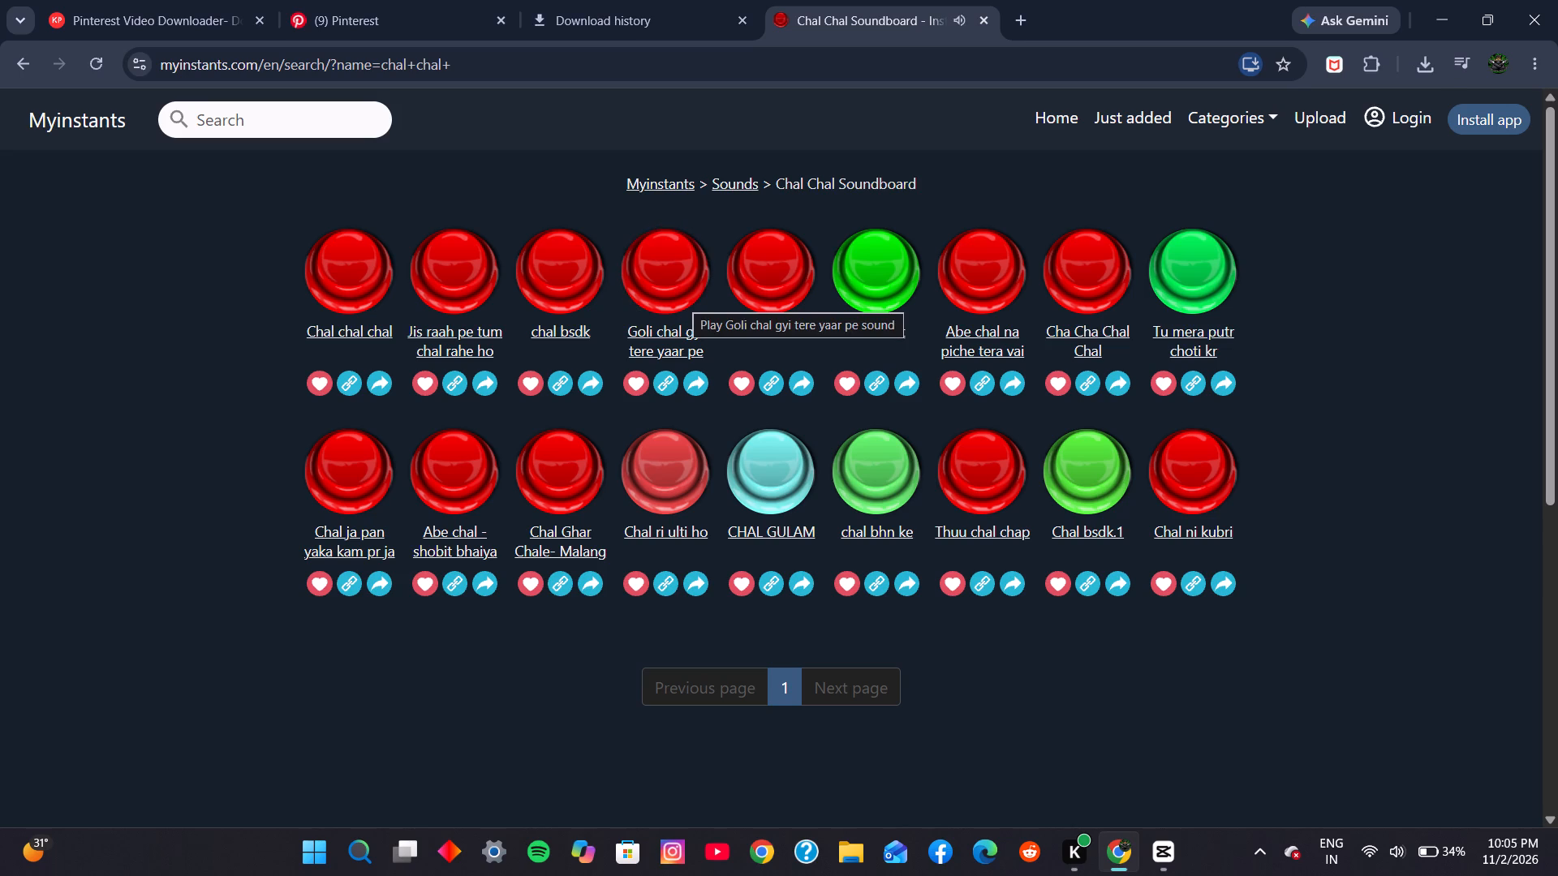
left_click(768, 279)
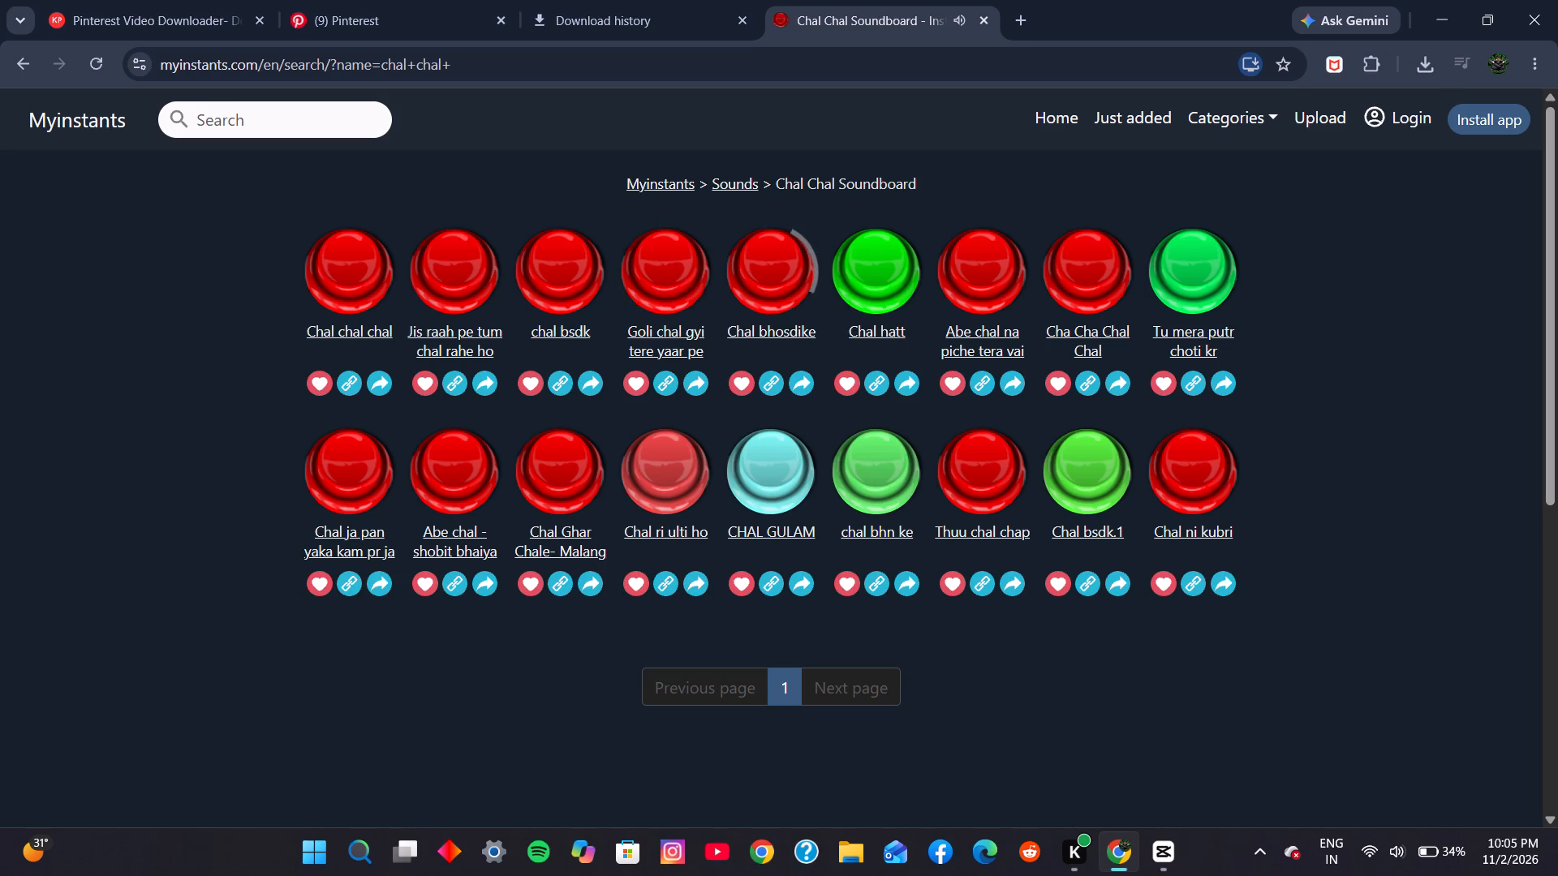
left_click(768, 279)
left_click_drag(768, 279, 779, 281)
double_click(891, 289)
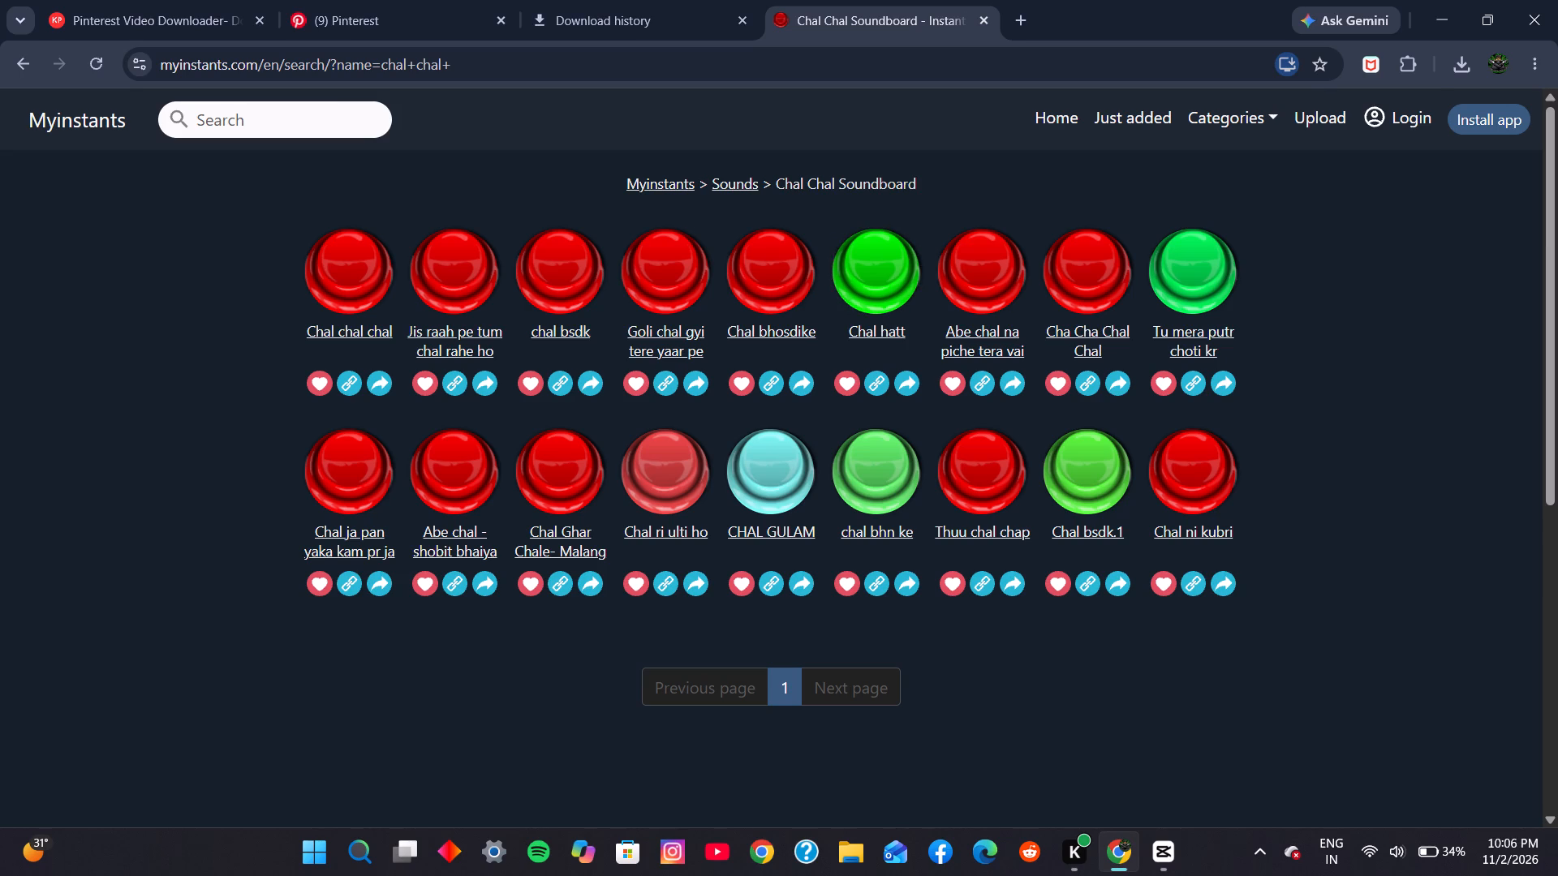
triple_click(889, 290)
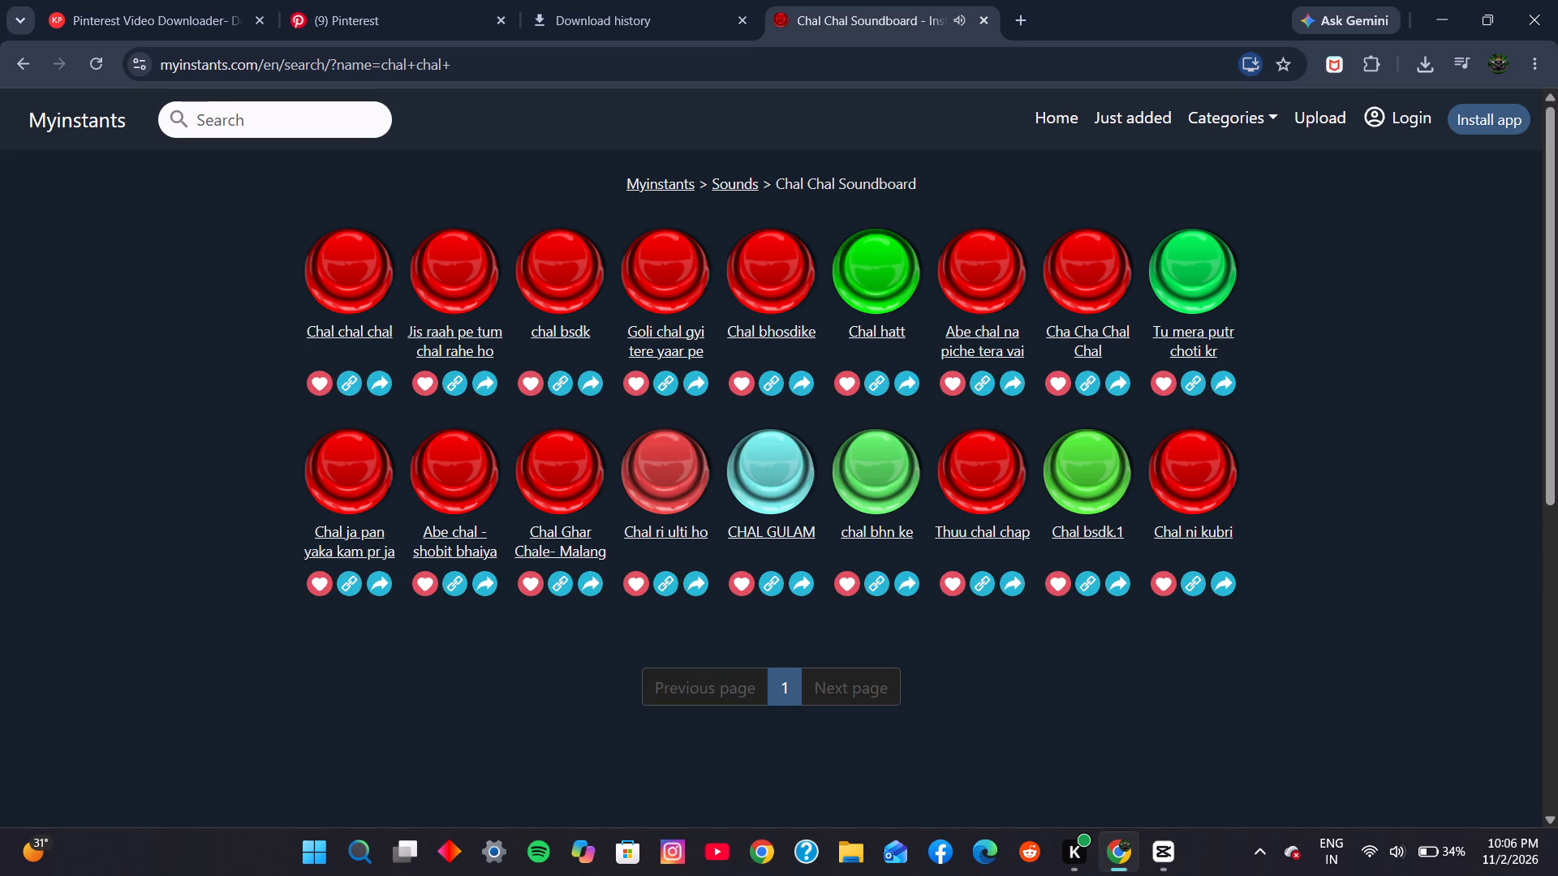
triple_click(889, 290)
double_click(889, 290)
left_click(878, 289)
triple_click(365, 271)
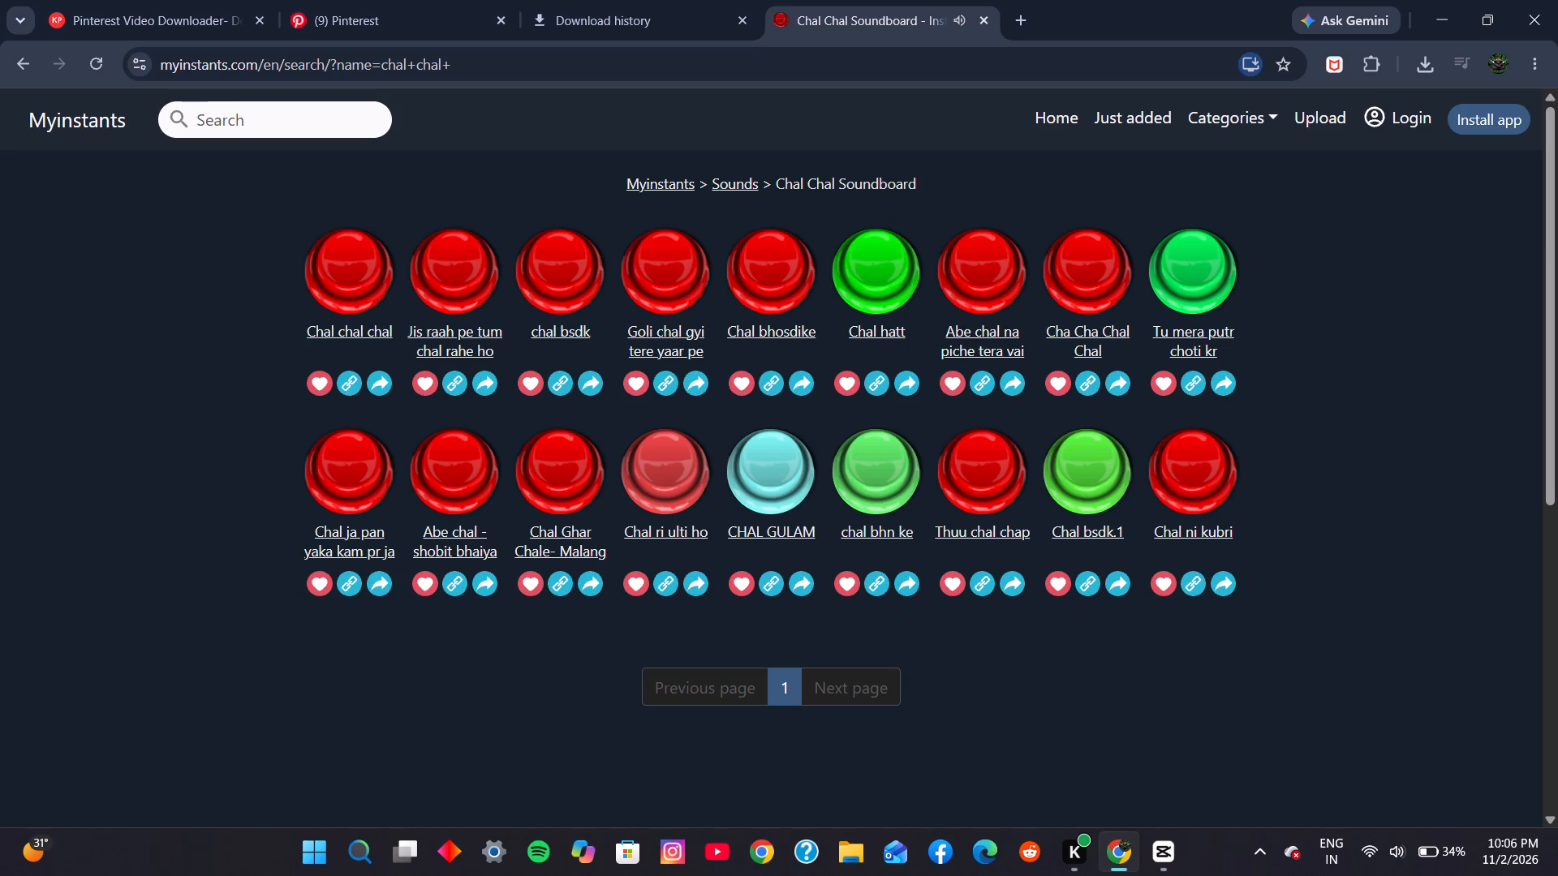
left_click(1095, 280)
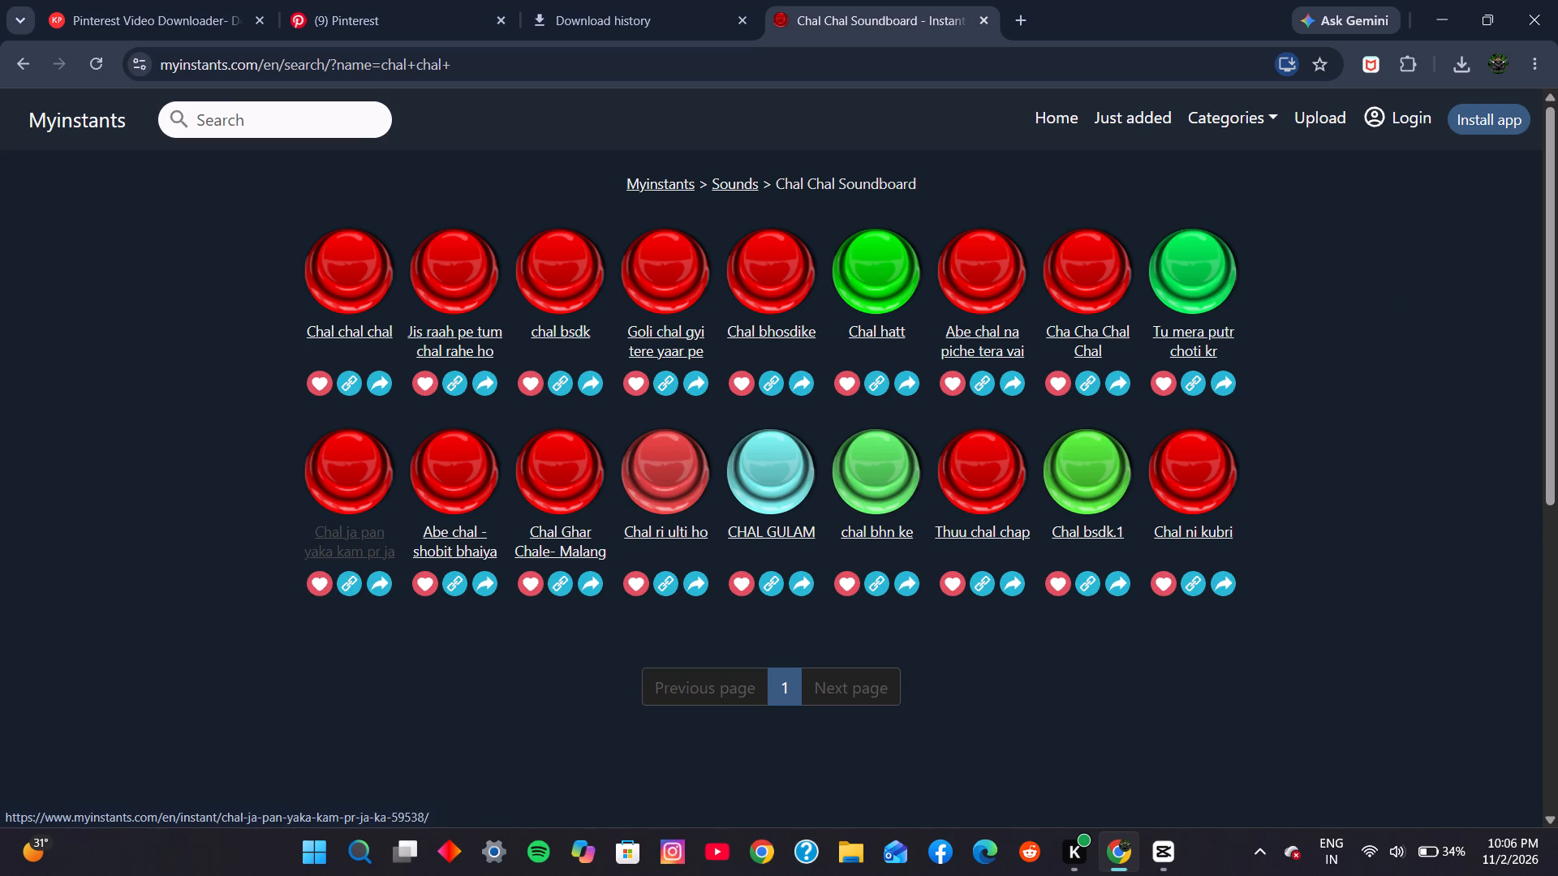
left_click(368, 492)
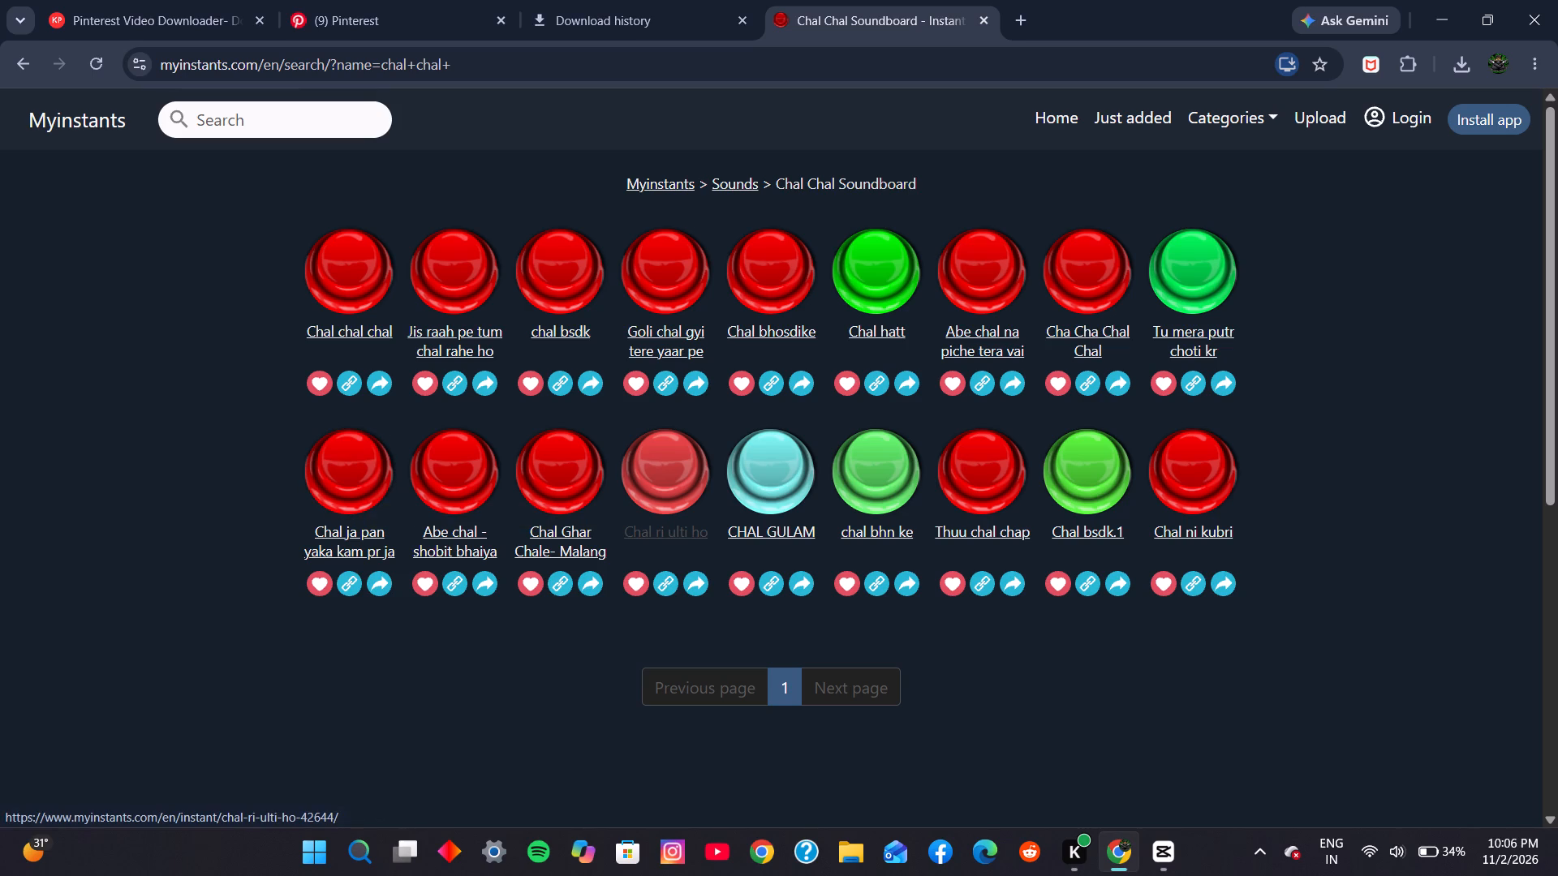
left_click(455, 490)
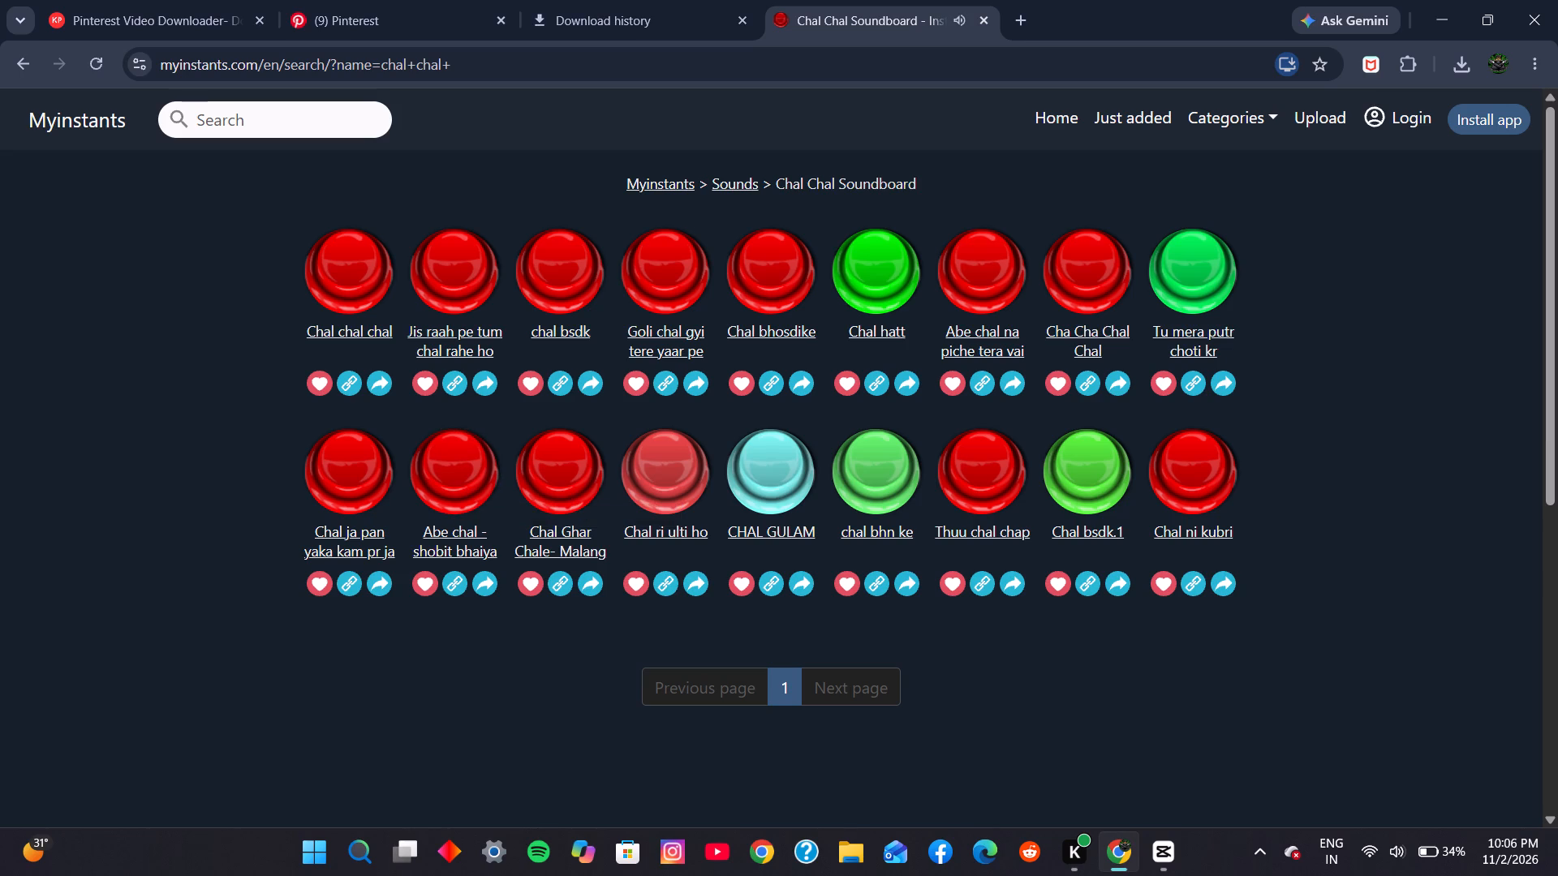
left_click(479, 483)
Switch to CapCut, play on to 00:03:06:29 and trim the last gameplay clip's end there, to a length of 00:00:12:27.
left_click(1147, 844)
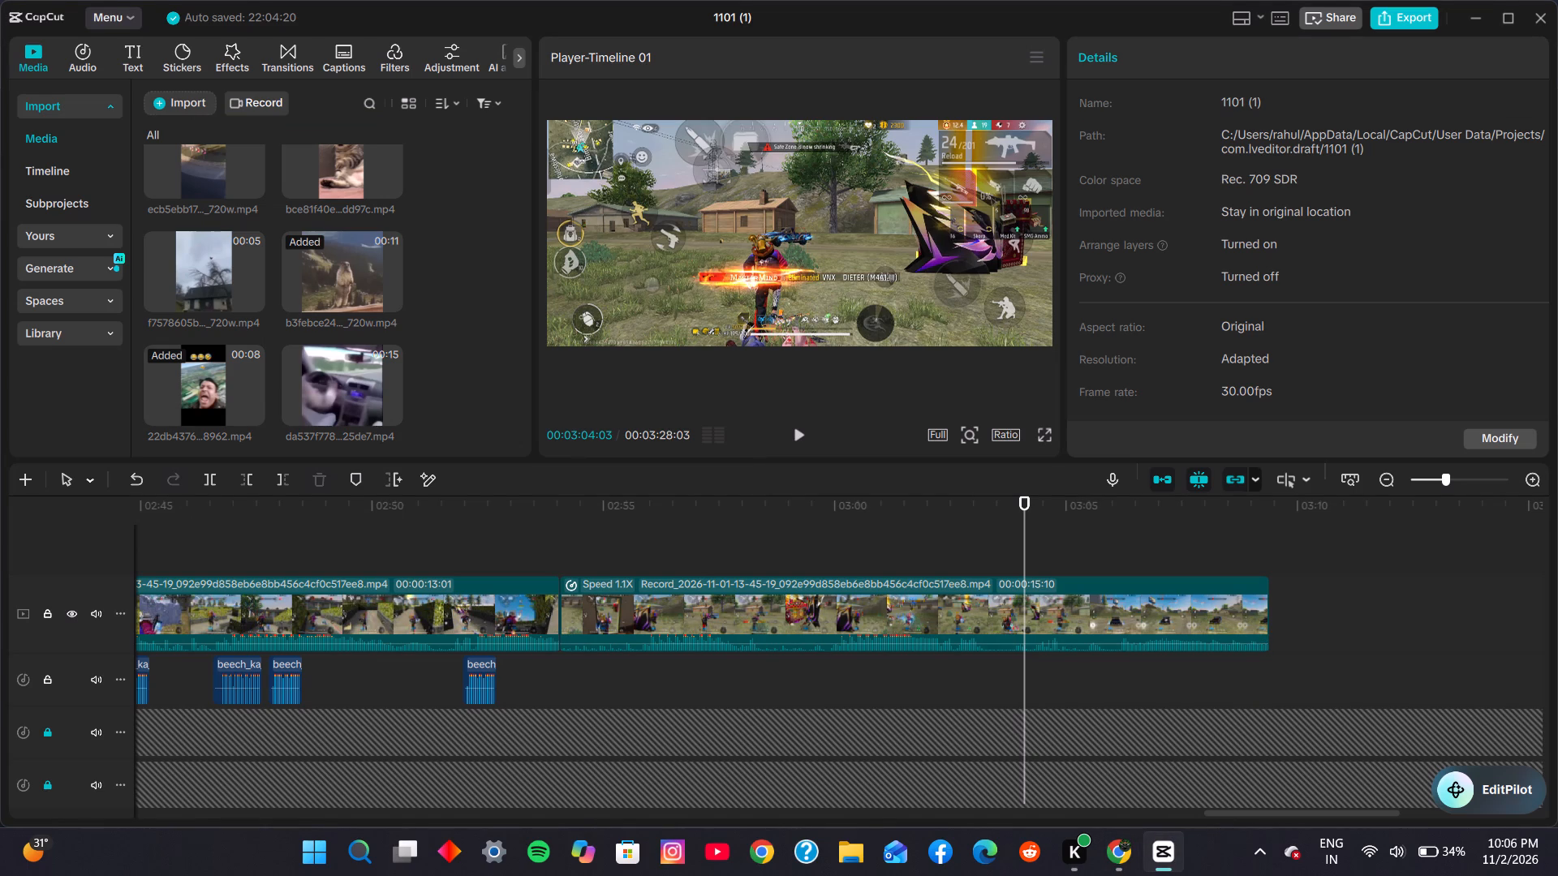
left_click(785, 425)
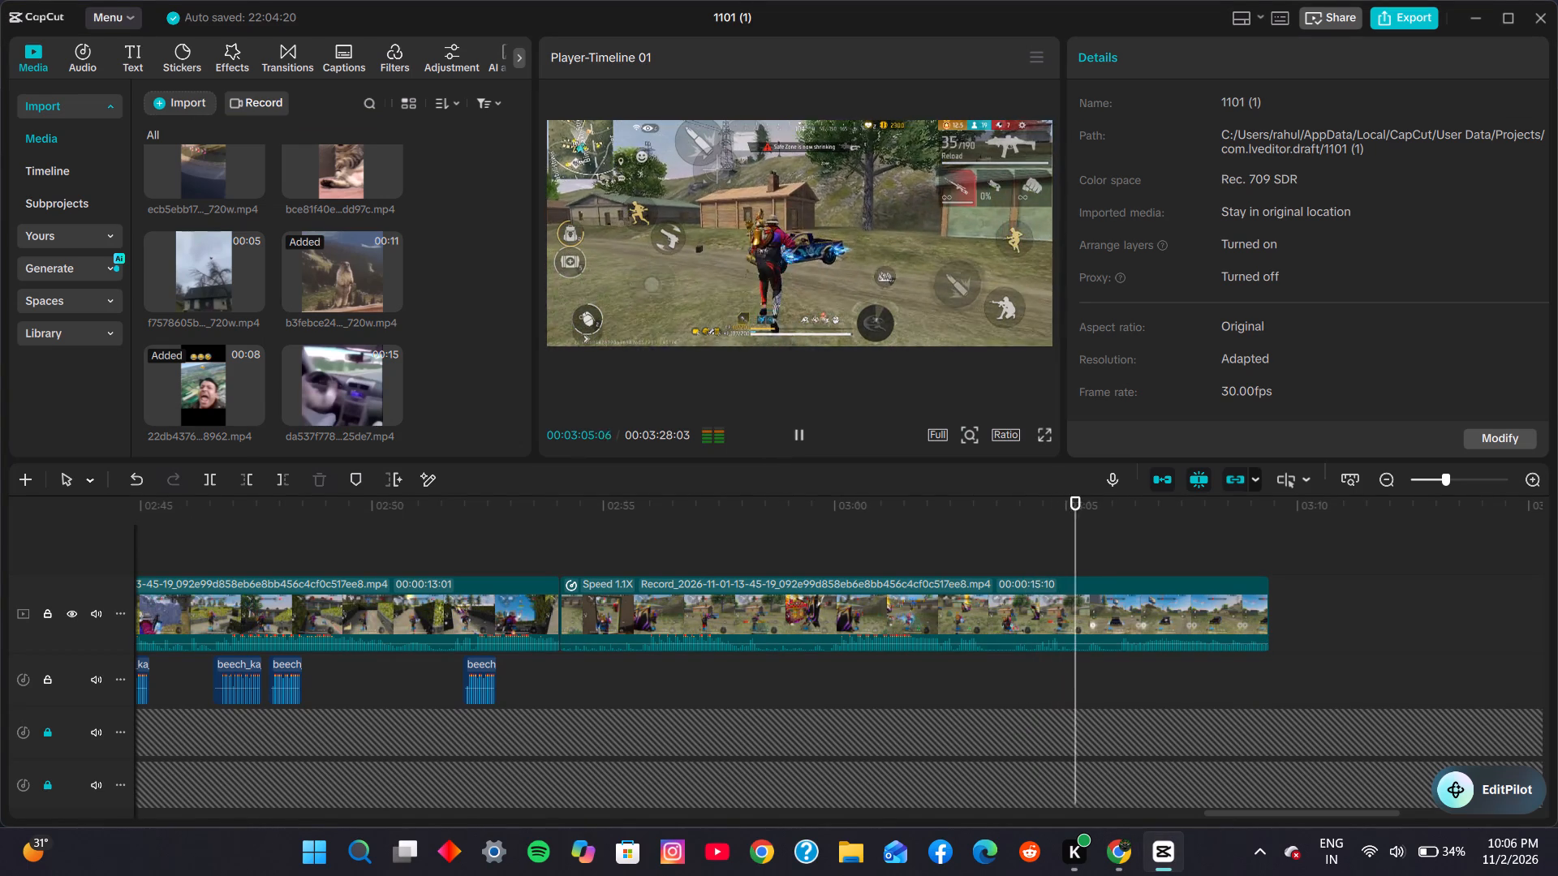
left_click(792, 426)
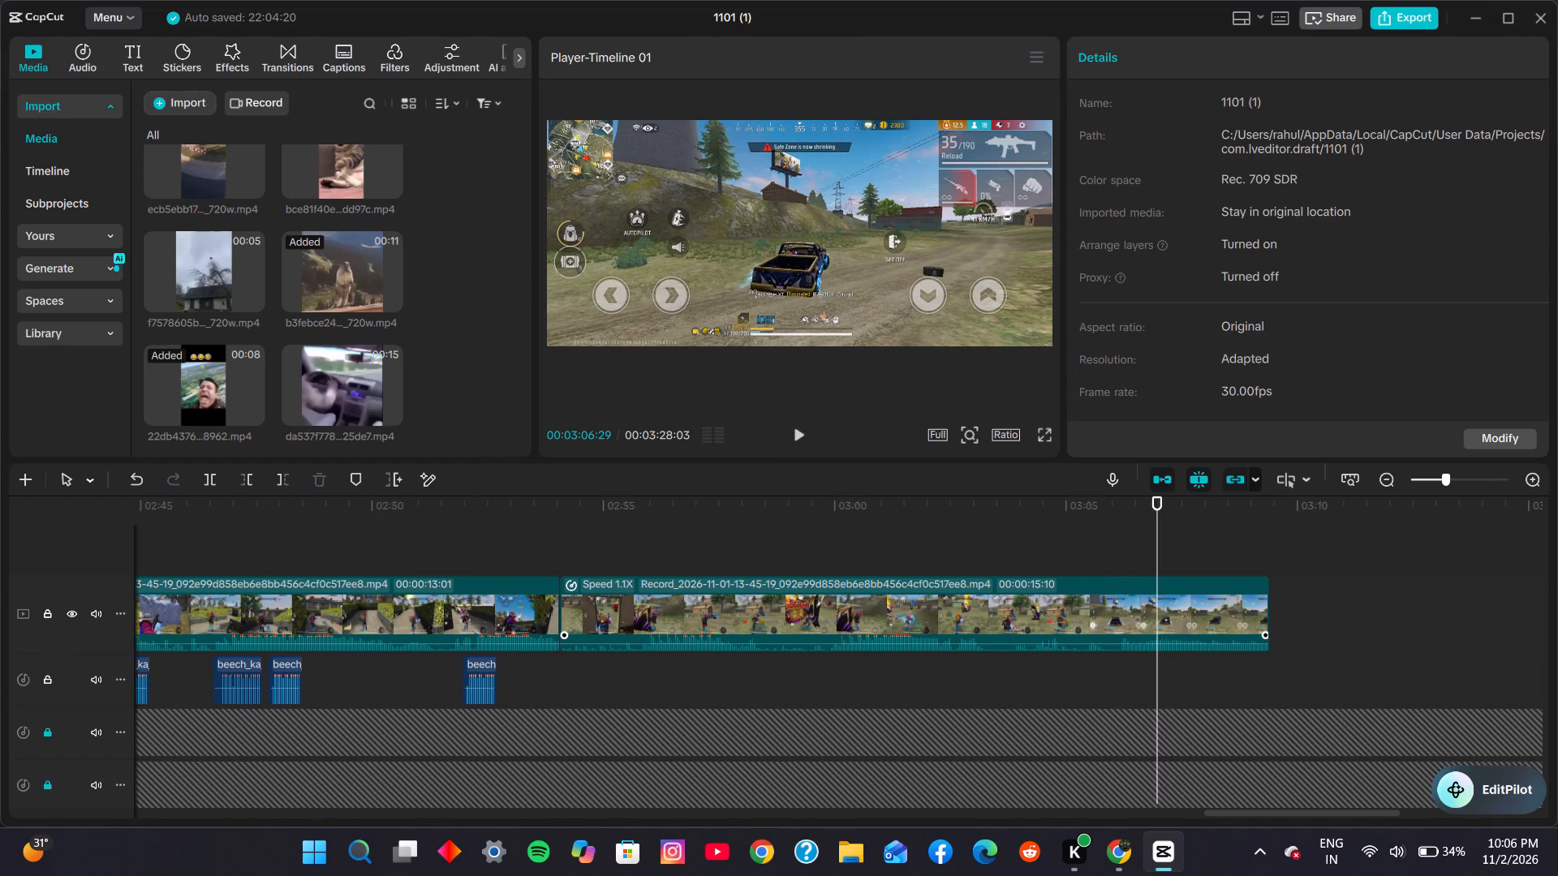
left_click(1237, 601)
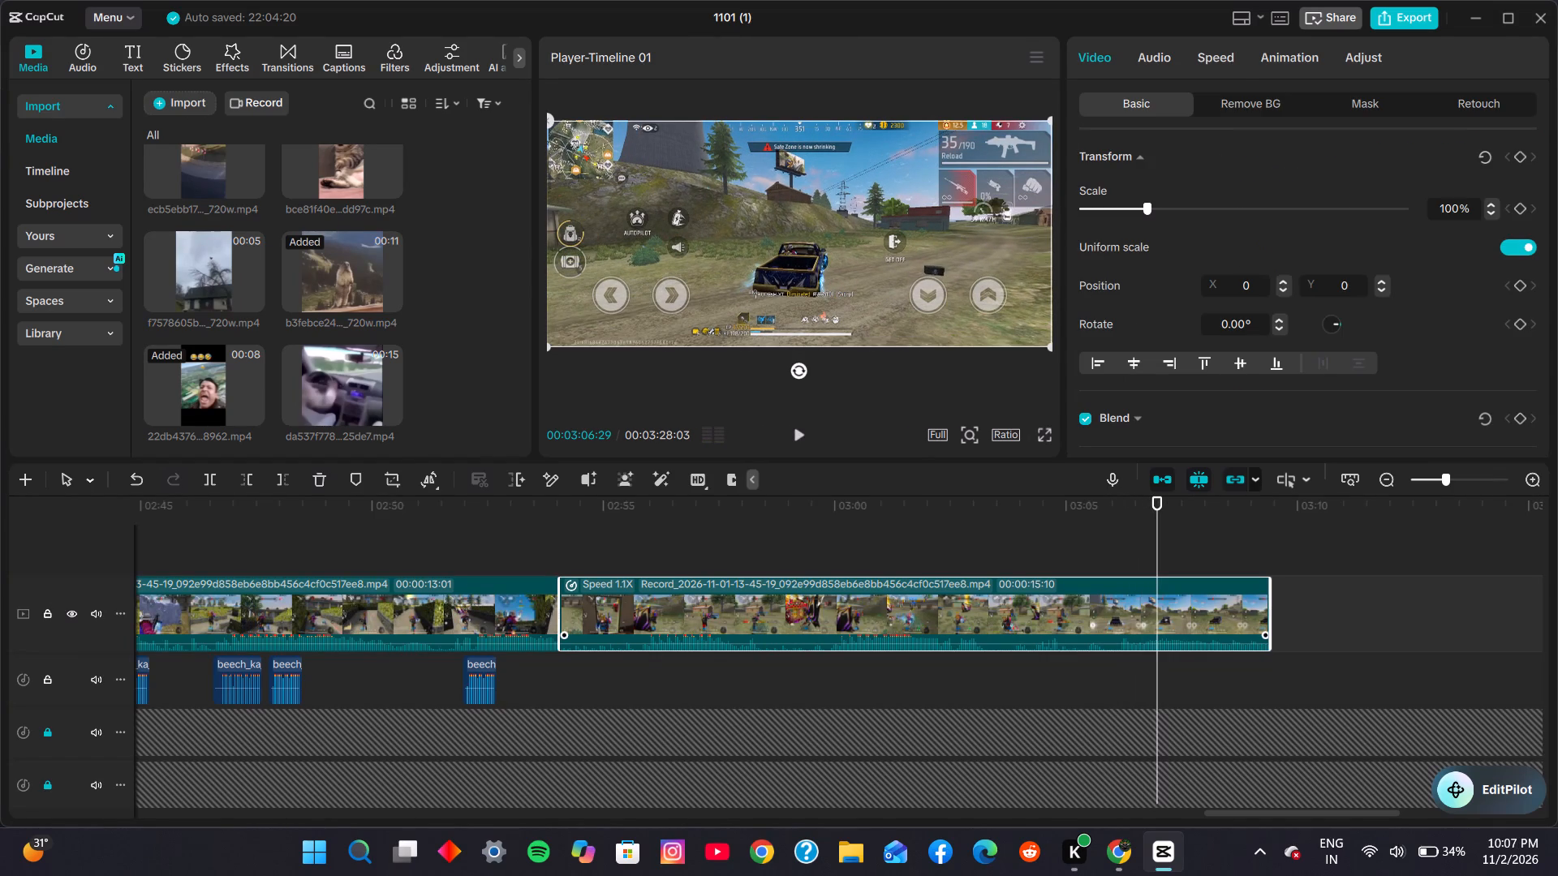
left_click_drag(1270, 589, 1155, 587)
Add the car-driving meme clip da537f778 after the gameplay at 00:03:06:29 and trim its start, leaving a clip of about 4 seconds.
left_click(394, 407)
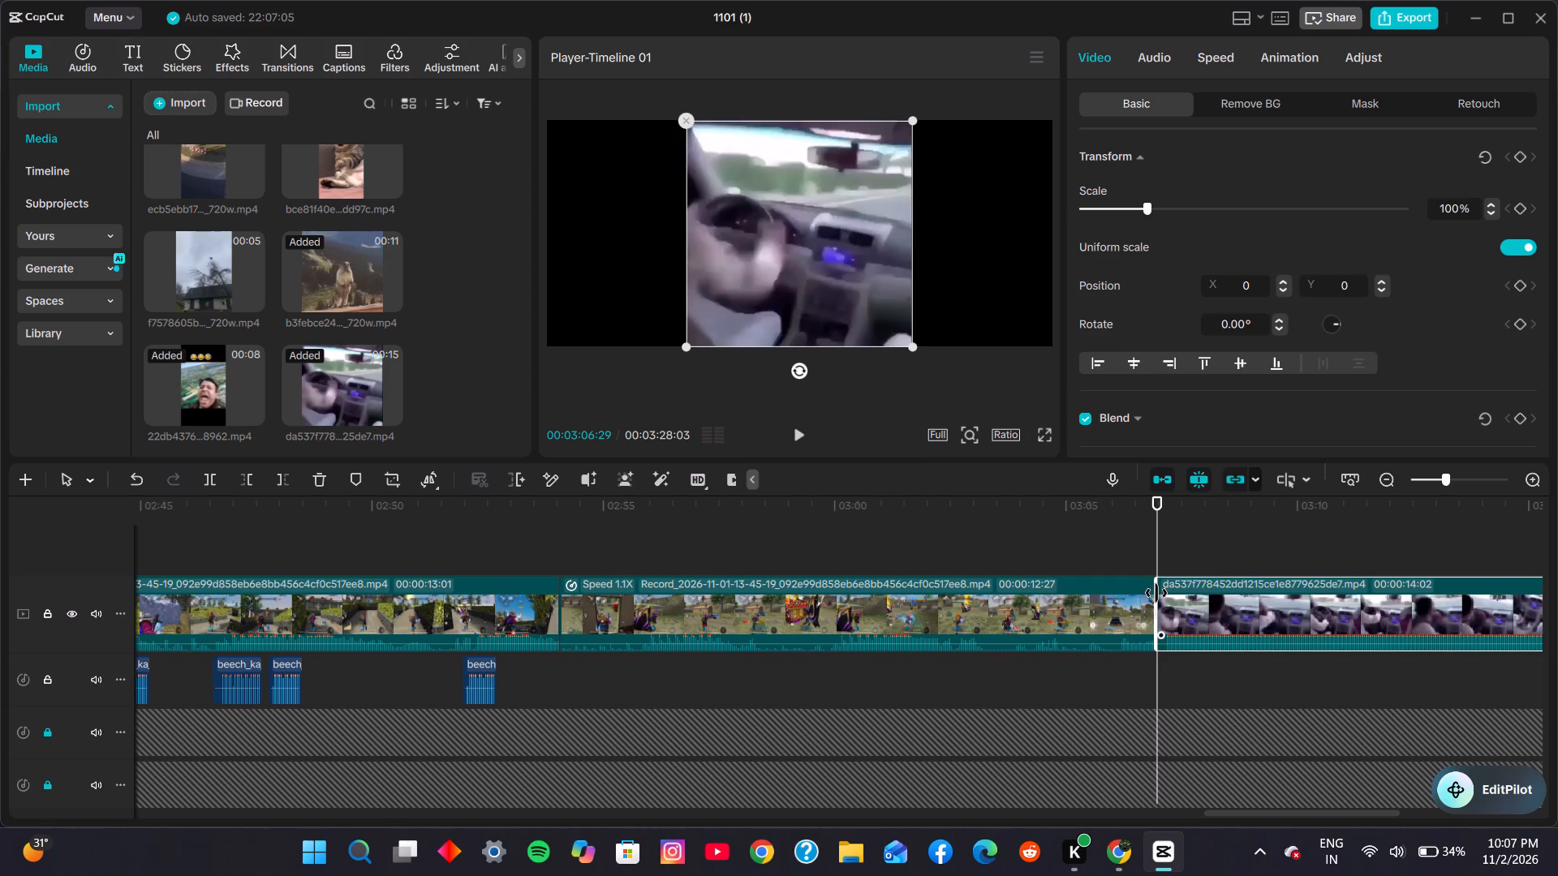
left_click_drag(1154, 595, 1345, 612)
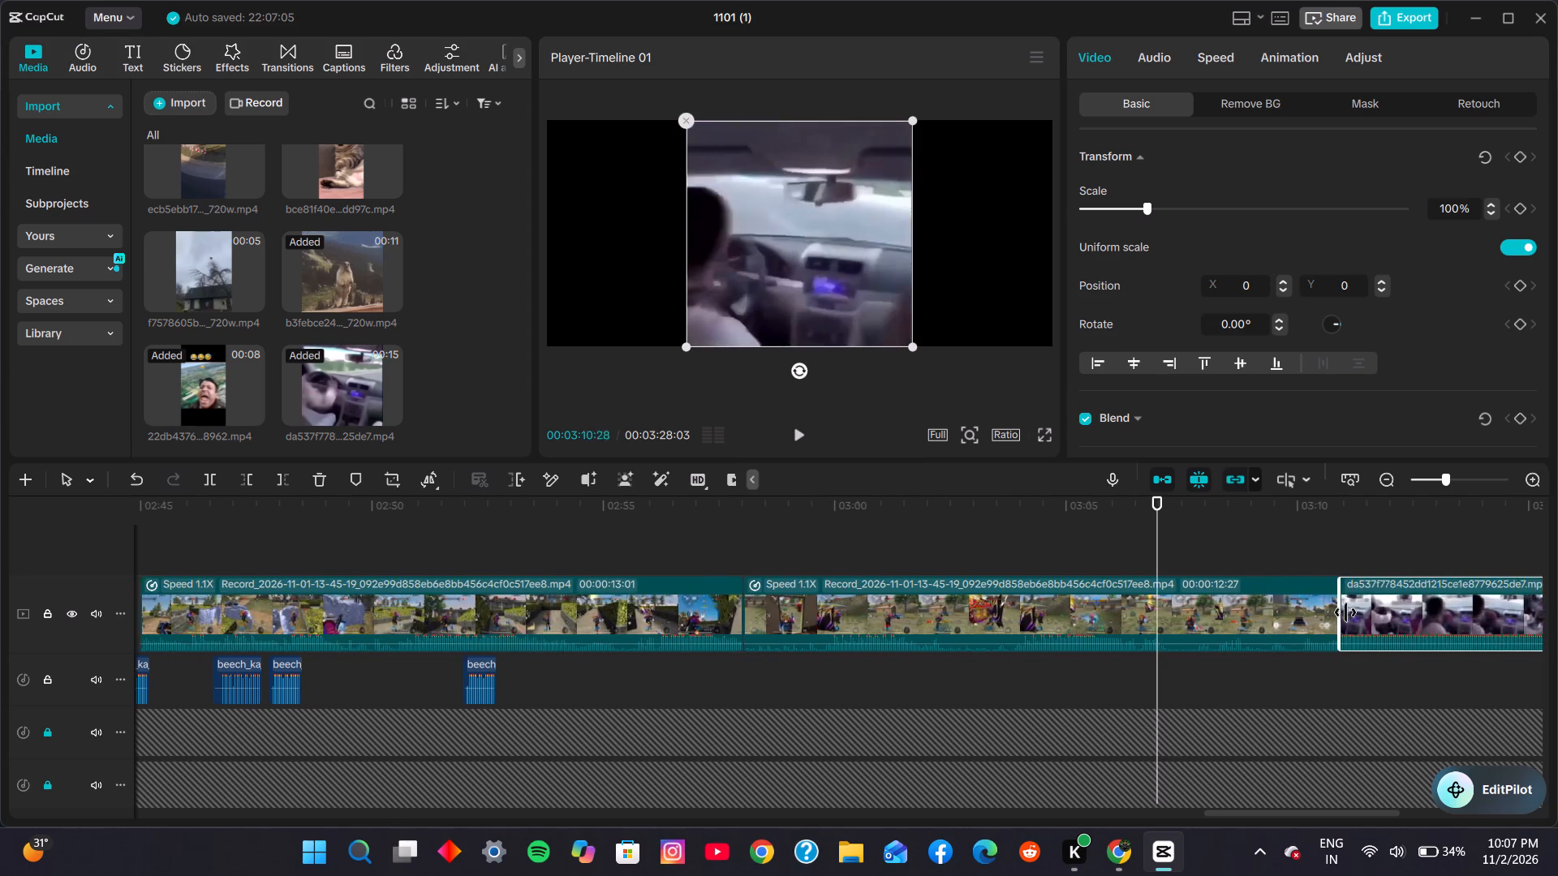
left_click_drag(1345, 612, 1454, 611)
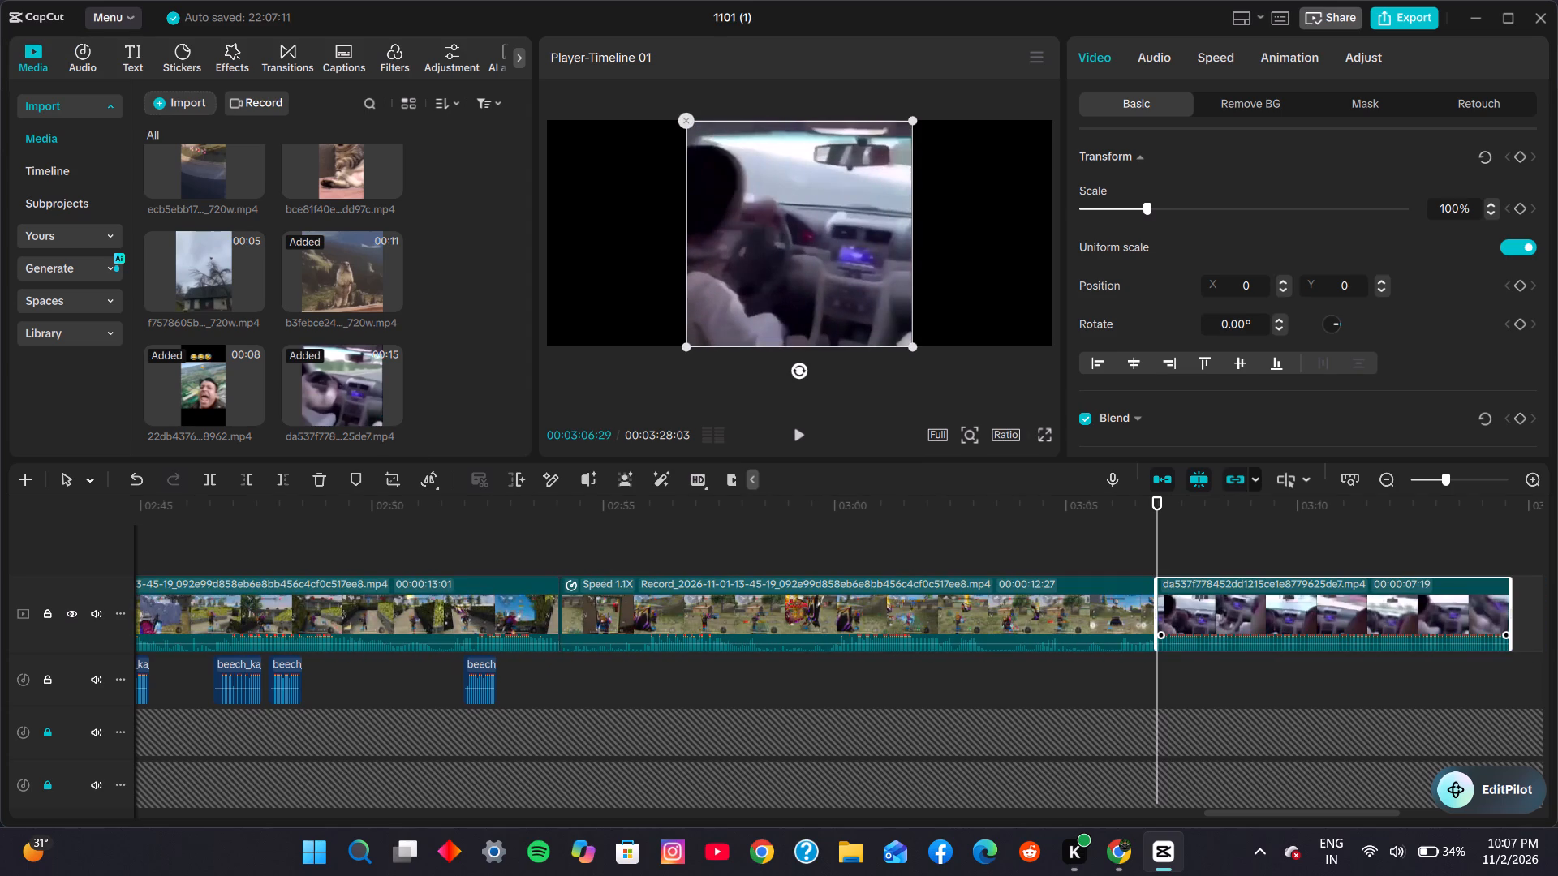
left_click_drag(1508, 598, 1315, 606)
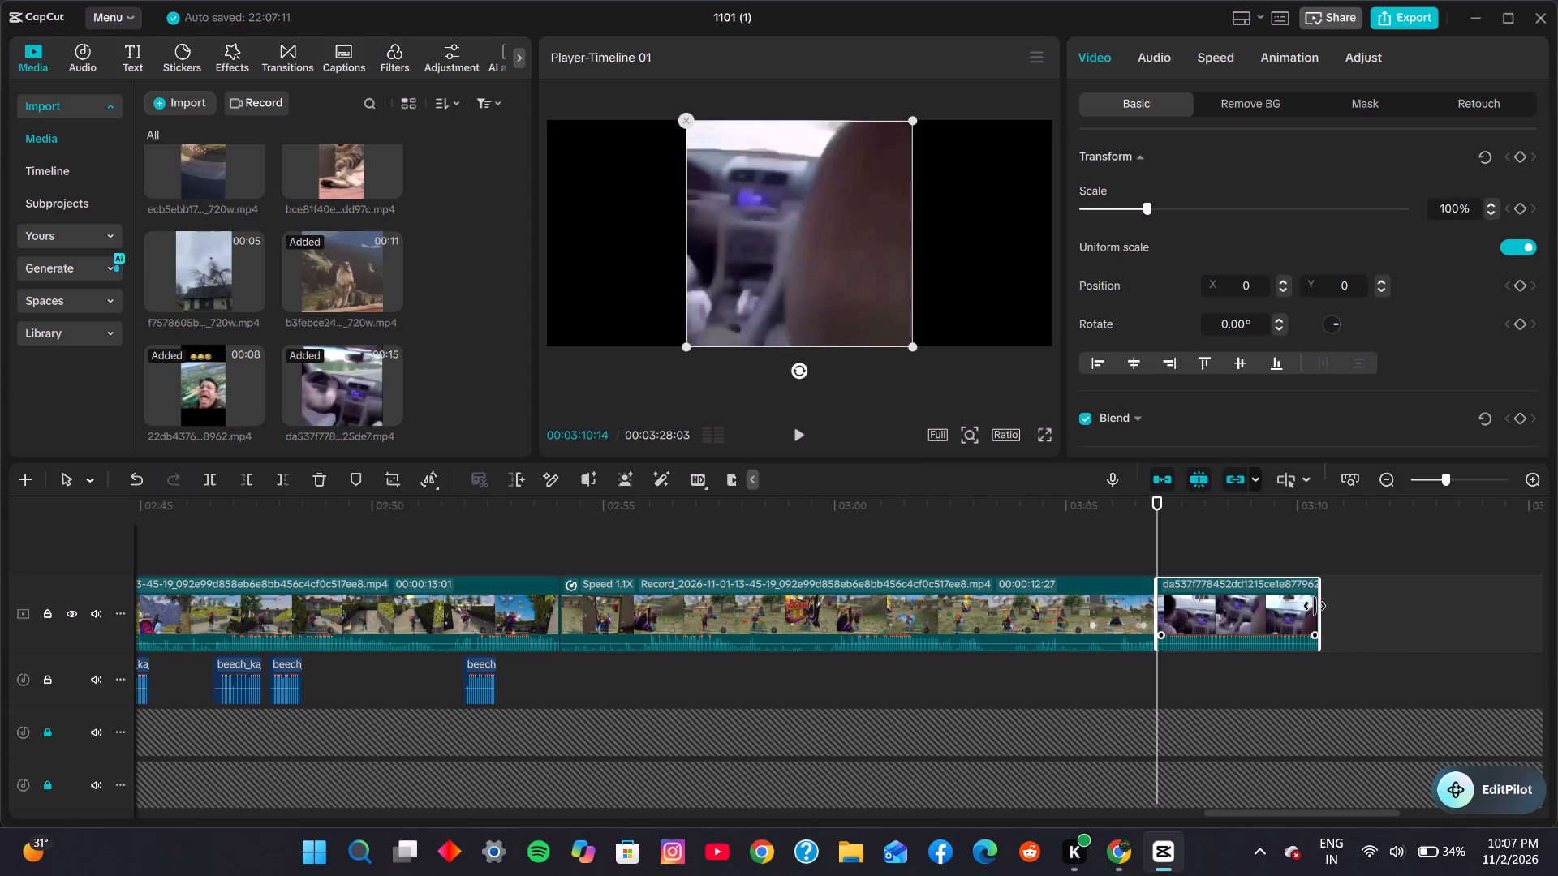
left_click_drag(1315, 606, 1557, 585)
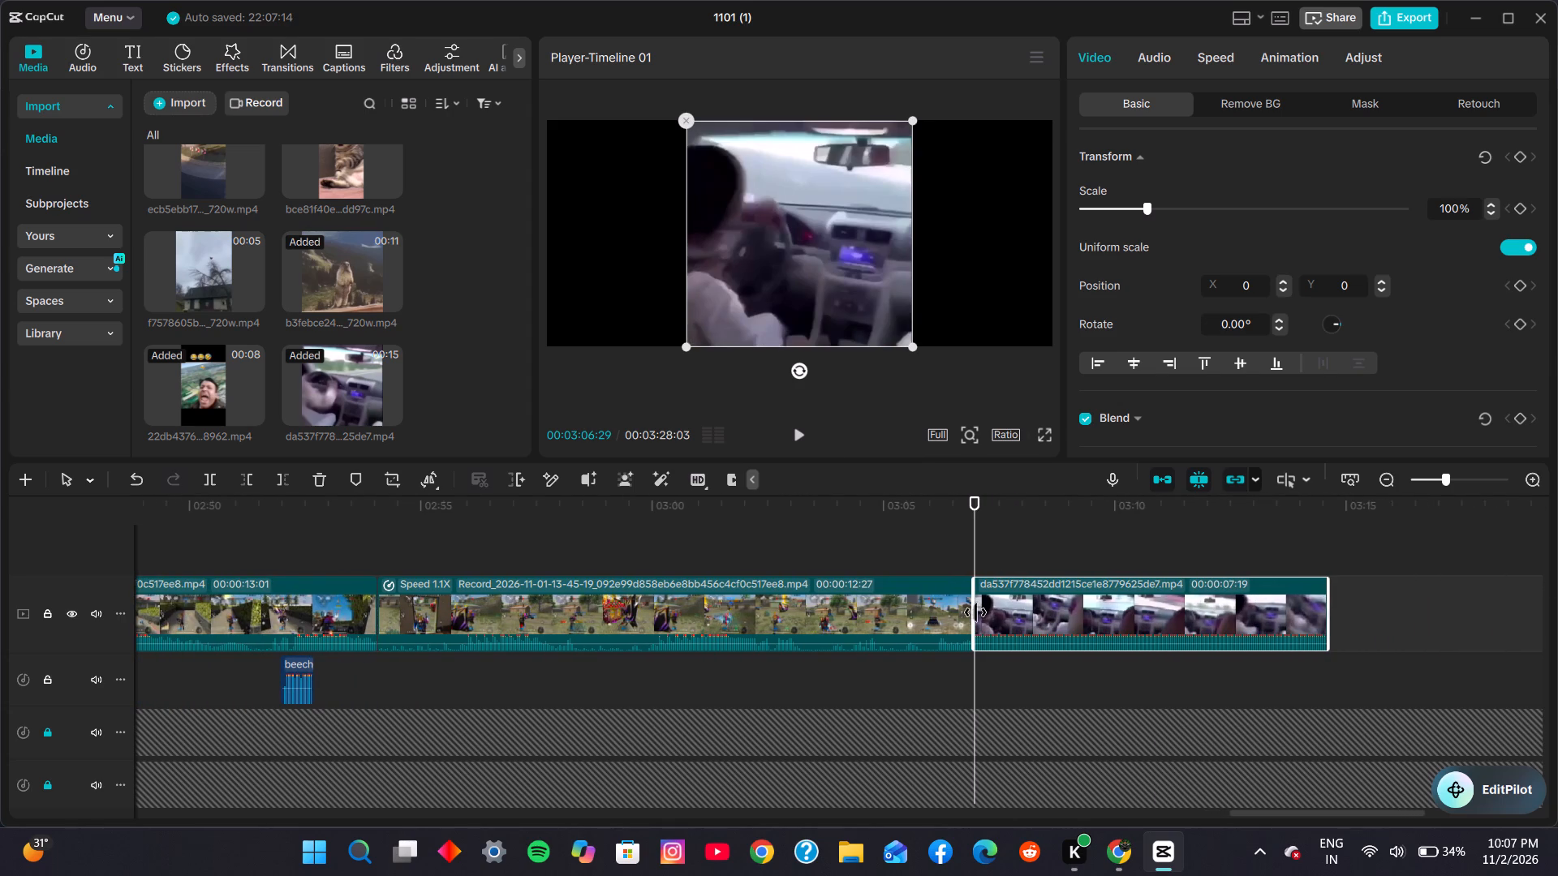
left_click_drag(975, 613, 1154, 616)
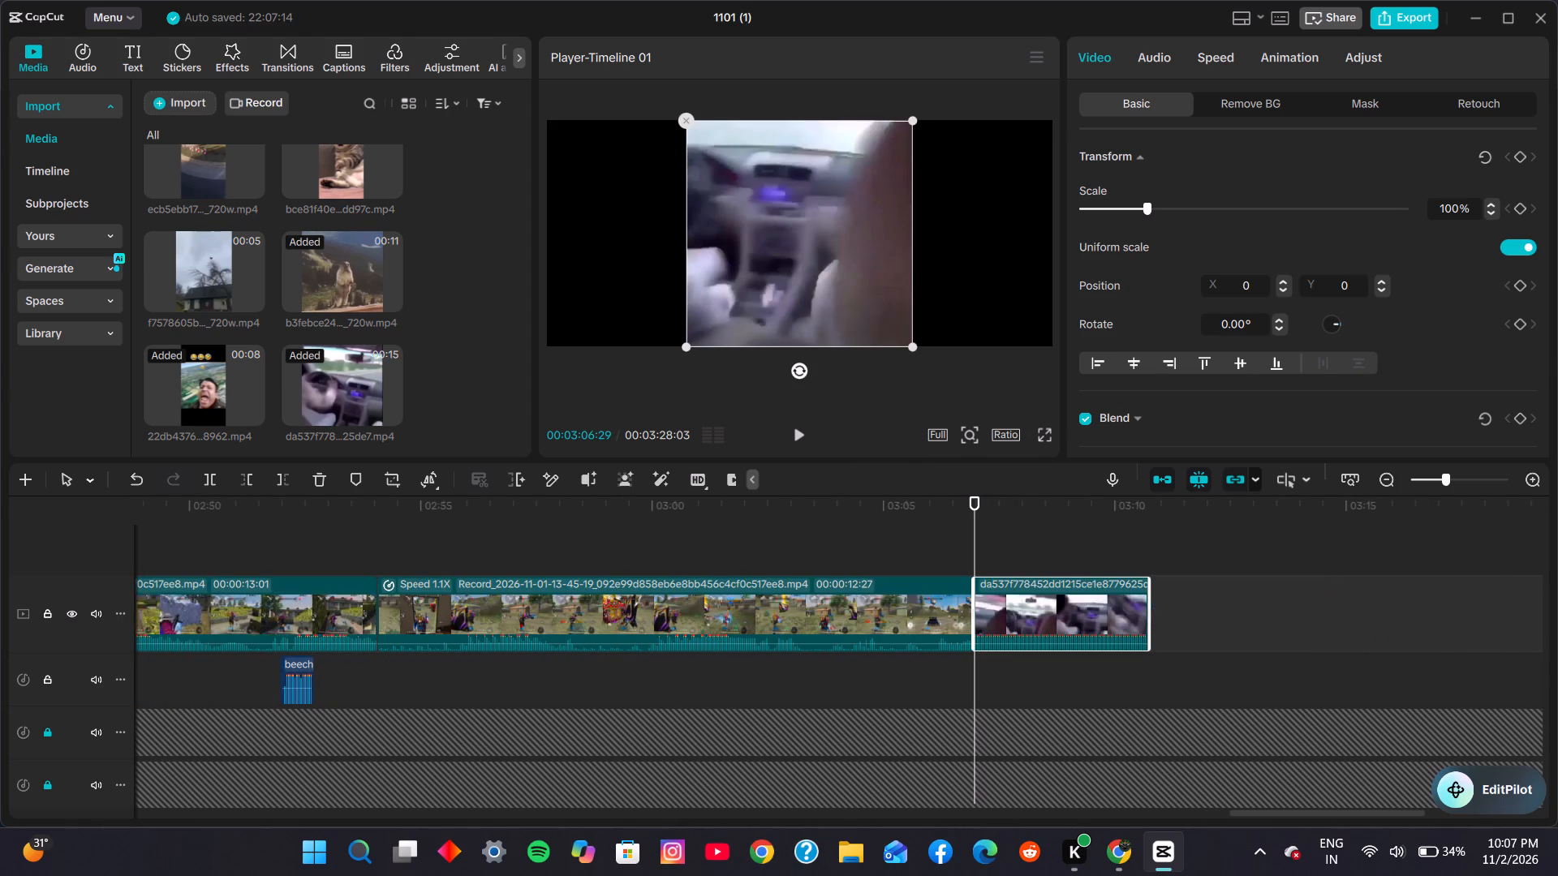
Play the car-driving meme clip, lower its volume to -30.5 dB and play it again to check the sound.
left_click(920, 528)
left_click(794, 438)
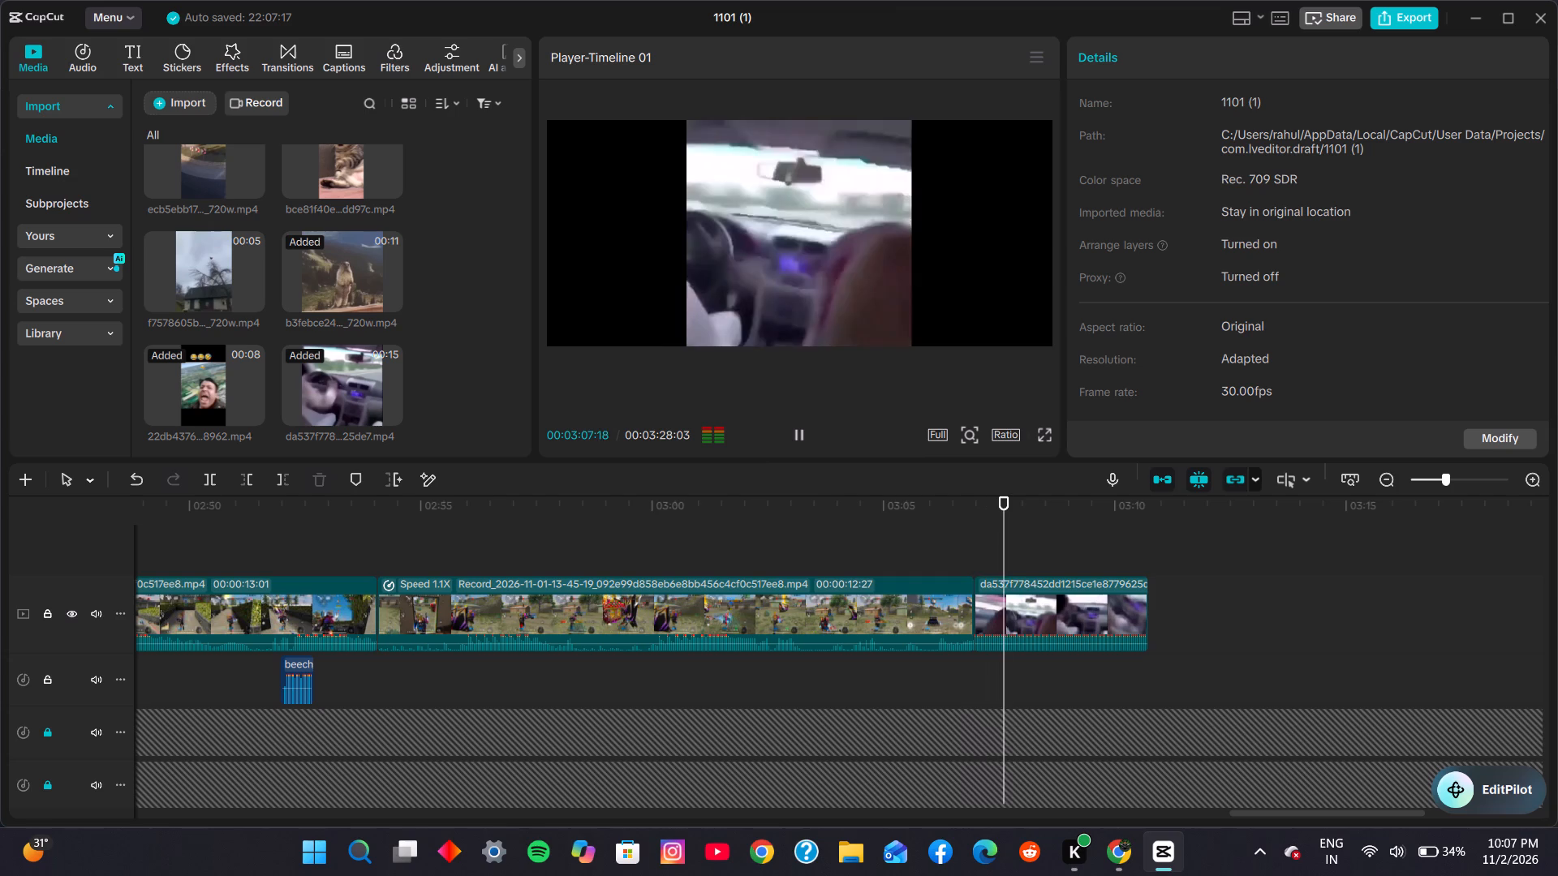
left_click(798, 429)
left_click(1101, 581)
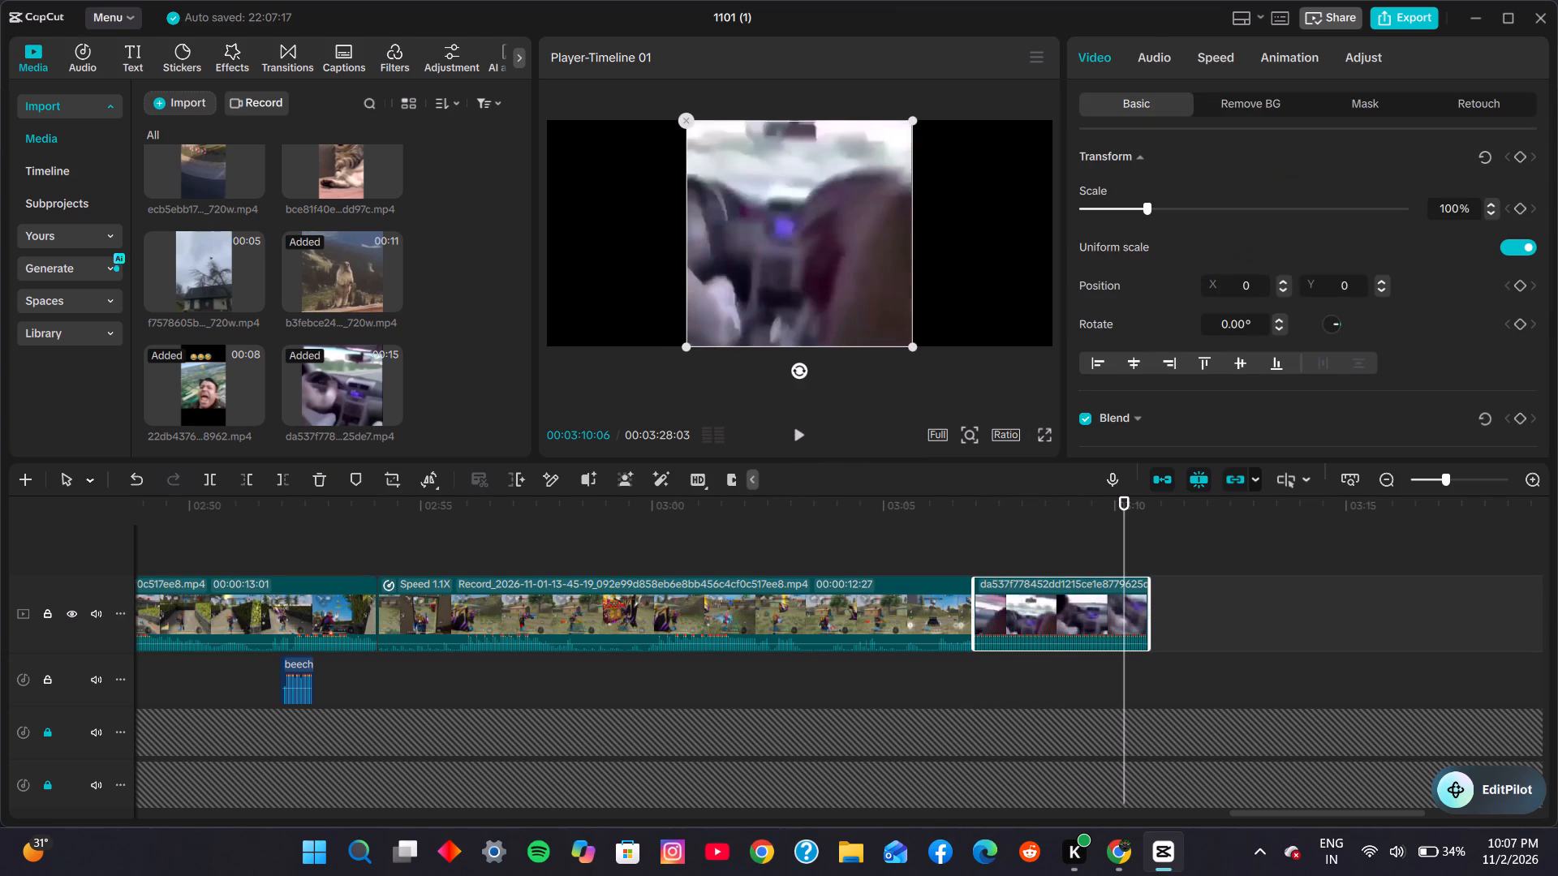
left_click(1162, 58)
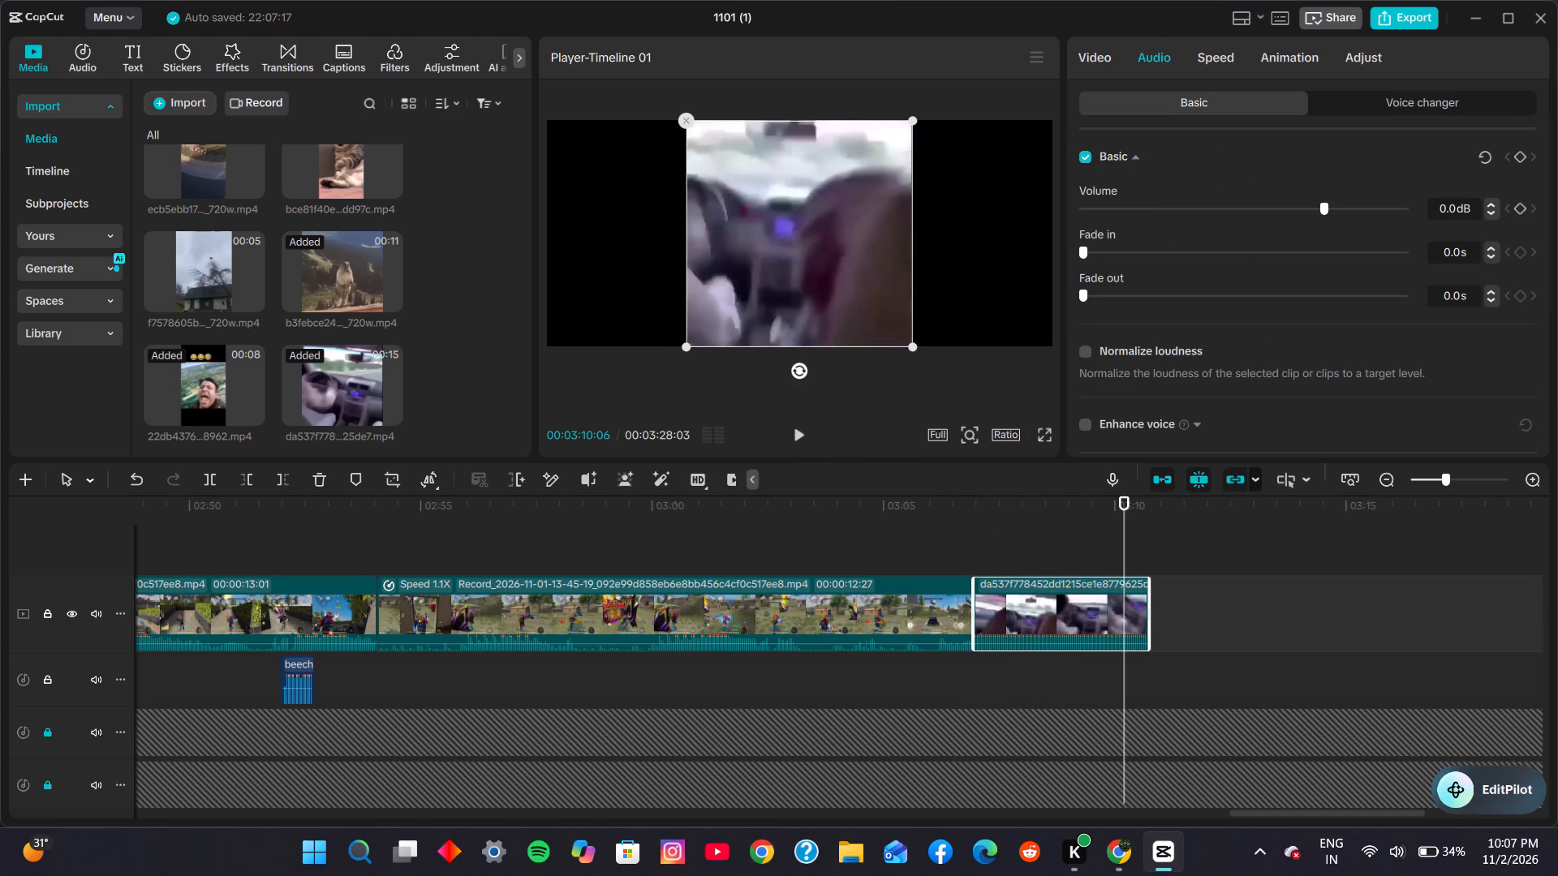
left_click(1197, 206)
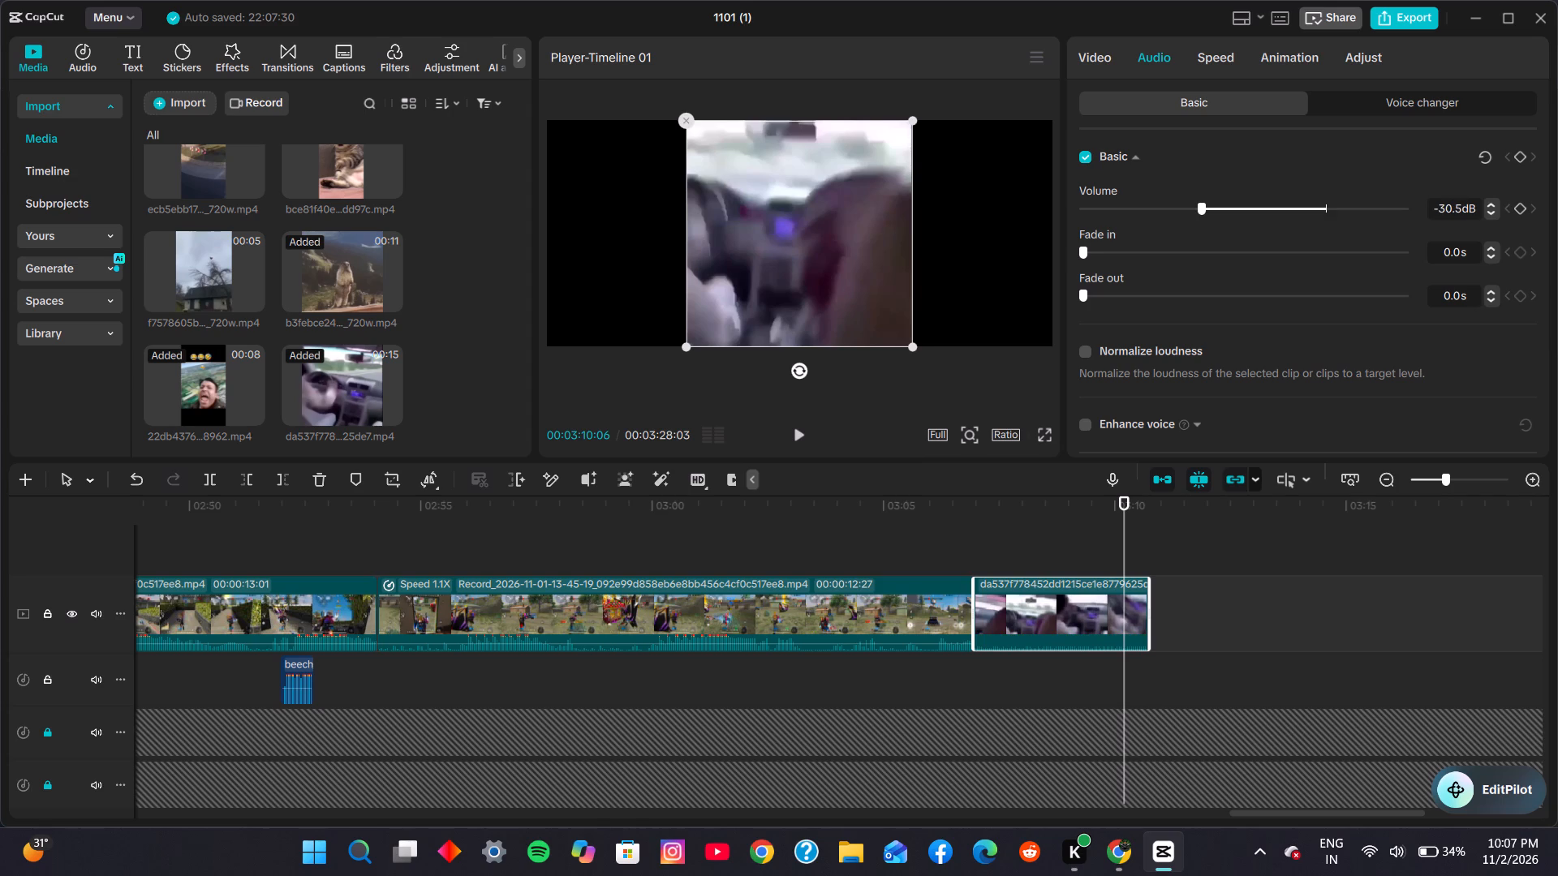
left_click(1029, 533)
left_click(953, 552)
left_click(808, 443)
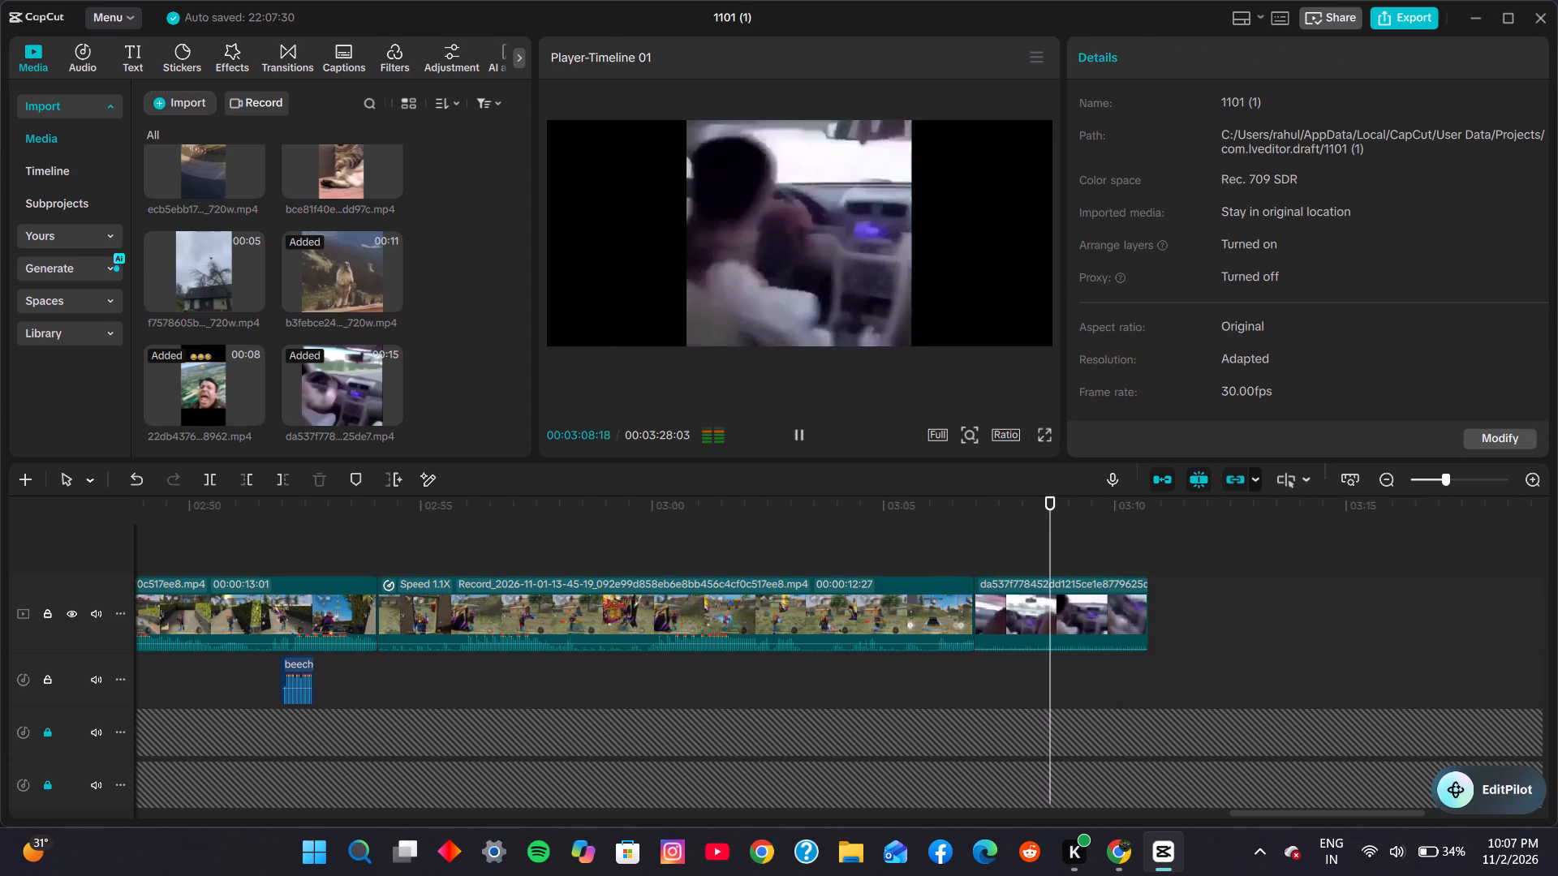
left_click(790, 432)
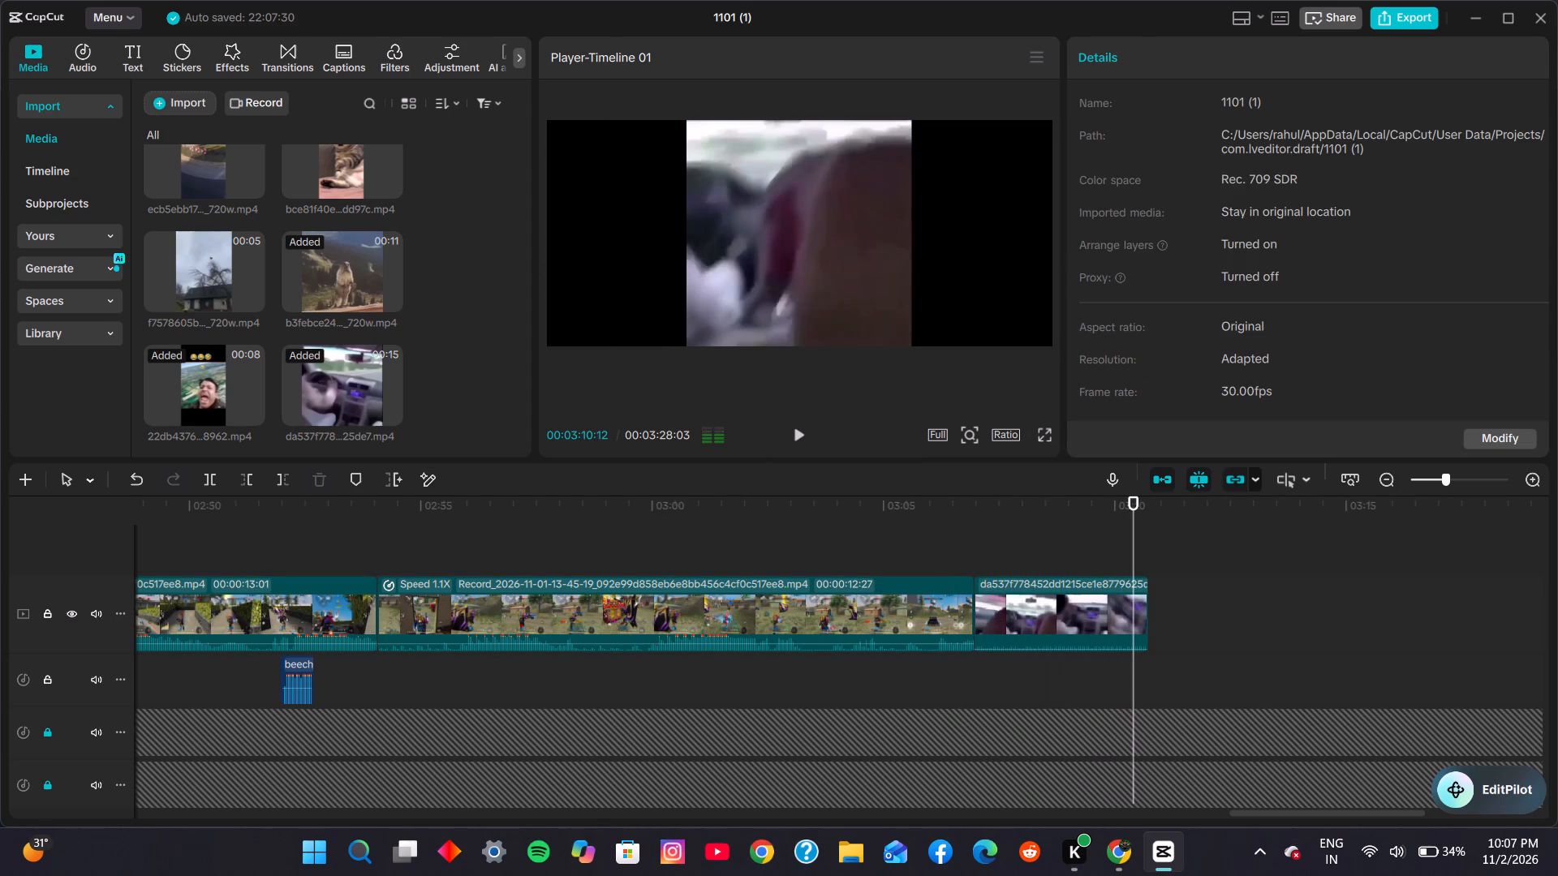
Set the car-driving meme clip's volume to -18.0 dB and play its ending to check the sound.
left_click(1000, 629)
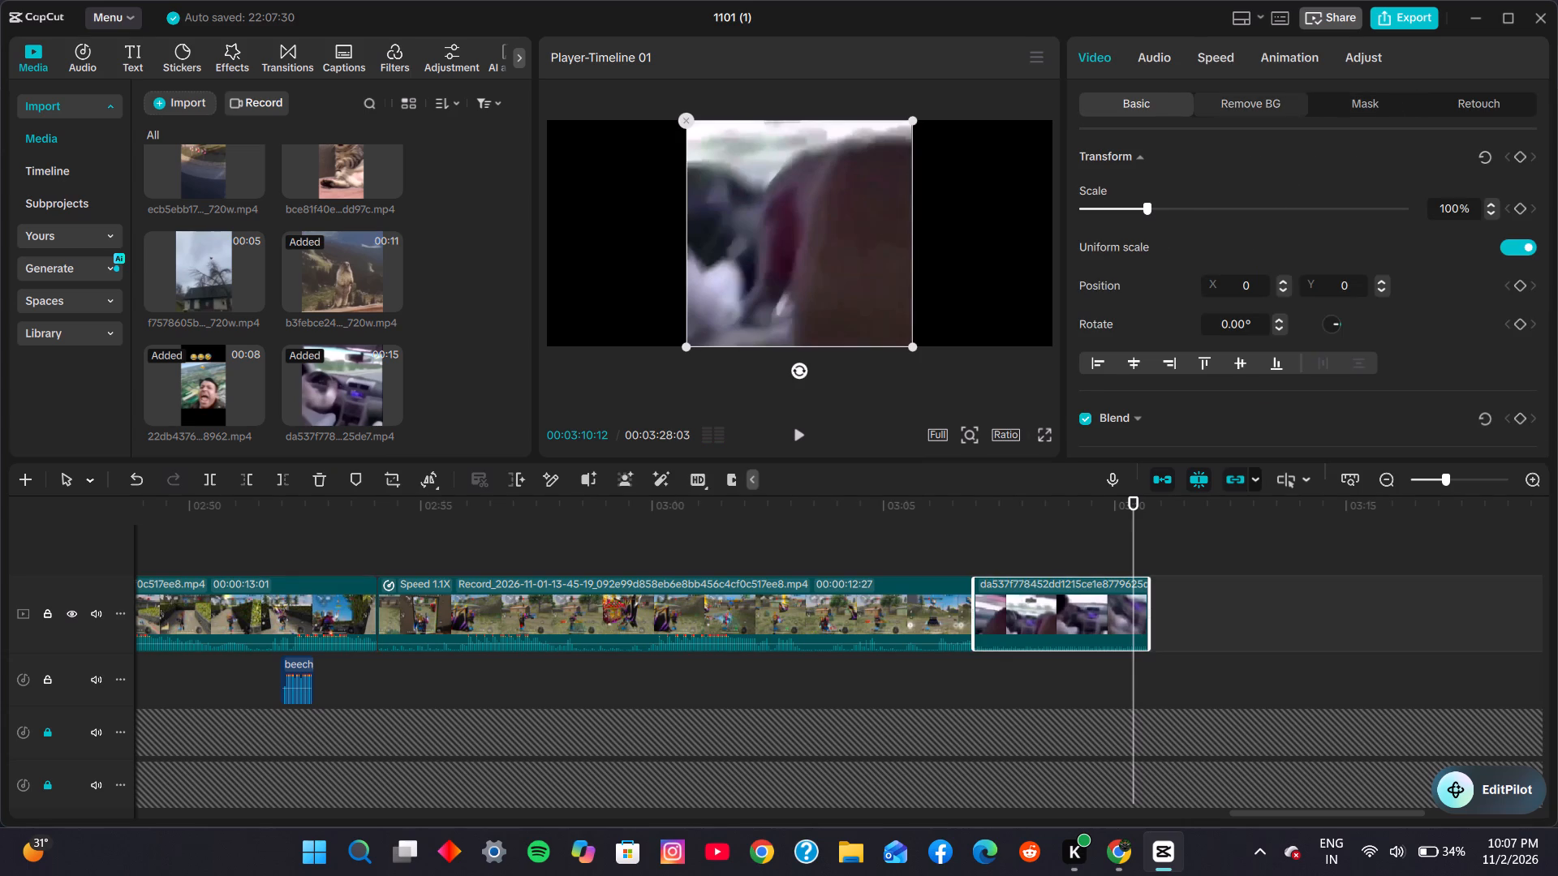
left_click(1164, 58)
left_click(1246, 213)
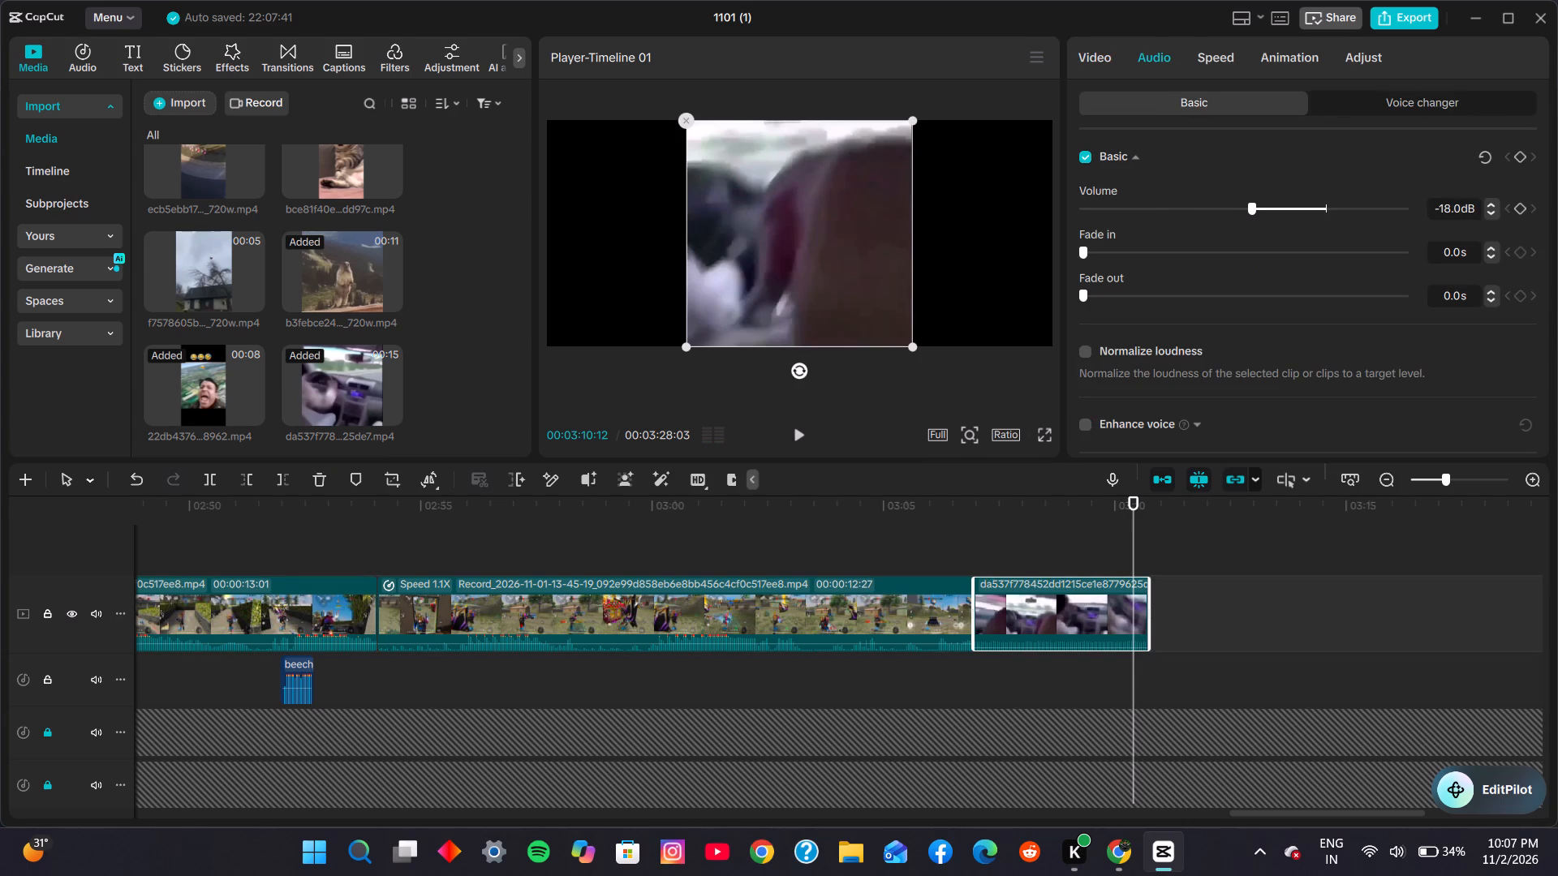
left_click(978, 550)
left_click(798, 438)
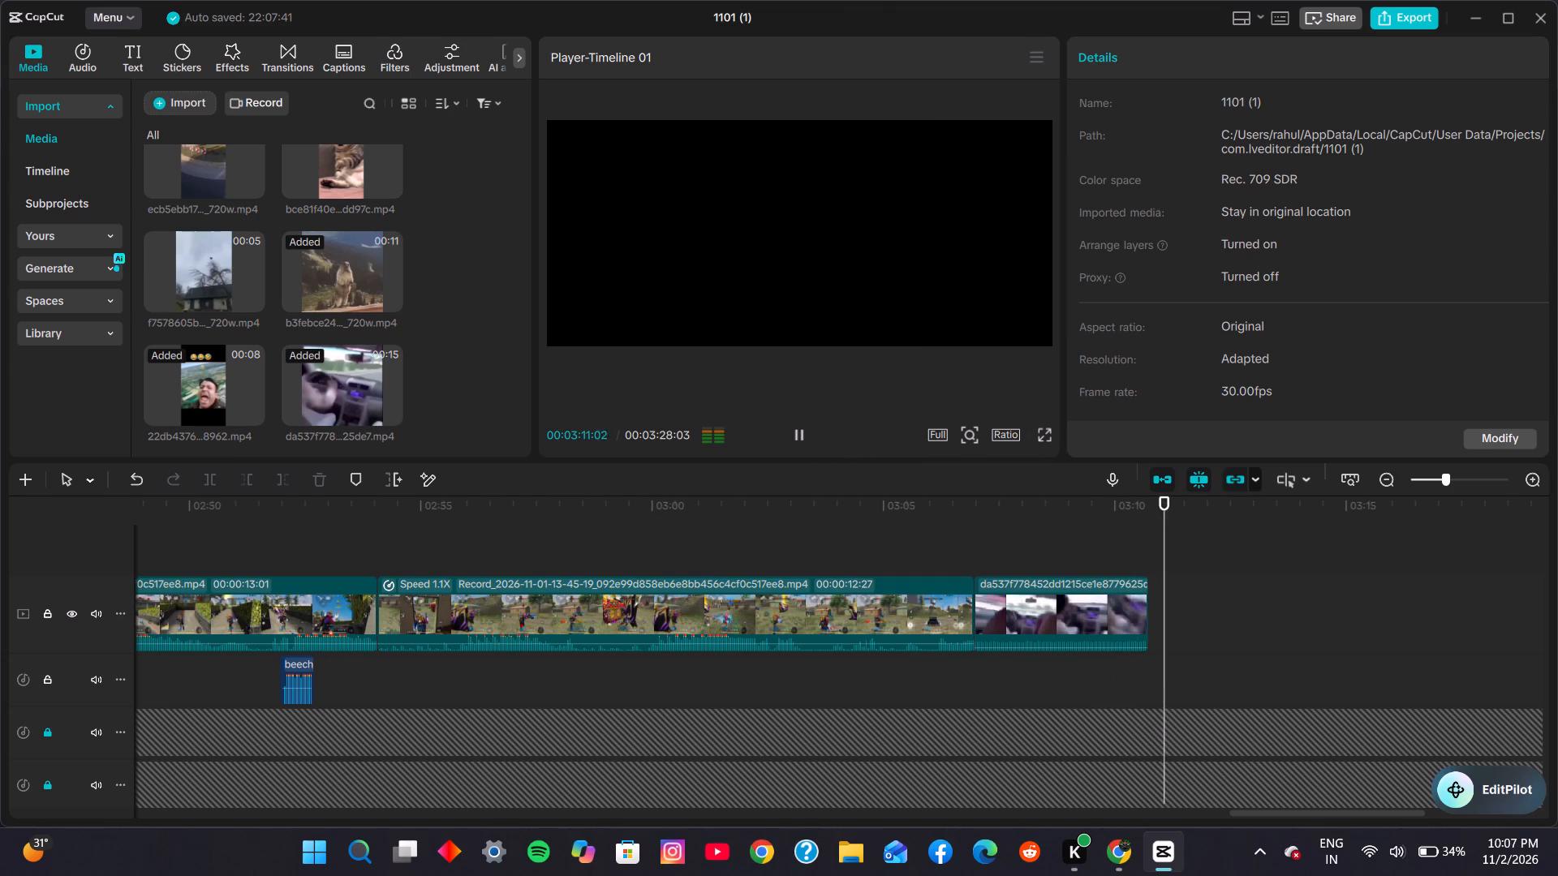
left_click(798, 436)
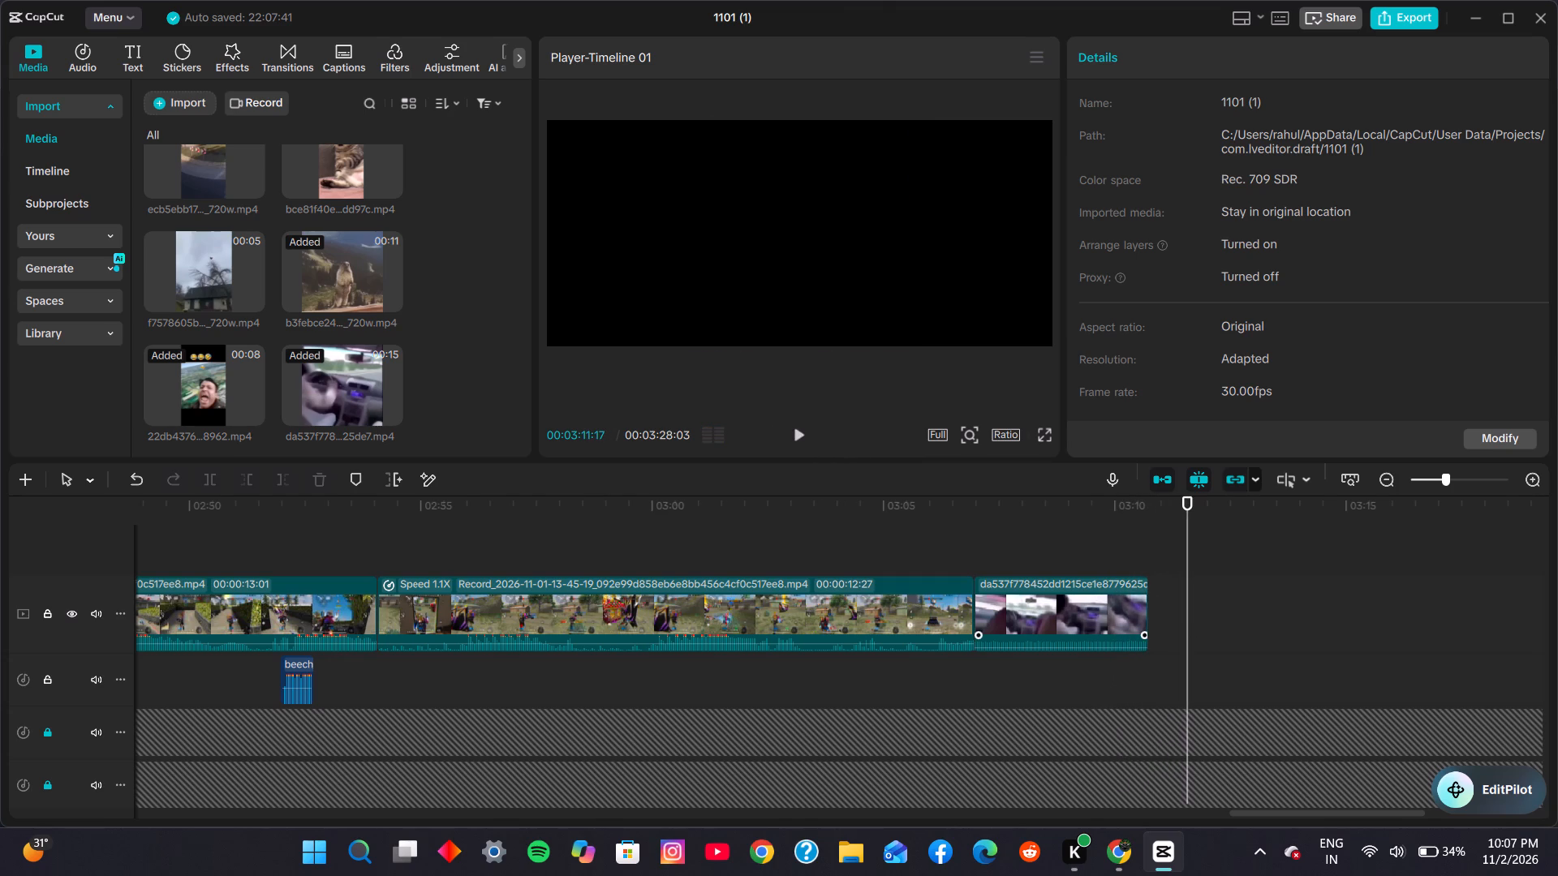
Unlock the track of the subway_surfers.mp3 clip running past the video, trim the clip's end to 00:03:10:22 and relock the track.
left_click(1147, 553)
scroll(1164, 625, "down", 12)
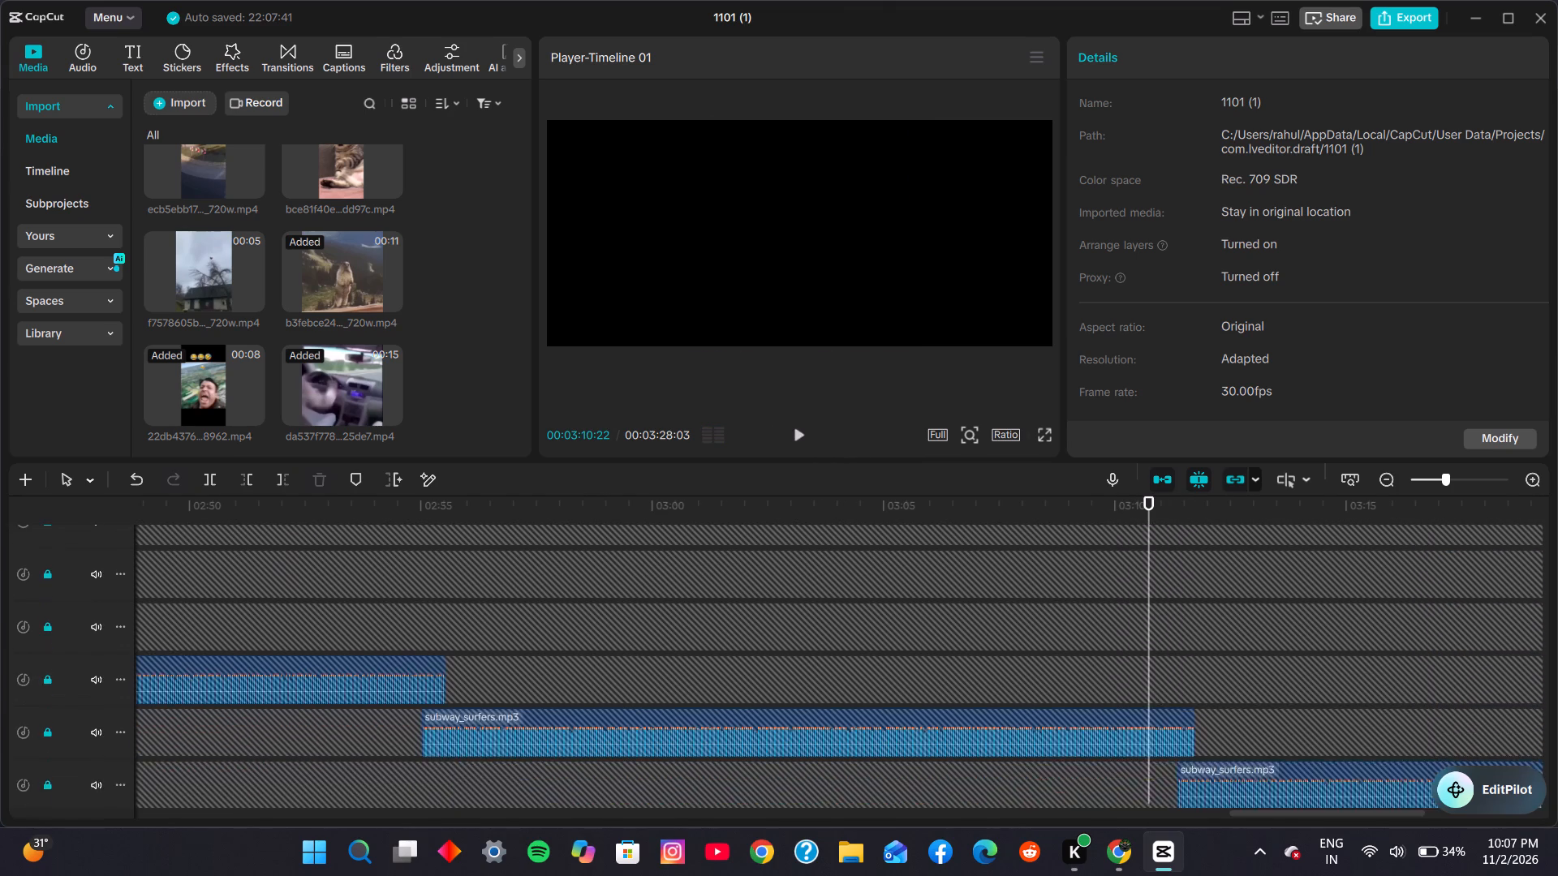
scroll(1182, 615, "down", 11)
left_click(1180, 665)
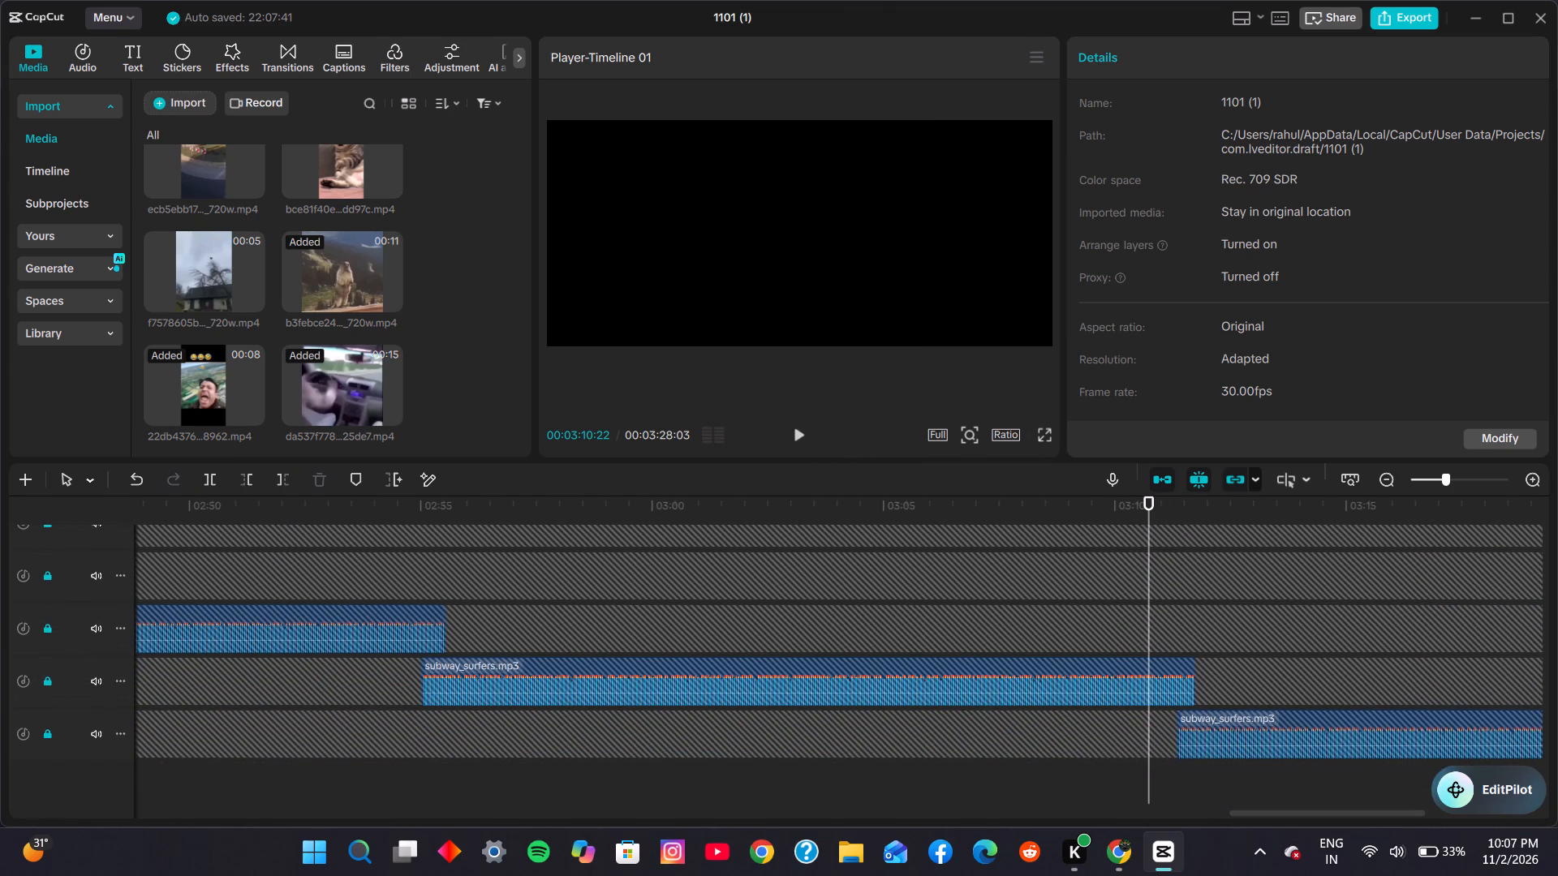
left_click(43, 683)
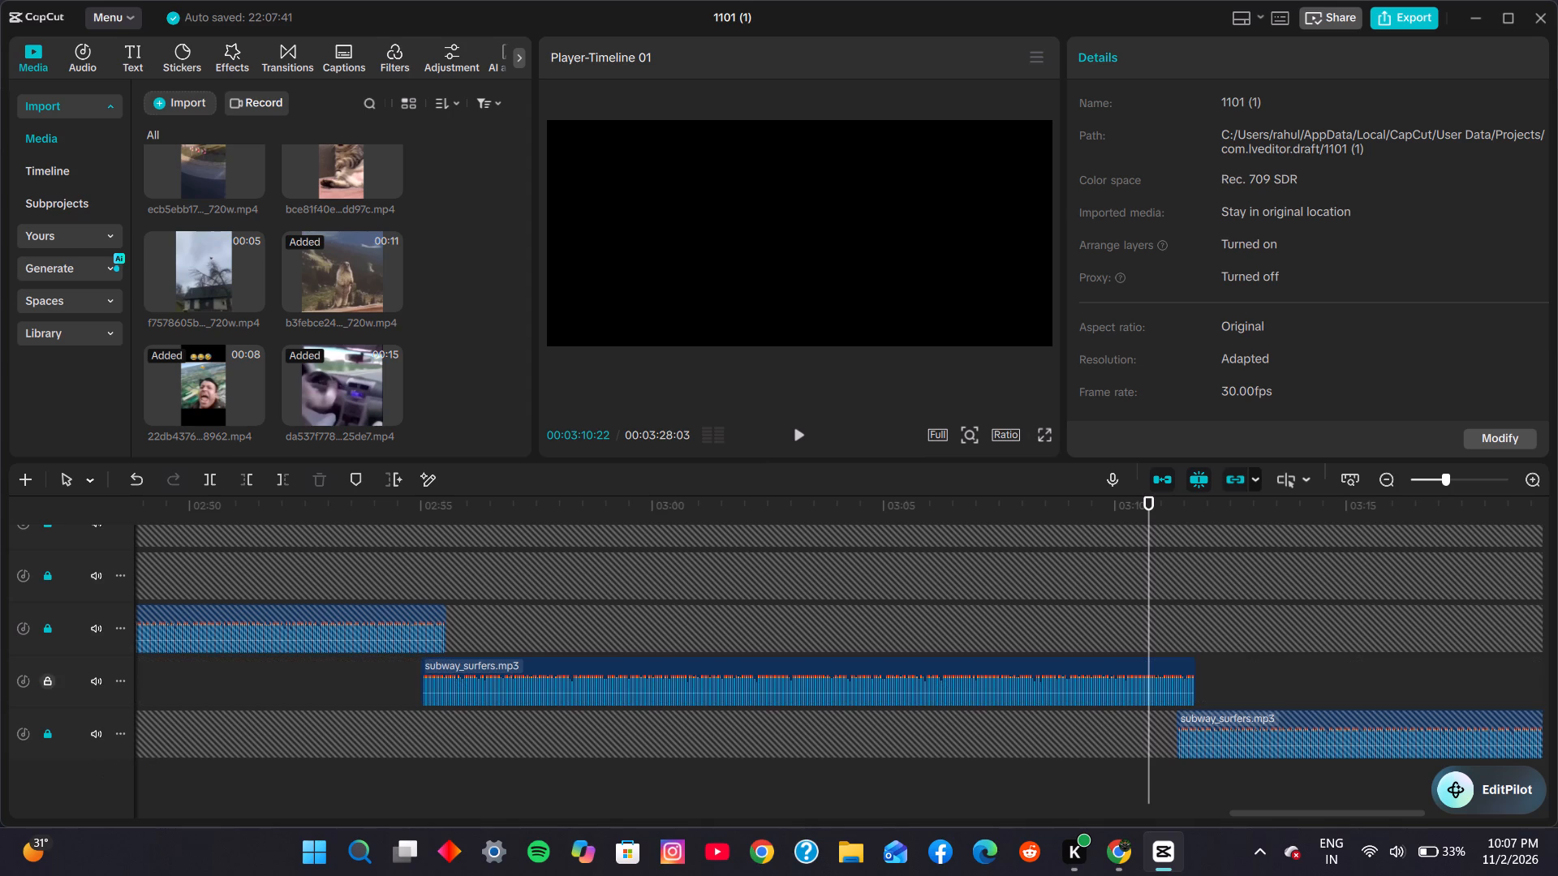
left_click(1172, 669)
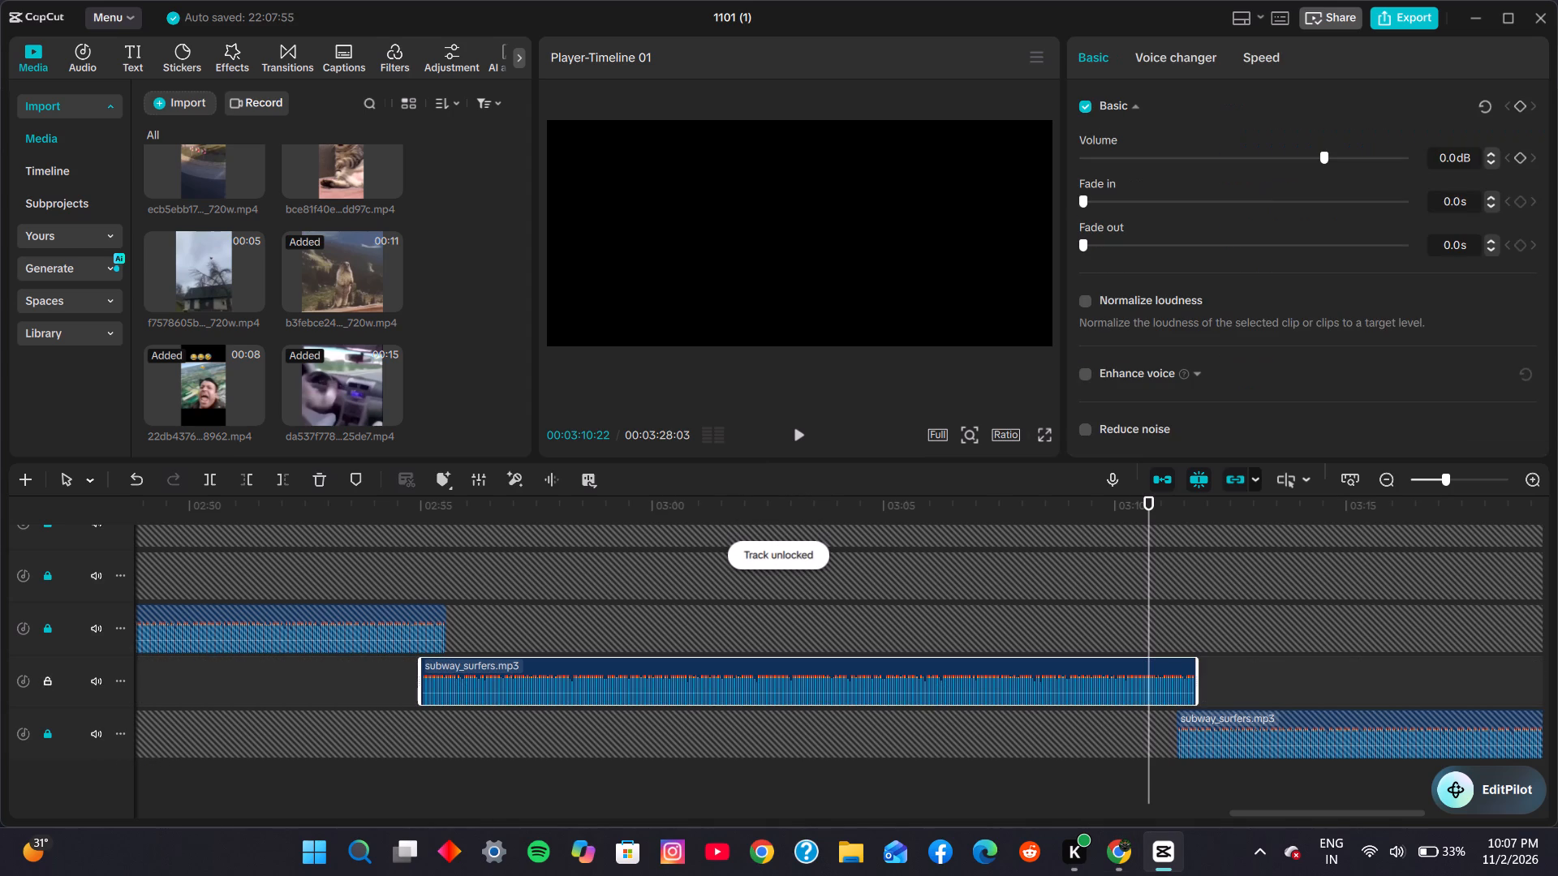
left_click_drag(1199, 667, 1148, 667)
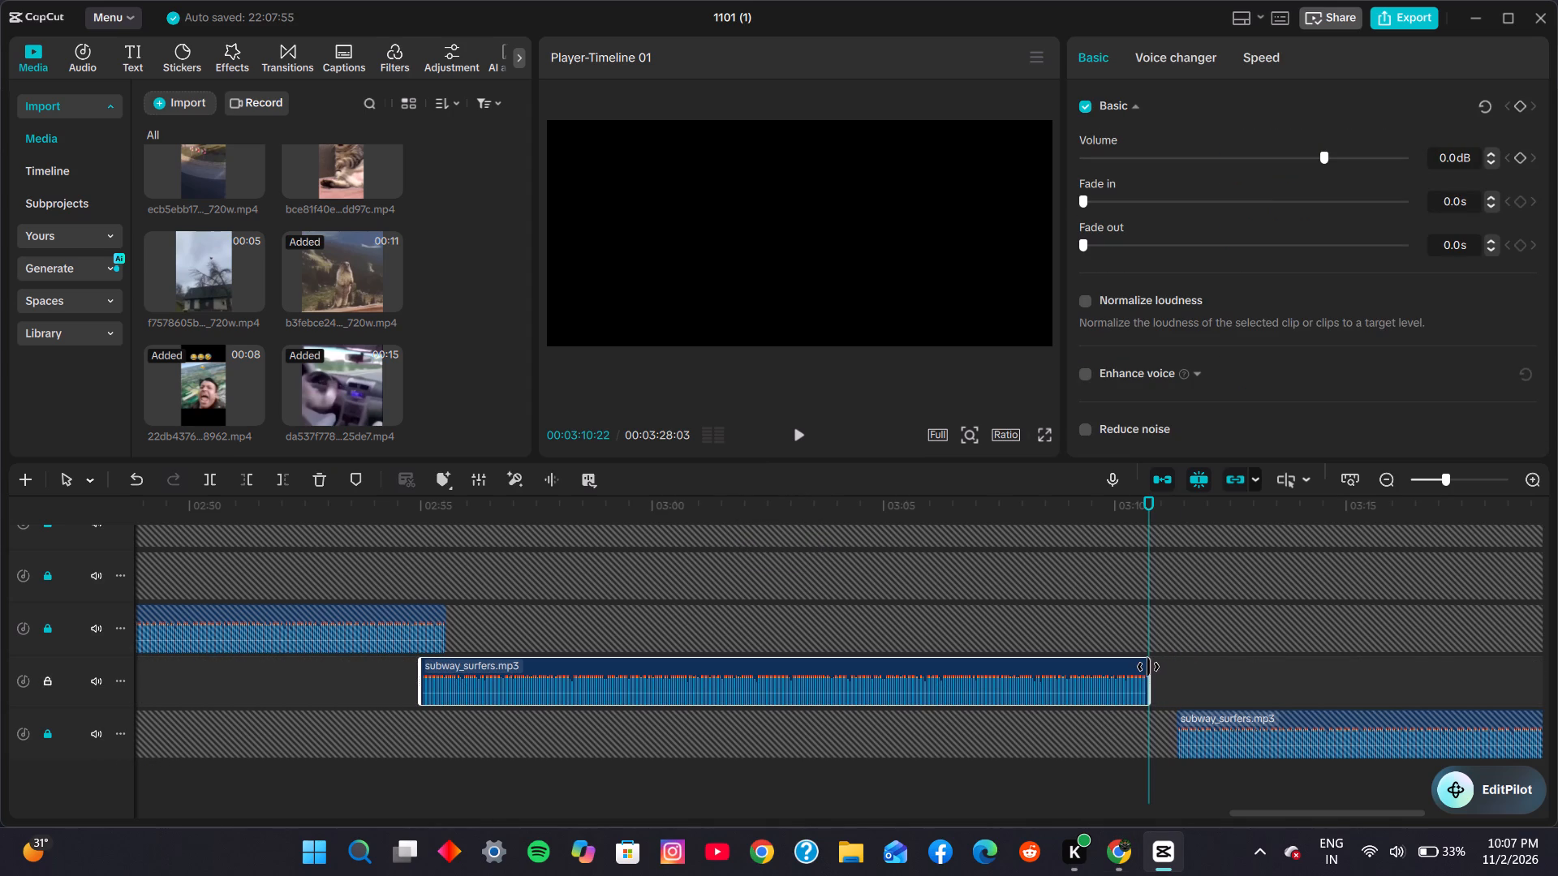
left_click_drag(1148, 667, 1147, 667)
left_click(56, 732)
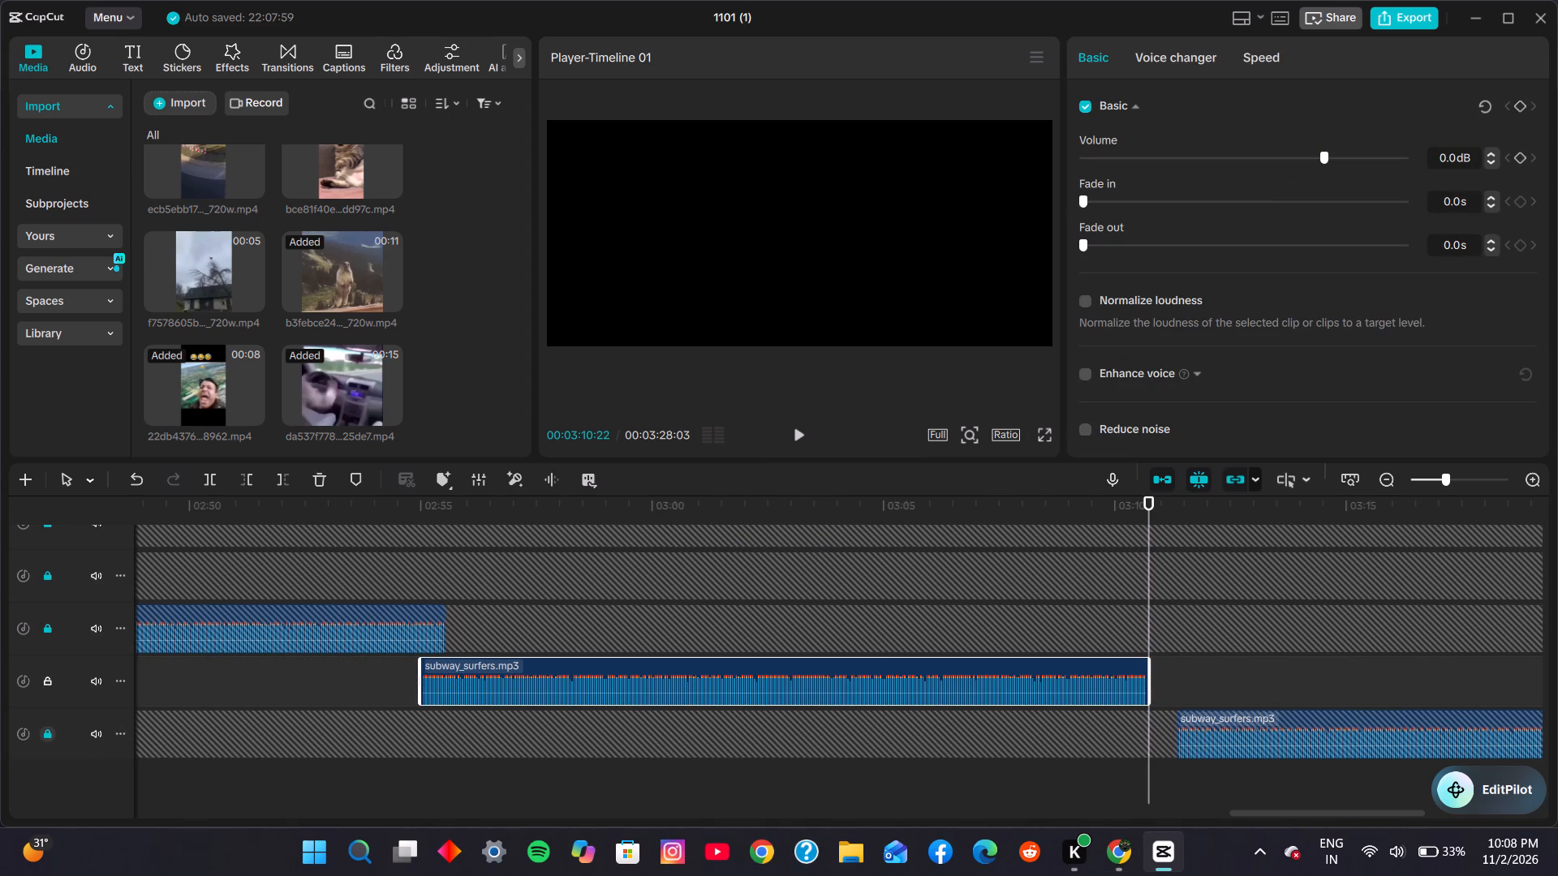
left_click(46, 684)
Unlock the bottom music track and cut out the subway_surfers.mp3 clip lying beyond the end of the video.
left_click(48, 732)
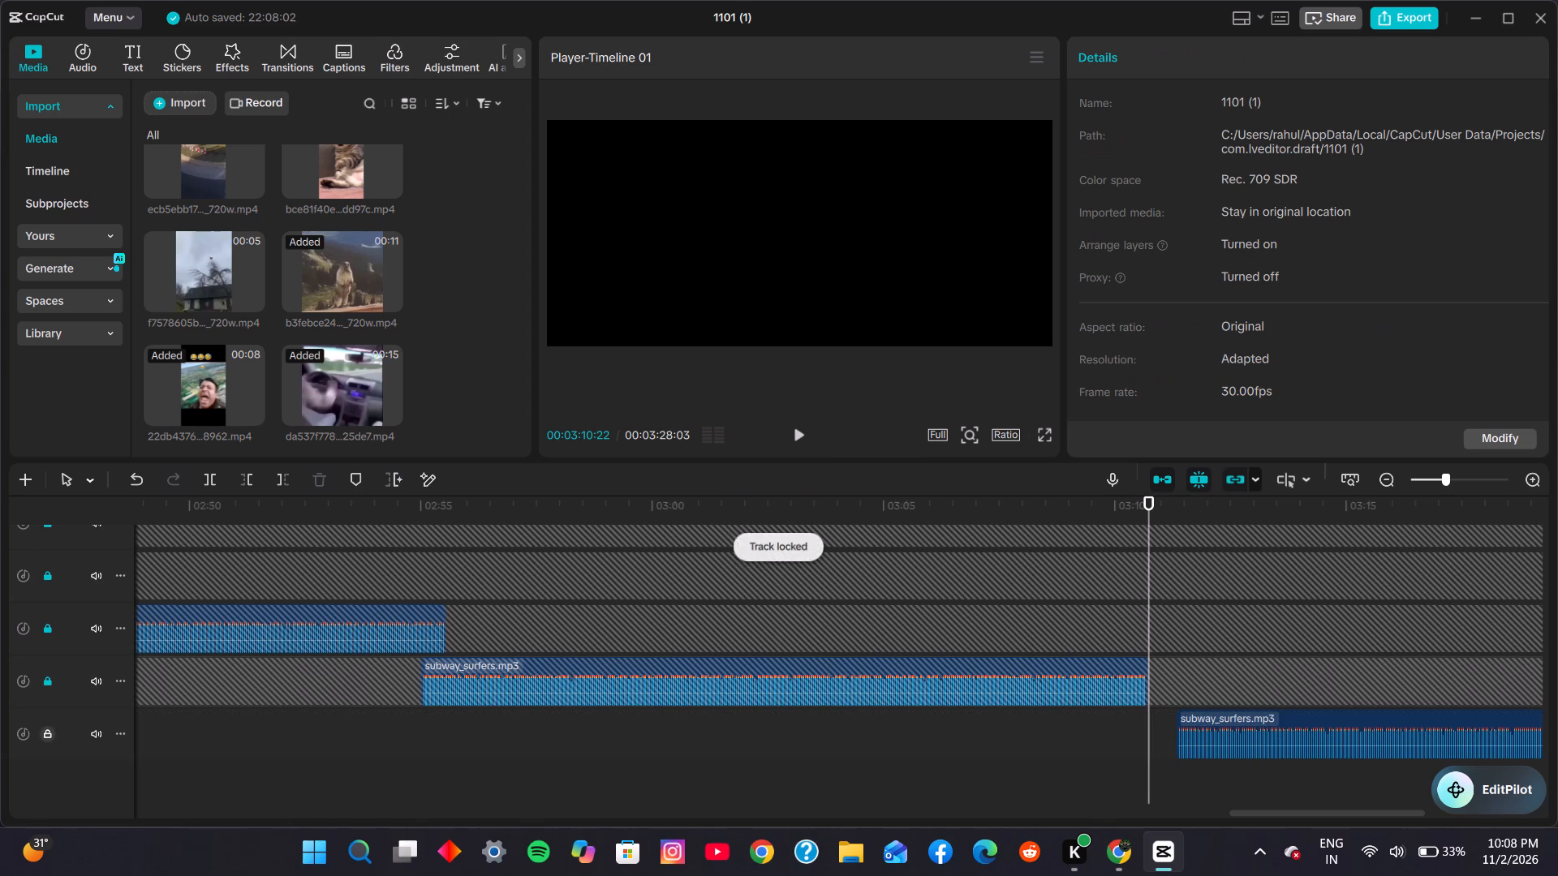
left_click(1290, 728)
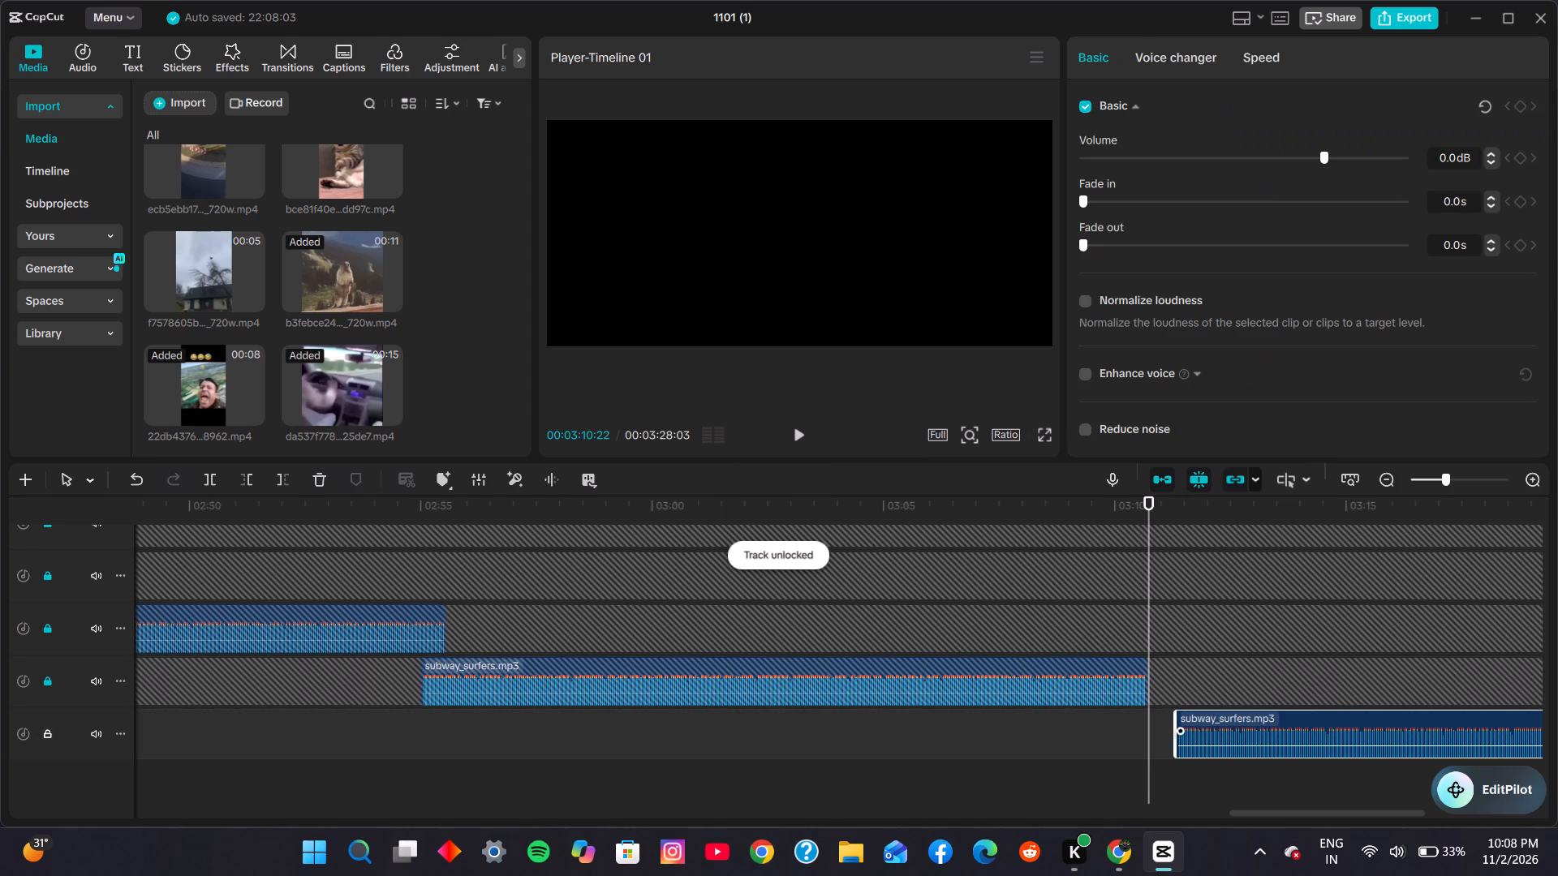
key("ctrl+x")
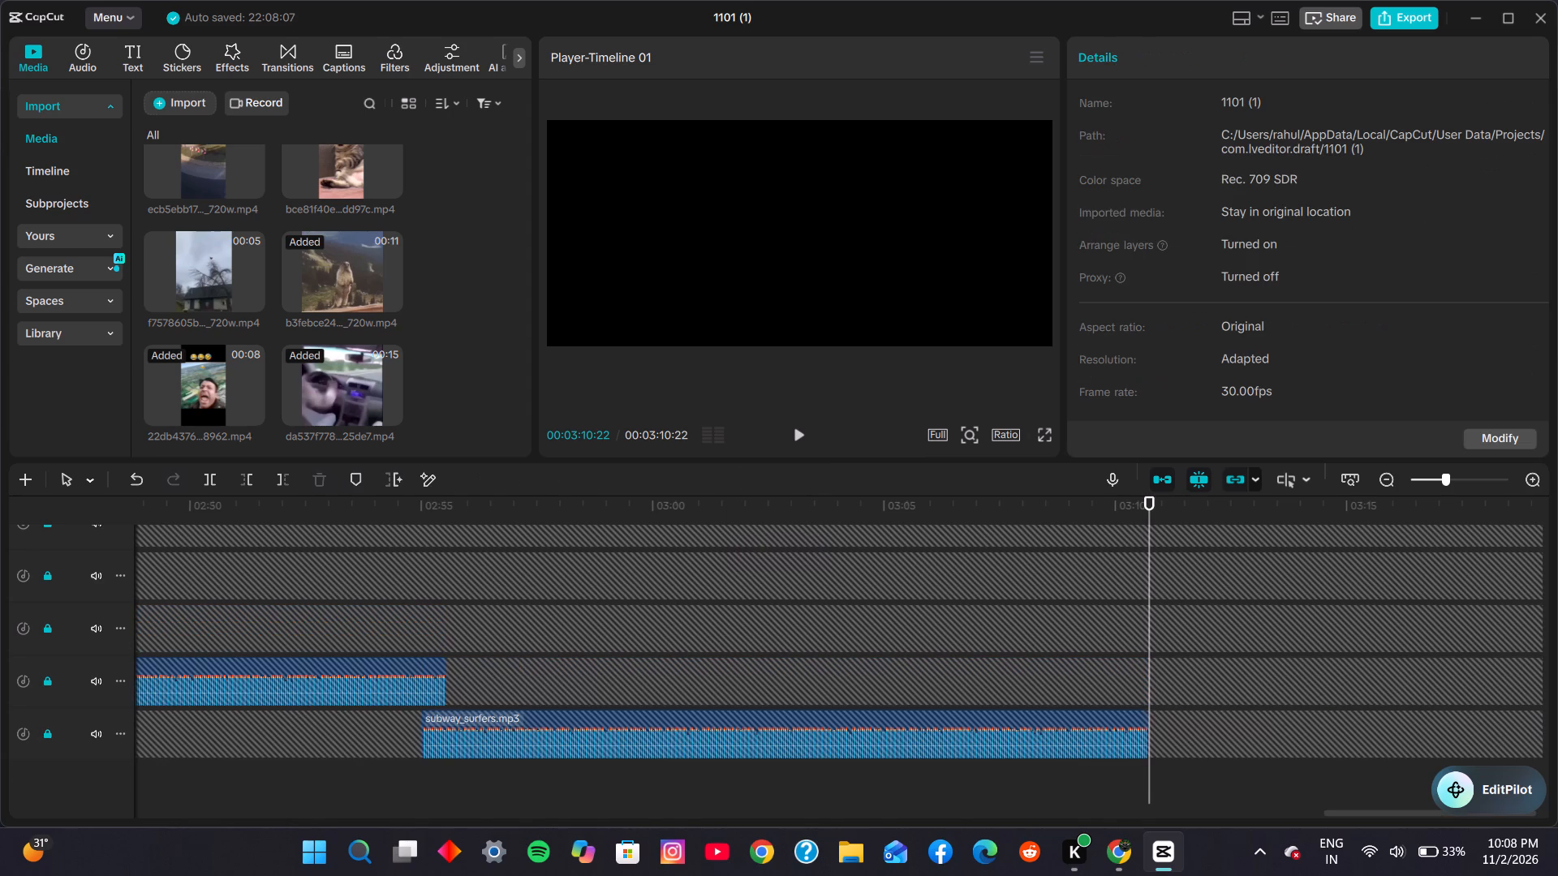
Return to the beginning of the timeline and play the edited video from the start to review it.
scroll(1246, 711, "up", 15)
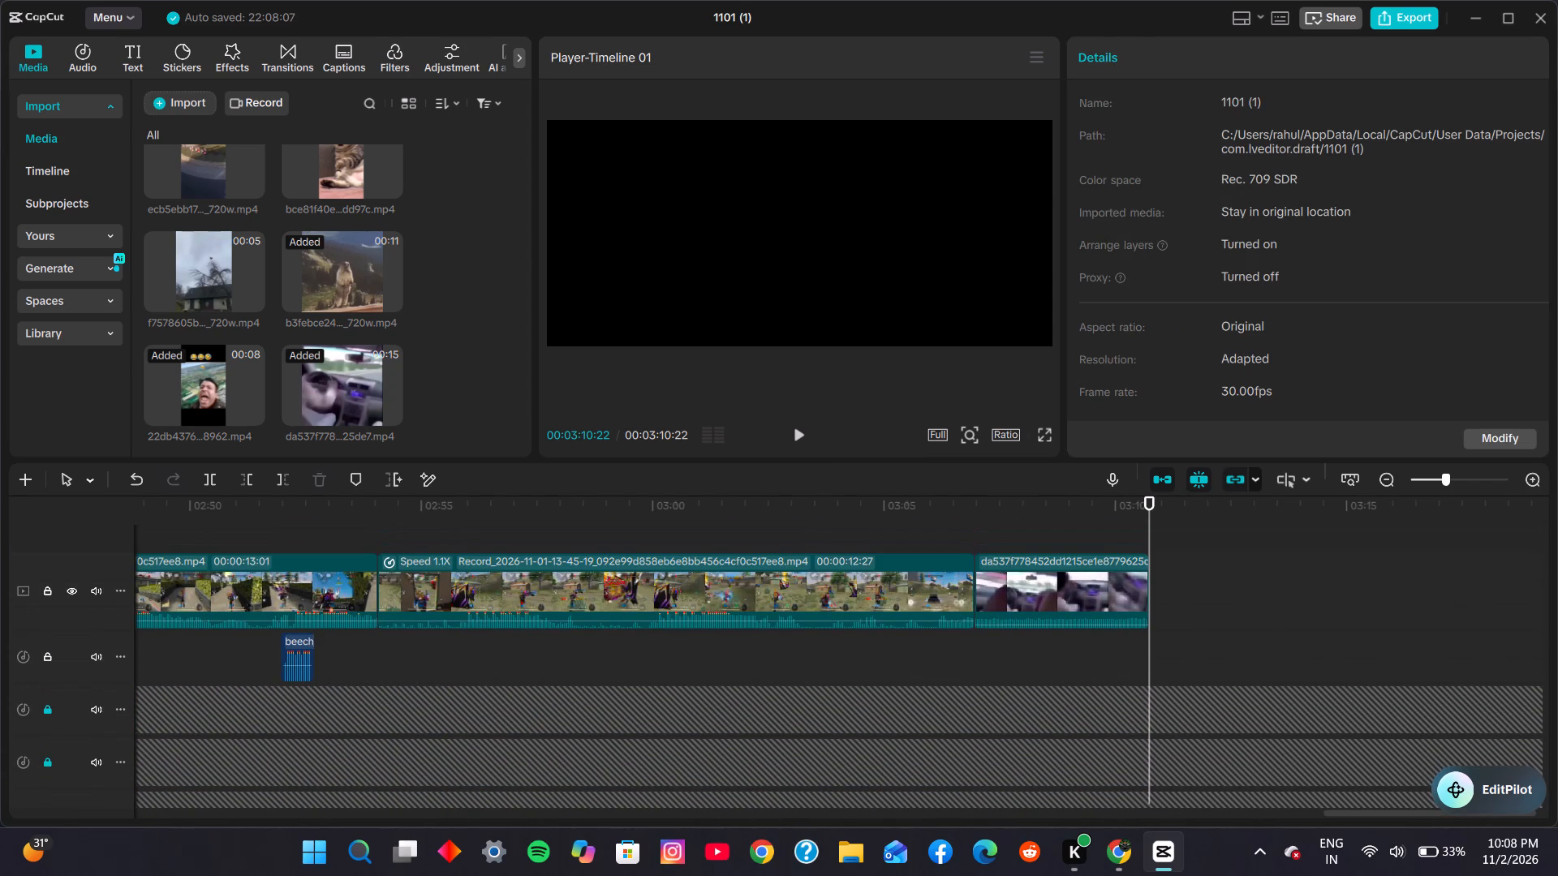
scroll(1246, 699, "up", 4)
left_click_drag(824, 553, 0, 545)
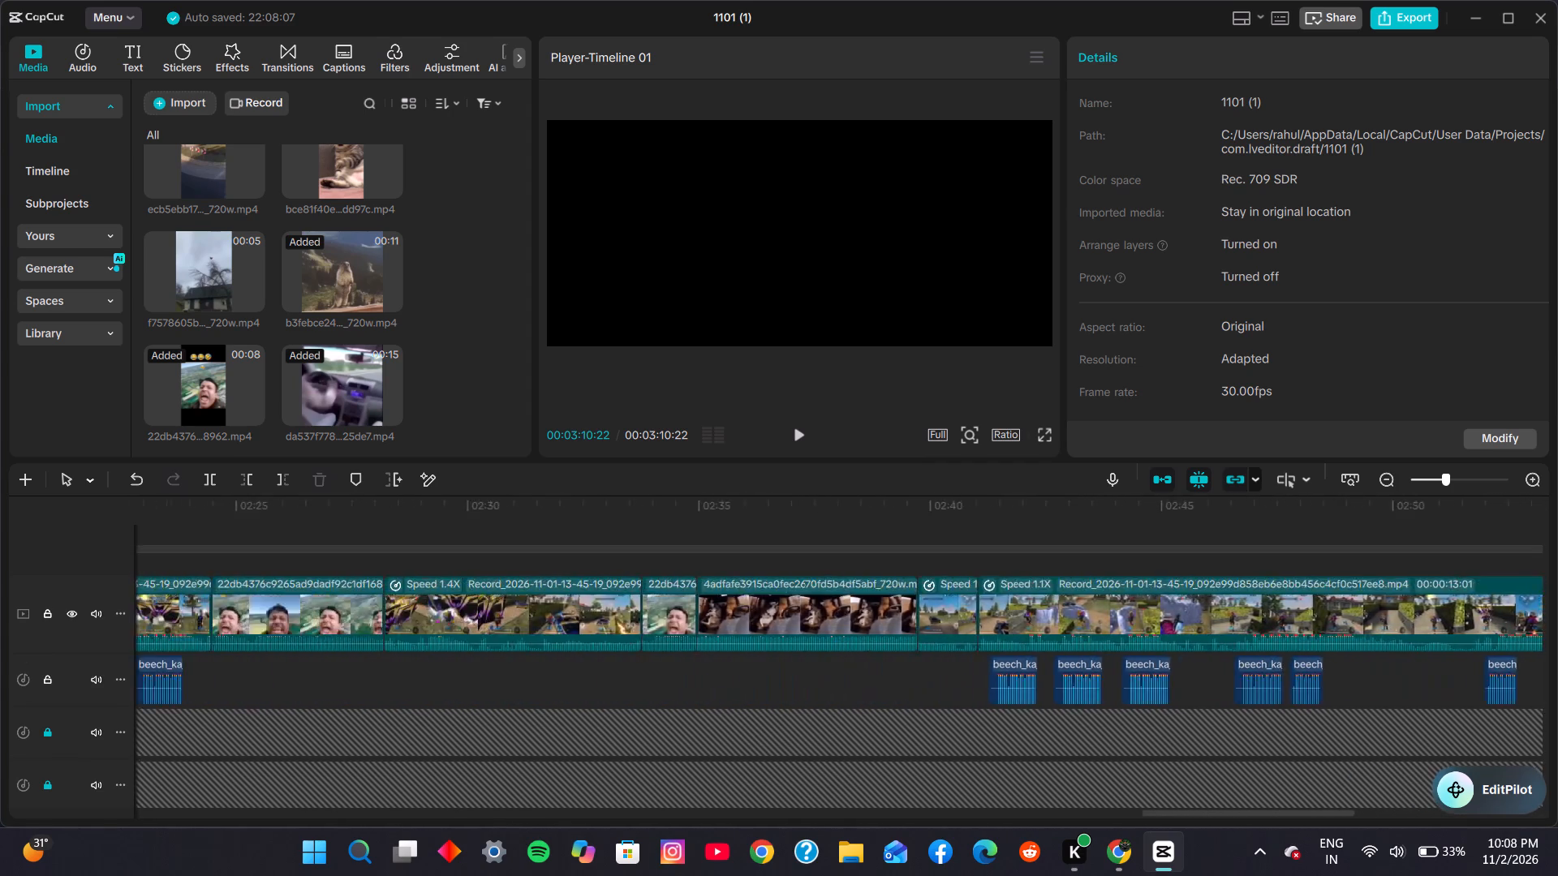
left_click_drag(0, 545, 0, 539)
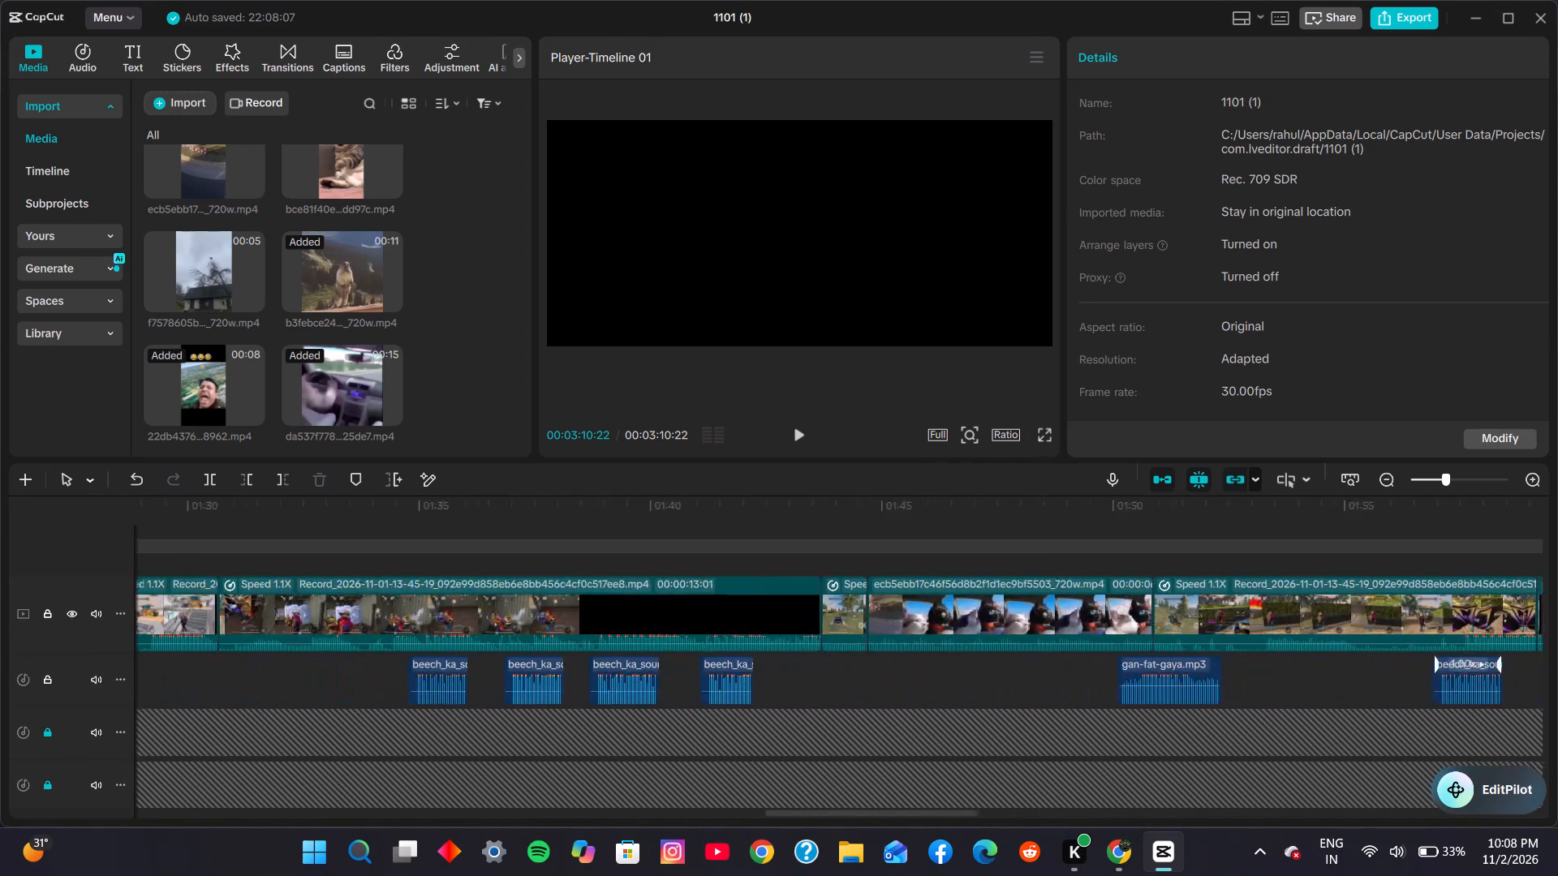
left_click_drag(0, 539, 0, 522)
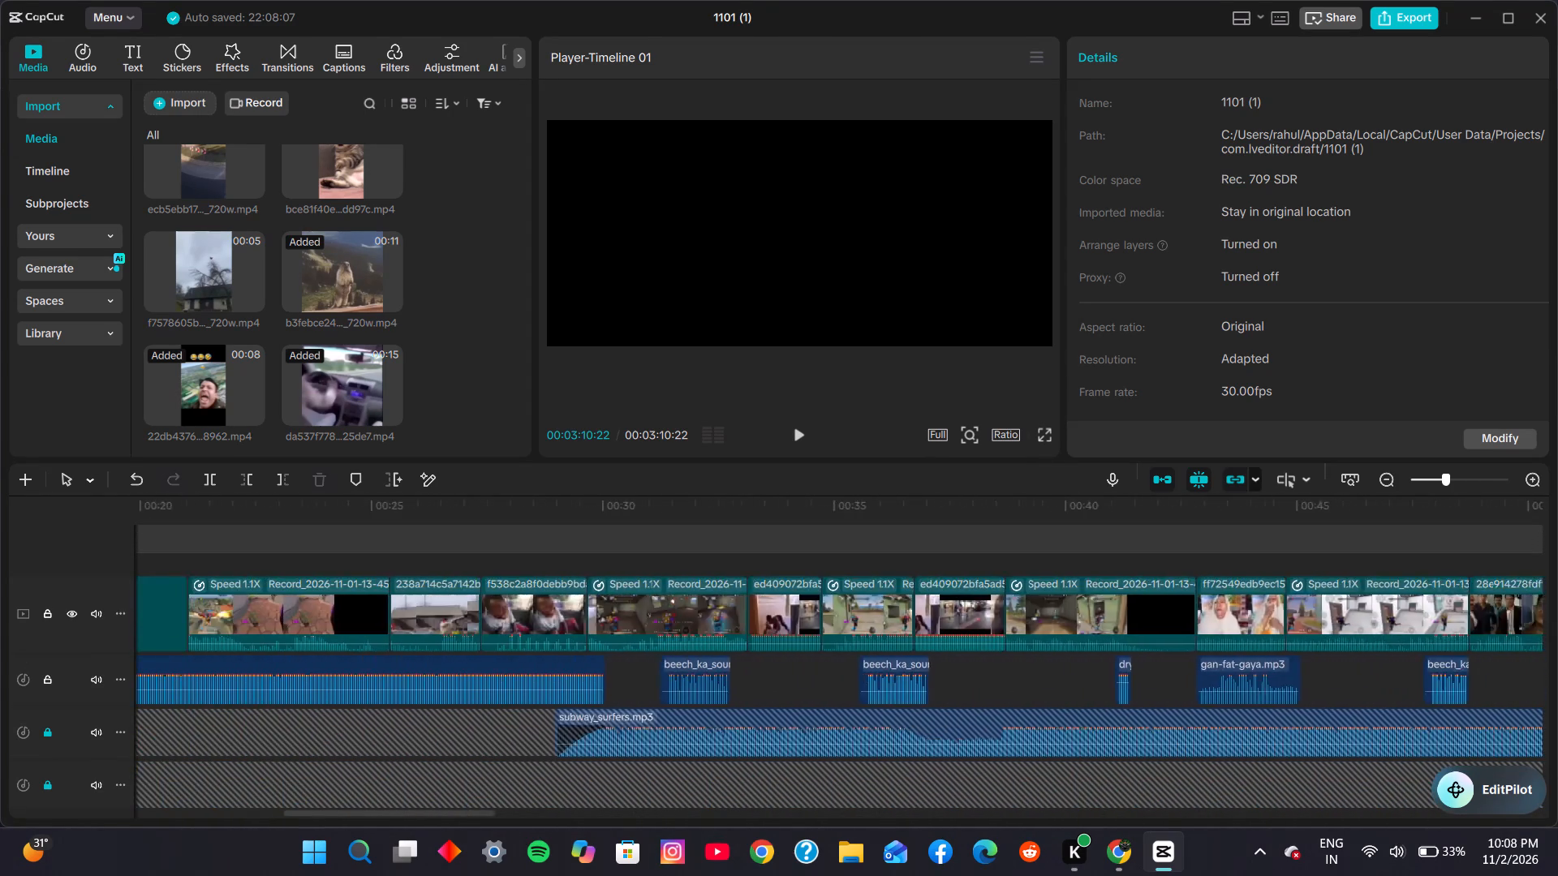
left_click_drag(0, 522, 0, 523)
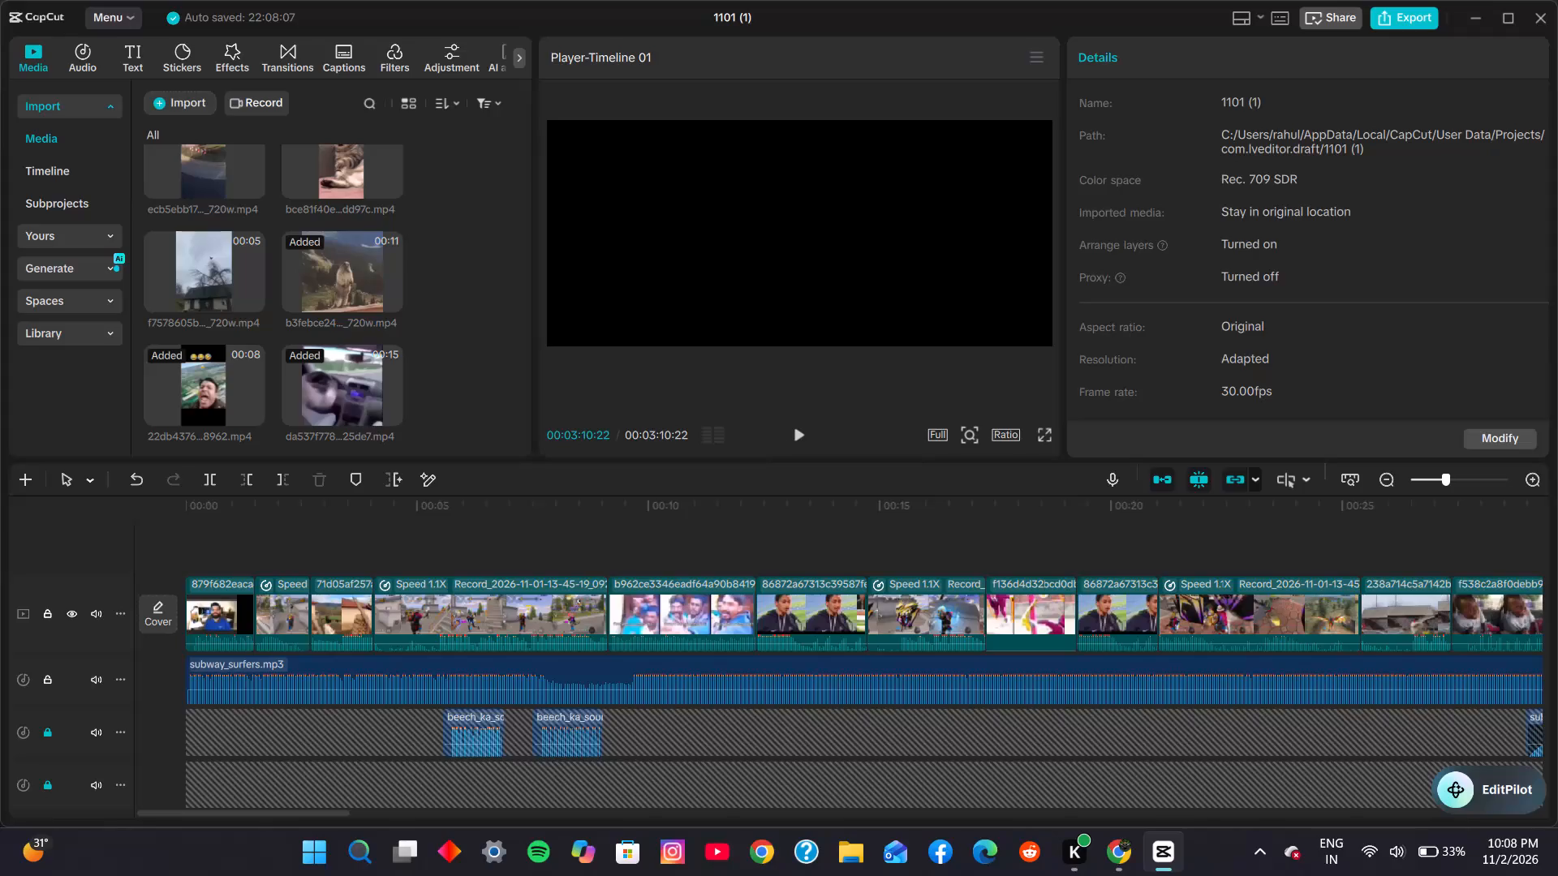
left_click(174, 538)
left_click(803, 430)
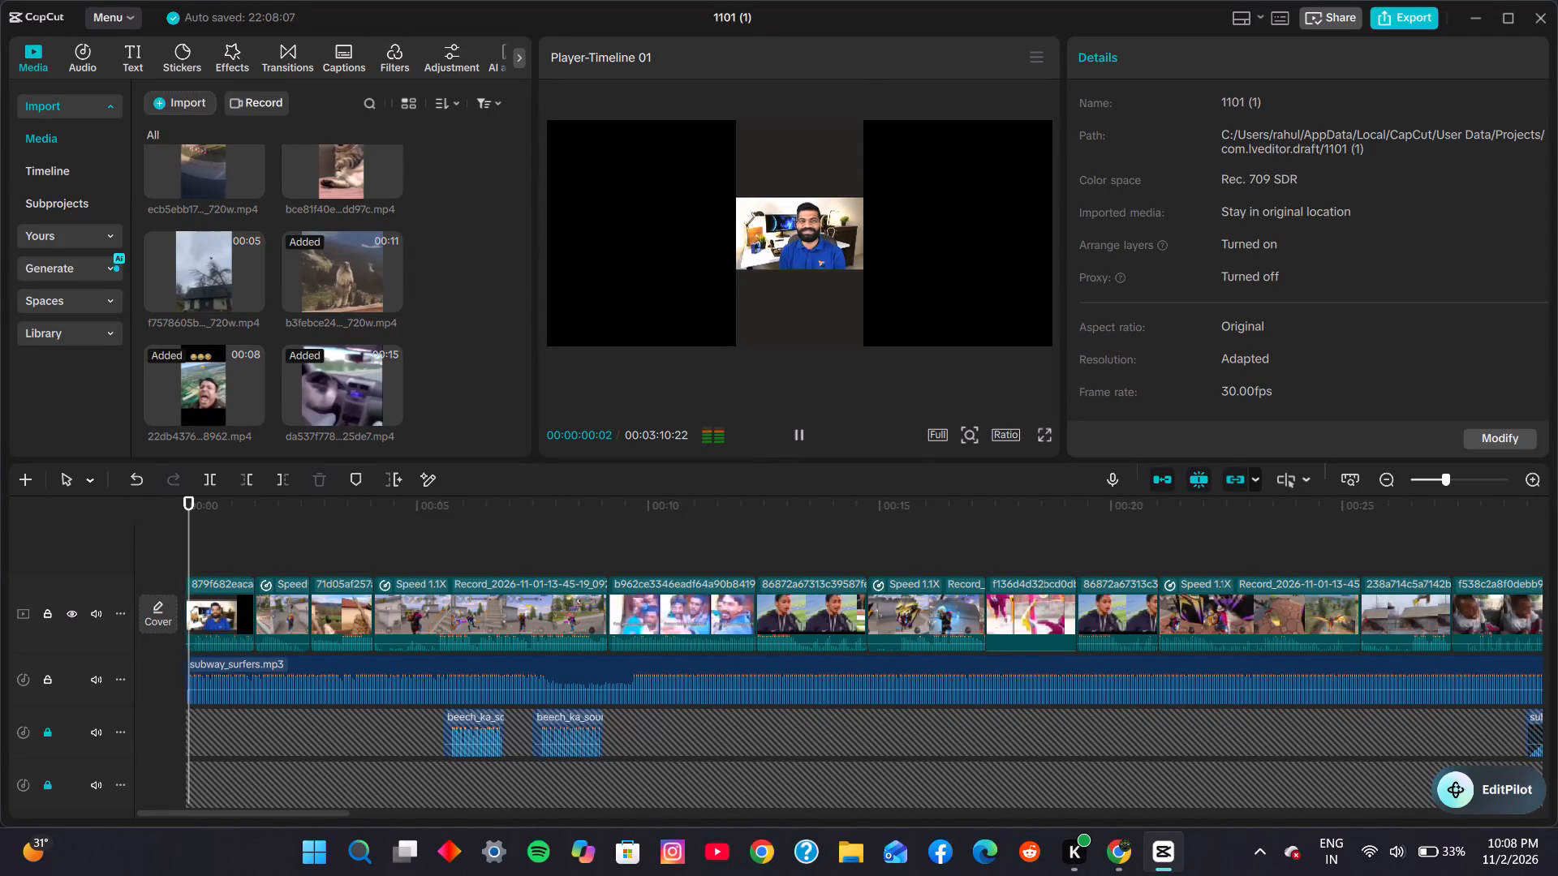
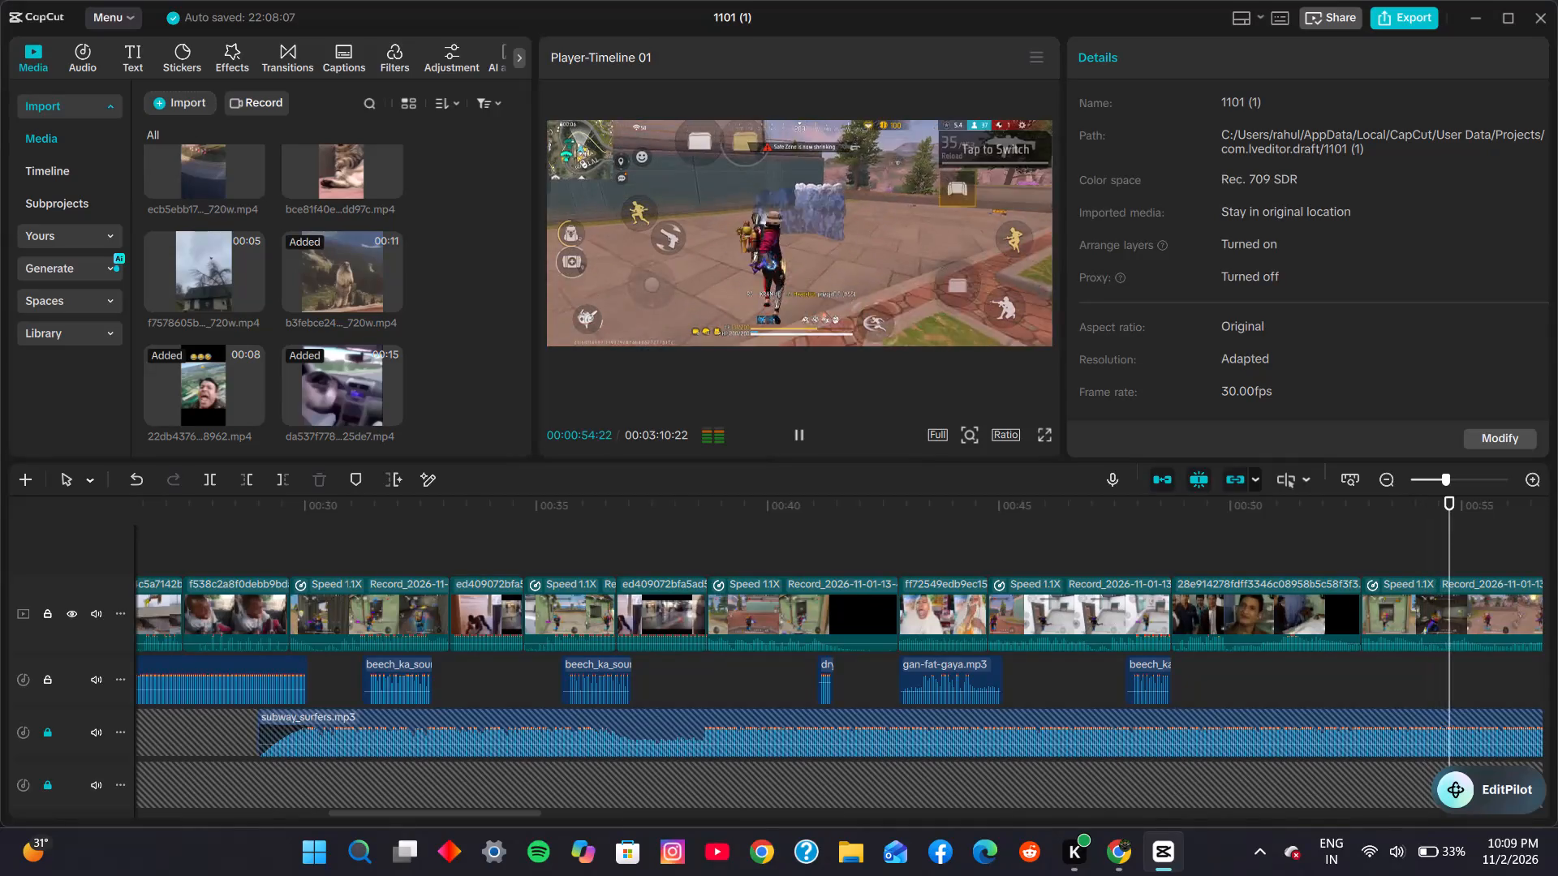
Stop the playback, go back to 00:00:49:19 in the hospital-scene meme clip and replay from there into the following gameplay.
left_click(802, 428)
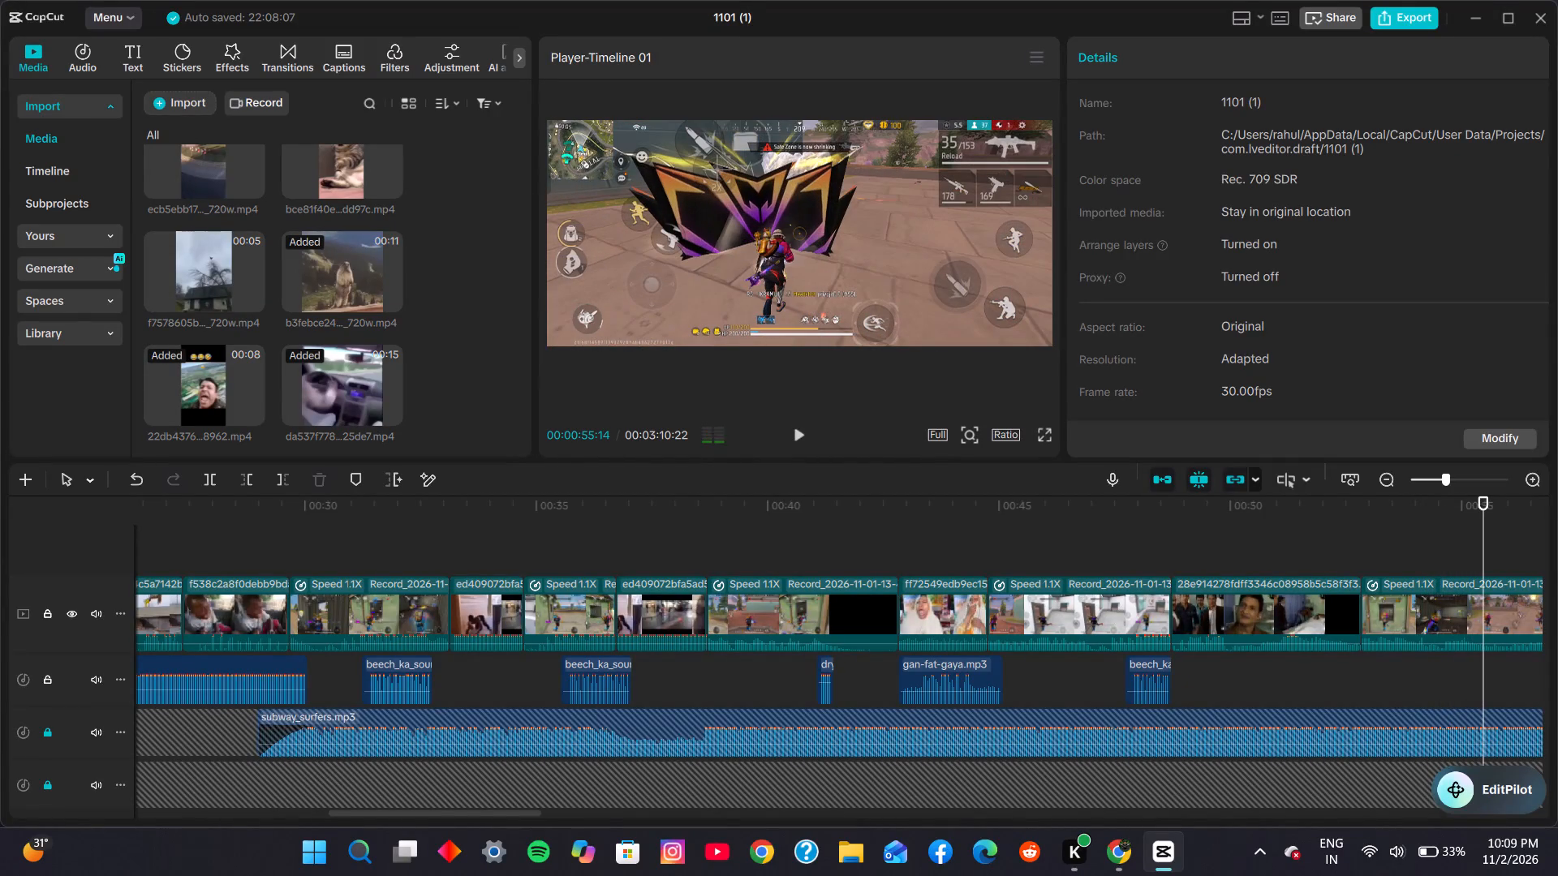
left_click_drag(1298, 528, 1107, 528)
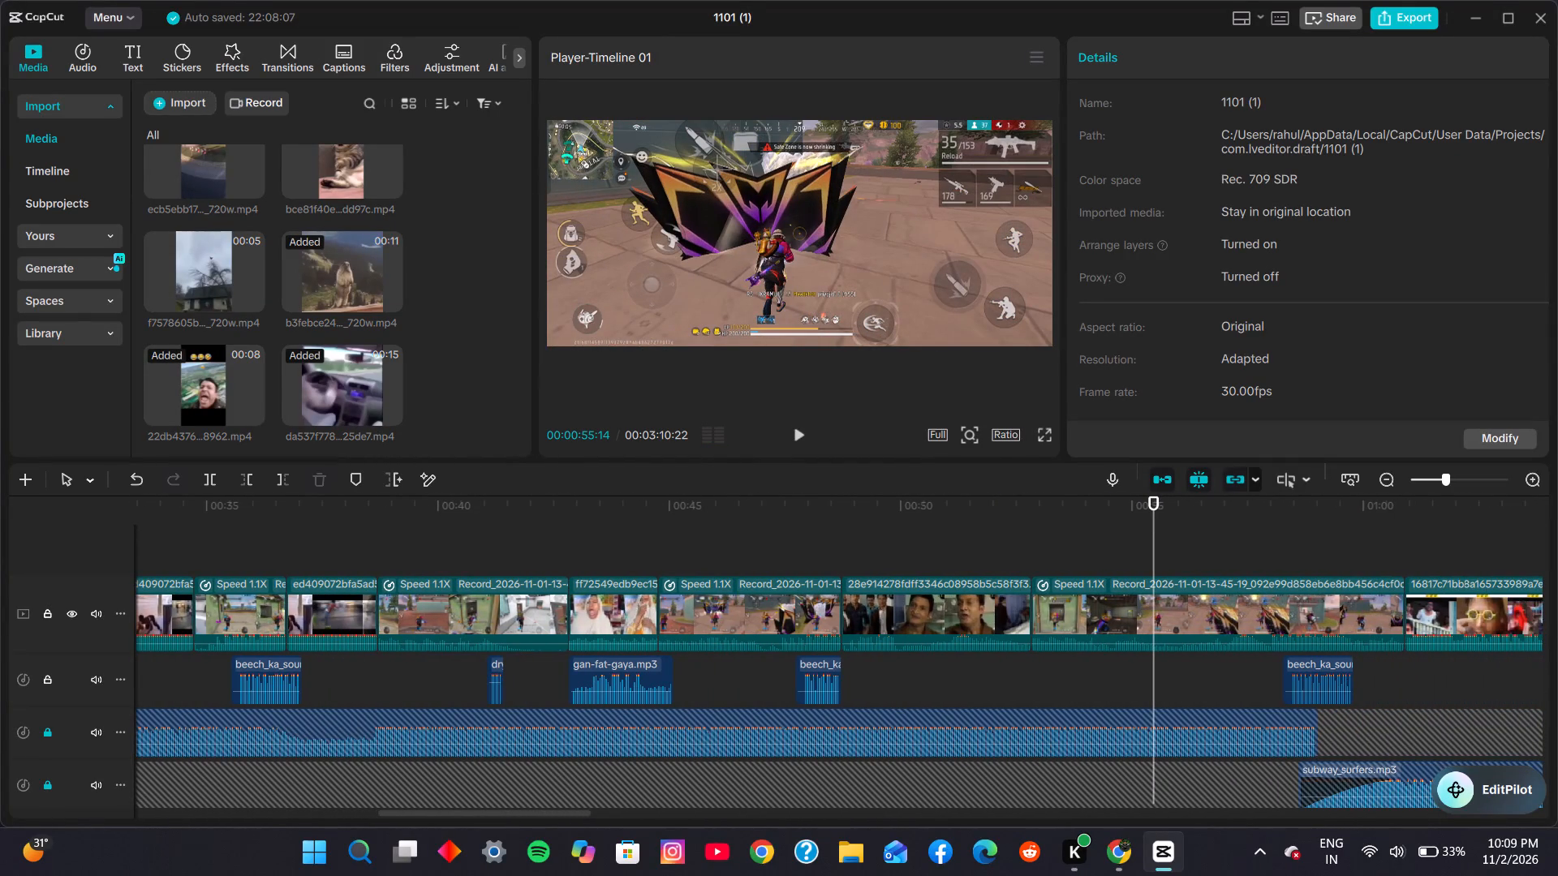
left_click_drag(1107, 528, 1106, 528)
left_click(944, 535)
left_click(908, 536)
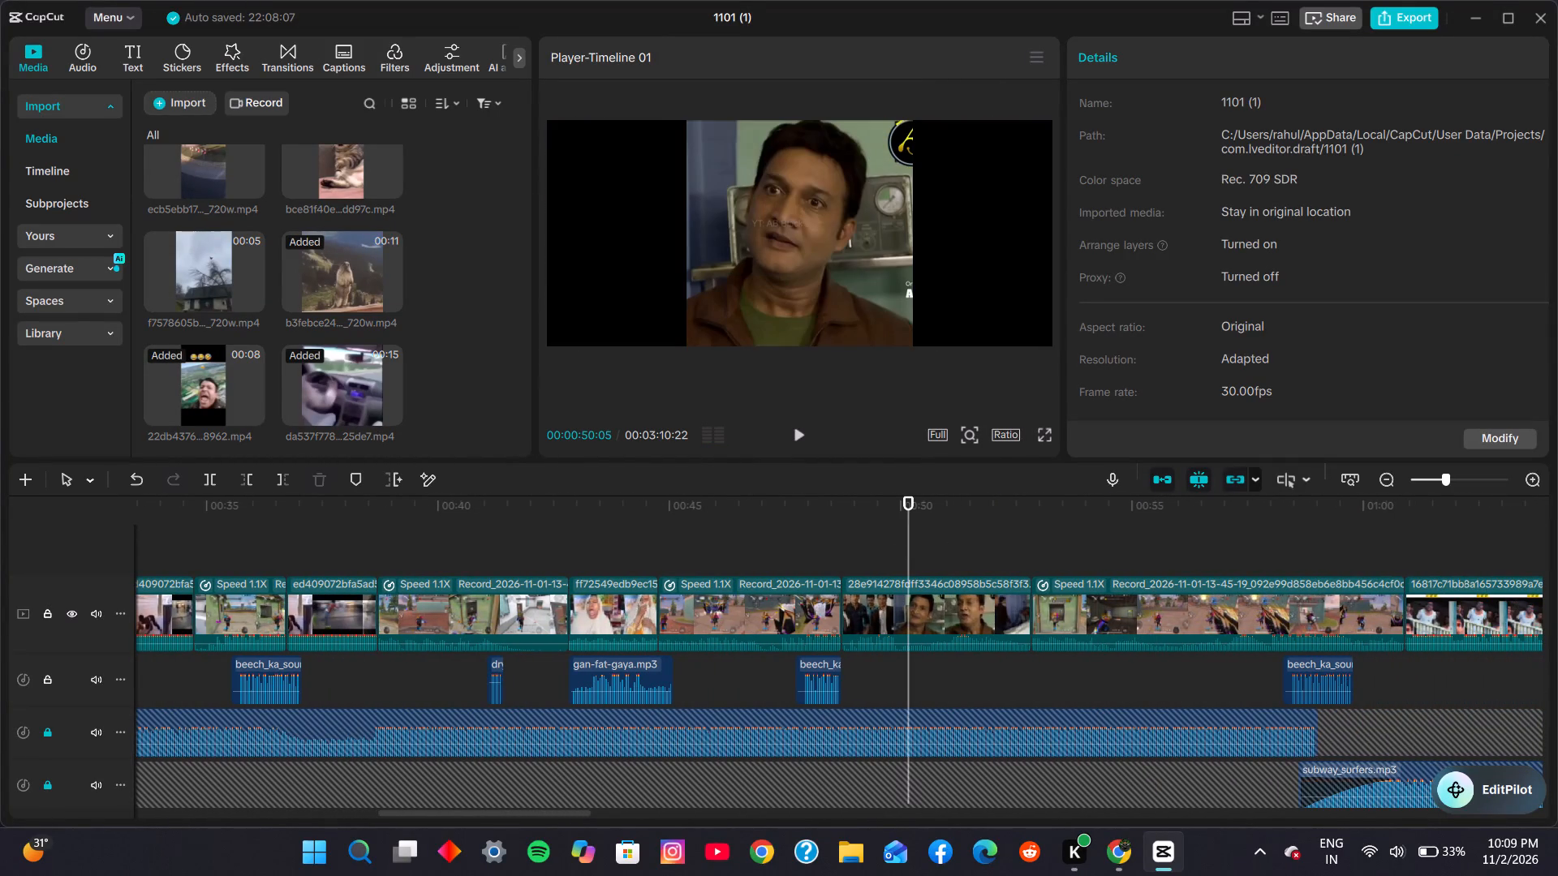
left_click(884, 543)
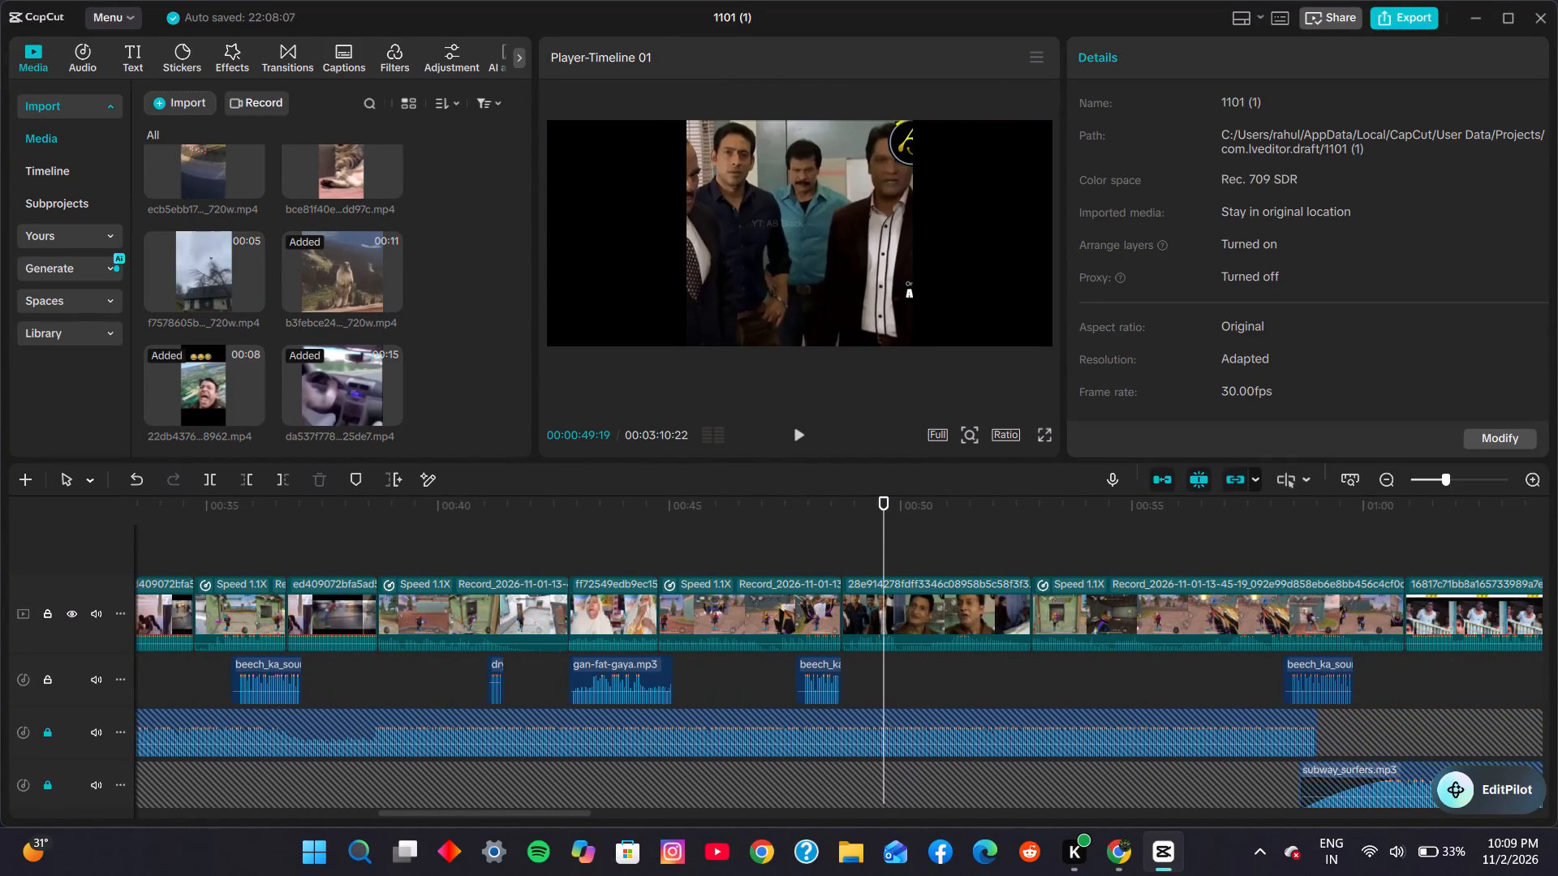
left_click(779, 440)
left_click(791, 436)
left_click(799, 432)
left_click(799, 430)
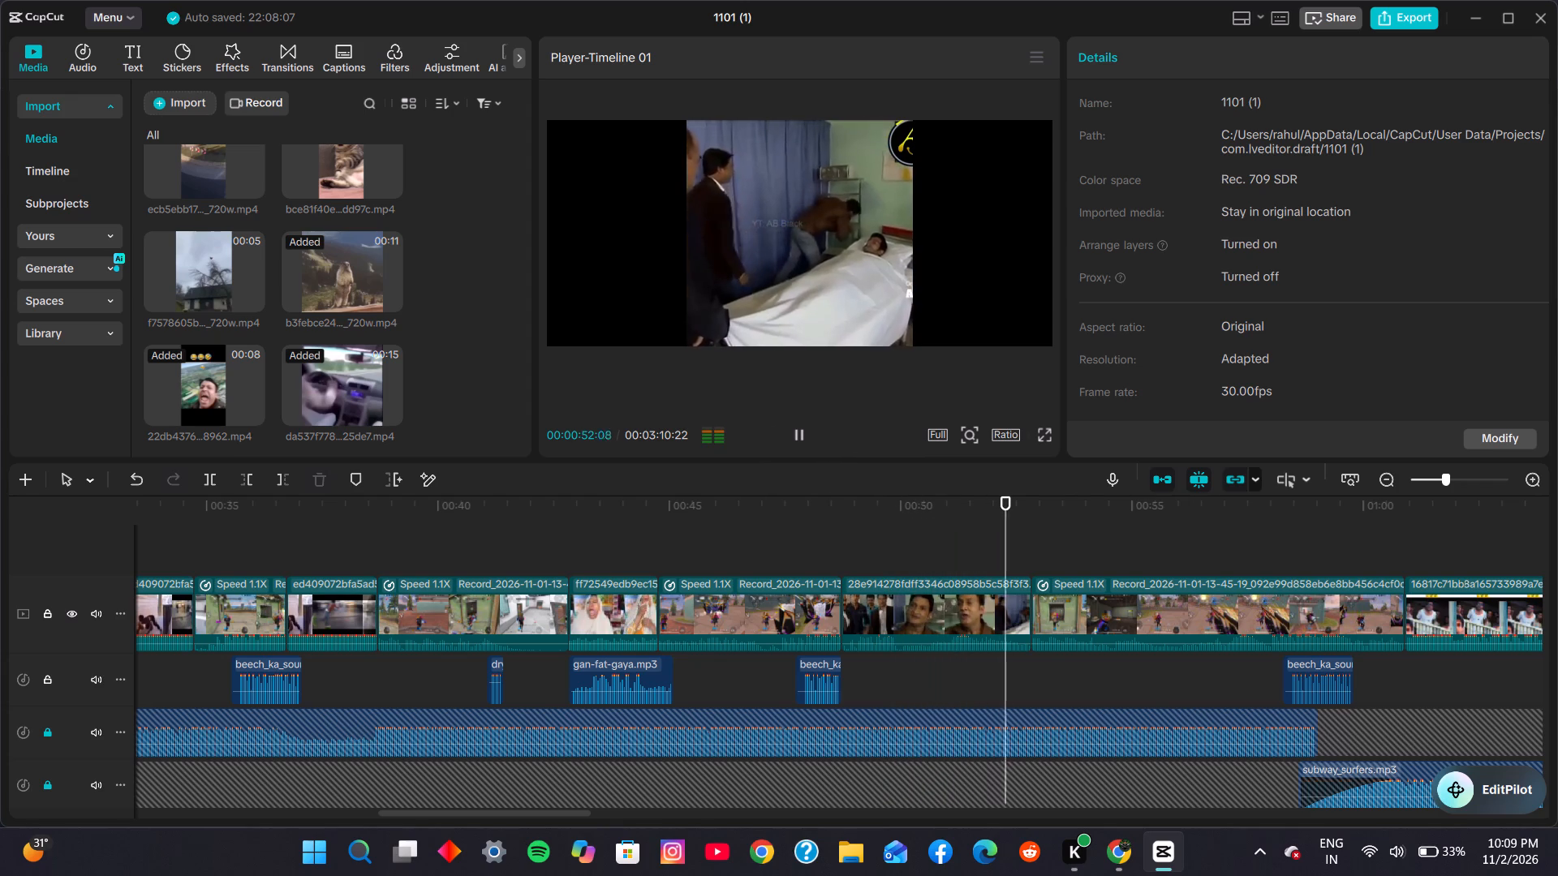
double_click(801, 429)
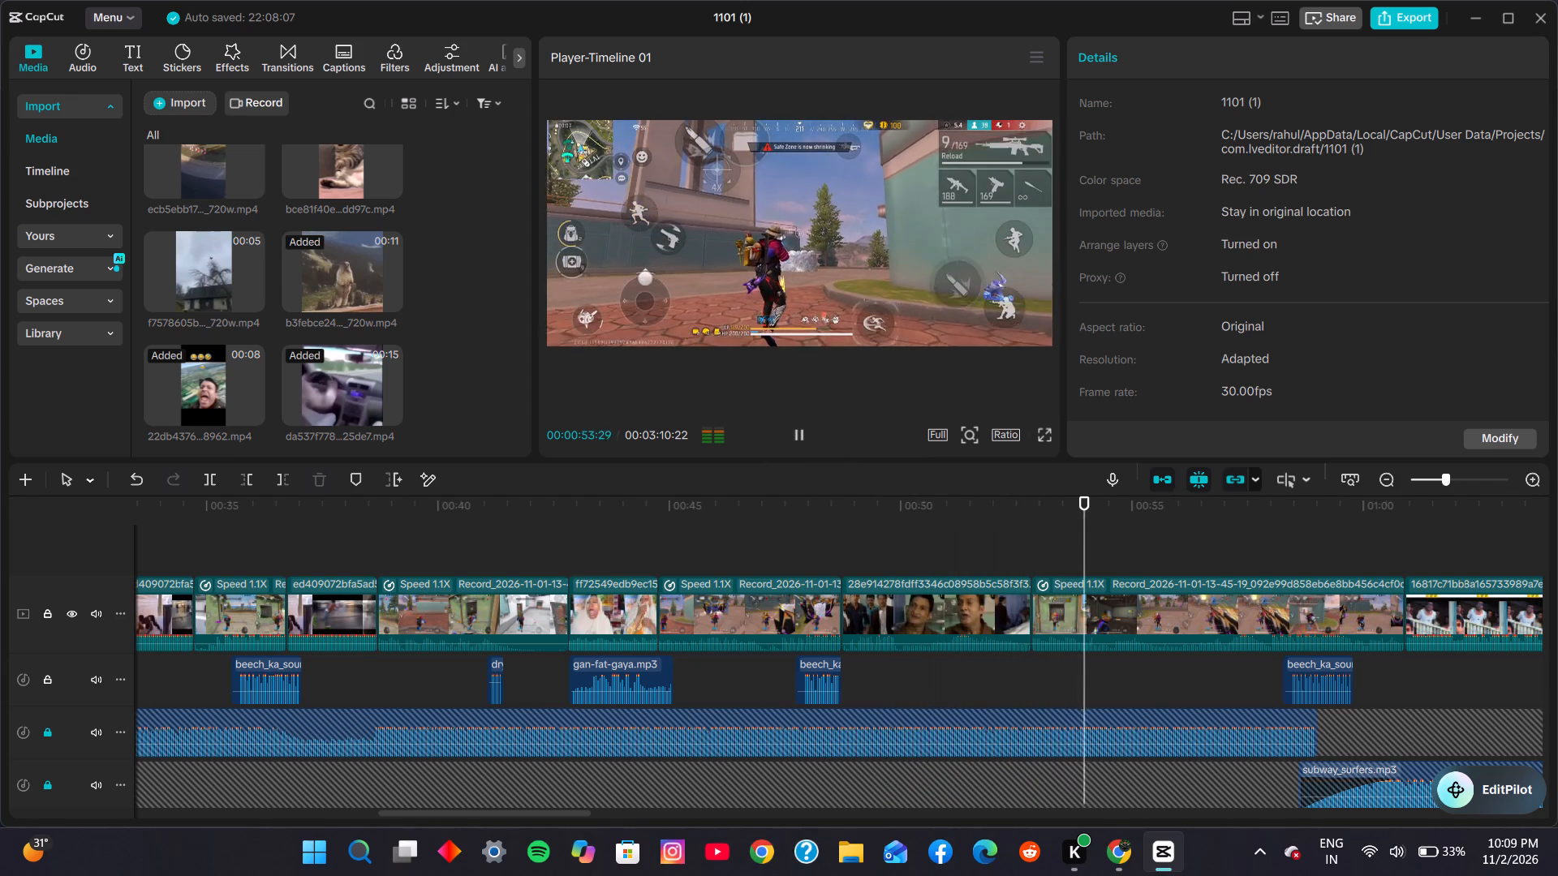
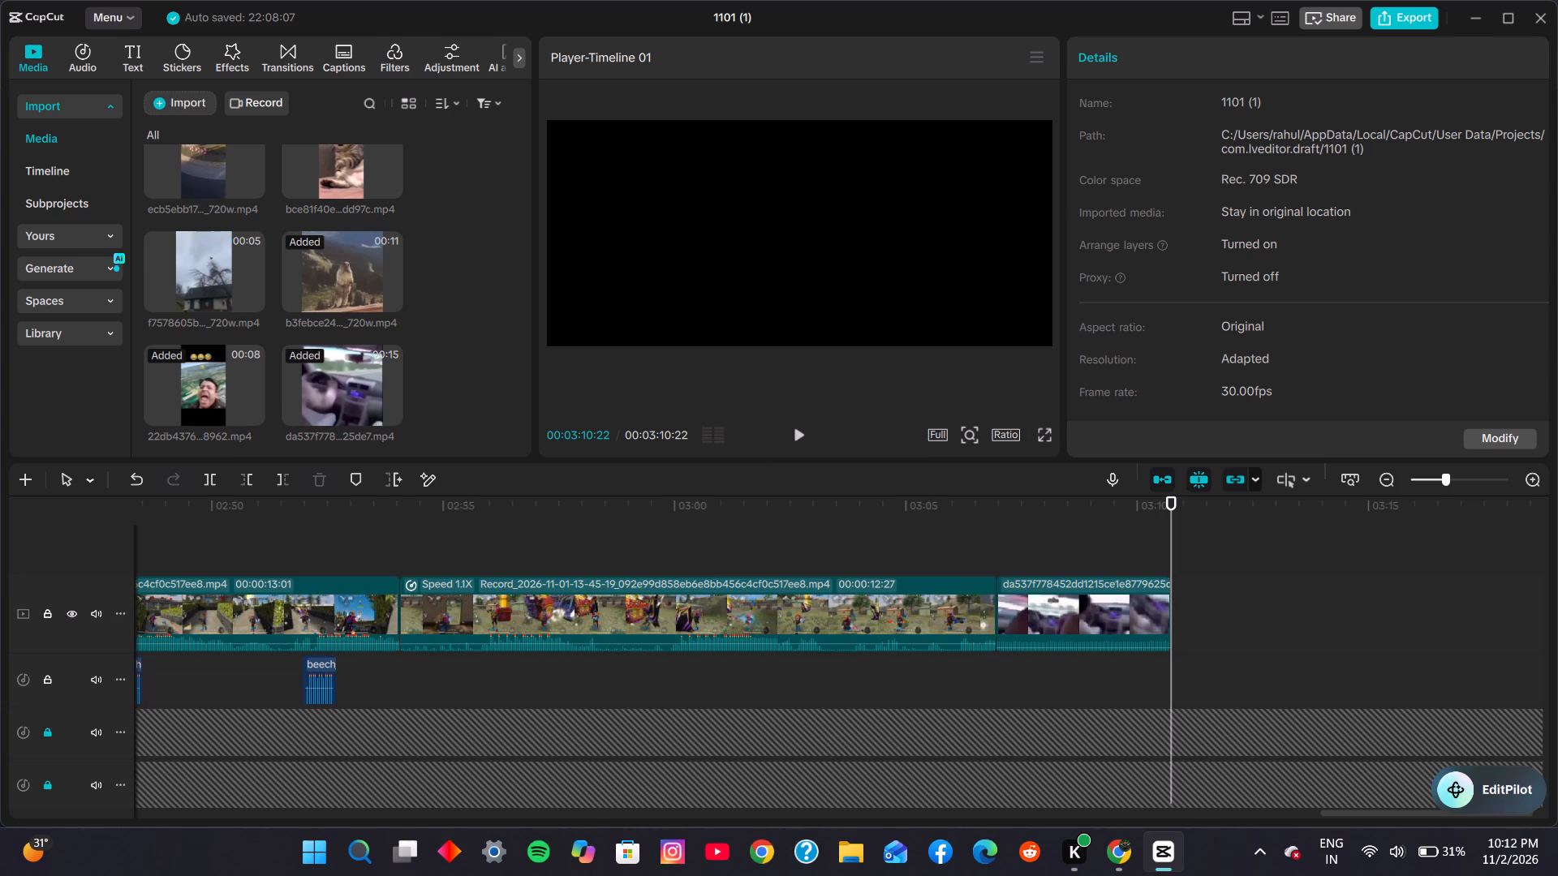
Close the finished 1101 (1) video project.
left_click(1542, 18)
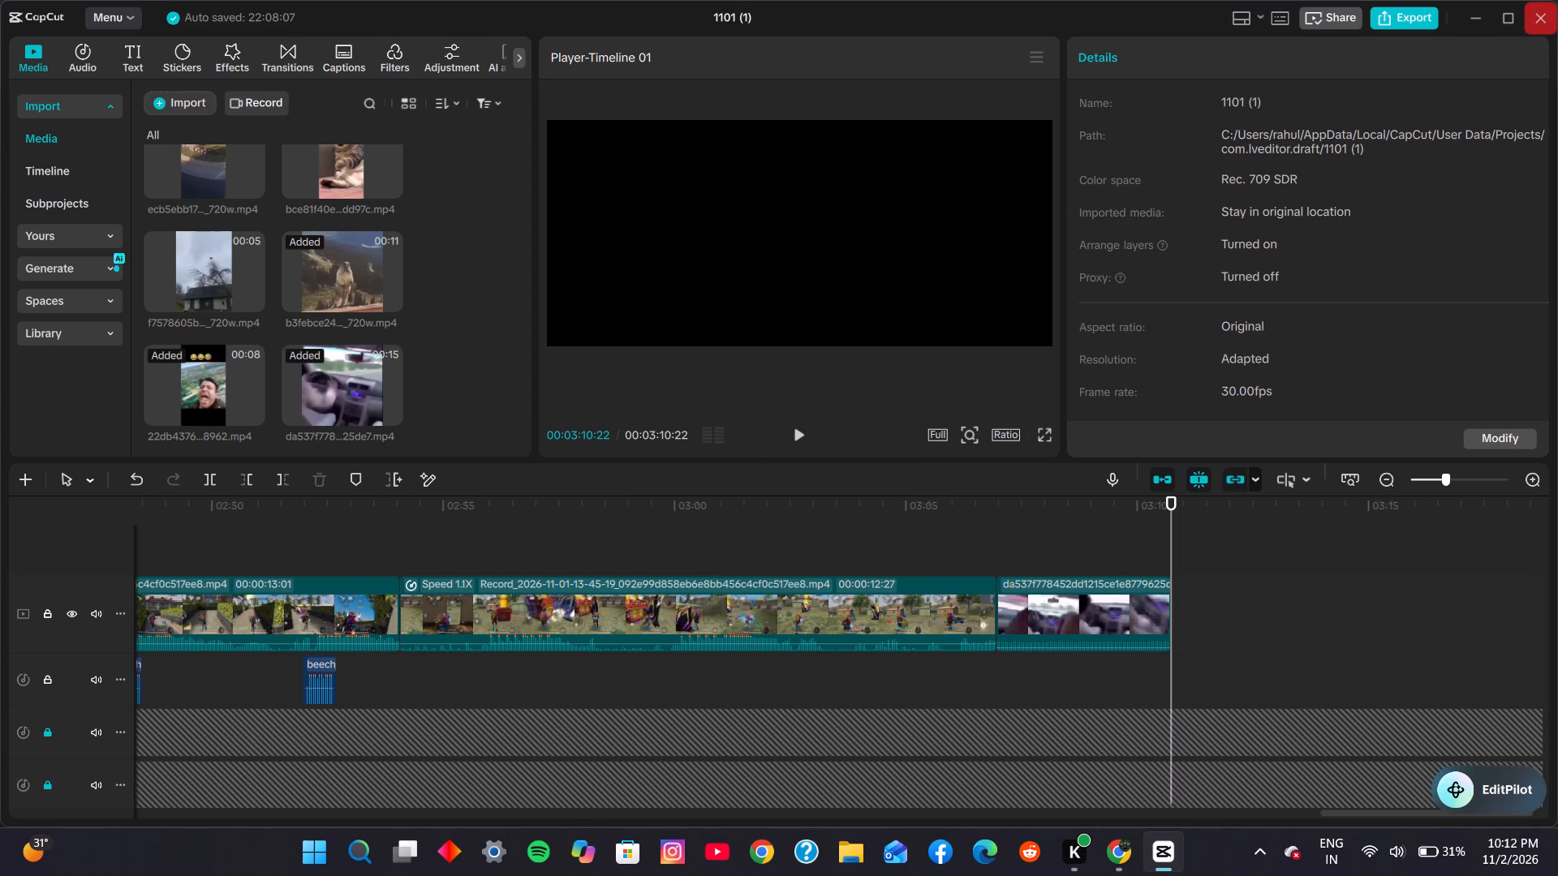
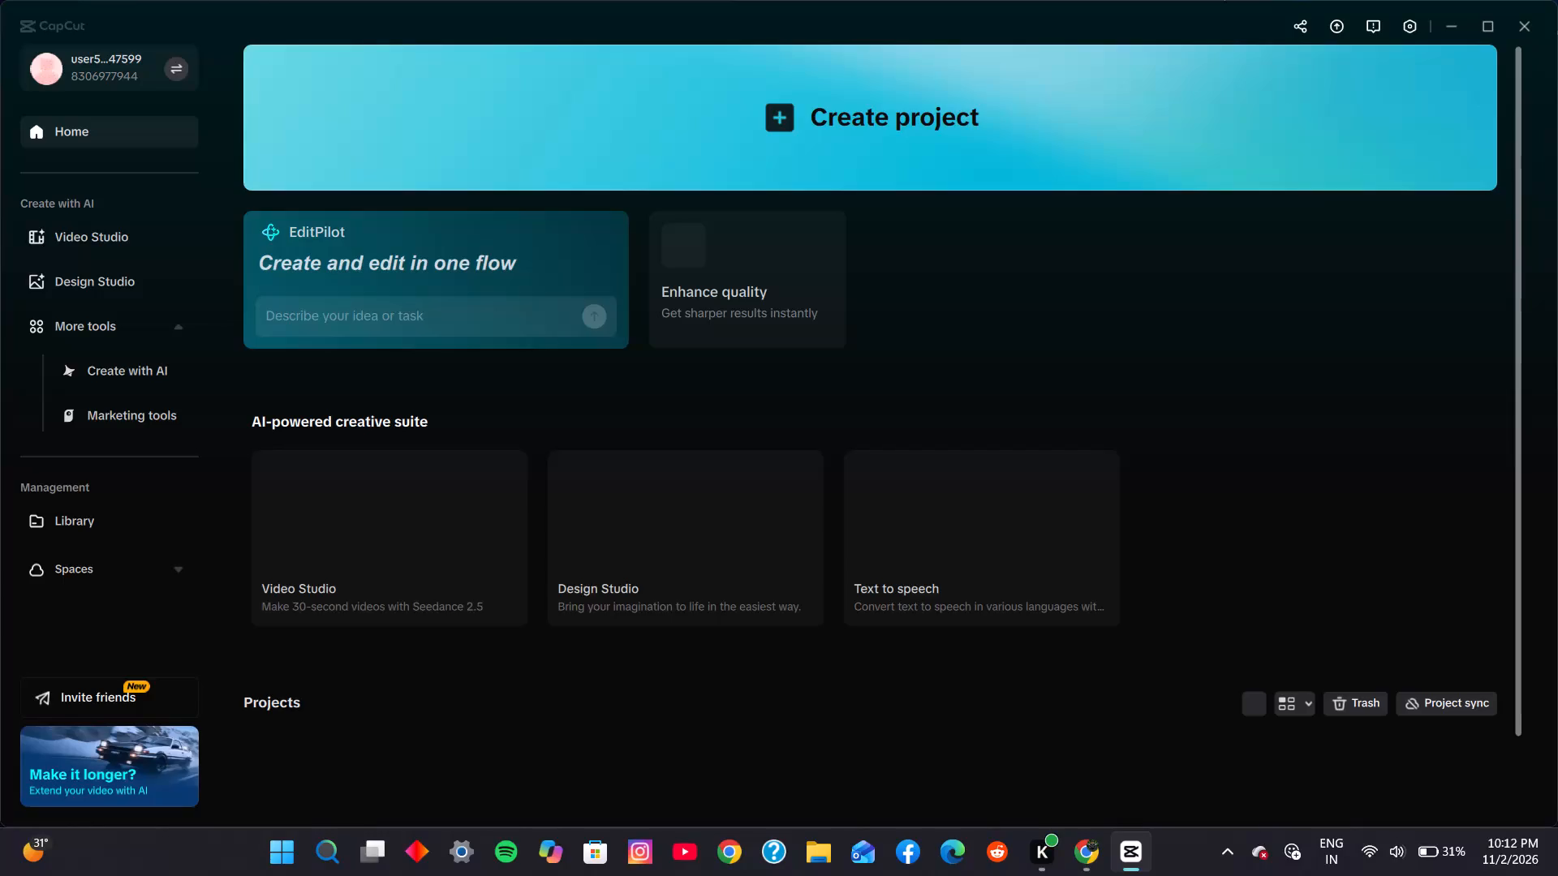
Exit the video editor from its home screen.
left_click(1530, 25)
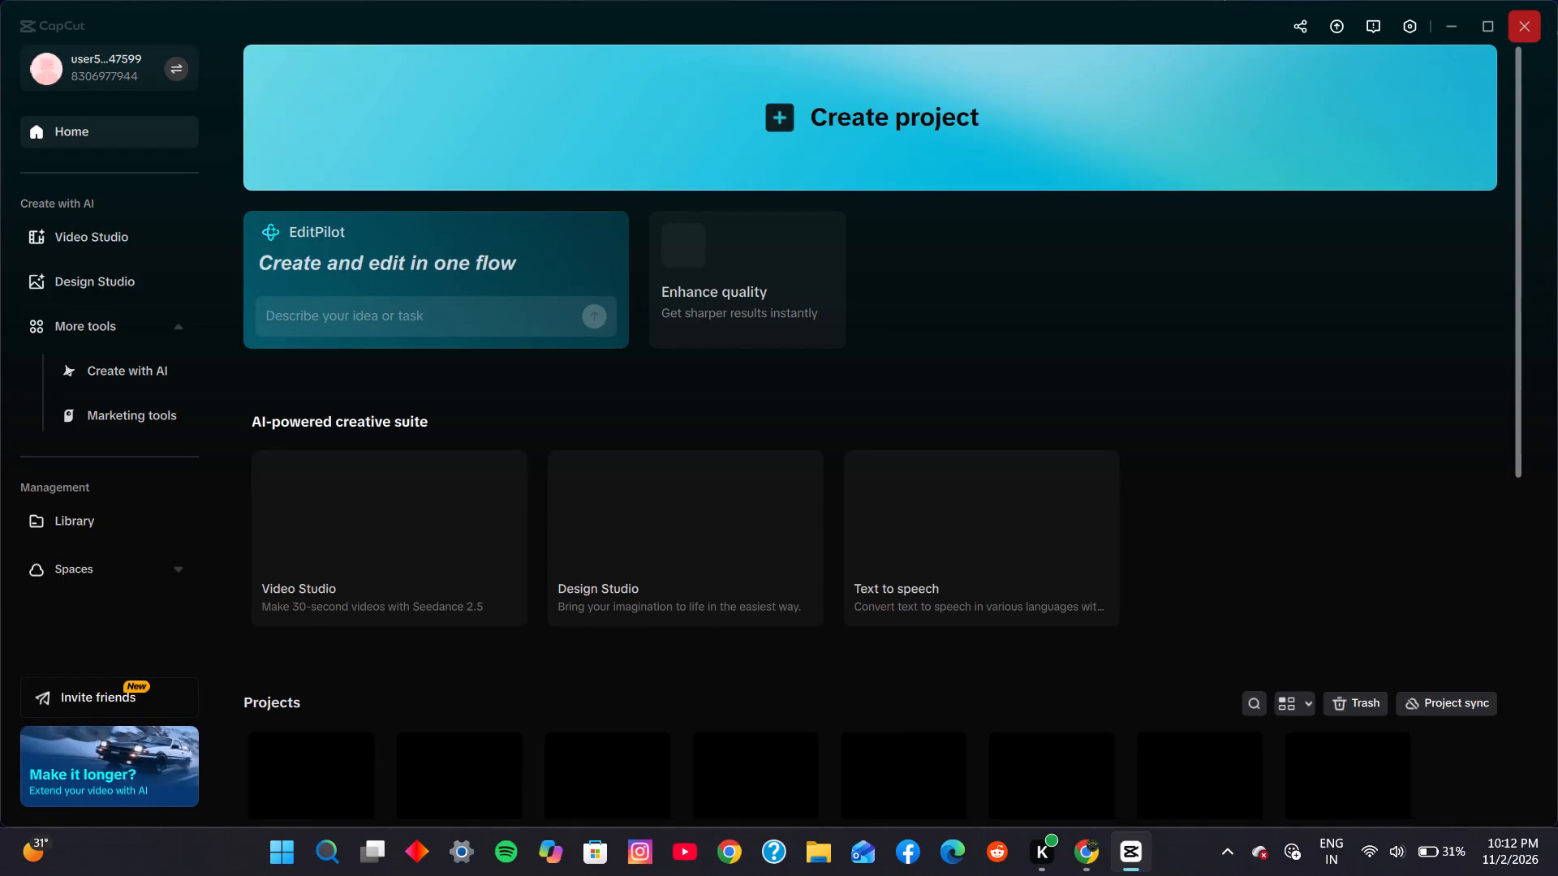